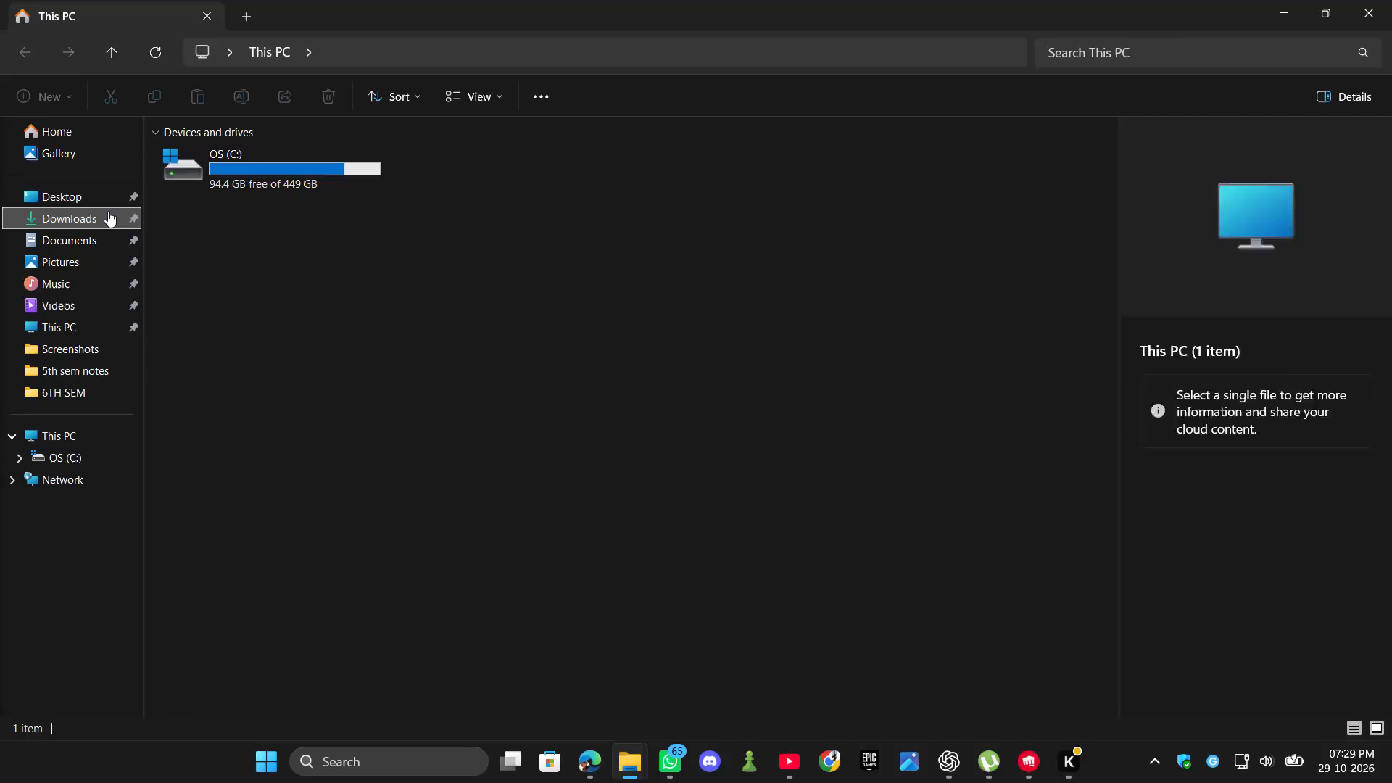
# Select the 11,592 KB PNG image from today in the Downloads folder and bring up its available file actions.
pyautogui.click(257, 182)
pyautogui.rightClick(257, 182)
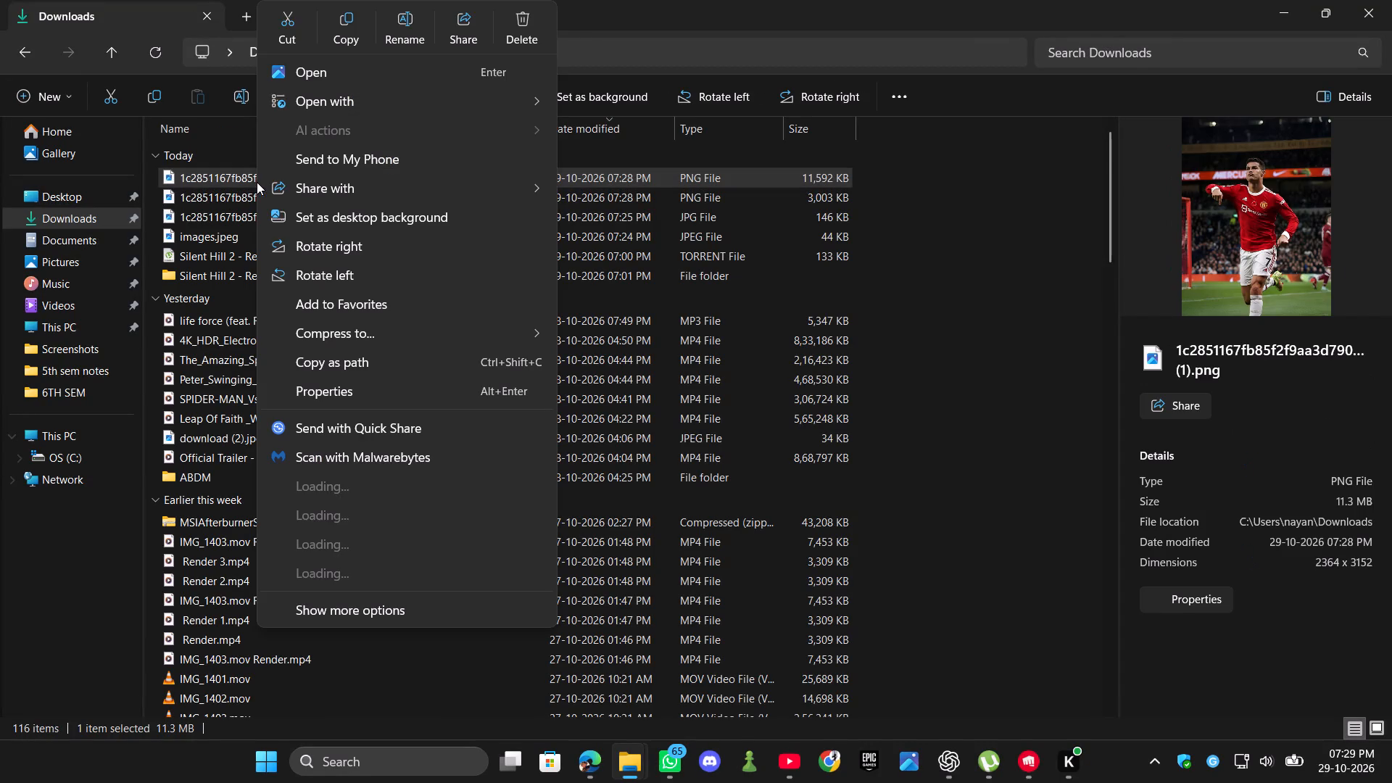
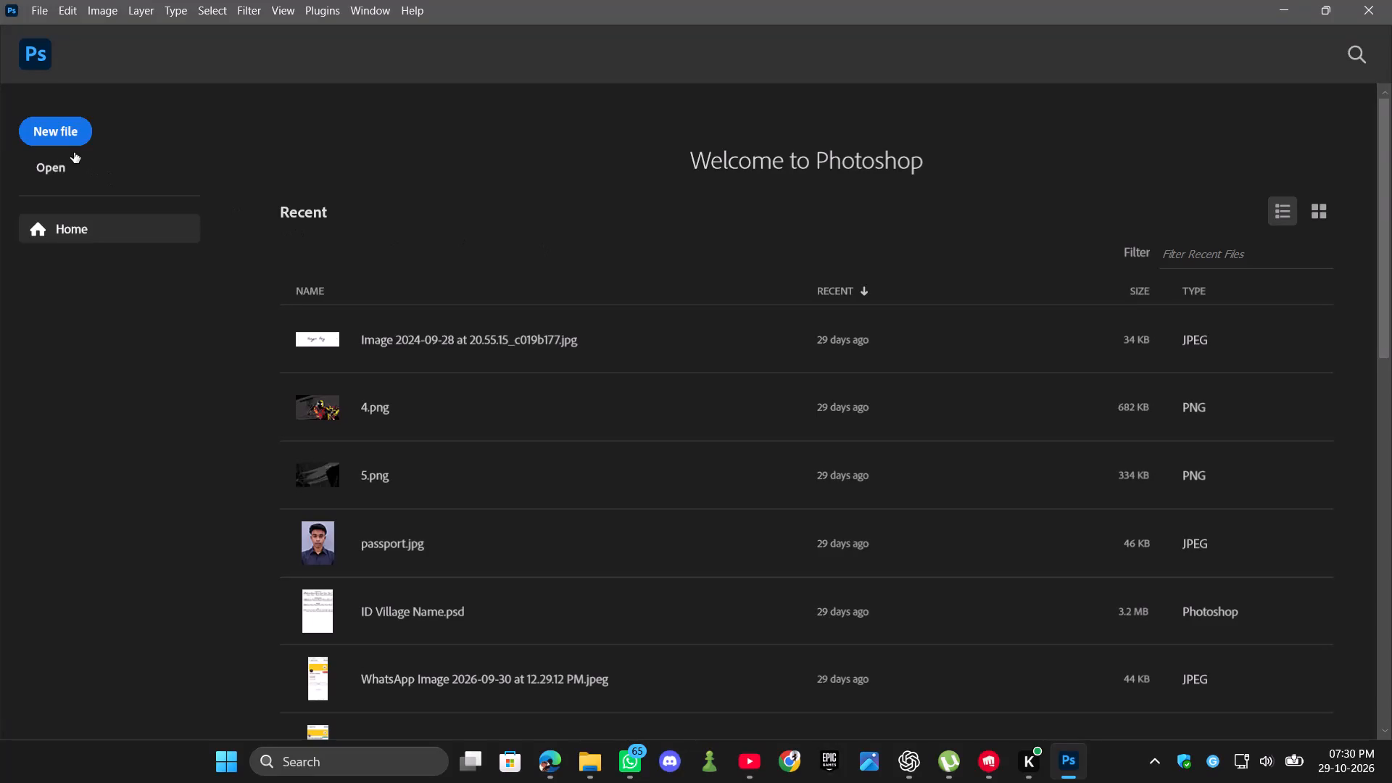
# Create a new document from the Photo preset Portrait, 8 x 10 at 300 ppi.
pyautogui.click(72, 139)
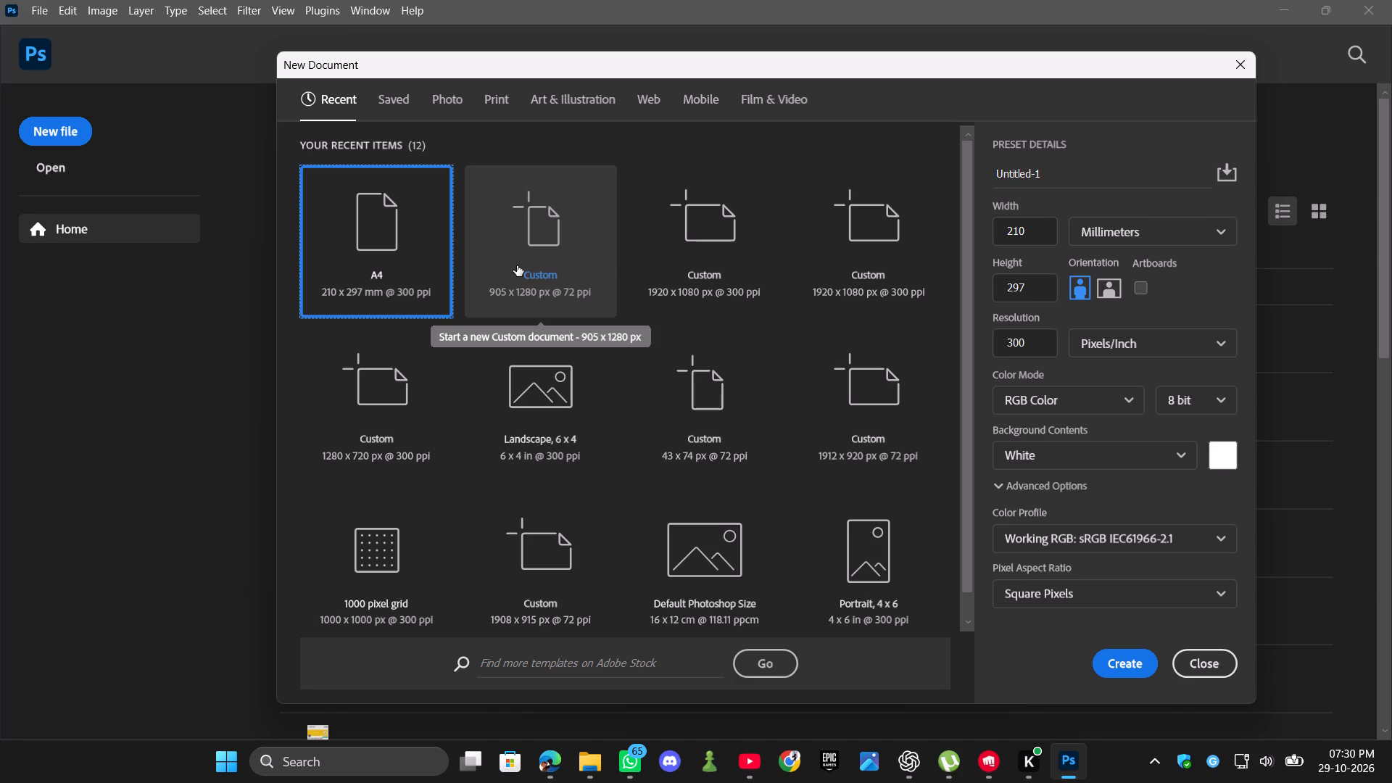
pyautogui.scroll(-3, 518, 266)
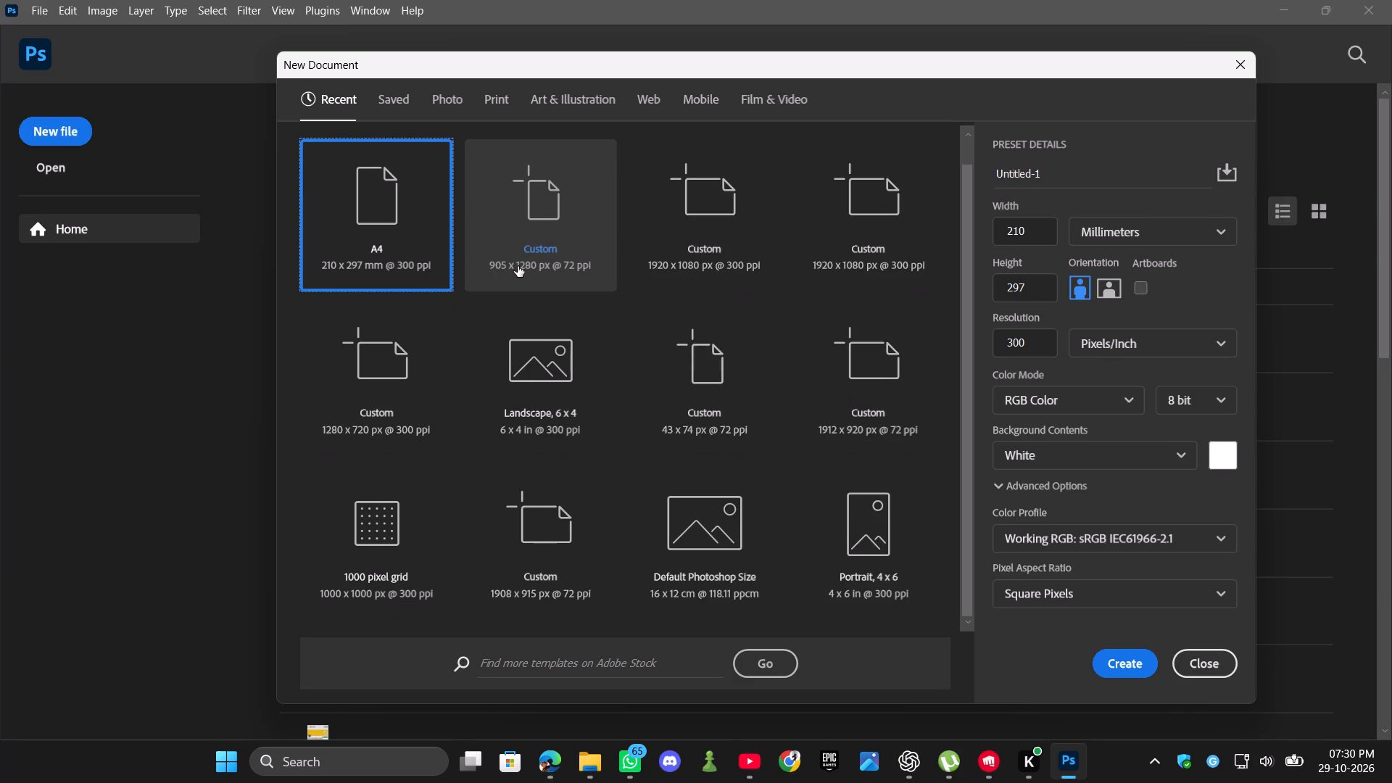
pyautogui.scroll(3, 518, 266)
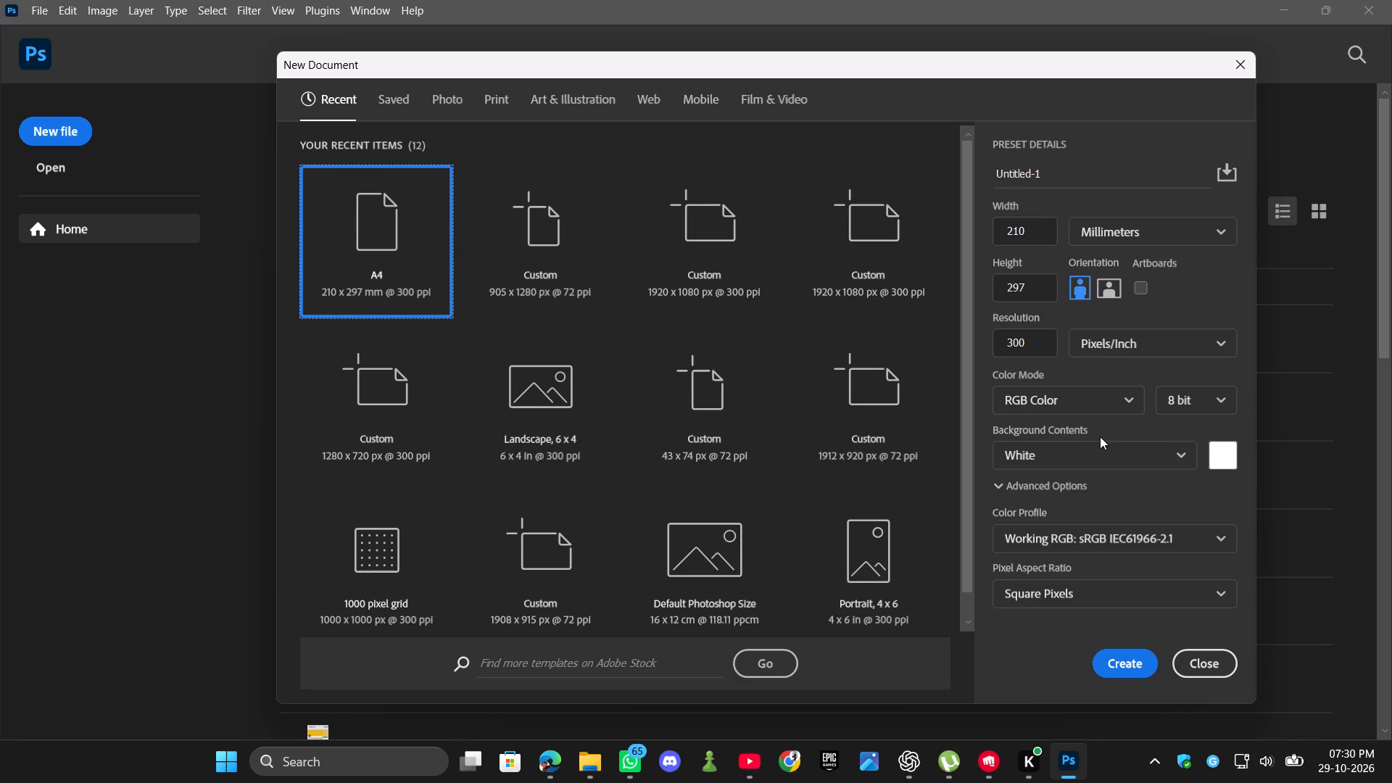
pyautogui.click(556, 234)
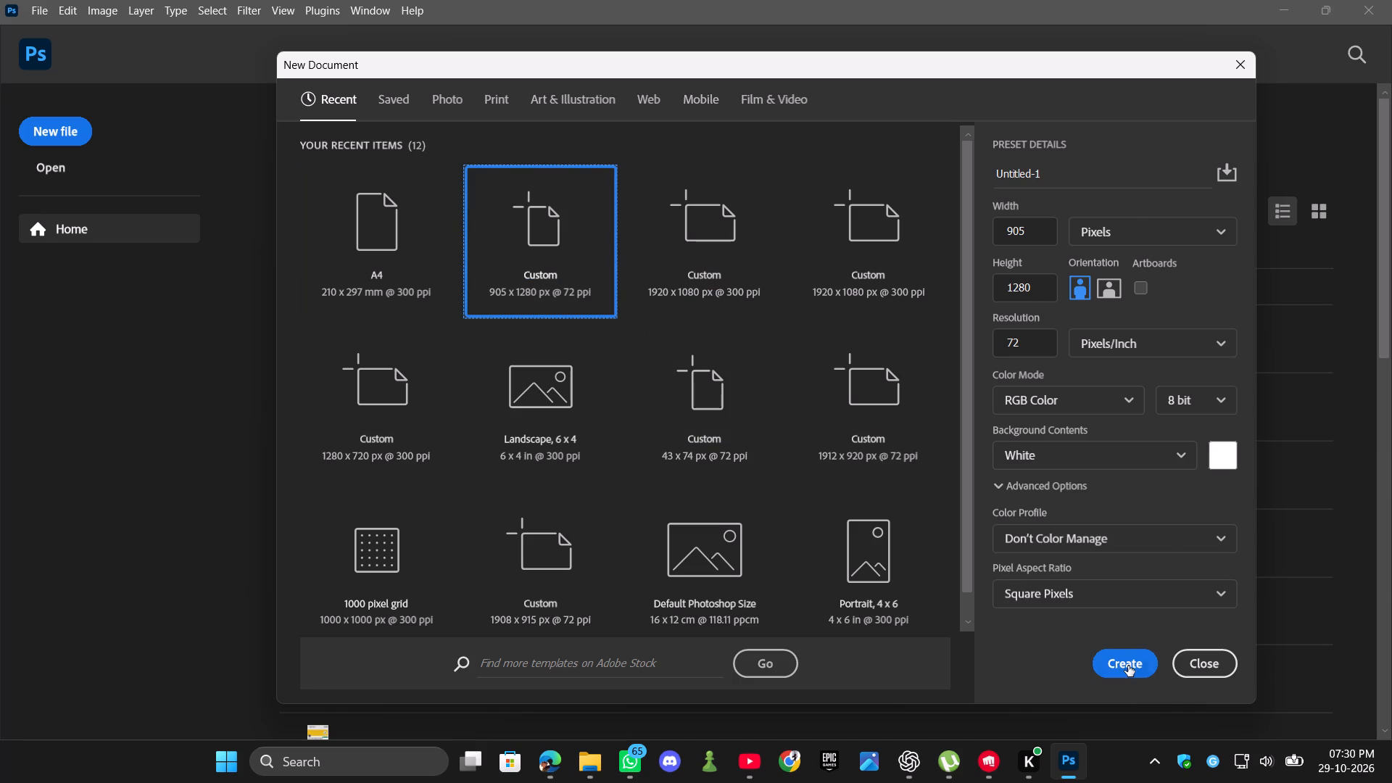
pyautogui.click(407, 103)
pyautogui.click(449, 104)
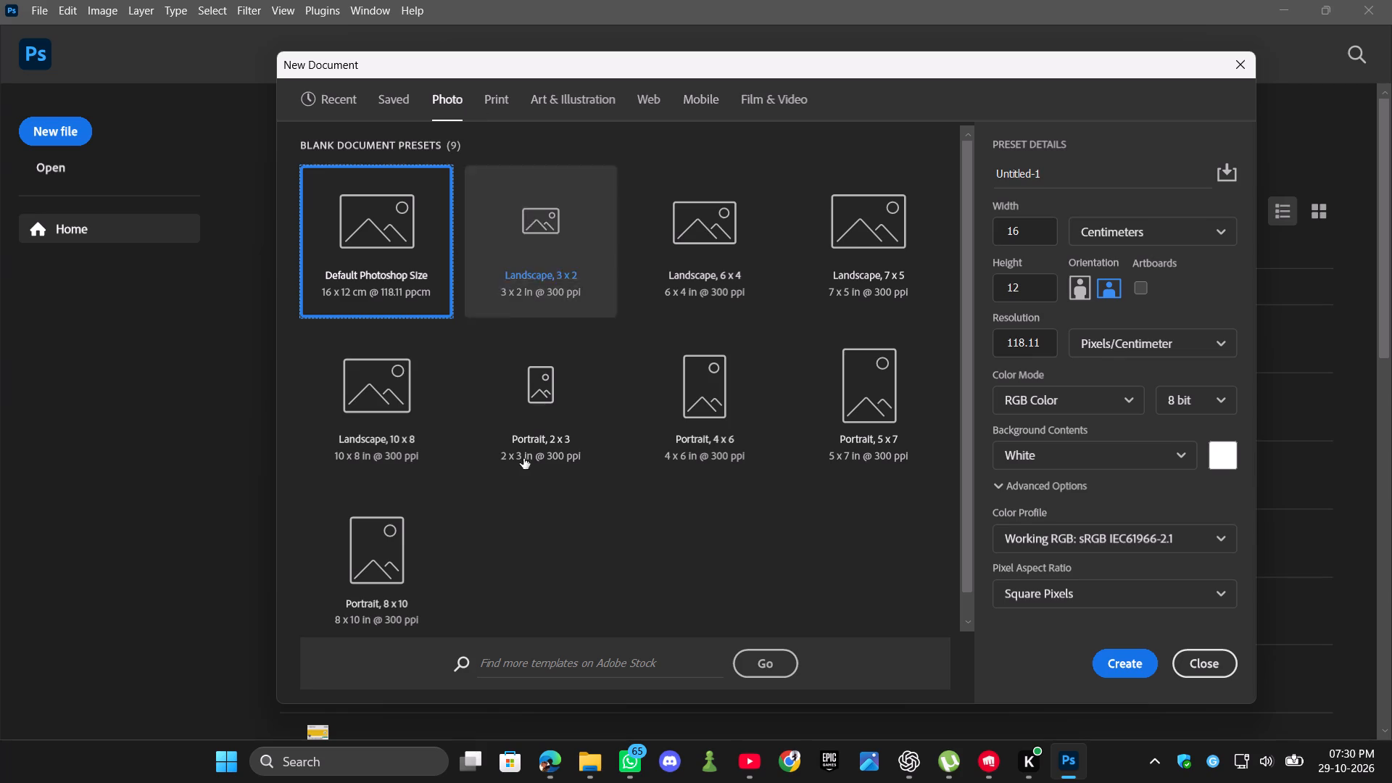
pyautogui.scroll(-1, 552, 547)
pyautogui.click(392, 533)
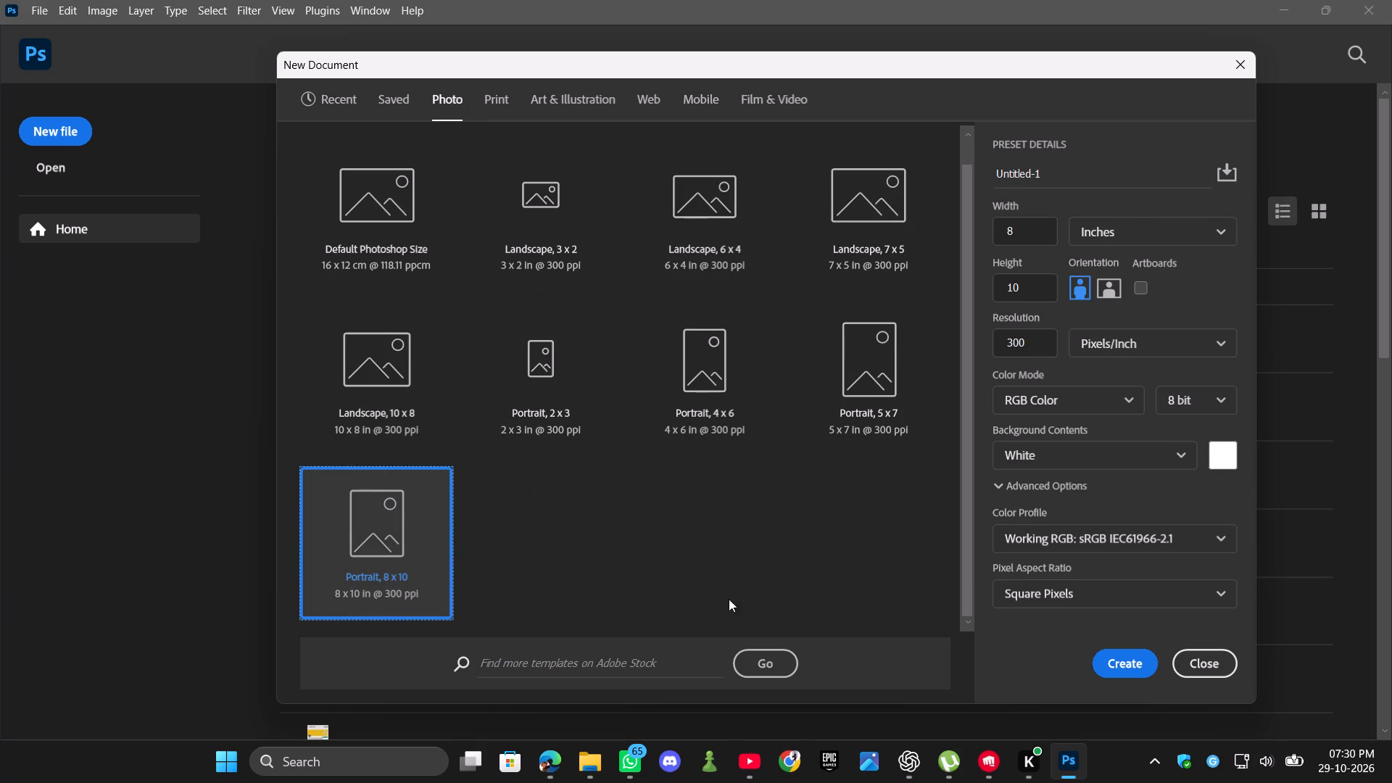
pyautogui.click(1136, 671)
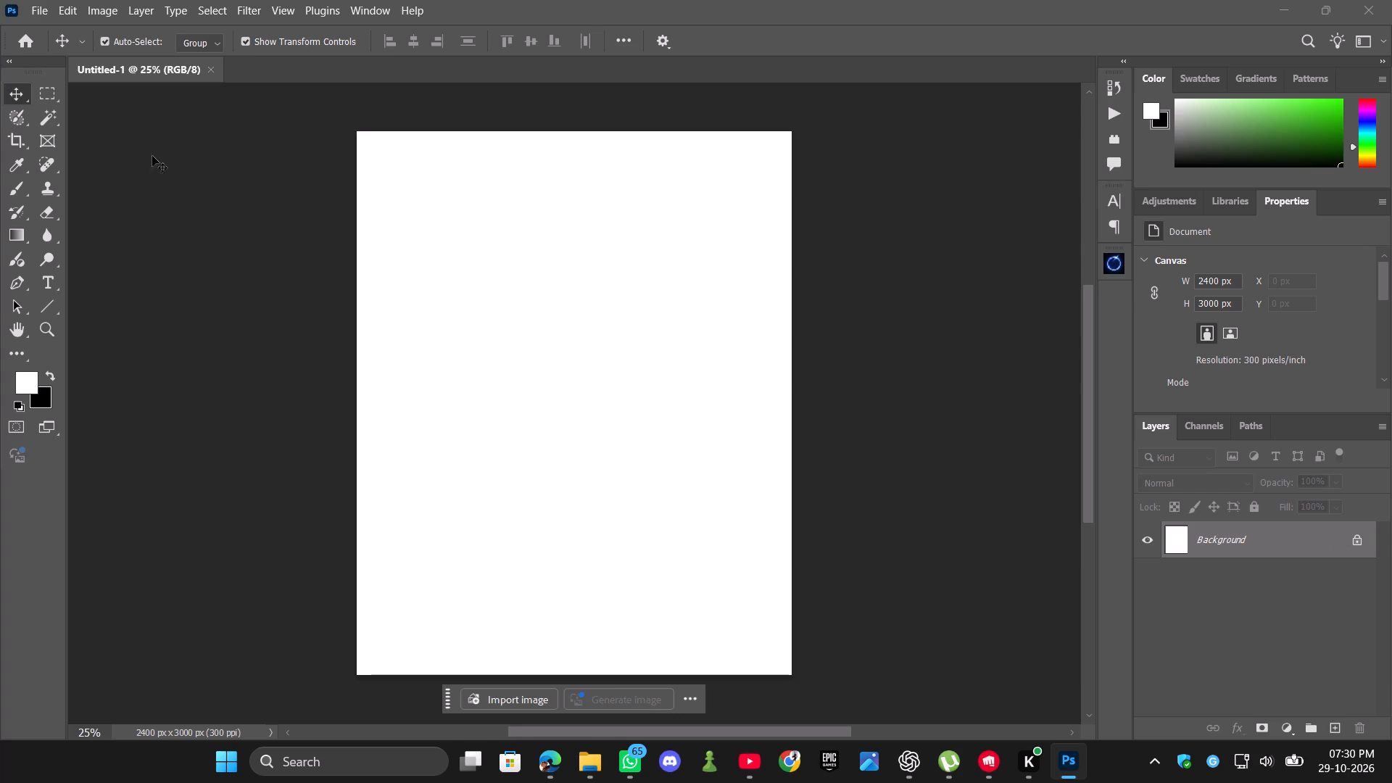
# Import the image 1c2851167fb85f2f9aa3d790d895c61d (1).png from the Downloads folder into the blank document.
pyautogui.click(542, 284)
pyautogui.click(507, 709)
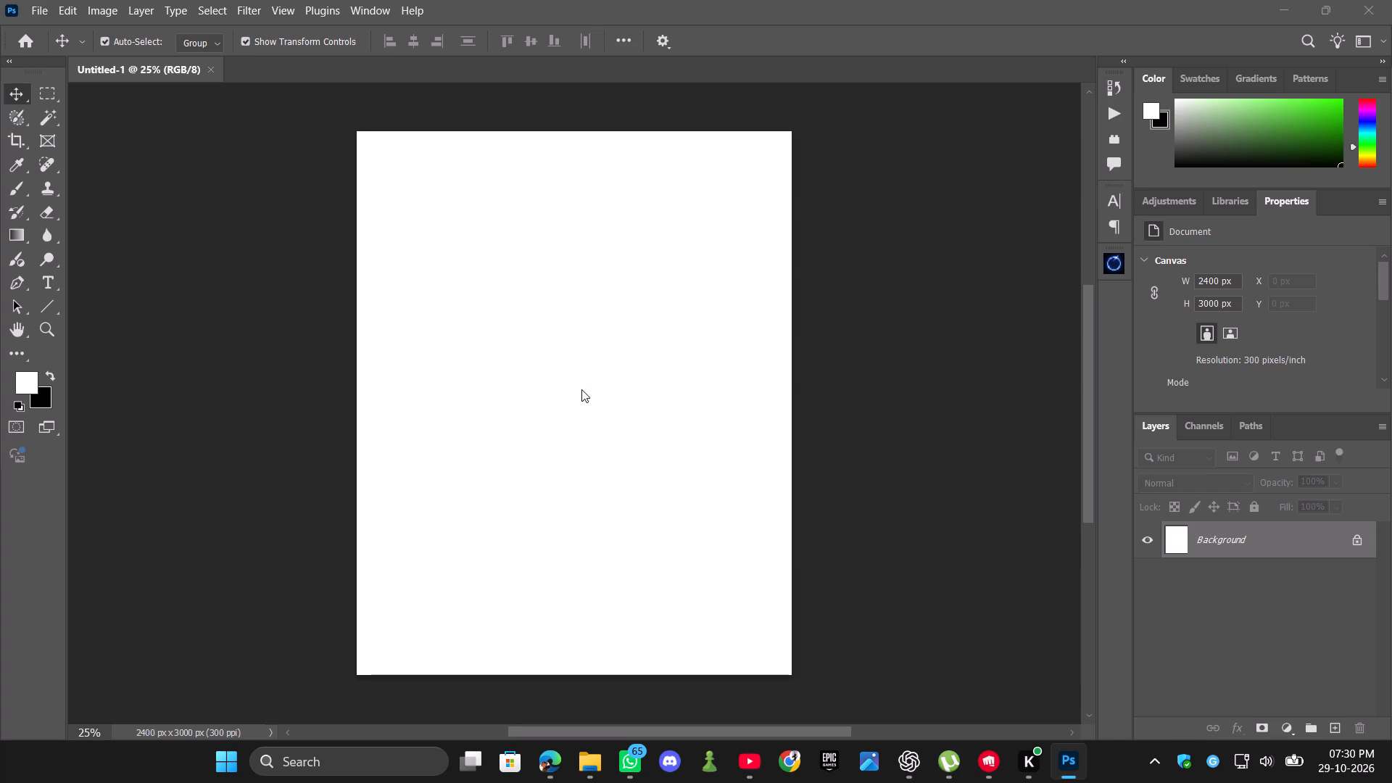
pyautogui.click(72, 174)
pyautogui.click(278, 165)
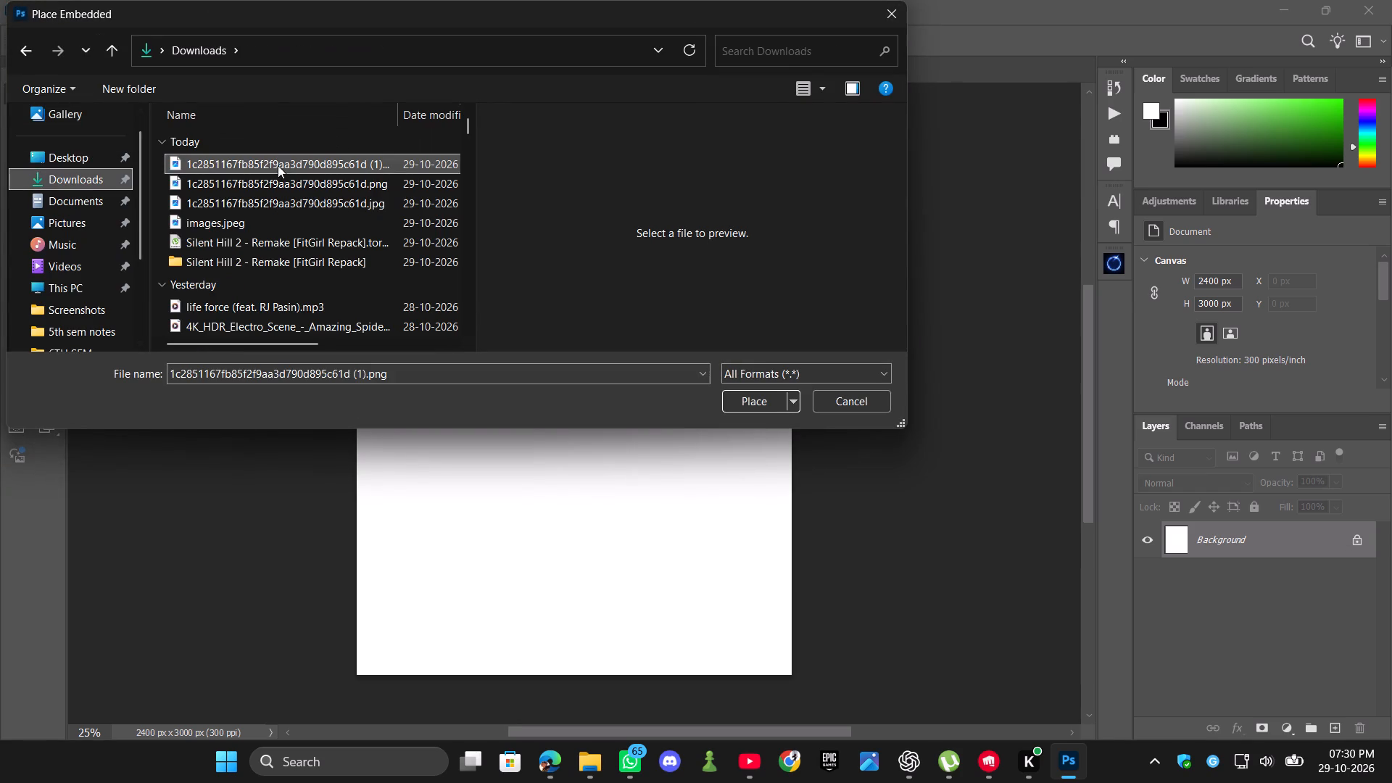
pyautogui.click(762, 404)
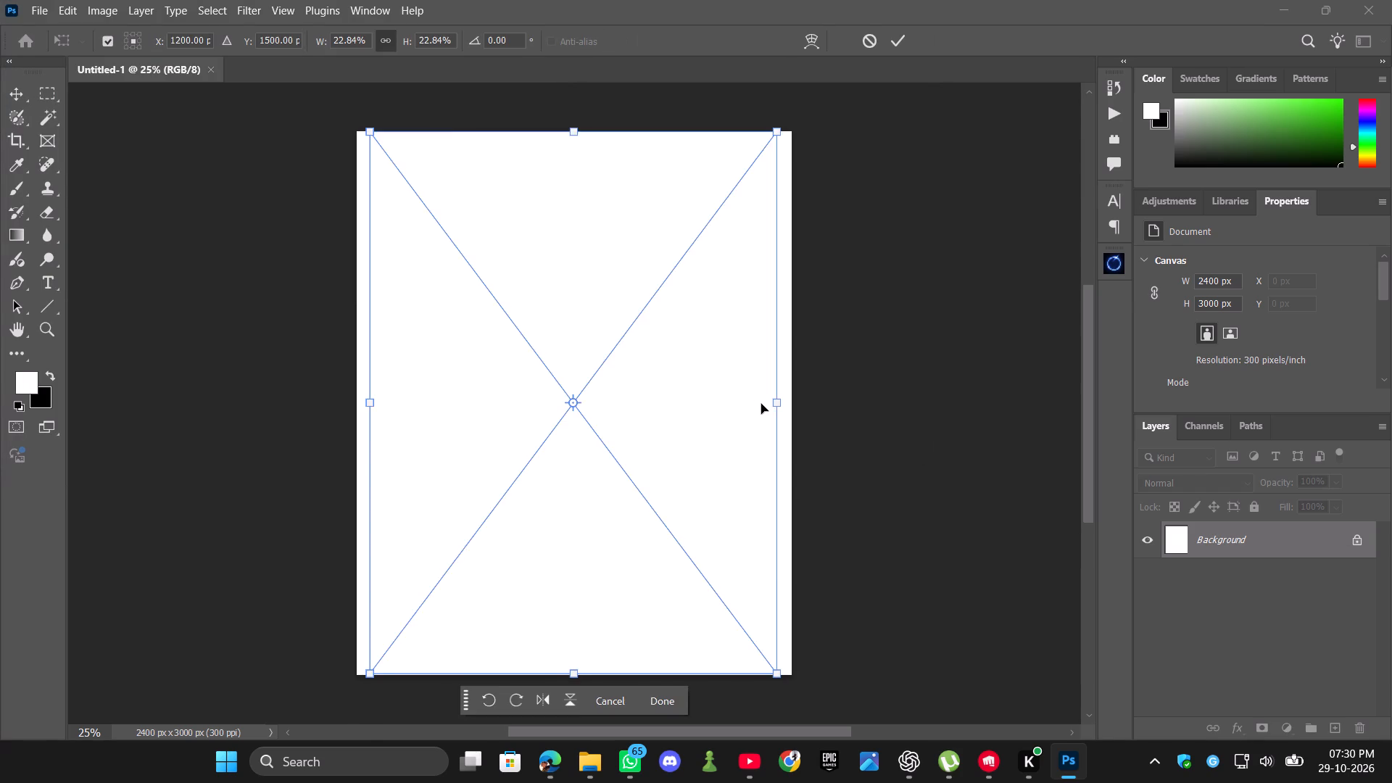
# Scale the placed photo to about 24.4% and position it to cover the whole canvas, aligned to the bottom edge.
pyautogui.moveTo(690, 395); pyautogui.dragTo(679, 397)
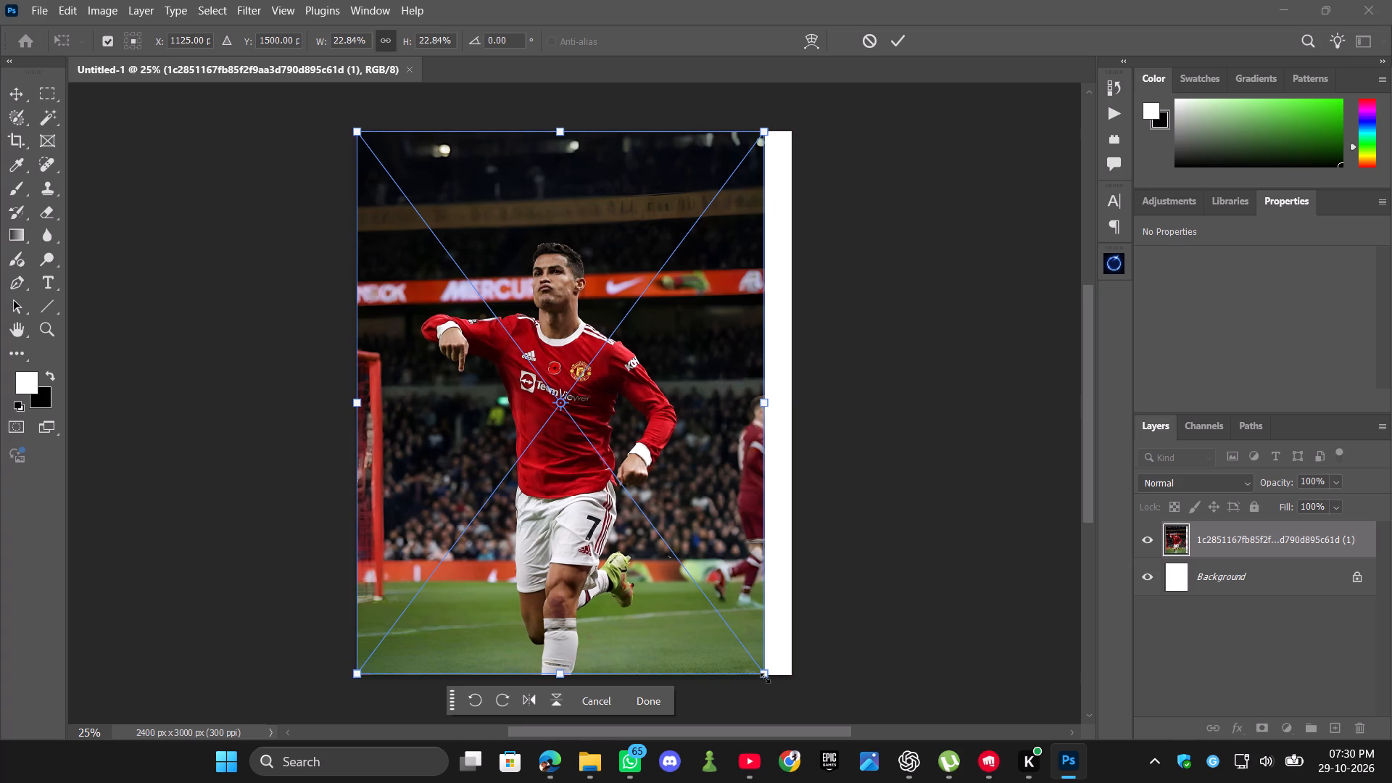
pyautogui.moveTo(767, 679); pyautogui.dragTo(797, 715)
pyautogui.moveTo(724, 547); pyautogui.dragTo(726, 503)
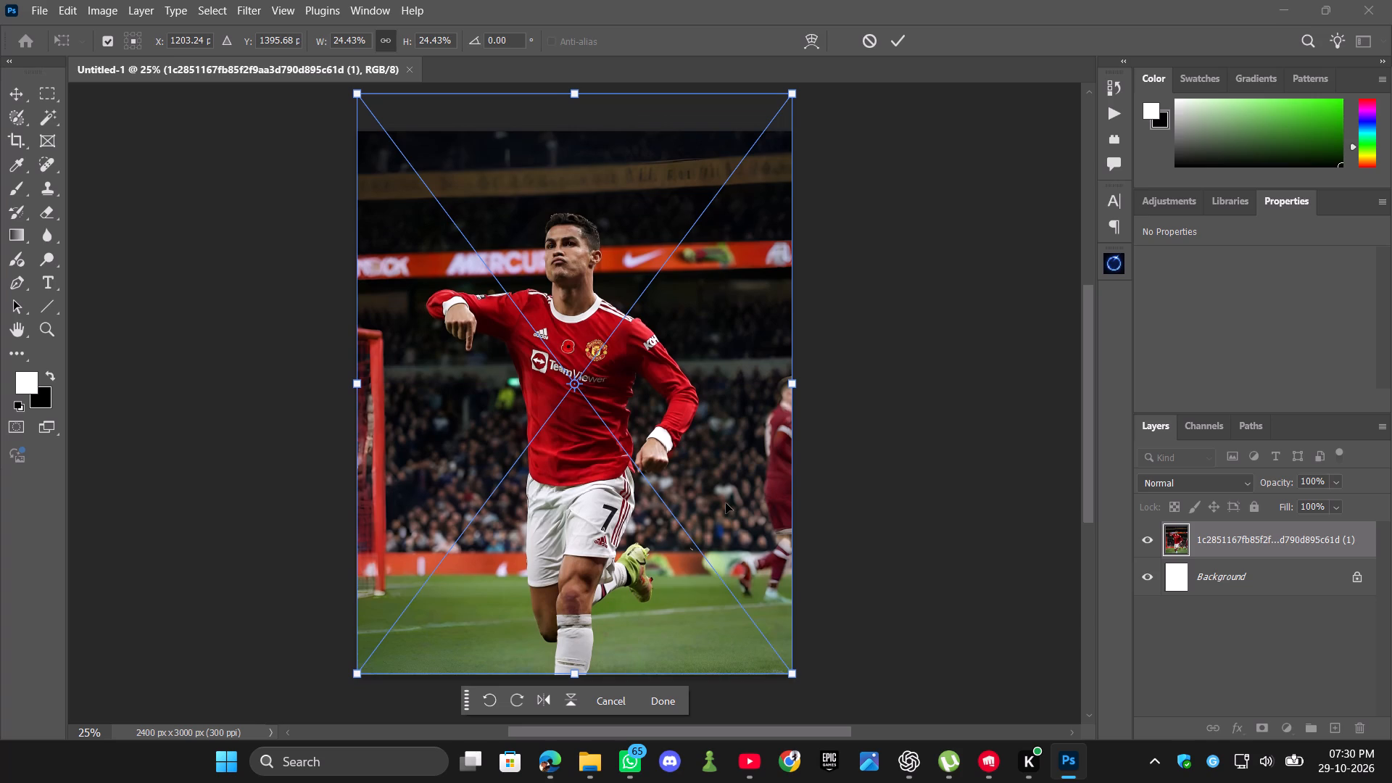
pyautogui.click(940, 492)
pyautogui.click(906, 43)
pyautogui.click(927, 384)
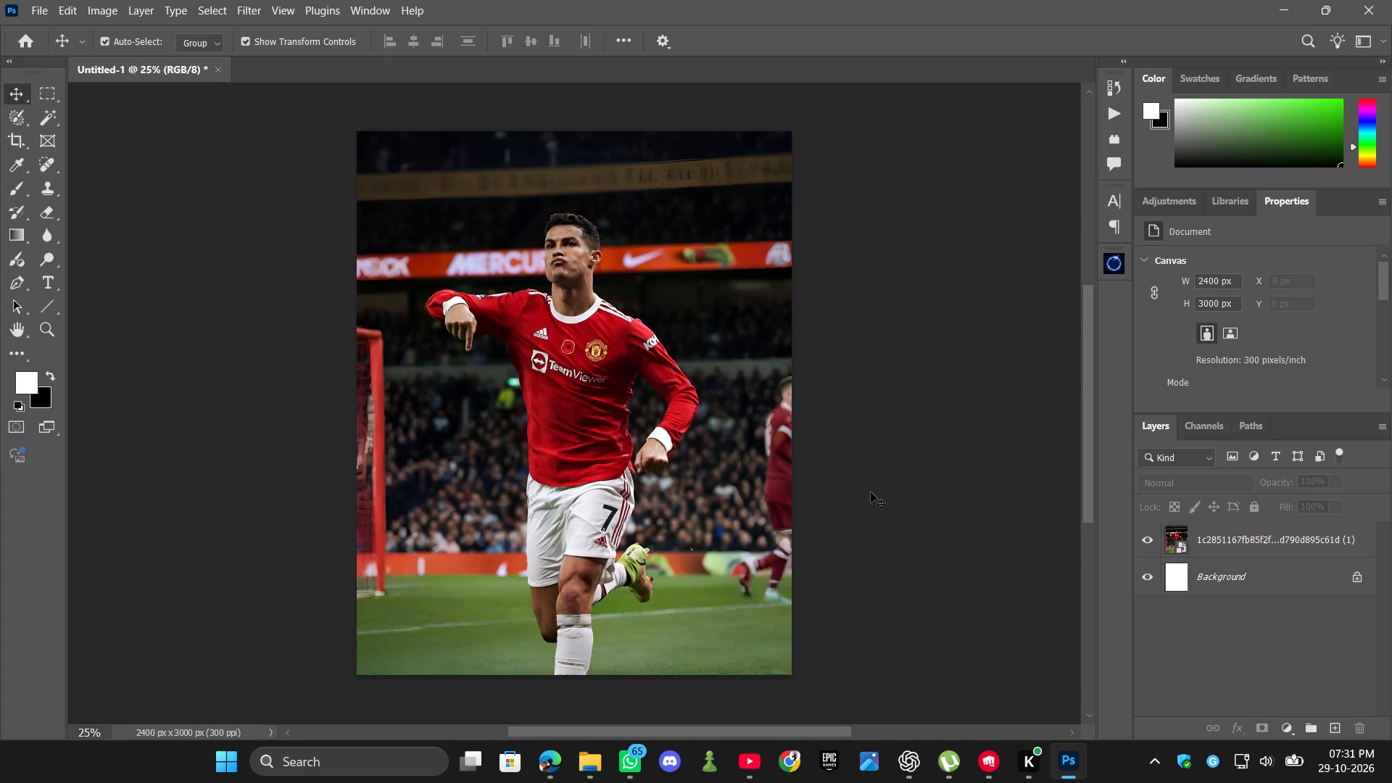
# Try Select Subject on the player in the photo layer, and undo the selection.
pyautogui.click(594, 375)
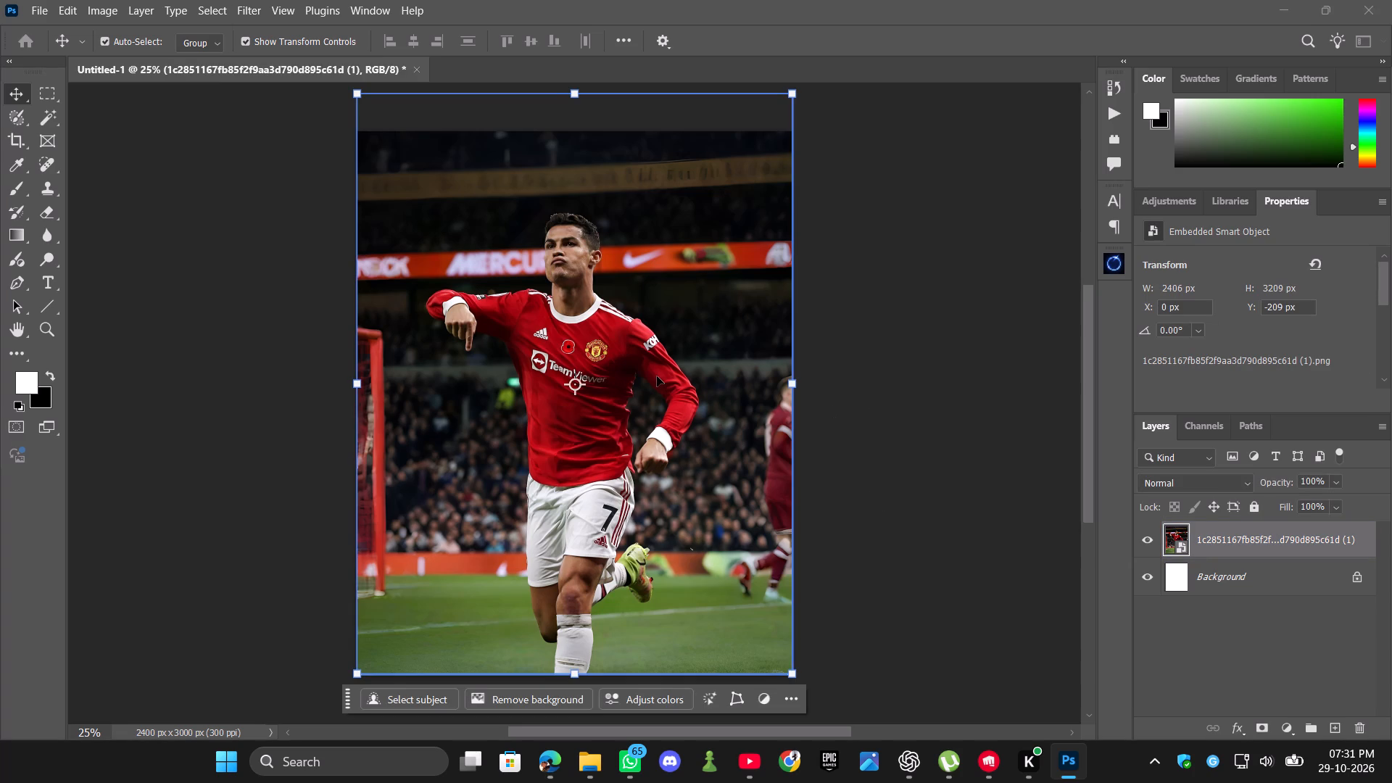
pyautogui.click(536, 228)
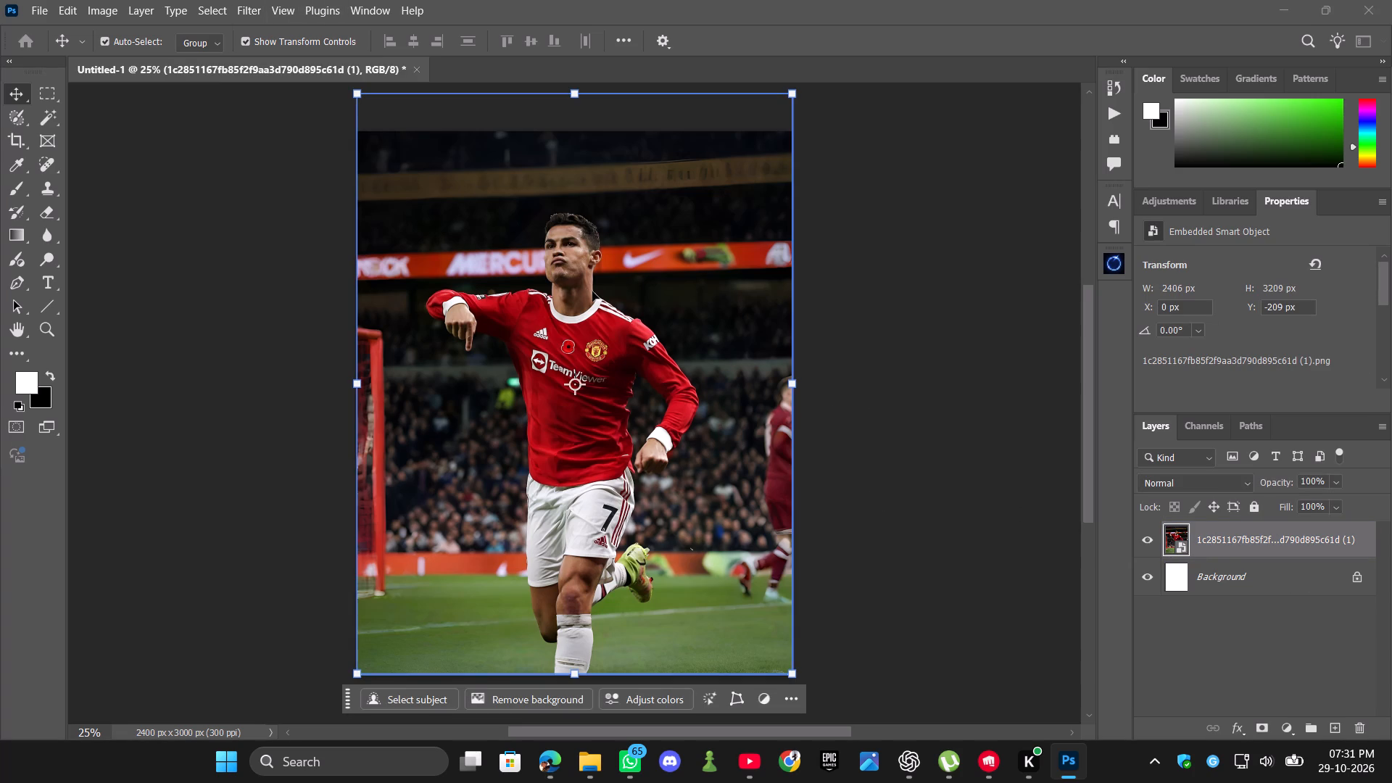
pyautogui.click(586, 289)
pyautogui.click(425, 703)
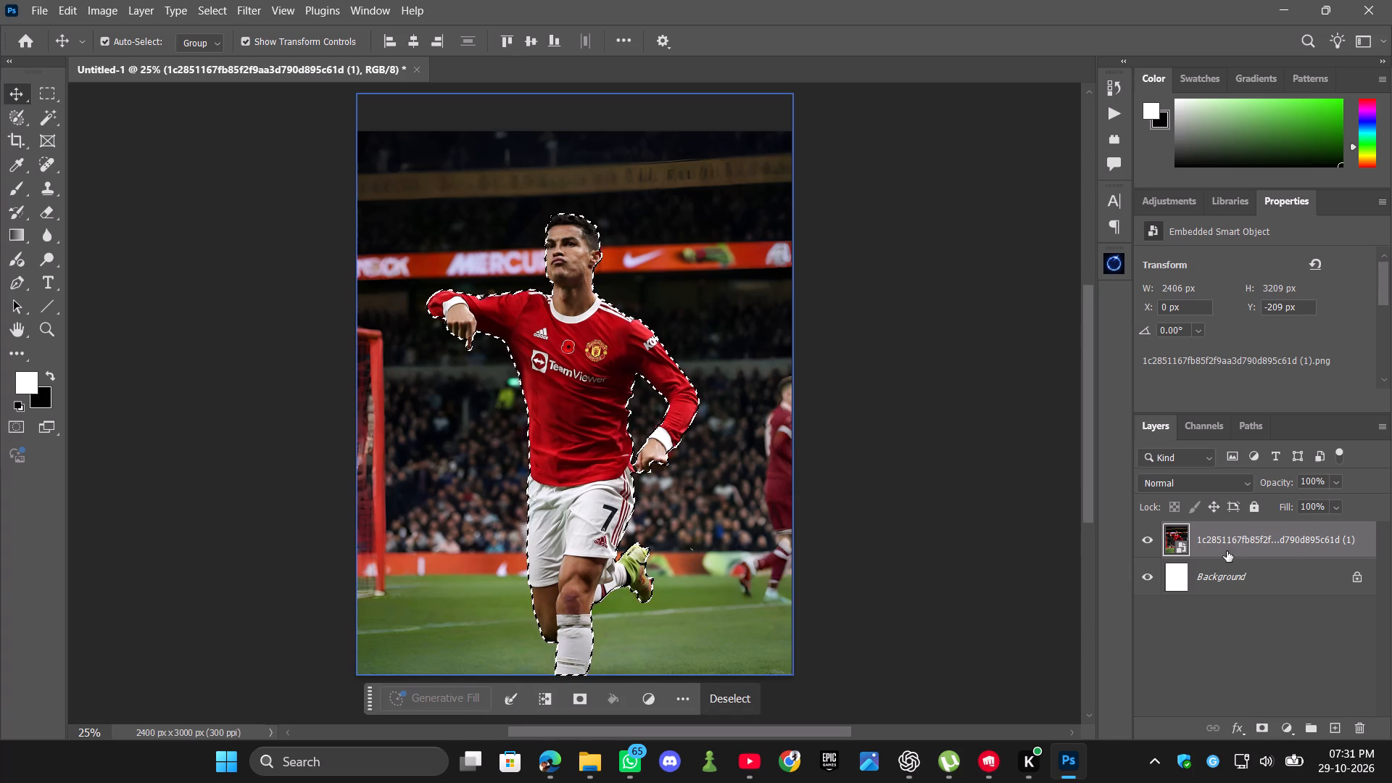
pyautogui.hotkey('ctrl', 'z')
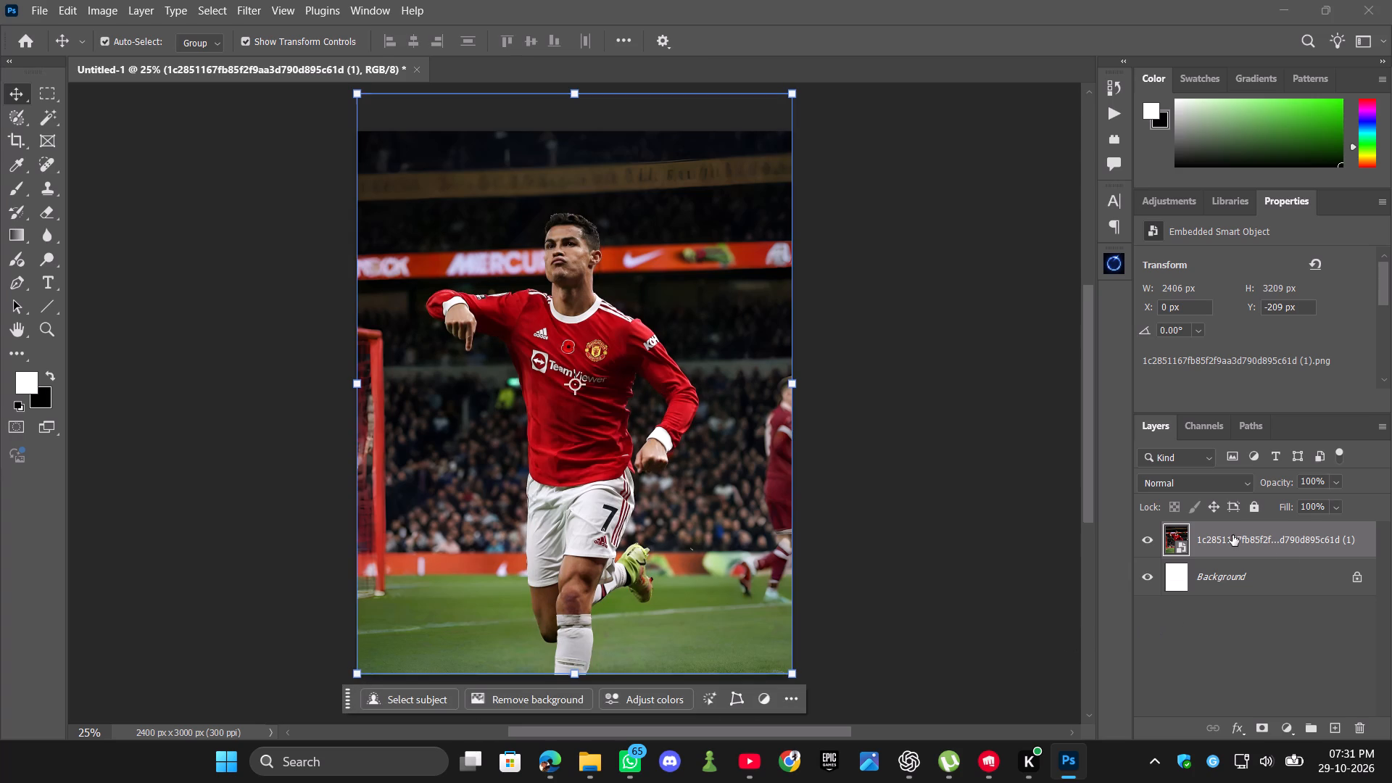
# Duplicate the photo layer and remove the background from the copy.
pyautogui.click(1232, 535)
pyautogui.hotkey('ctrl', 'j')
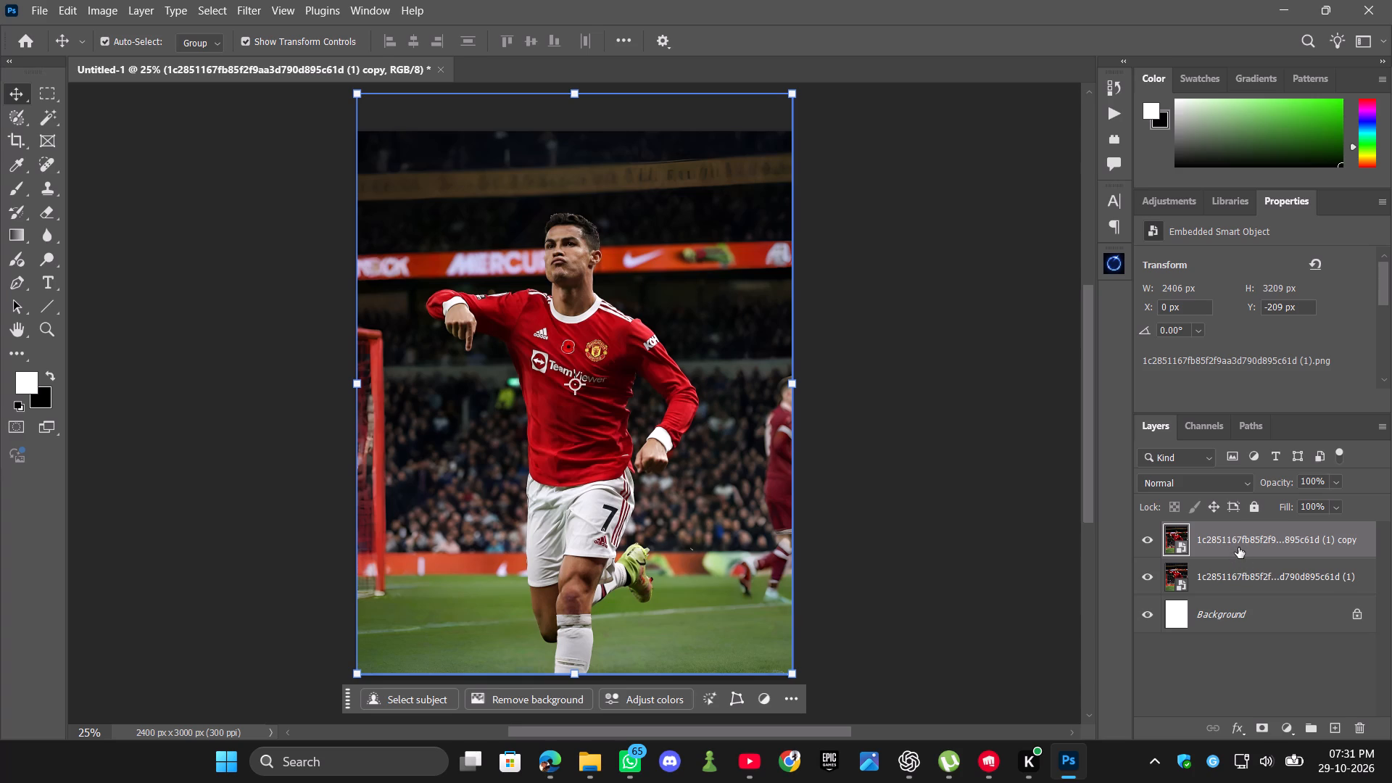
pyautogui.click(1238, 547)
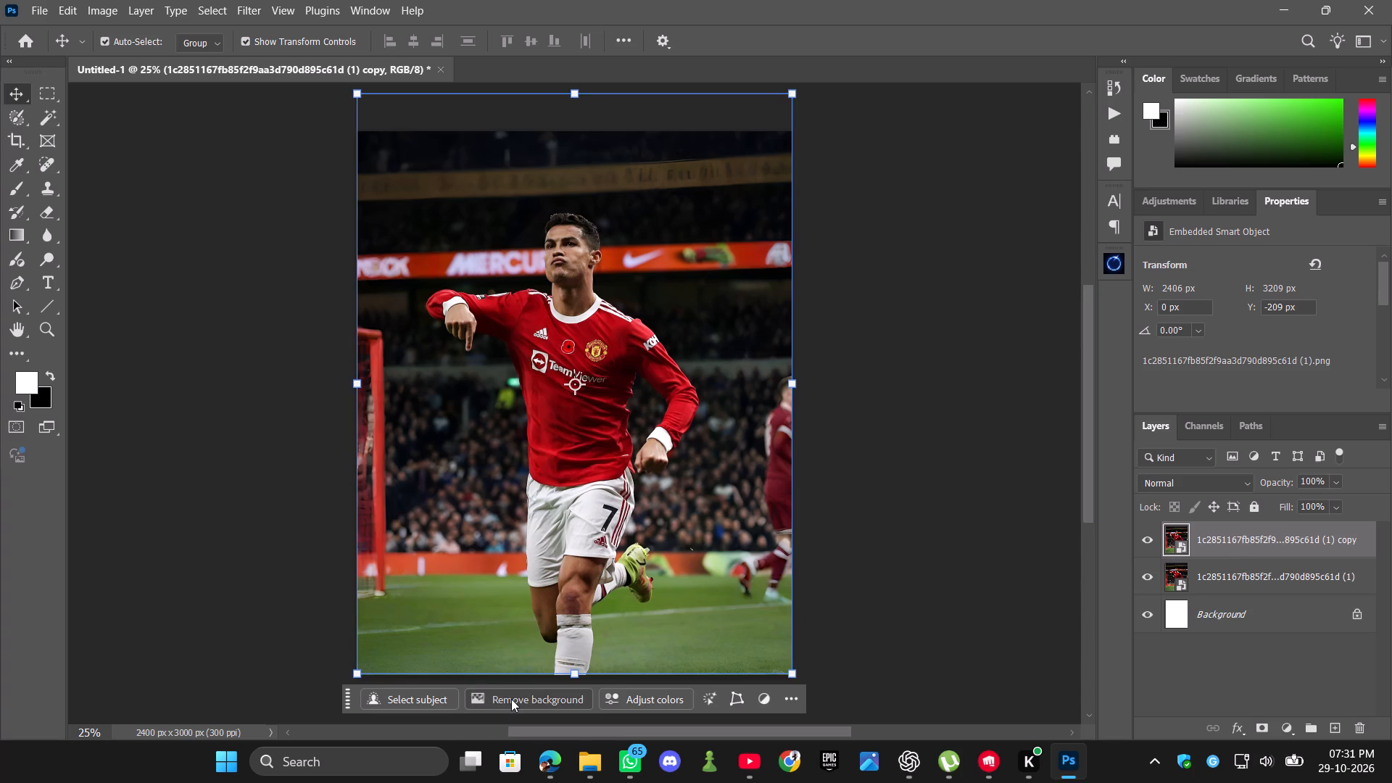
pyautogui.click(511, 699)
# Check the player cutout by toggling the visibility of the original photo layer and its masked copy.
pyautogui.click(1144, 584)
pyautogui.click(1145, 579)
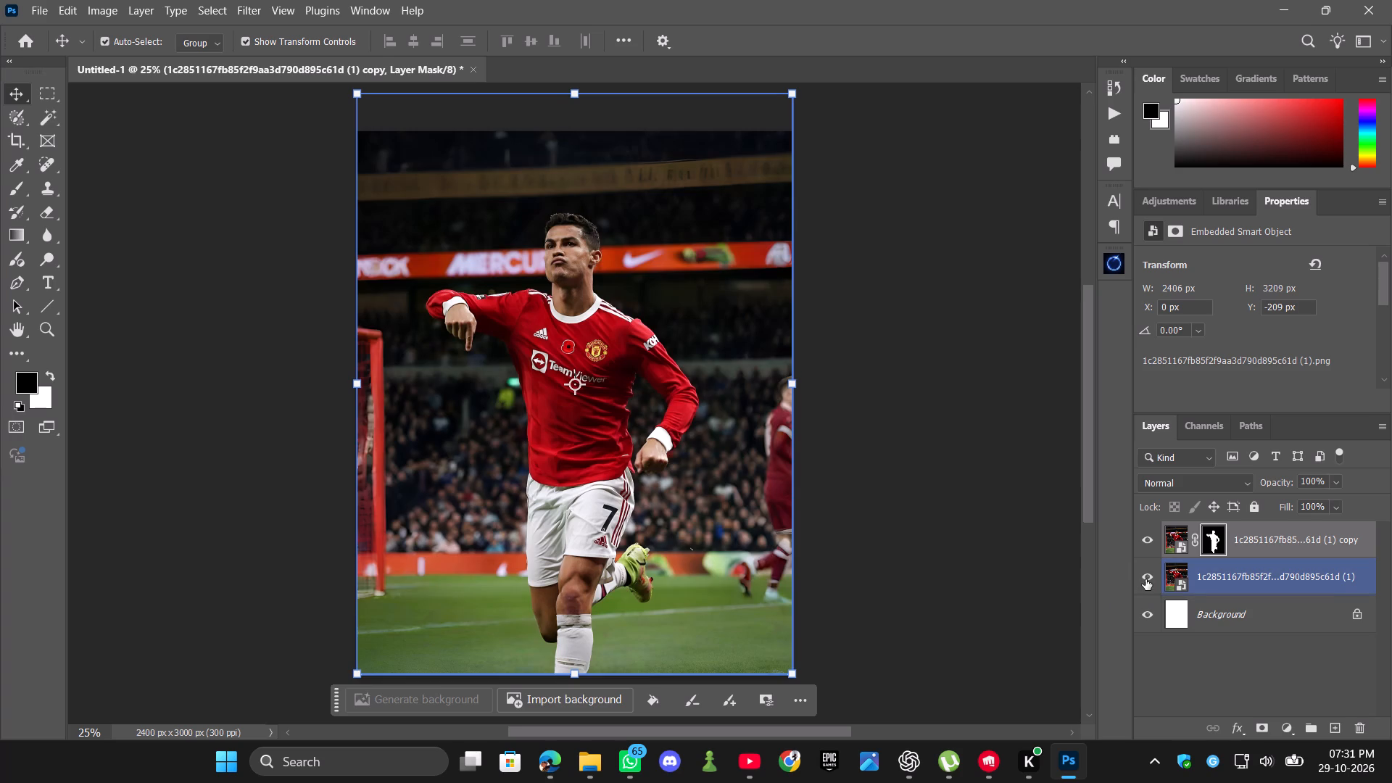
pyautogui.click(899, 556)
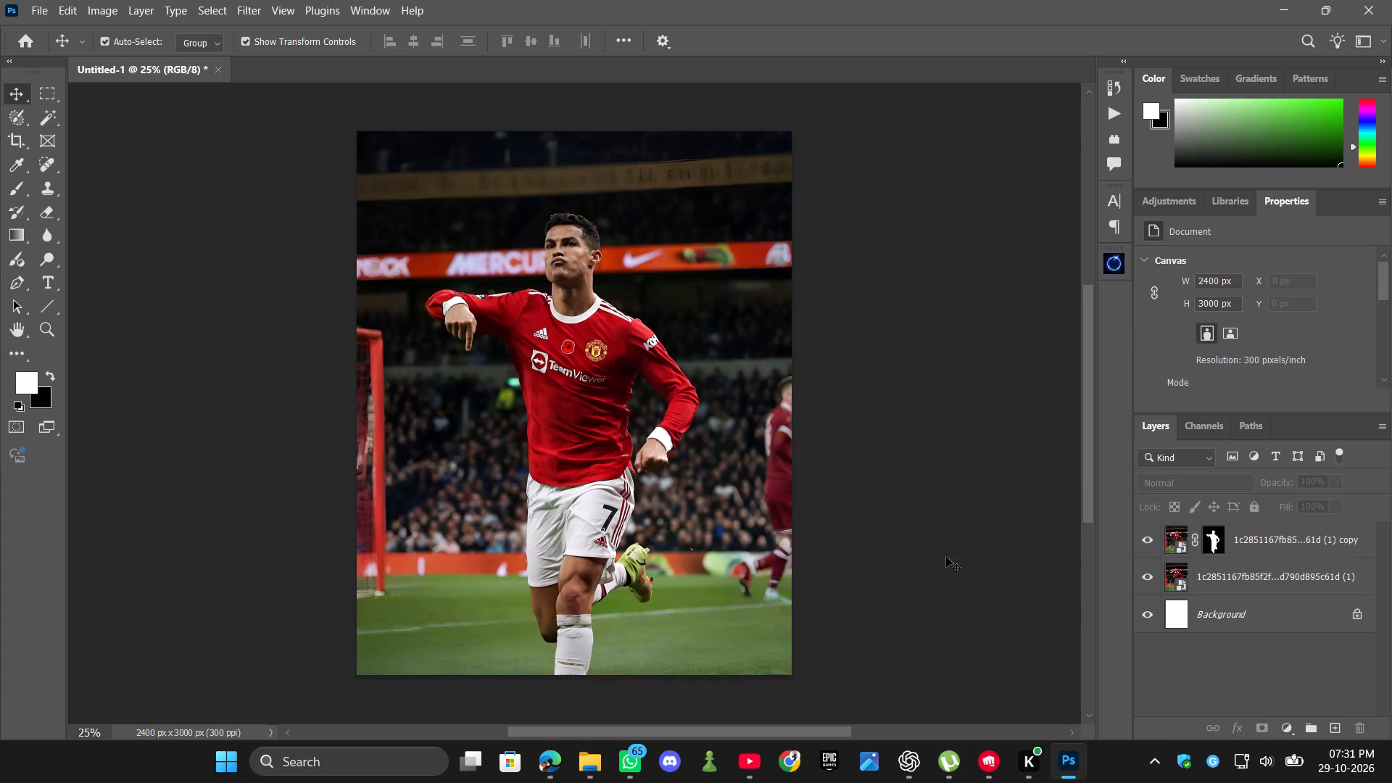
pyautogui.click(1149, 578)
pyautogui.click(1149, 578)
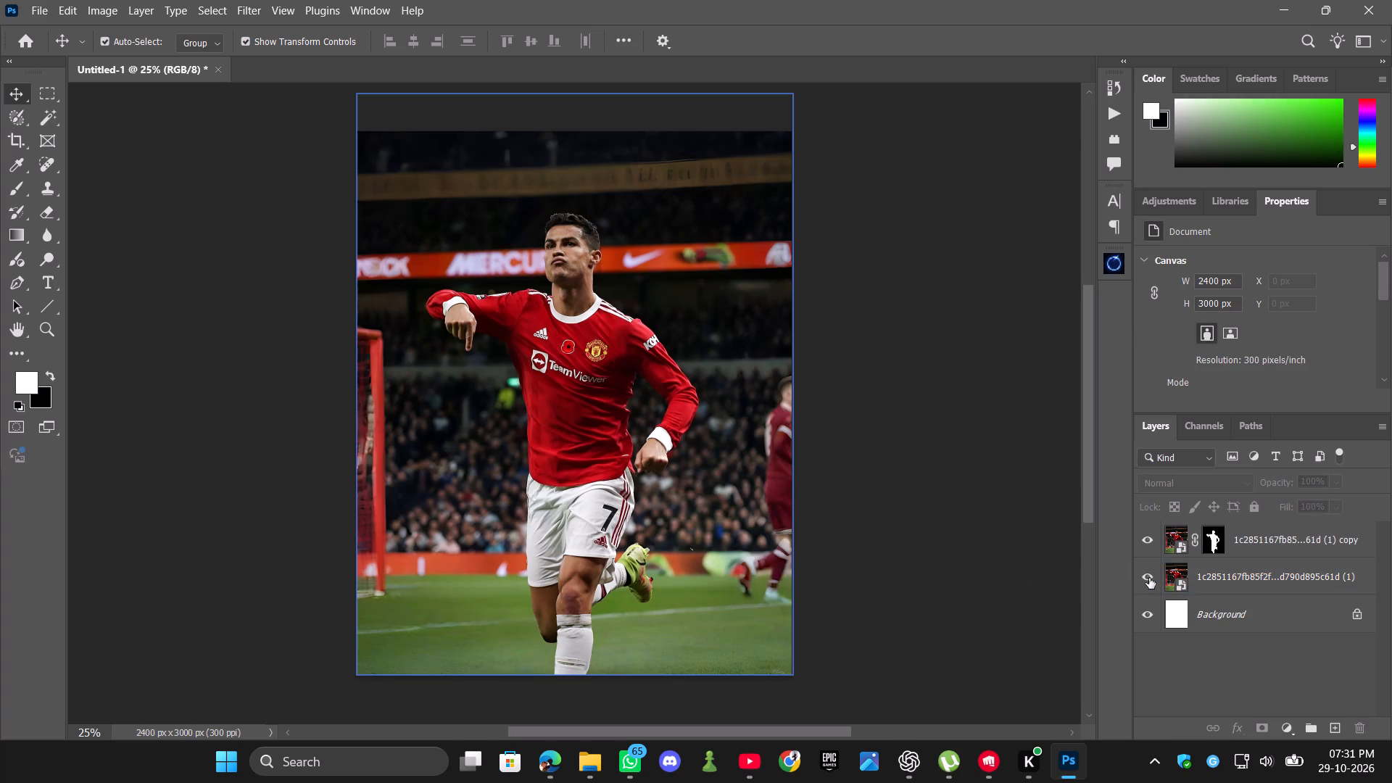
pyautogui.doubleClick(1150, 542)
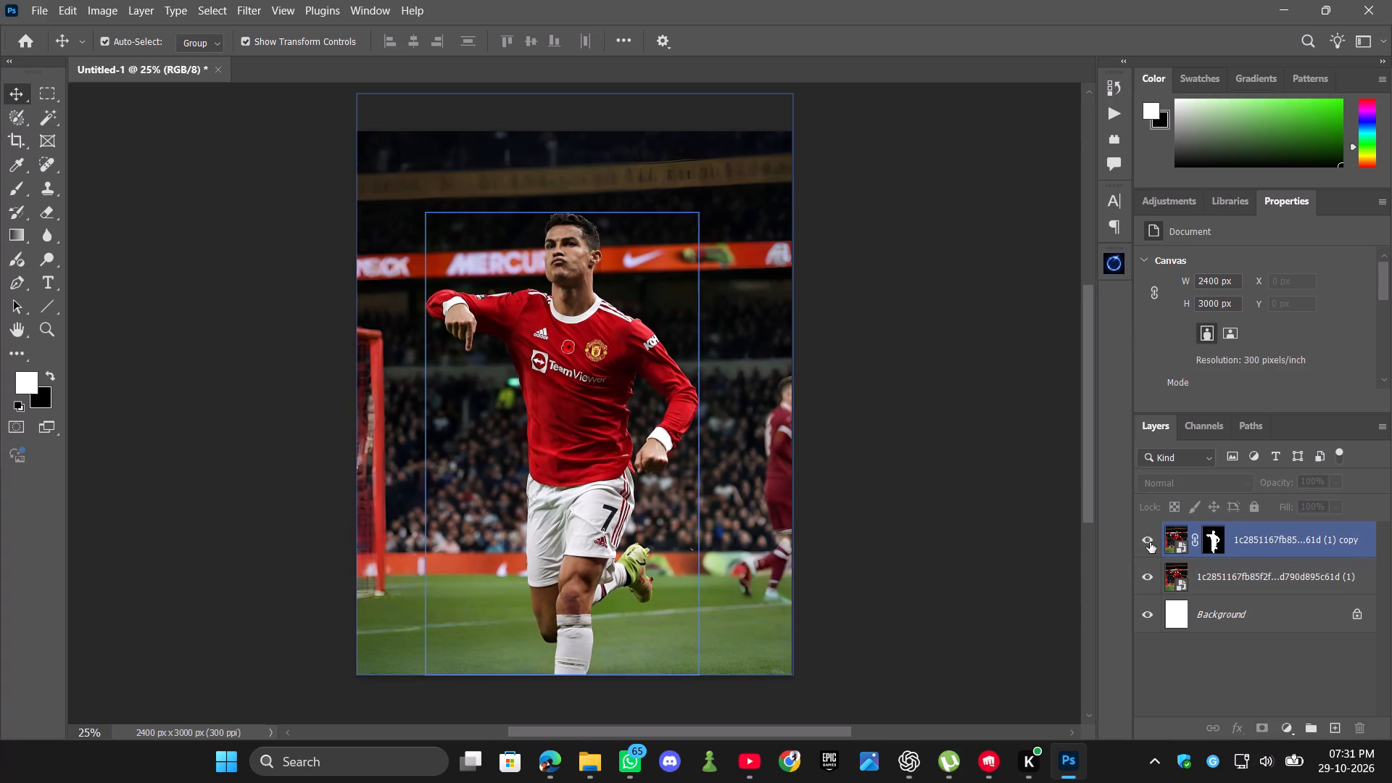
pyautogui.click(976, 519)
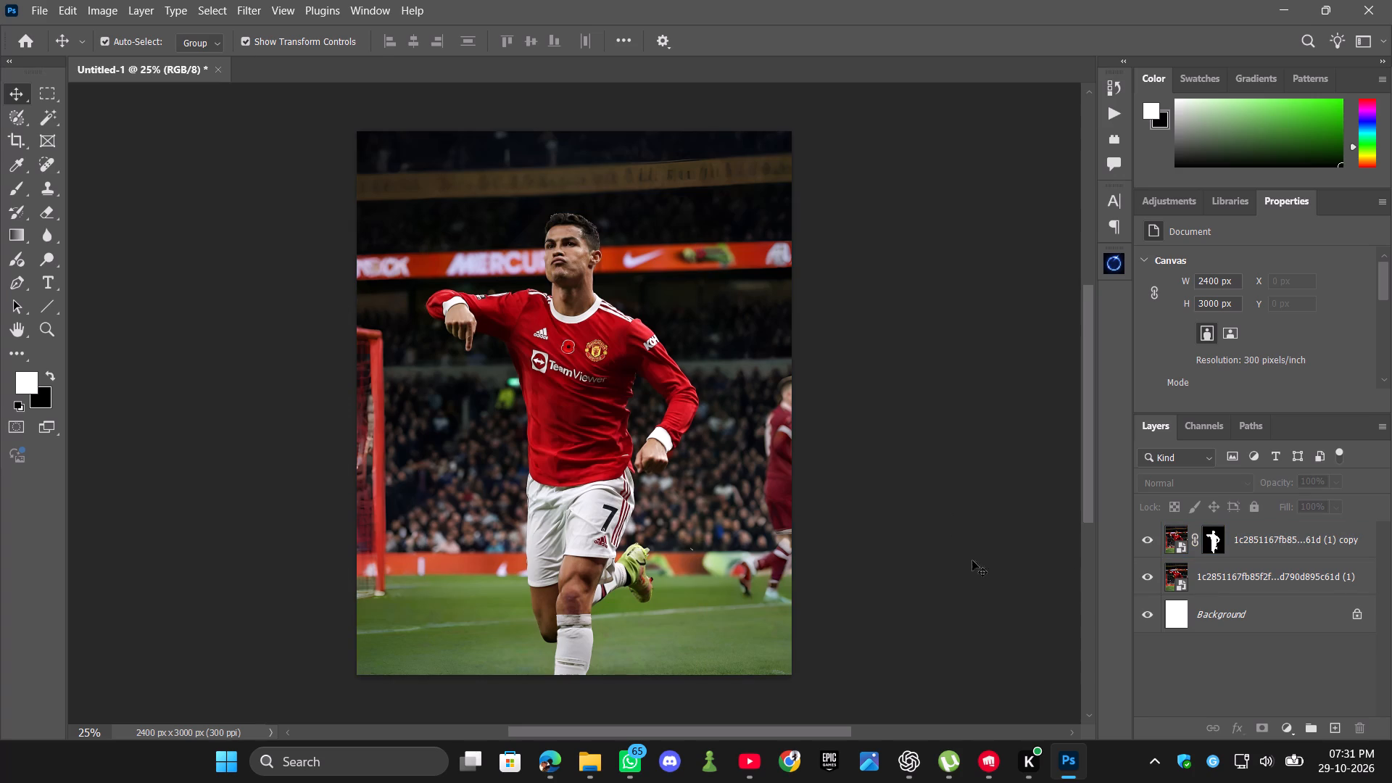
# Scale the original photo layer and its masked copy together to about 102.4%.
pyautogui.click(54, 291)
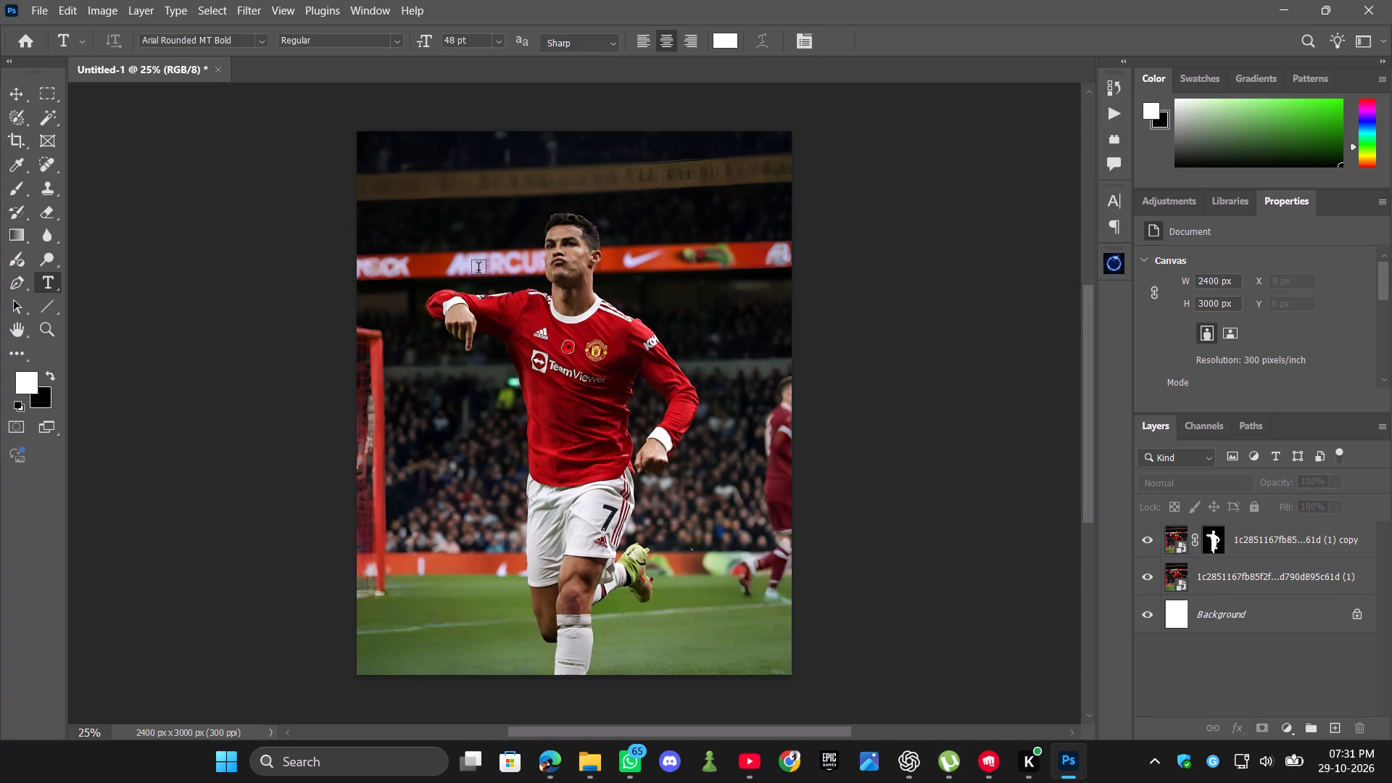
pyautogui.click(1233, 578)
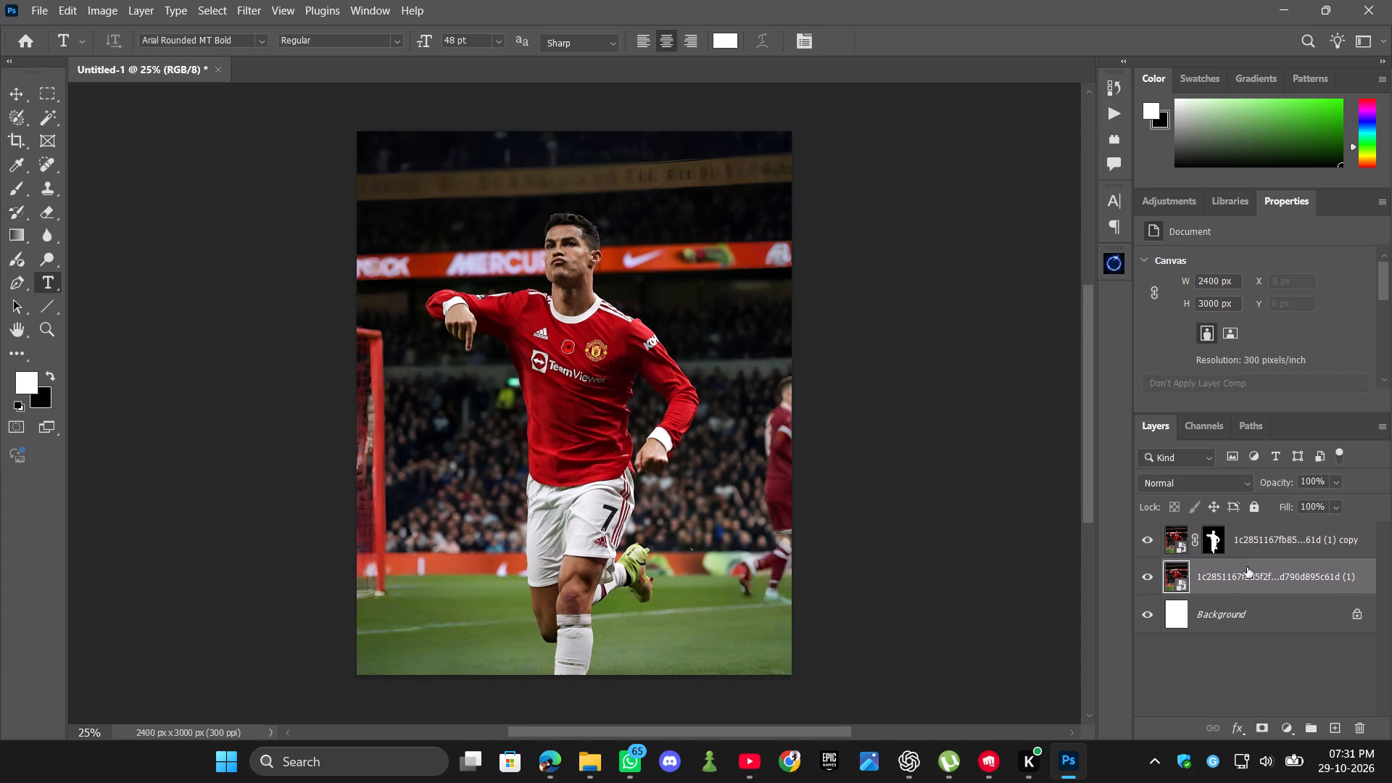
pyautogui.keyDown('ctrl'); pyautogui.click(1256, 542); pyautogui.keyUp('ctrl')
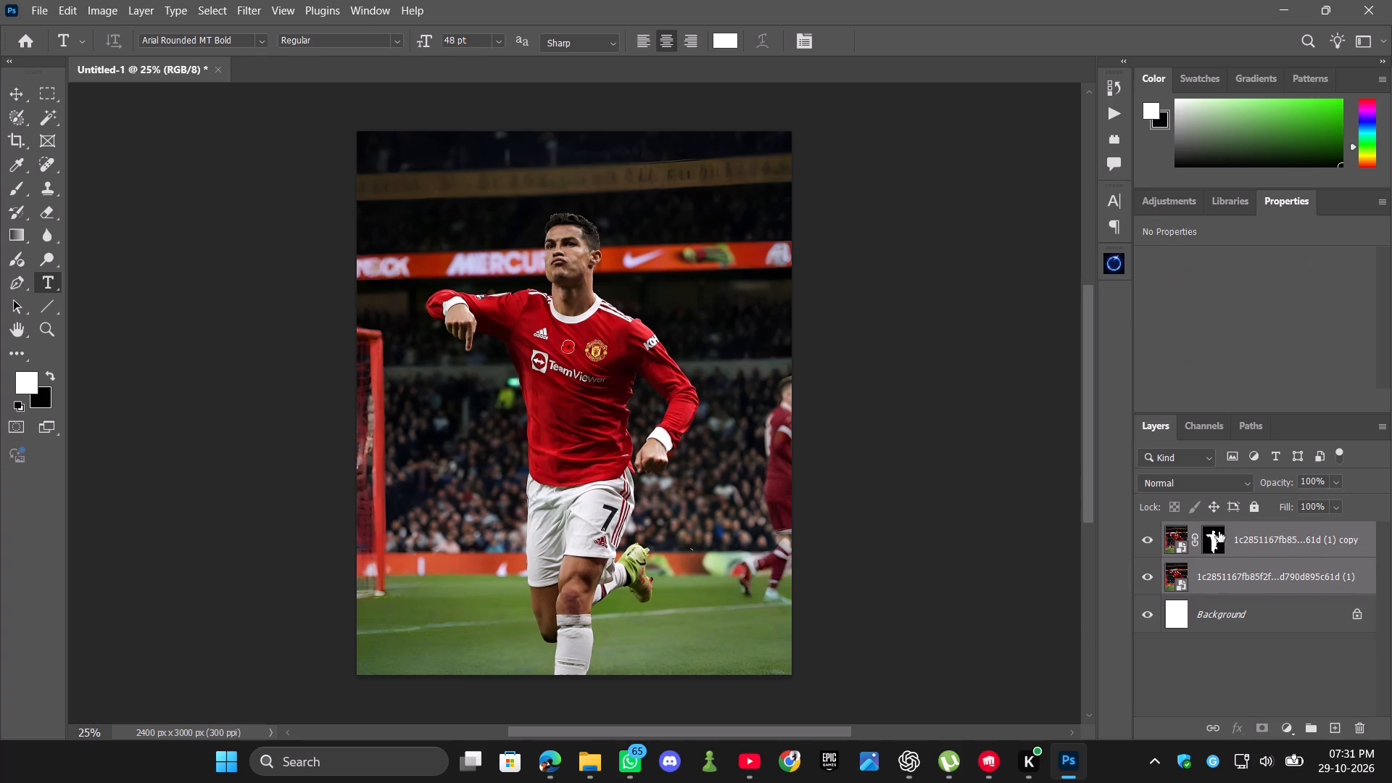
pyautogui.click(22, 90)
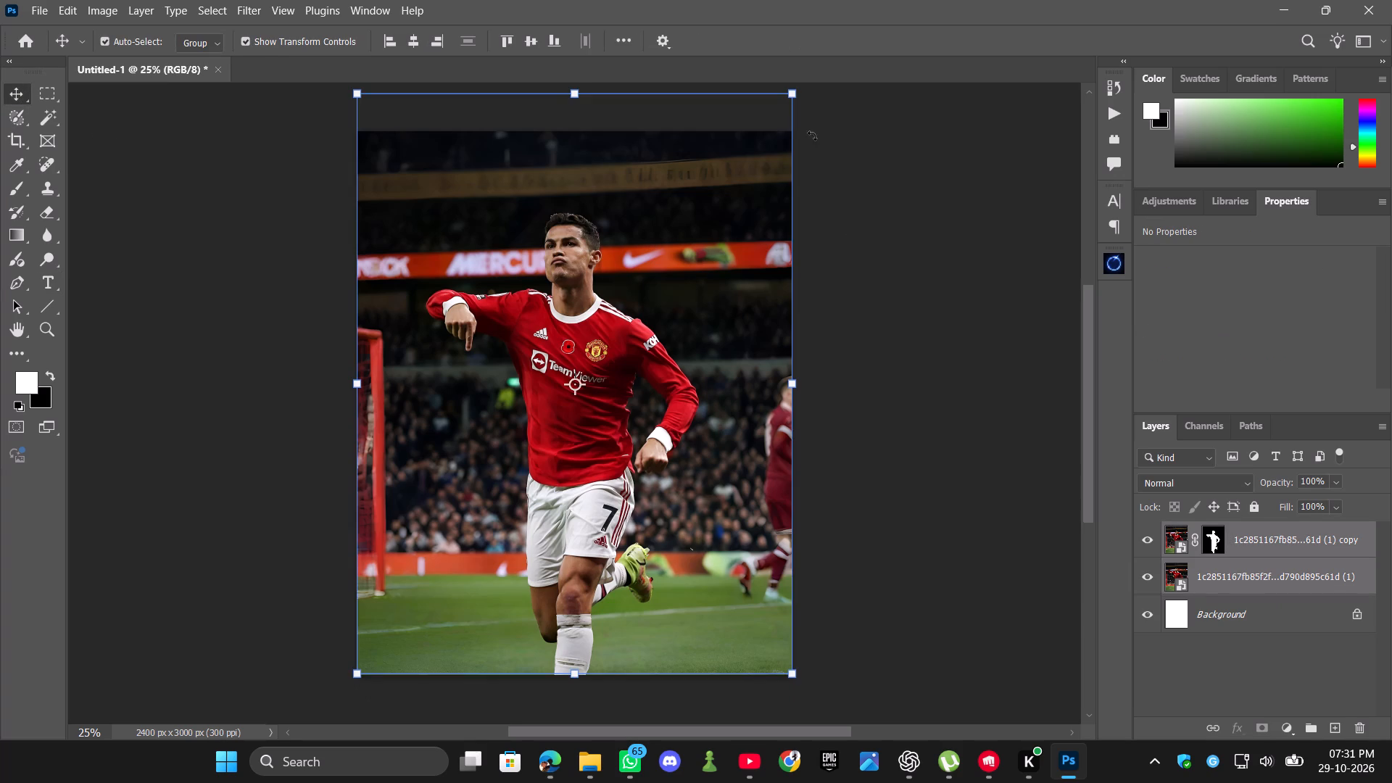
pyautogui.moveTo(793, 94); pyautogui.dragTo(803, 86)
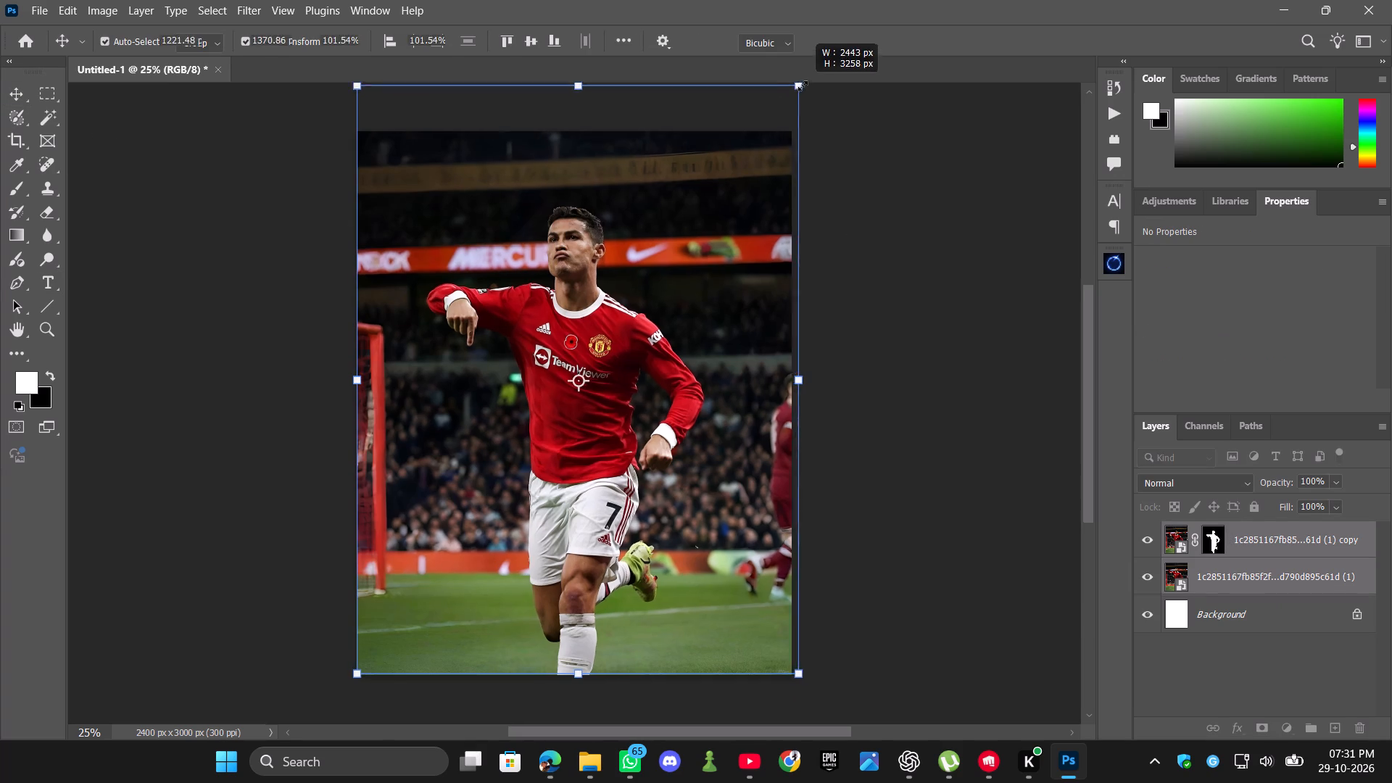
pyautogui.moveTo(803, 86); pyautogui.dragTo(812, 78)
pyautogui.moveTo(811, 87); pyautogui.dragTo(807, 92)
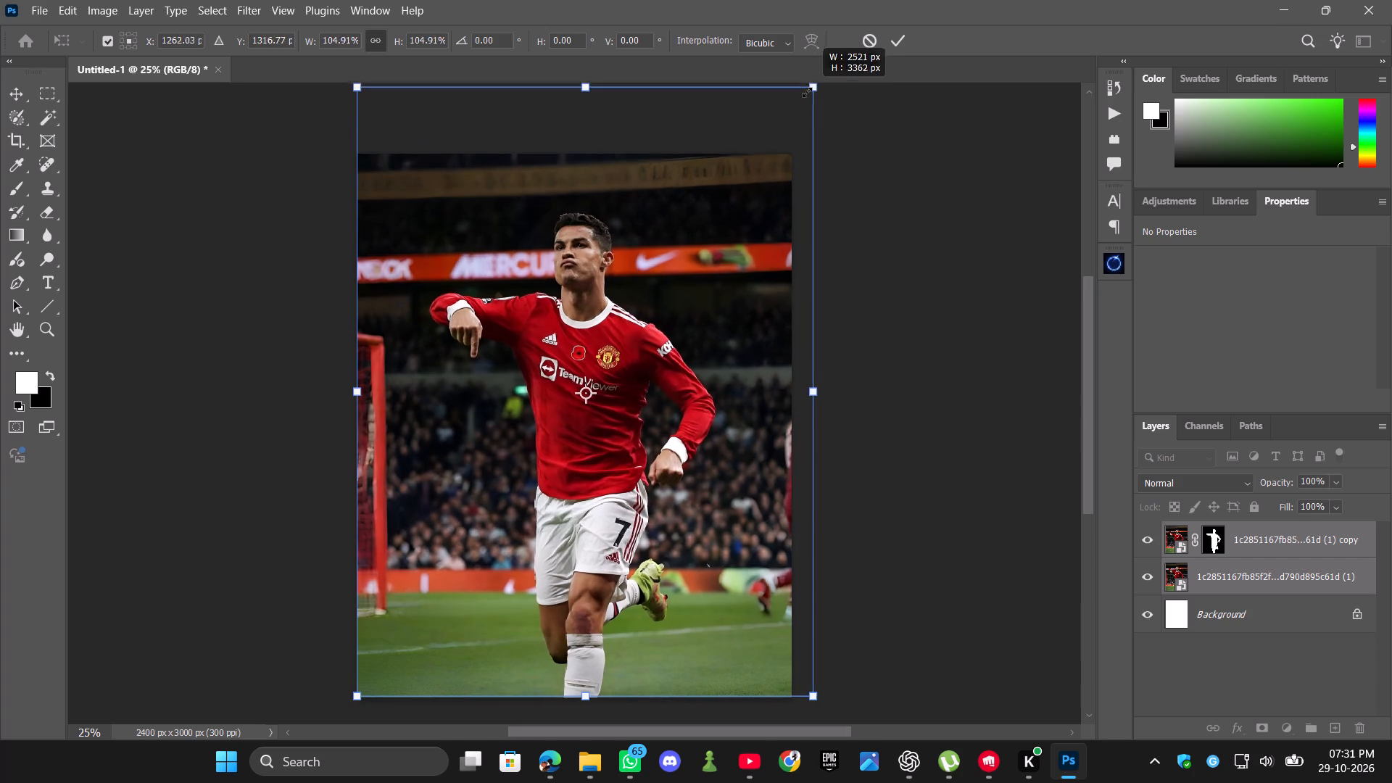
pyautogui.moveTo(807, 92); pyautogui.dragTo(797, 100)
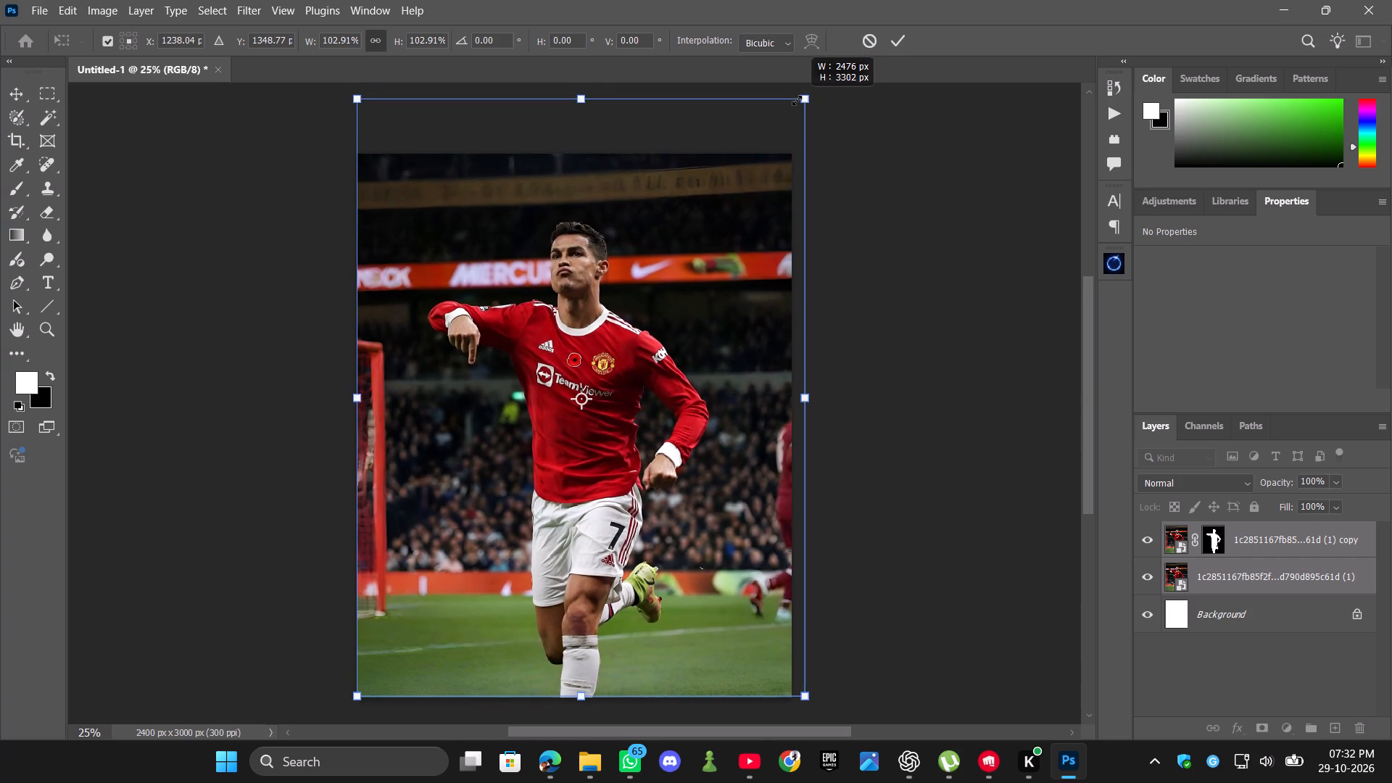
pyautogui.moveTo(797, 100); pyautogui.dragTo(793, 101)
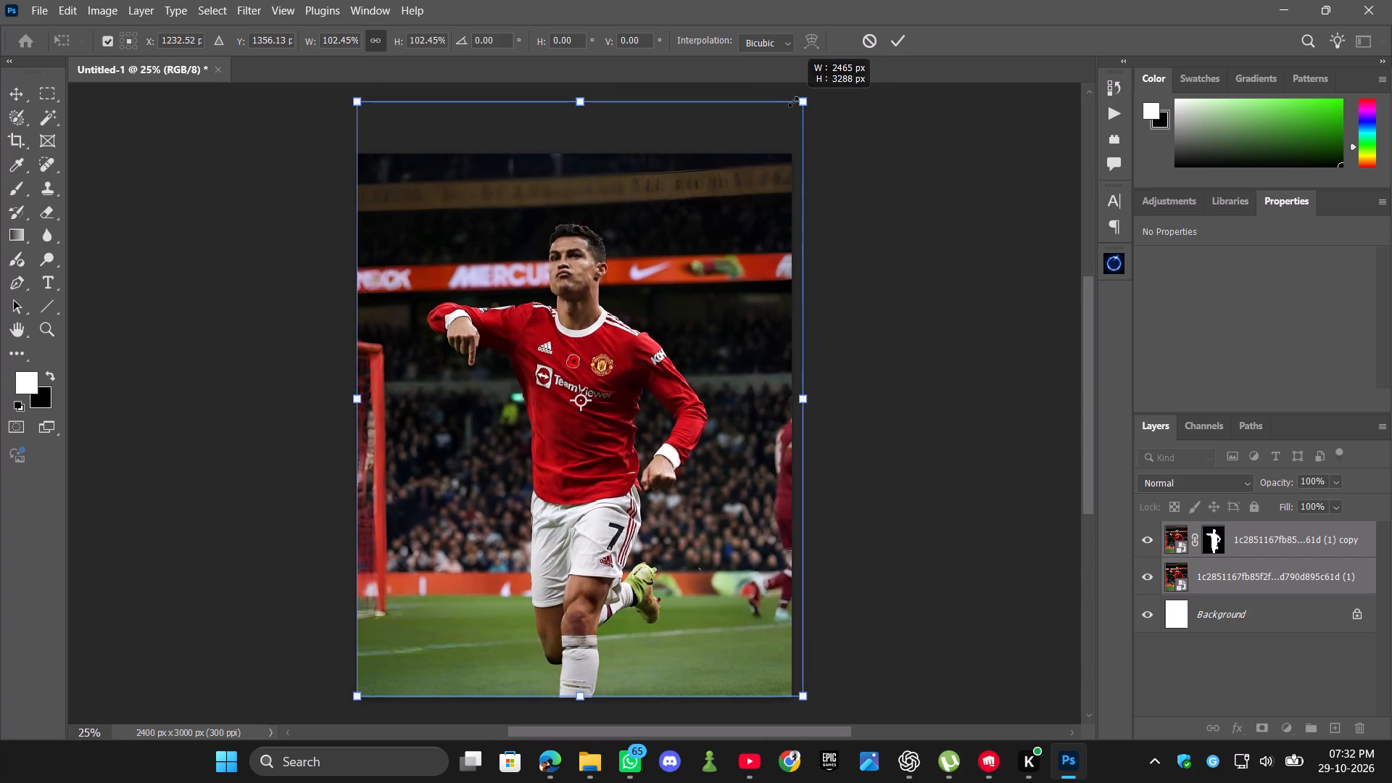
pyautogui.moveTo(793, 101); pyautogui.dragTo(792, 101)
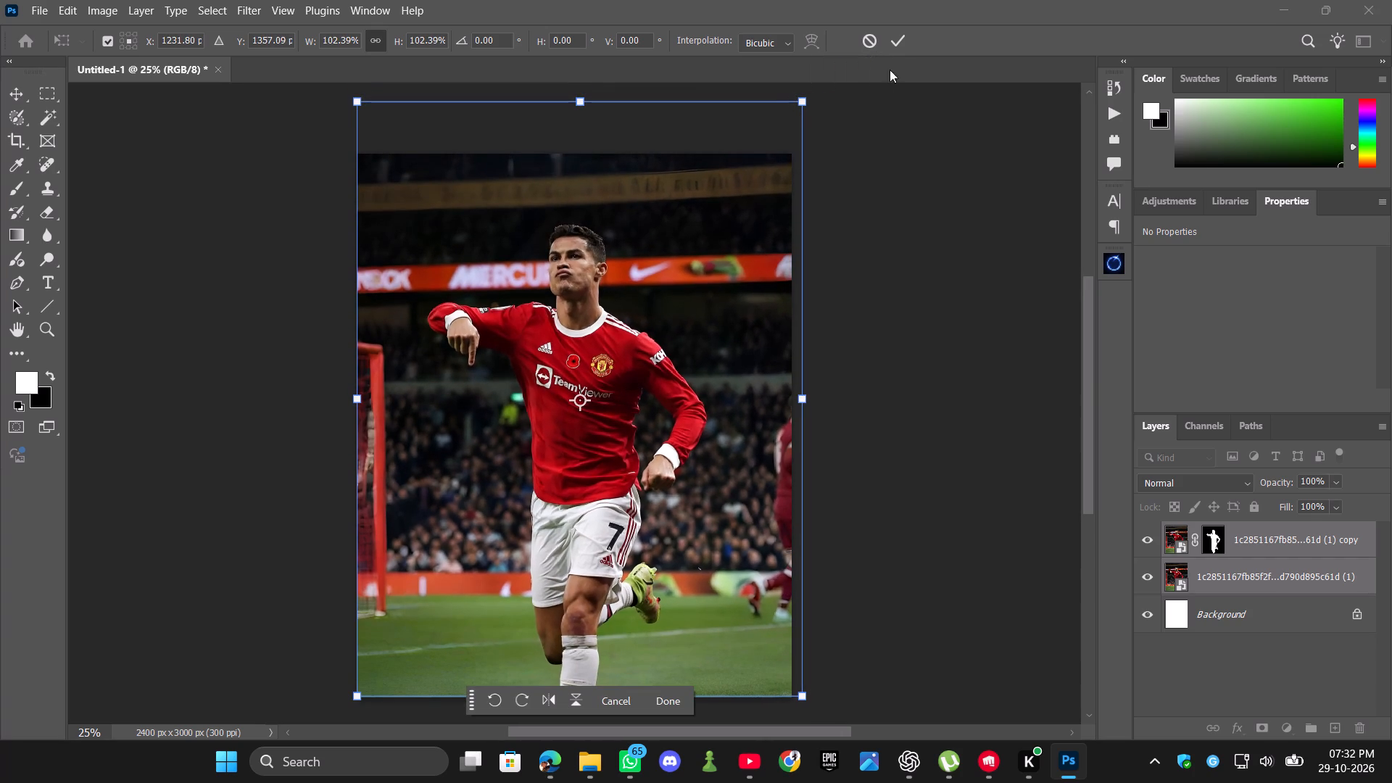
pyautogui.click(901, 45)
# Delete the masked player copy layer, keeping the original photo layer.
pyautogui.scroll(-2, 921, 435)
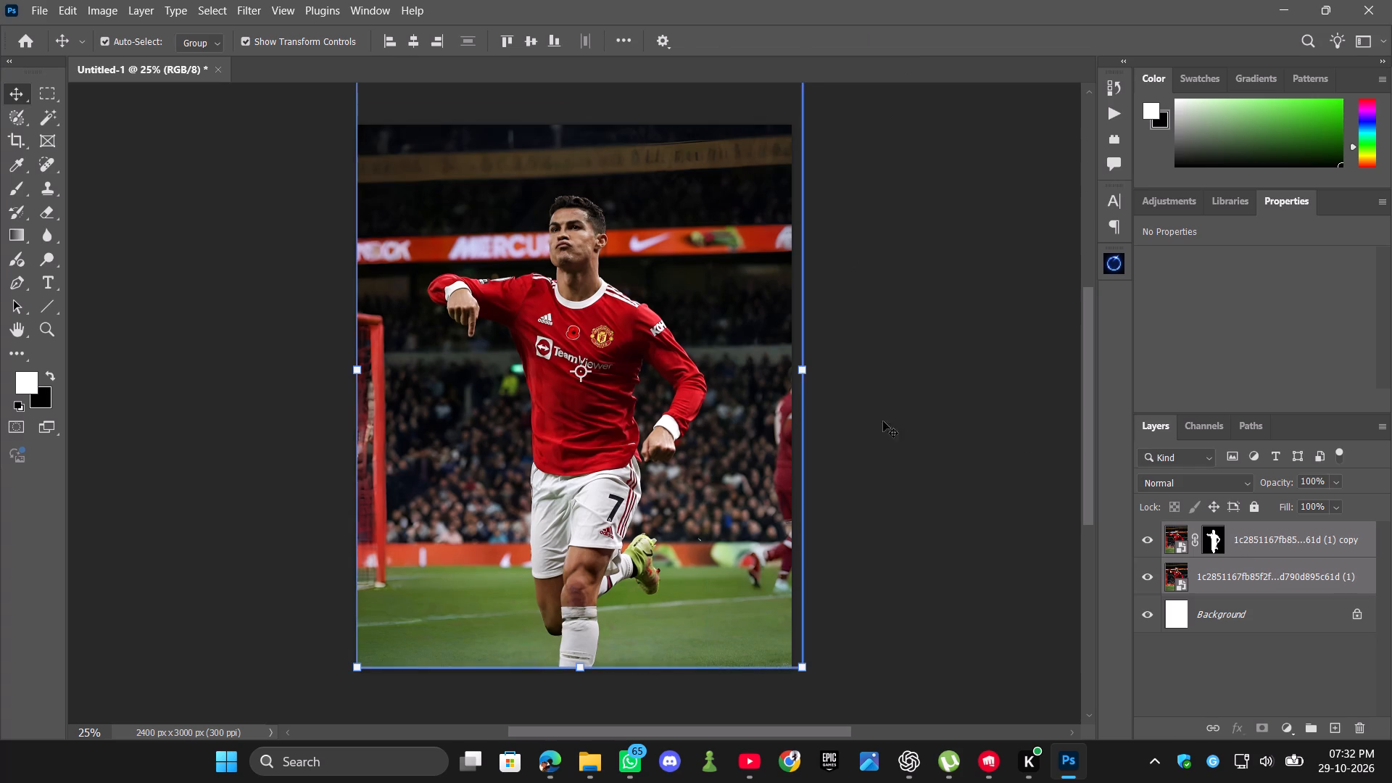
pyautogui.click(612, 377)
pyautogui.click(1211, 536)
pyautogui.click(1180, 573)
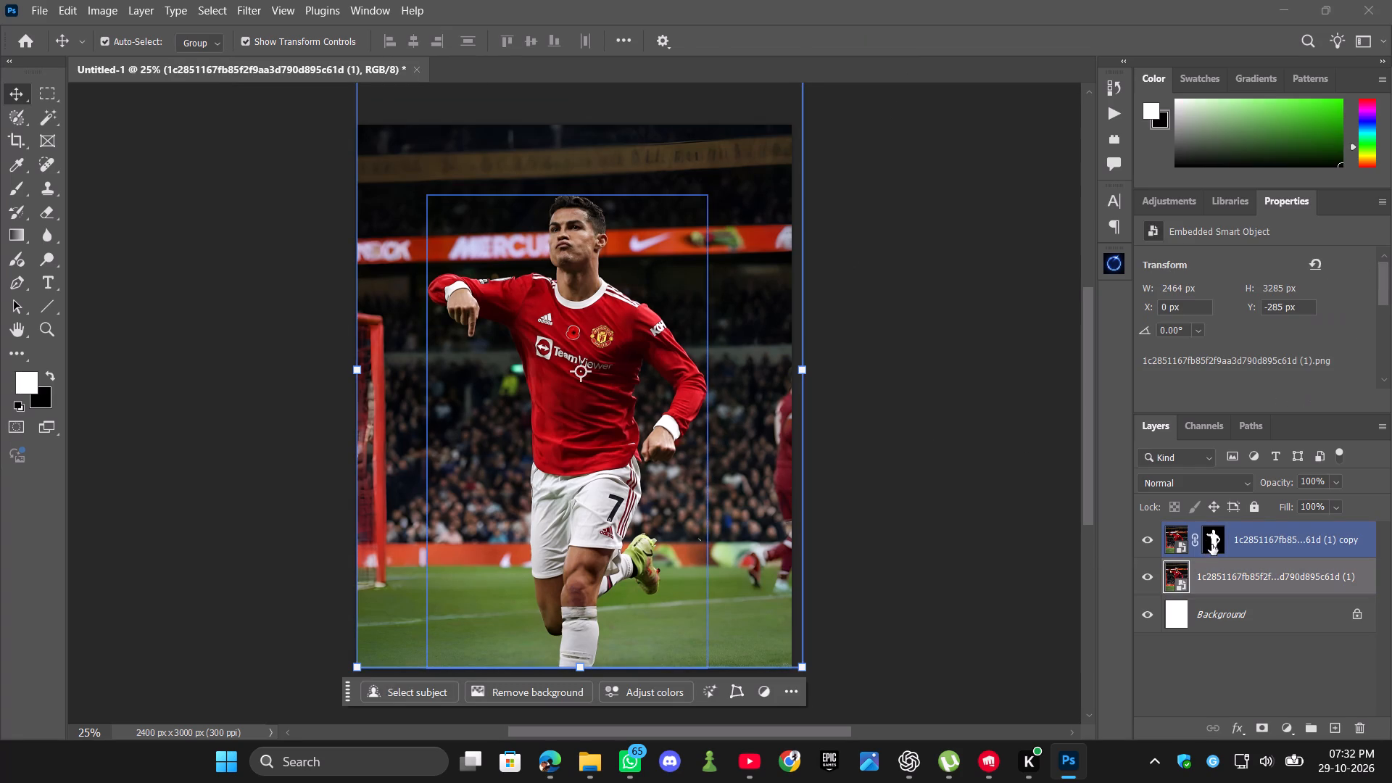
pyautogui.click(1206, 580)
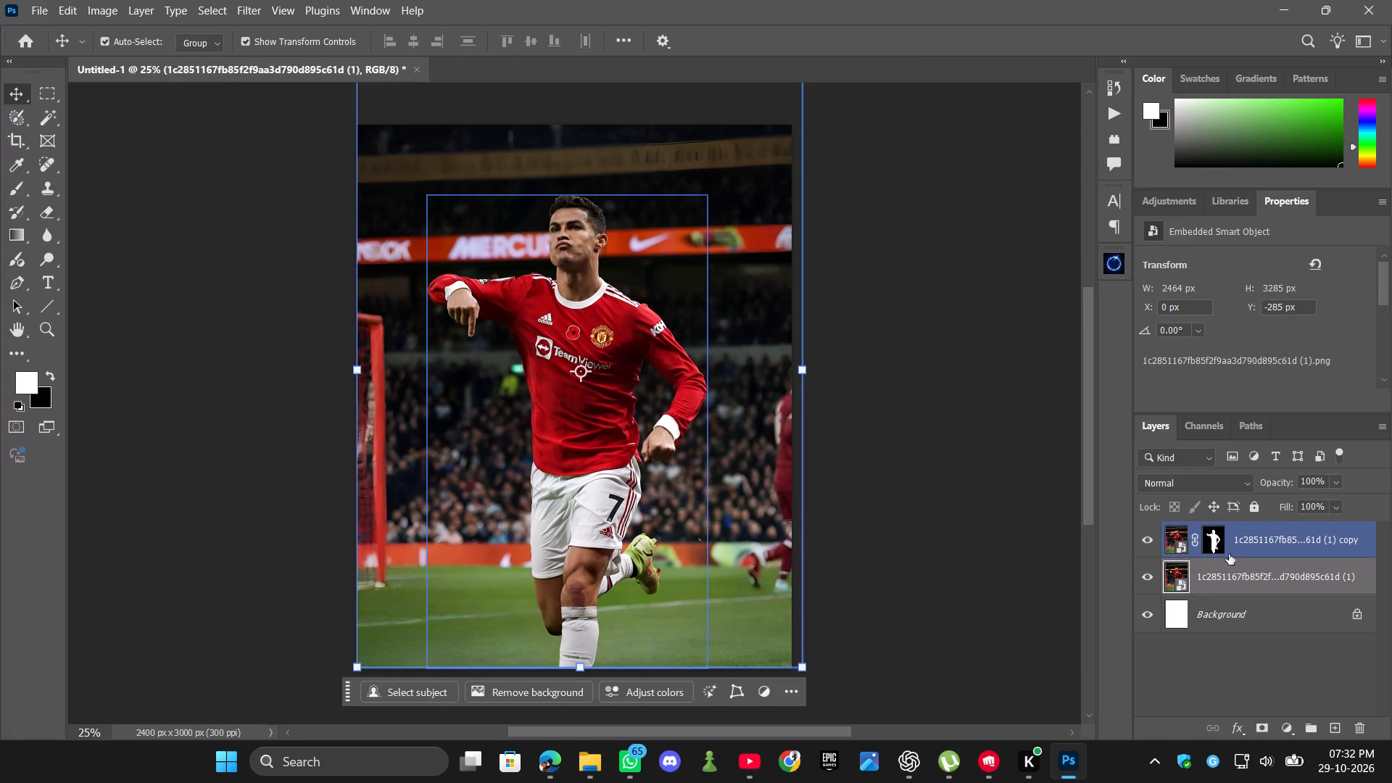
pyautogui.click(1227, 568)
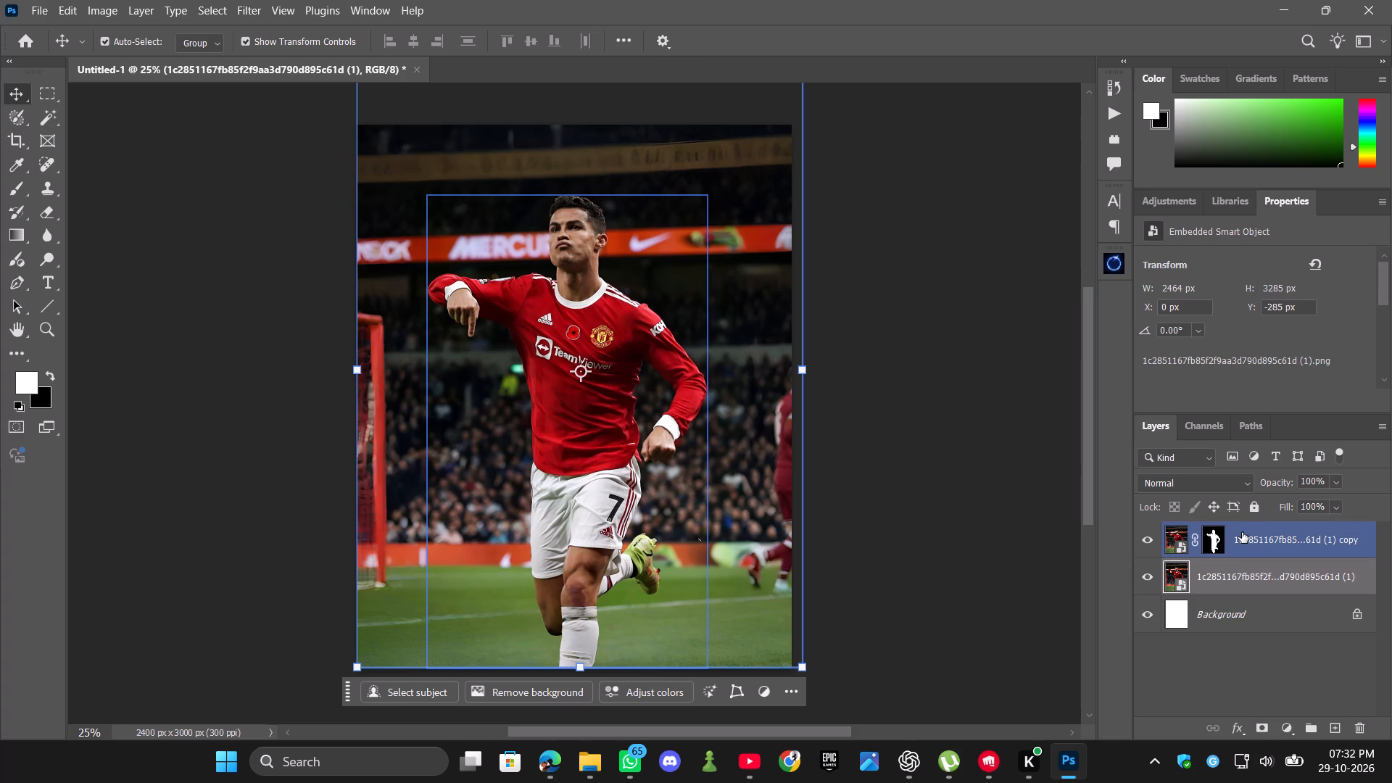
pyautogui.click(1242, 532)
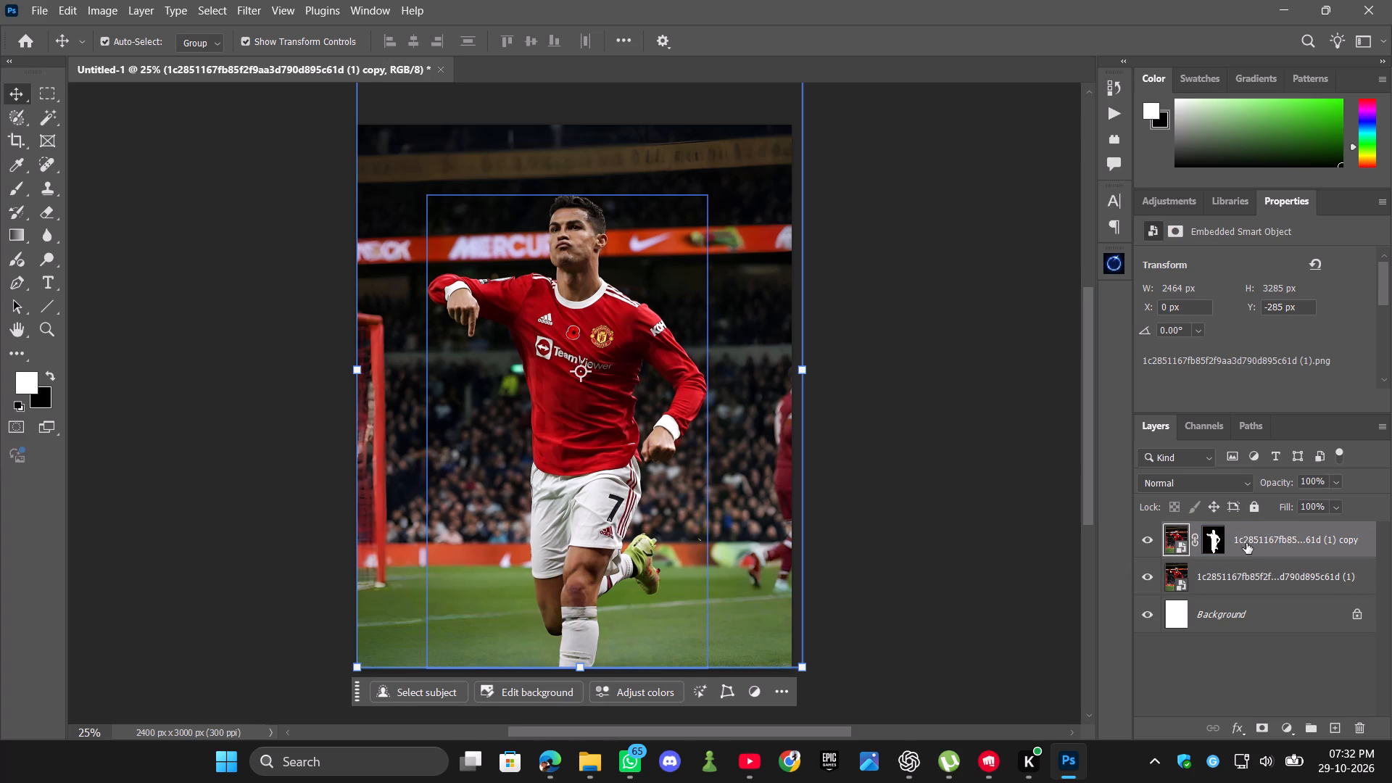
pyautogui.press('BackSpace')
# Open the photo layer in the Camera Raw Filter and set the preview zoom to 33%.
pyautogui.click(1231, 547)
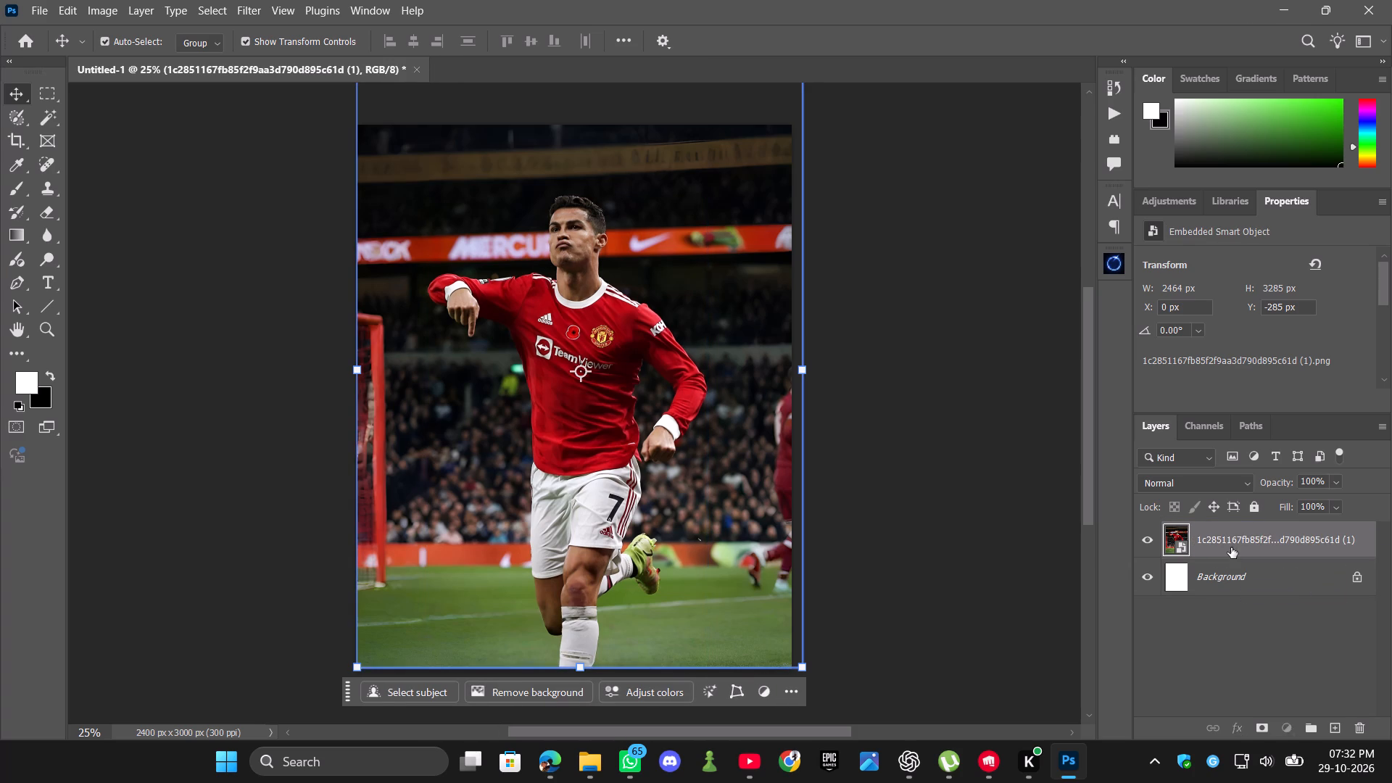
pyautogui.click(358, 7)
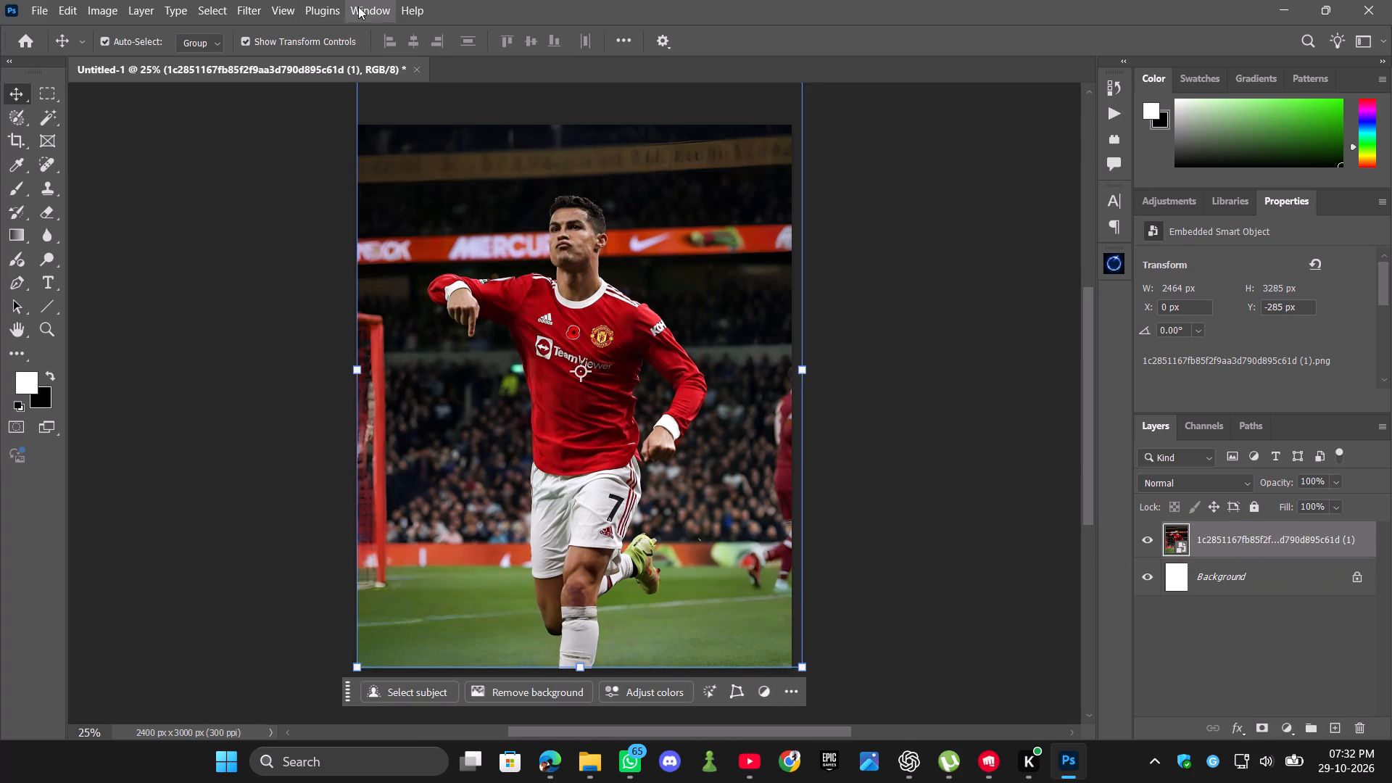
pyautogui.click(282, 7)
pyautogui.click(257, 9)
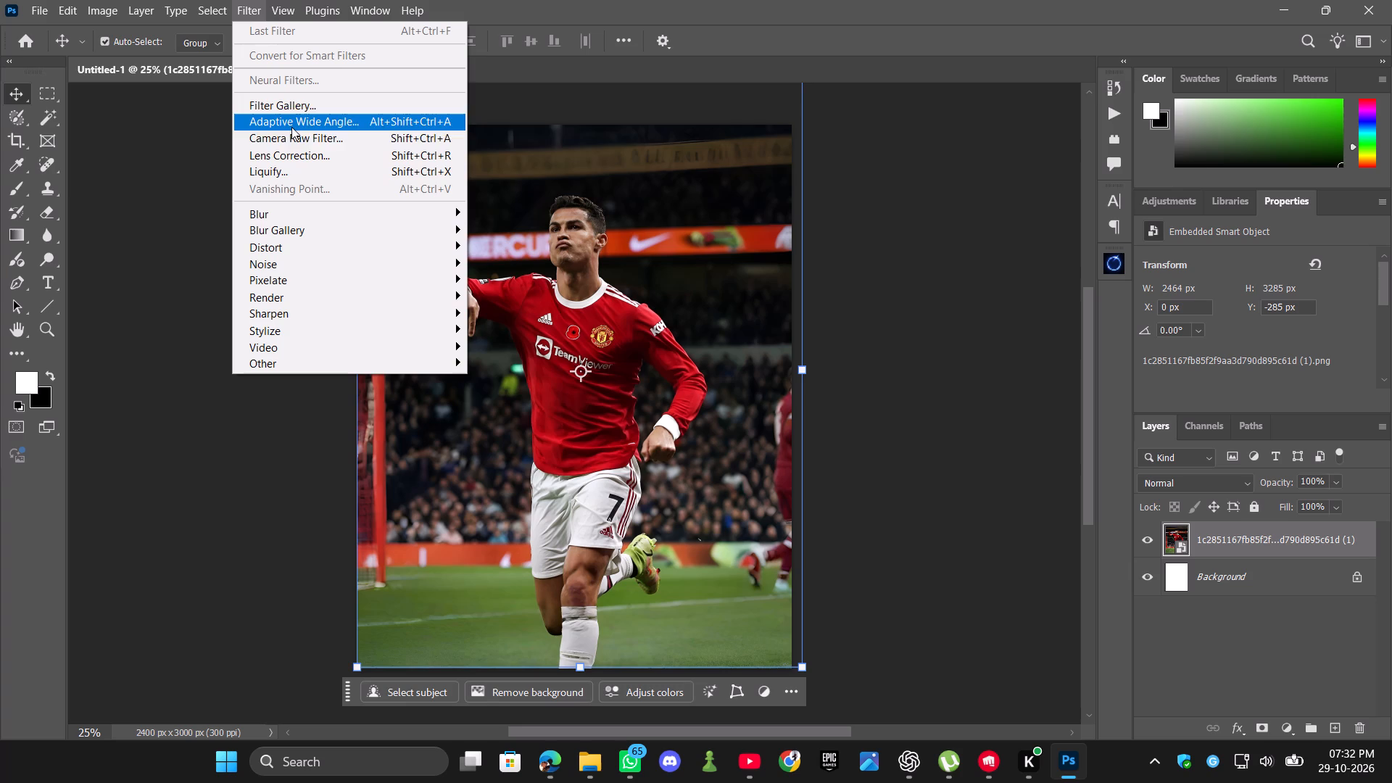
pyautogui.click(328, 141)
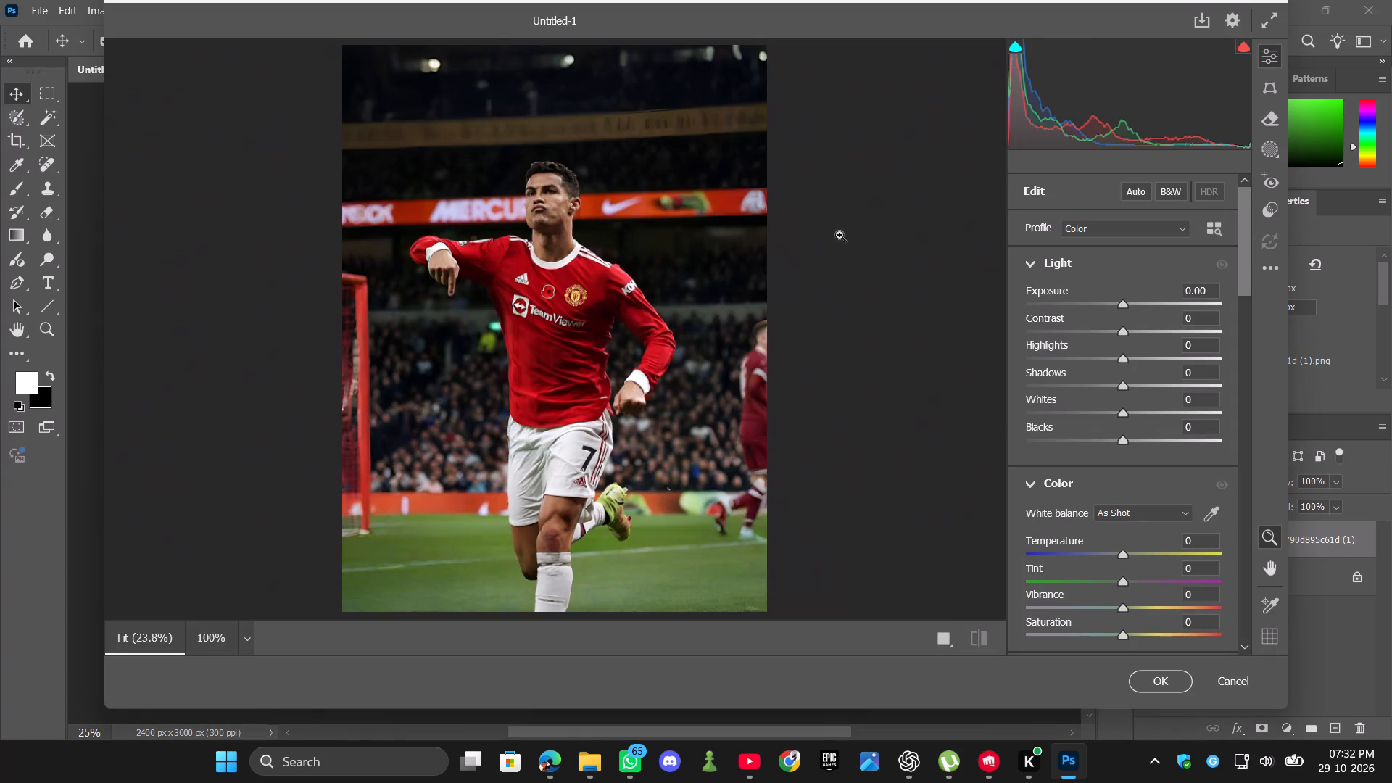
pyautogui.scroll(2, 742, 273)
pyautogui.scroll(-2, 680, 317)
pyautogui.click(578, 220)
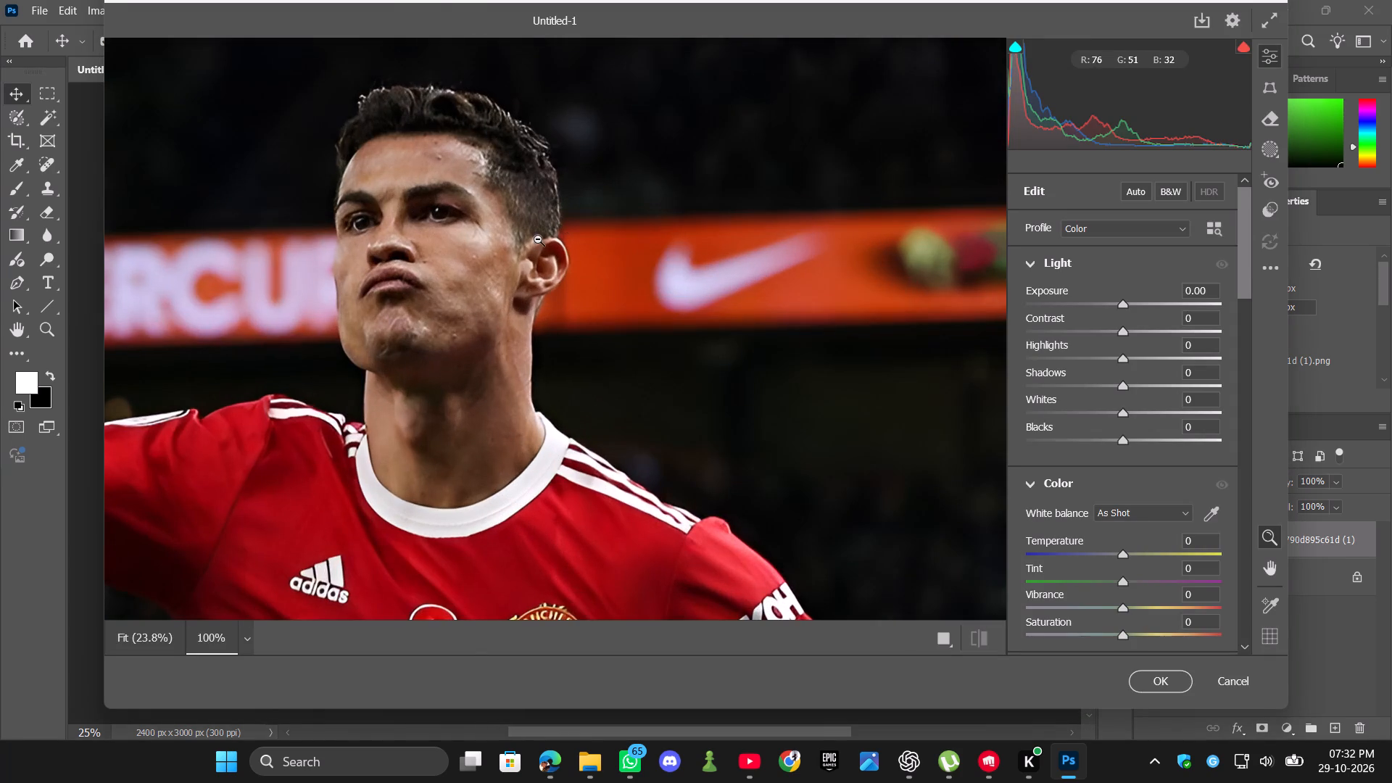
pyautogui.rightClick(422, 267)
pyautogui.click(388, 268)
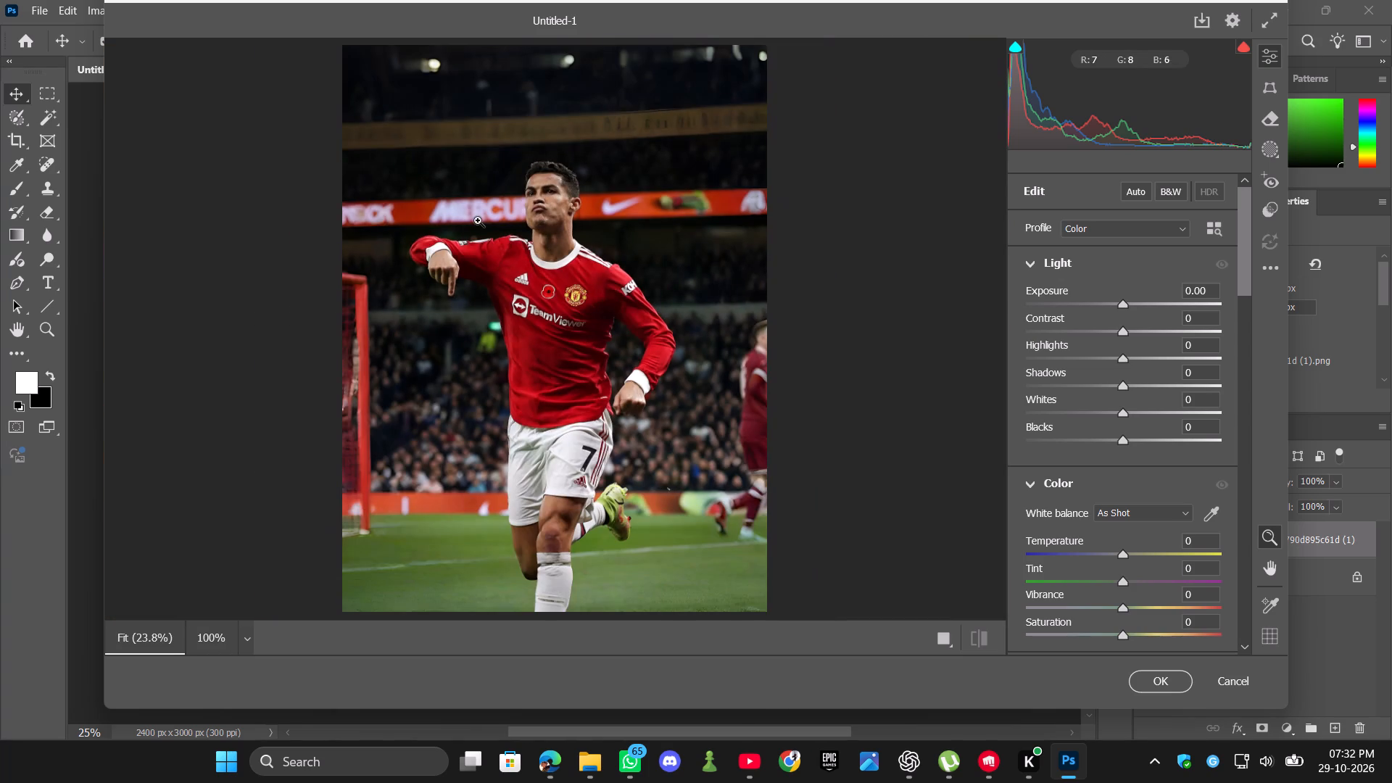
pyautogui.scroll(1, 478, 220)
pyautogui.click(252, 634)
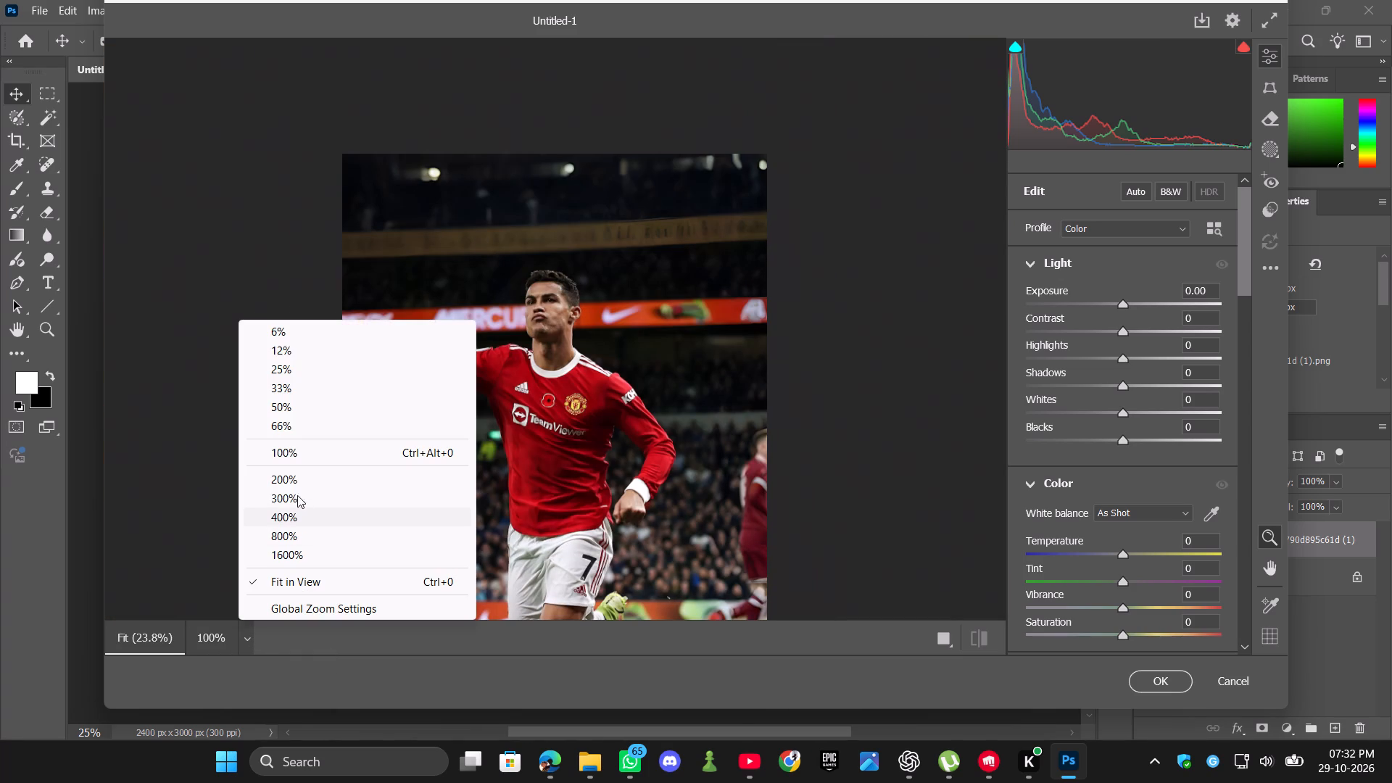
pyautogui.click(313, 407)
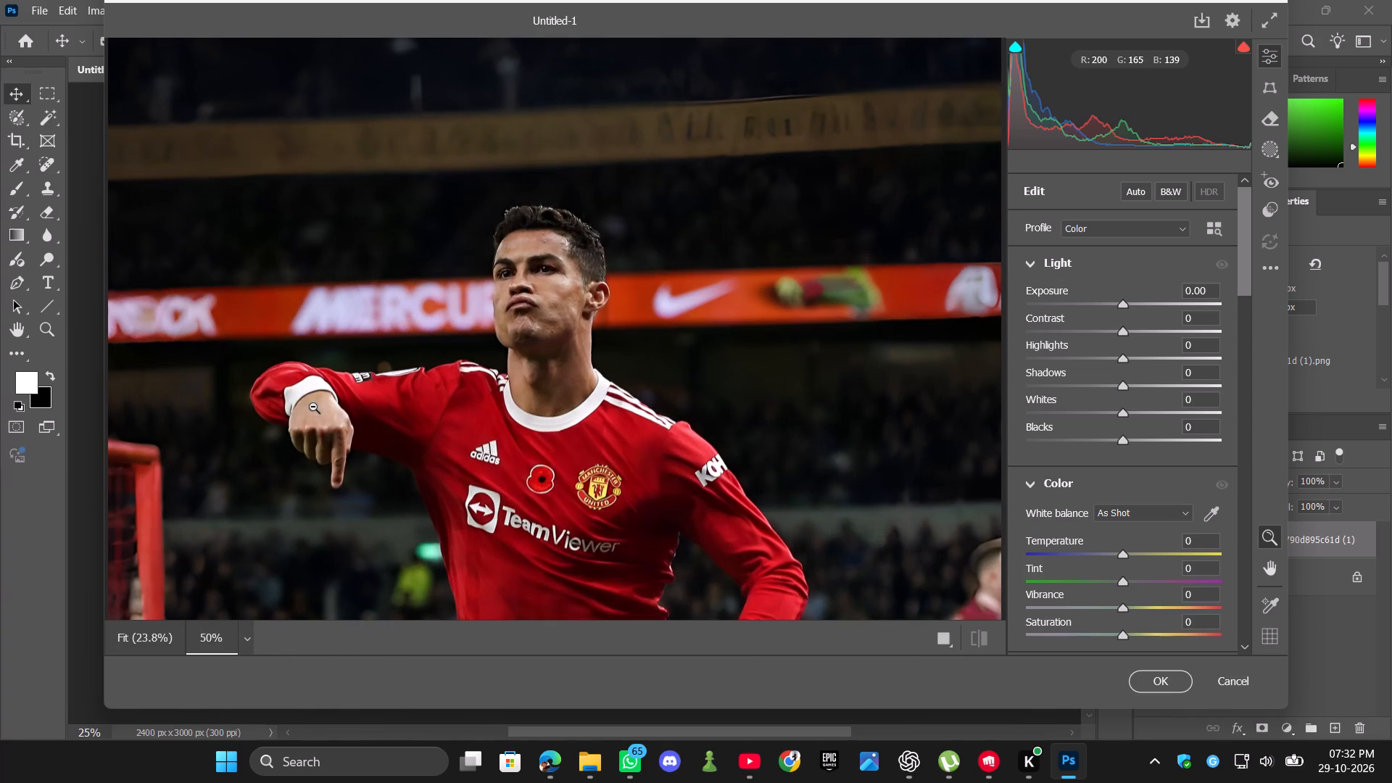
pyautogui.scroll(-1, 650, 407)
pyautogui.click(239, 646)
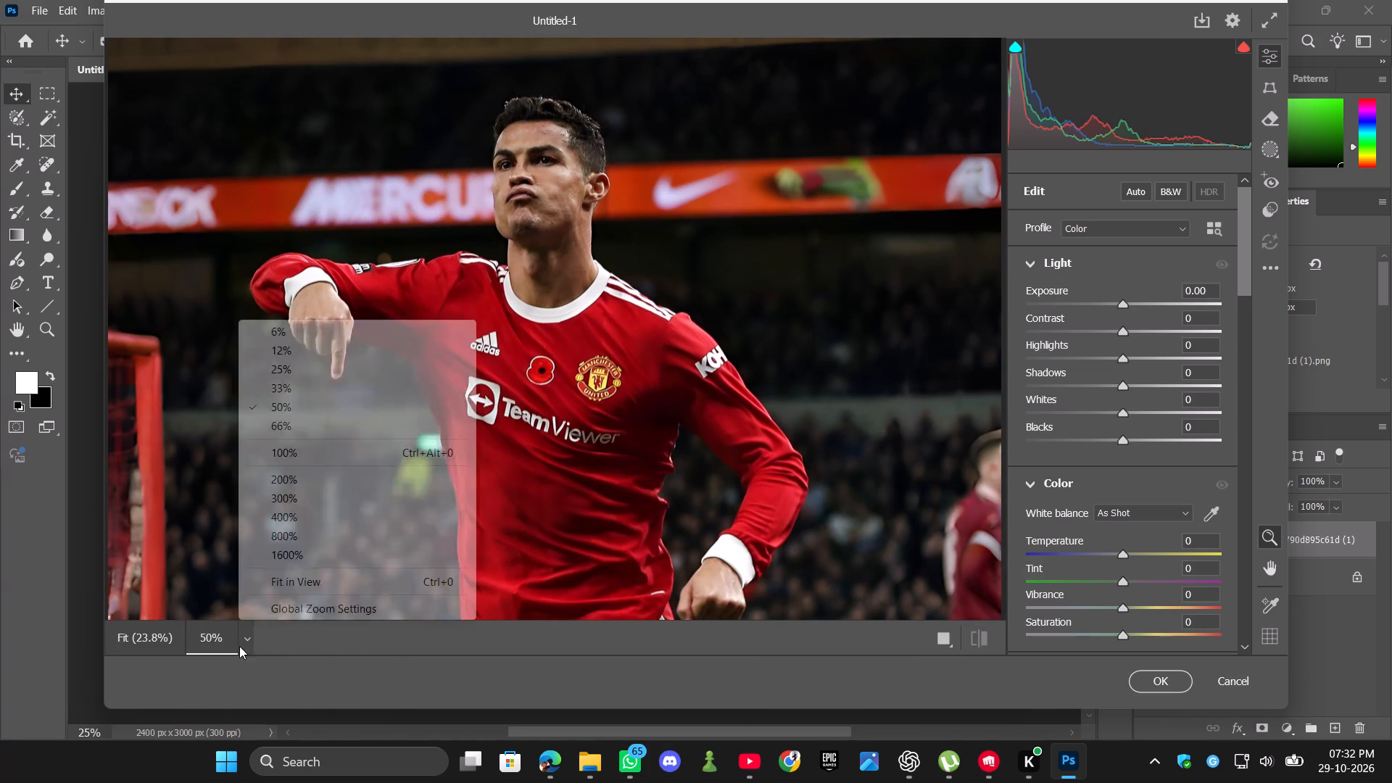
pyautogui.click(304, 392)
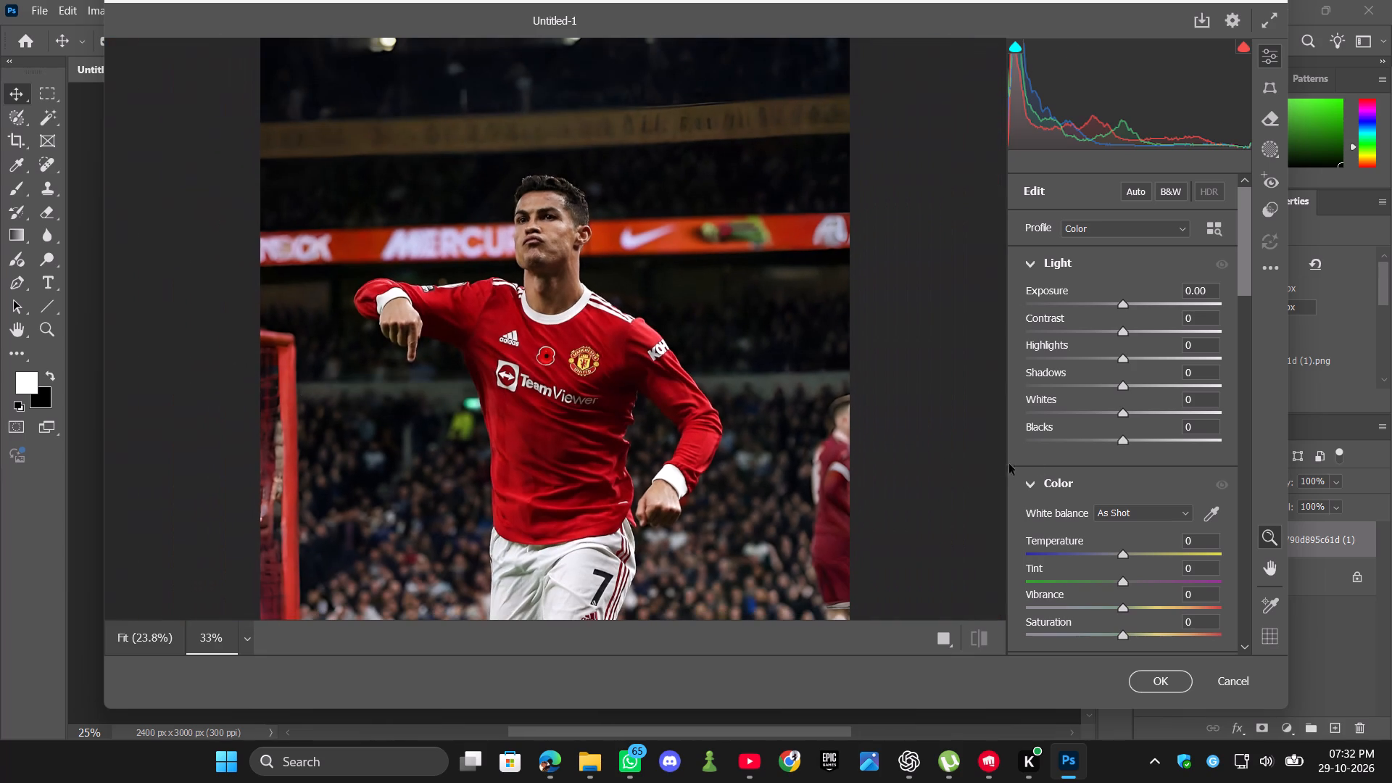
# Set the photo's exposure to +1.15, trying contrast both higher and lower before returning it to 0.
pyautogui.moveTo(1122, 305); pyautogui.dragTo(1138, 310)
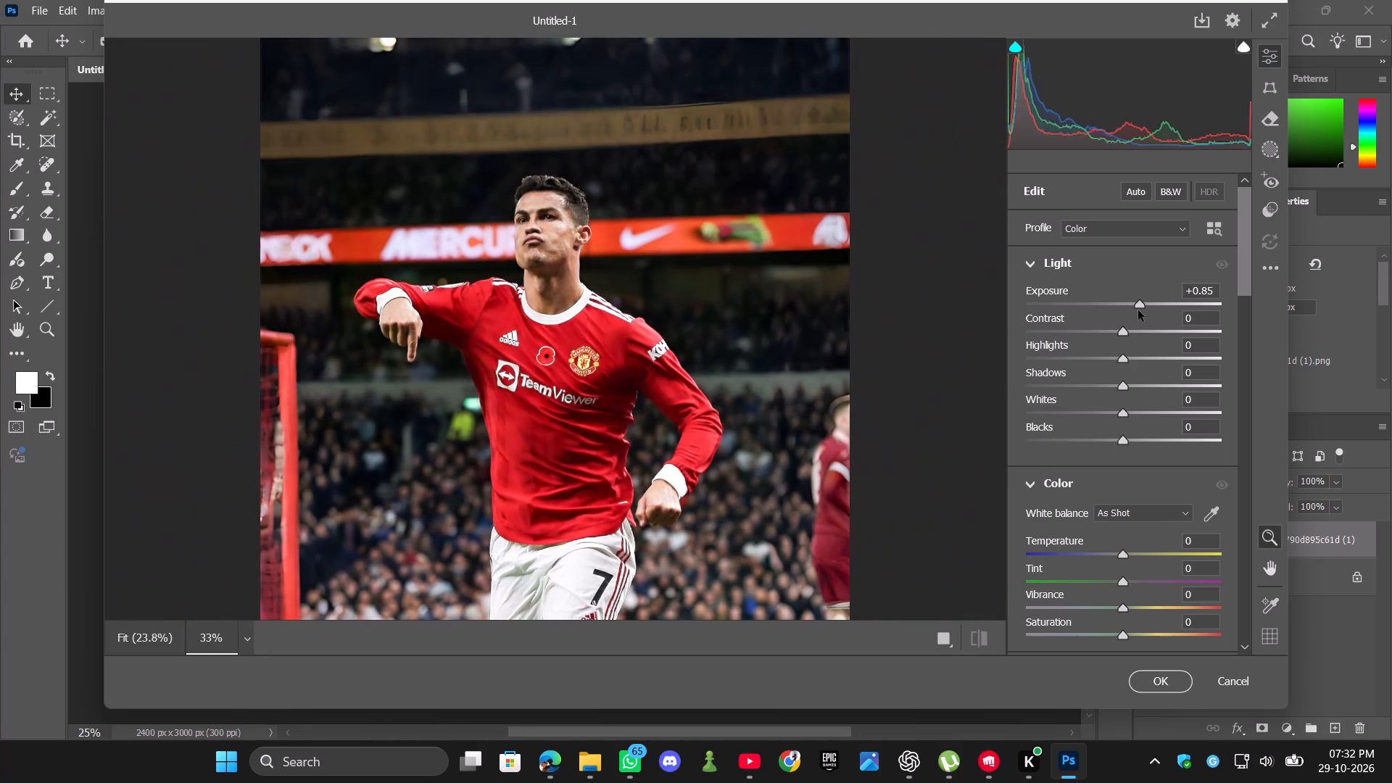
pyautogui.moveTo(1138, 310); pyautogui.dragTo(1140, 310)
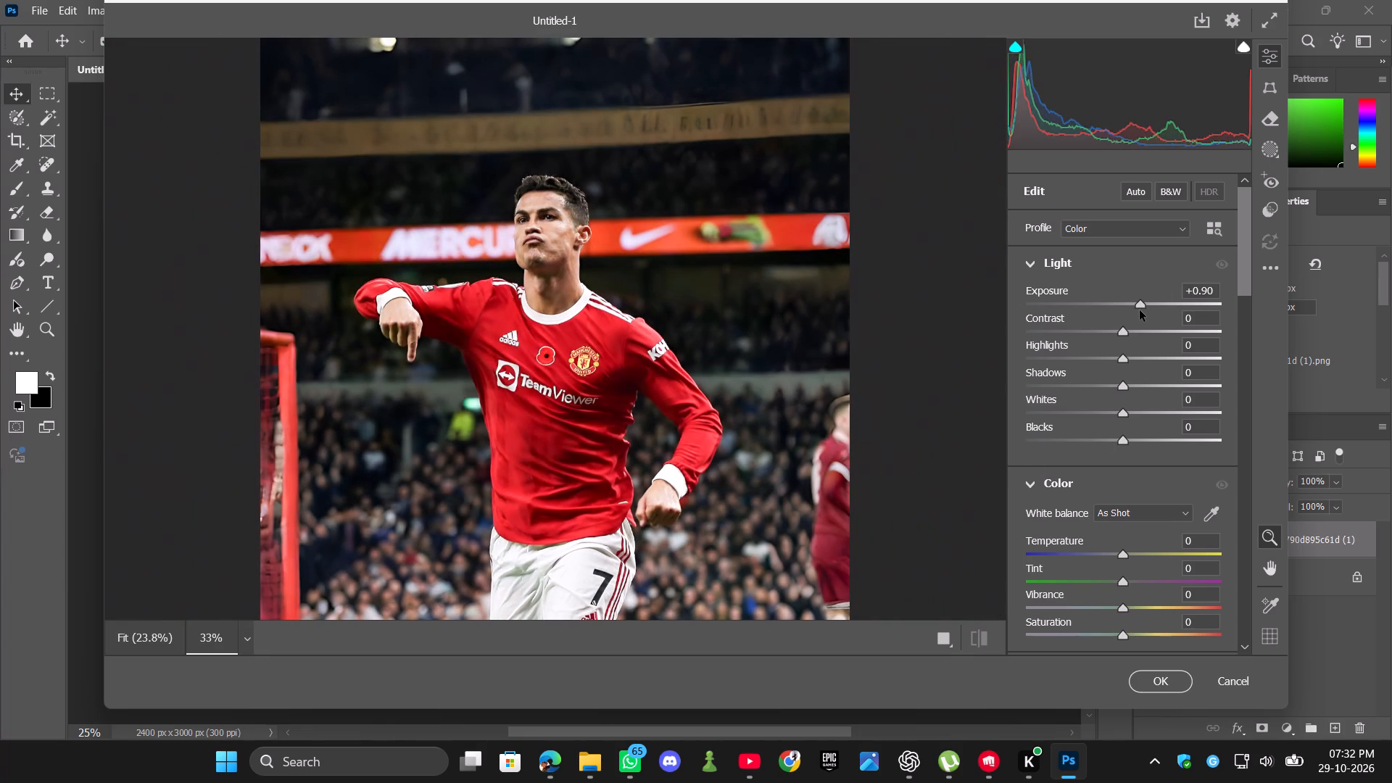
pyautogui.moveTo(1140, 310); pyautogui.dragTo(1119, 318)
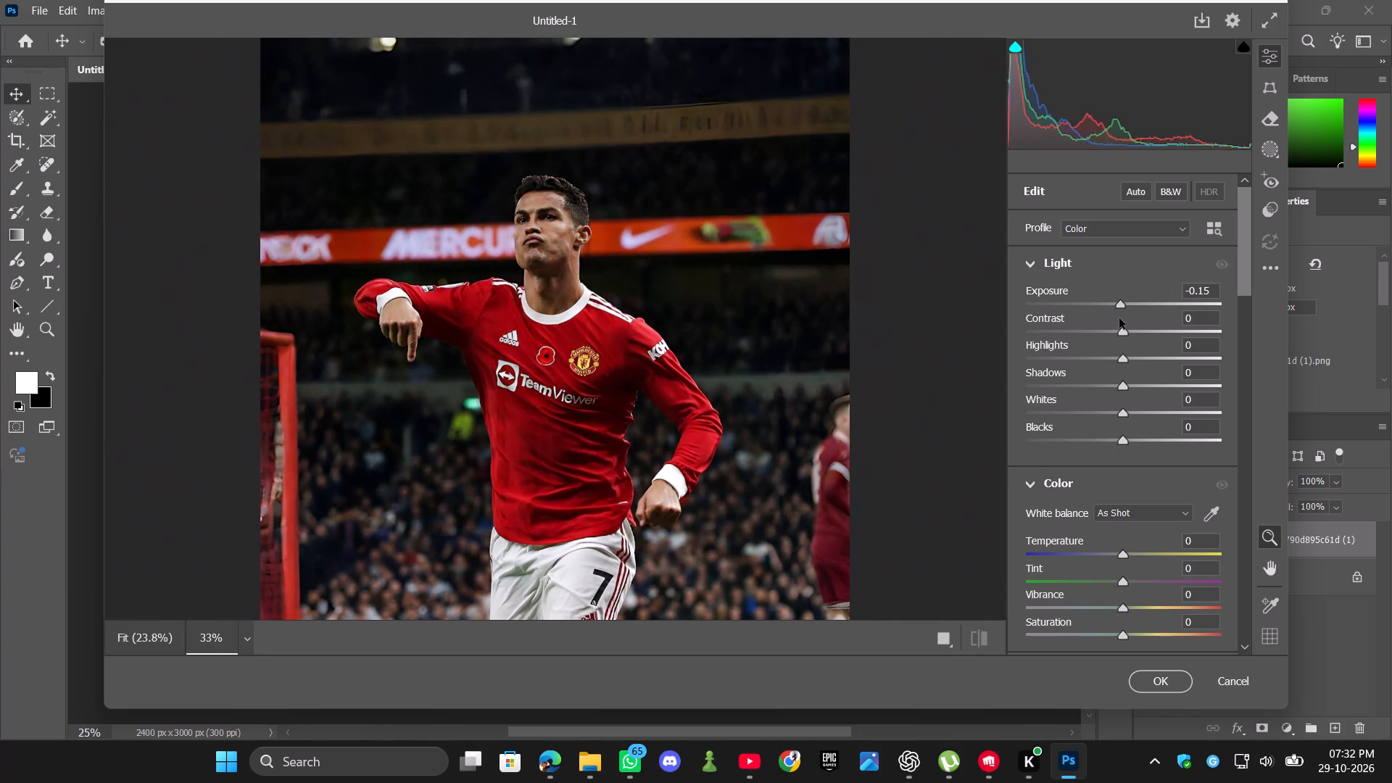
pyautogui.moveTo(1119, 318); pyautogui.dragTo(1140, 323)
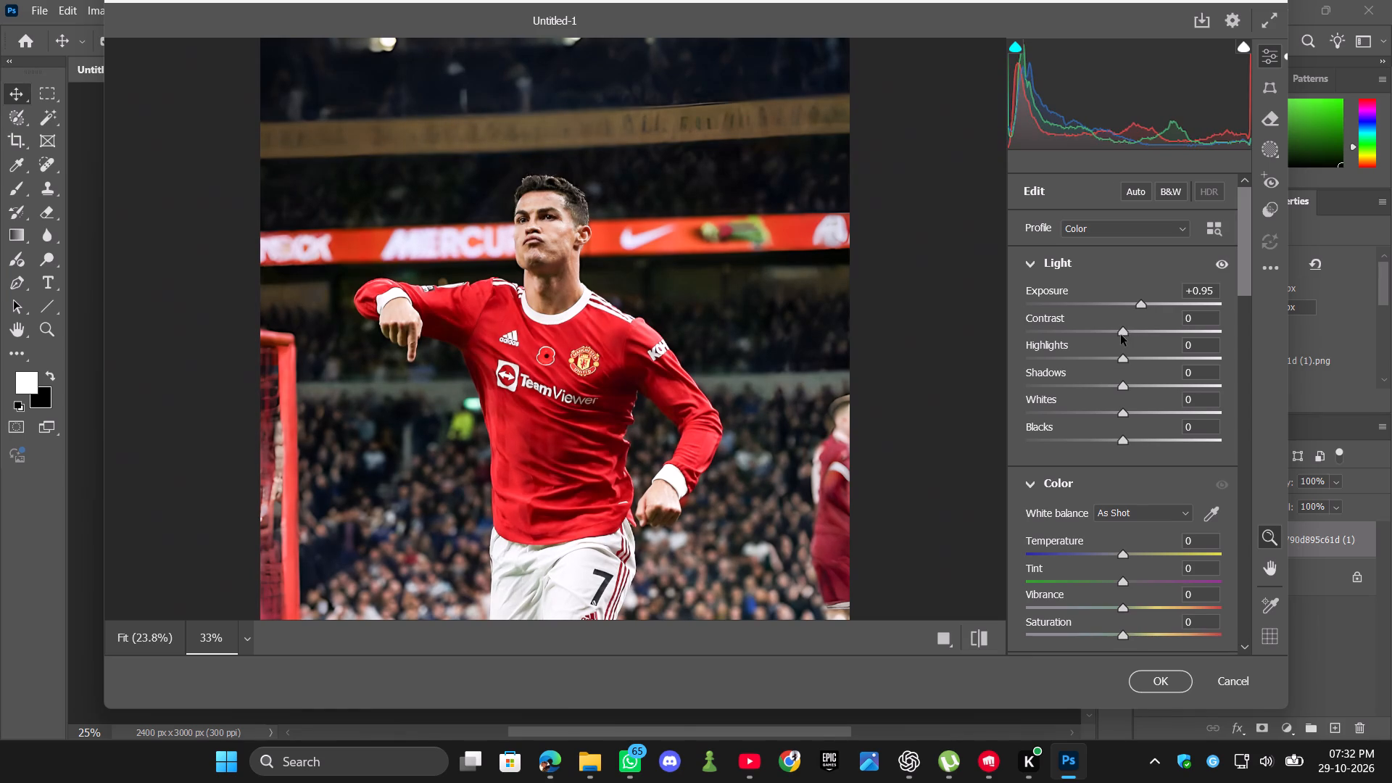
pyautogui.moveTo(1125, 331); pyautogui.dragTo(1143, 331)
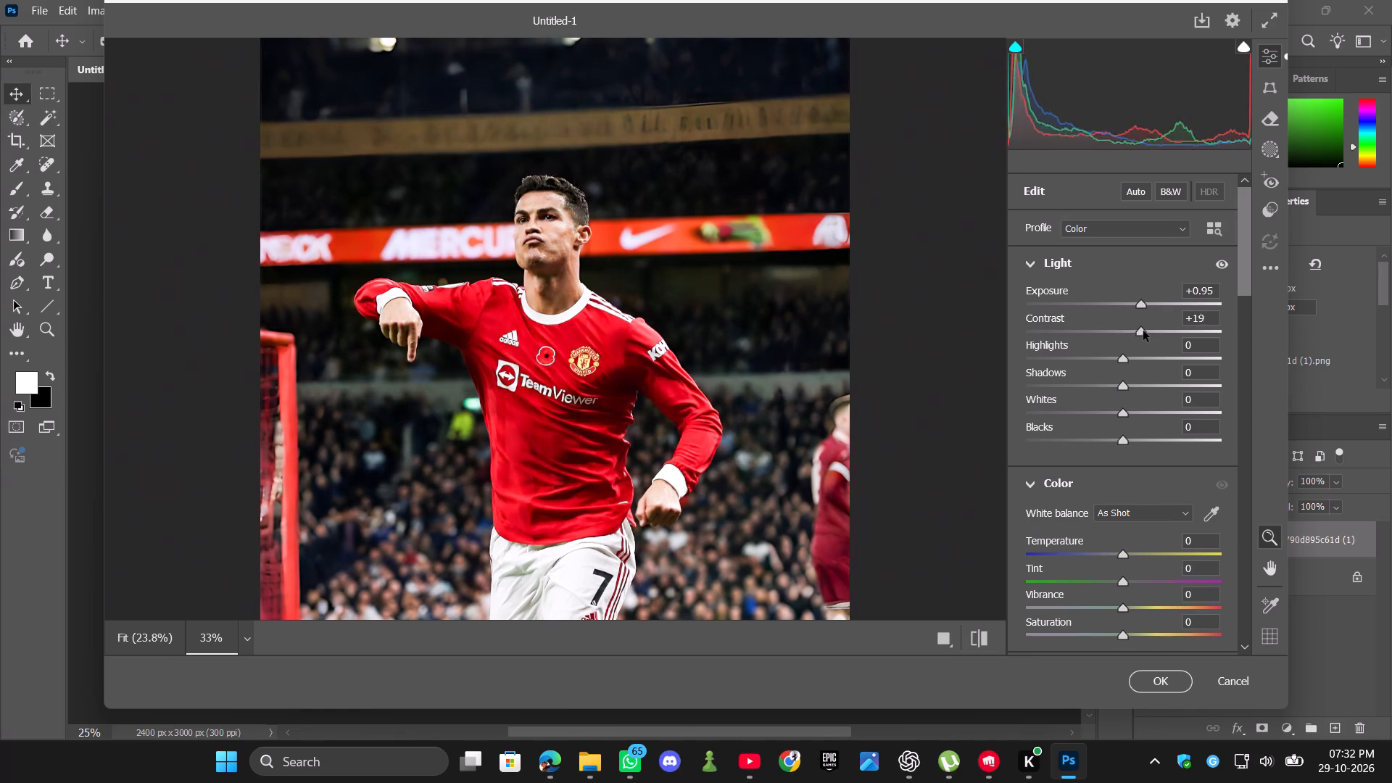
pyautogui.moveTo(1143, 331); pyautogui.dragTo(1116, 331)
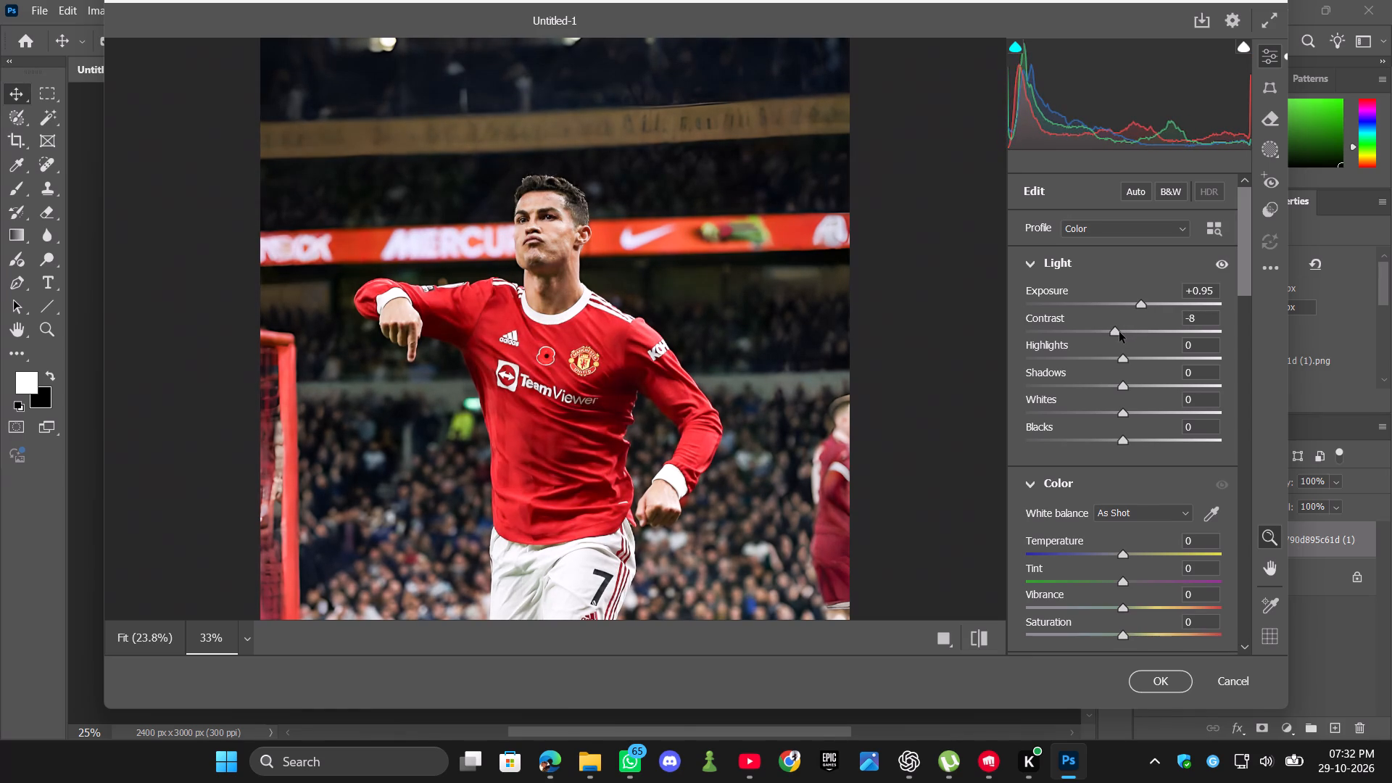
pyautogui.moveTo(1119, 332); pyautogui.dragTo(1128, 331)
pyautogui.moveTo(1138, 301); pyautogui.dragTo(1143, 303)
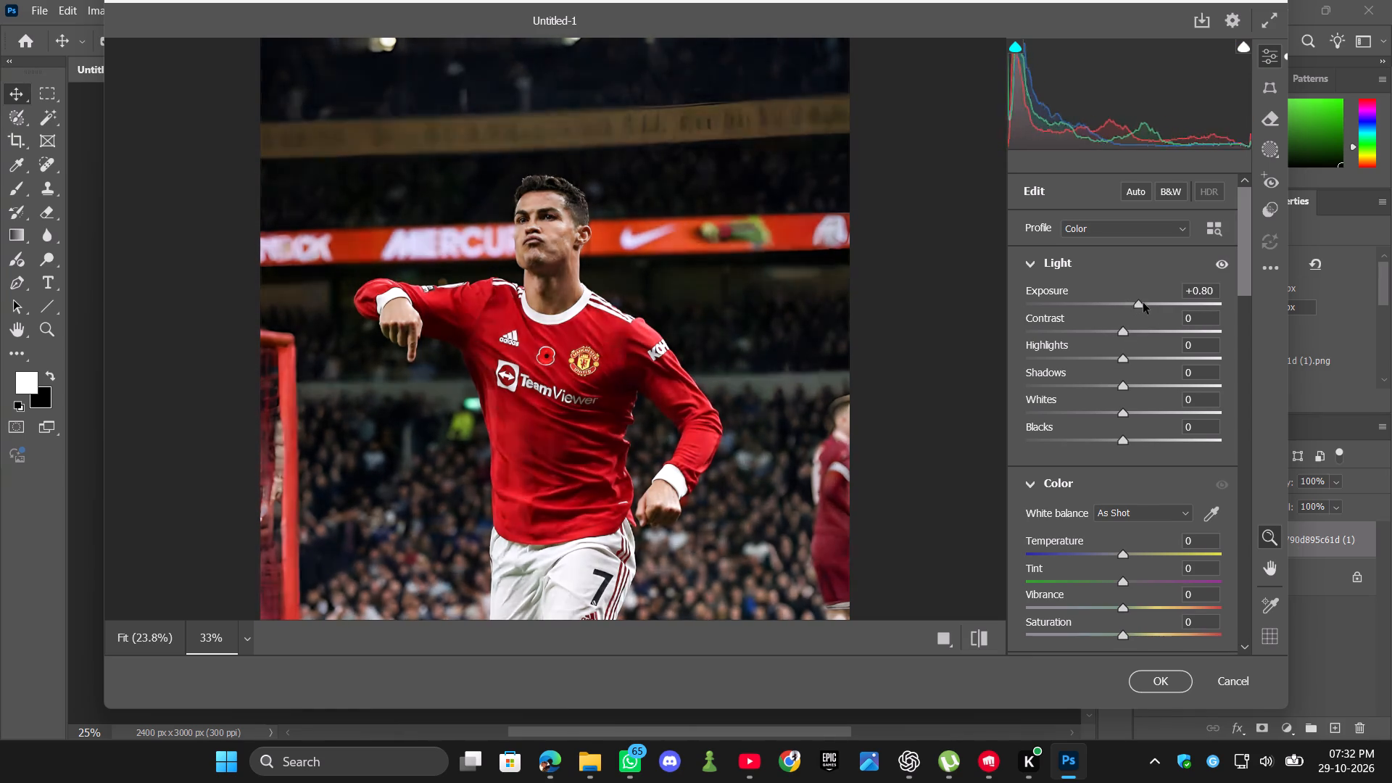
pyautogui.moveTo(1143, 303); pyautogui.dragTo(1143, 313)
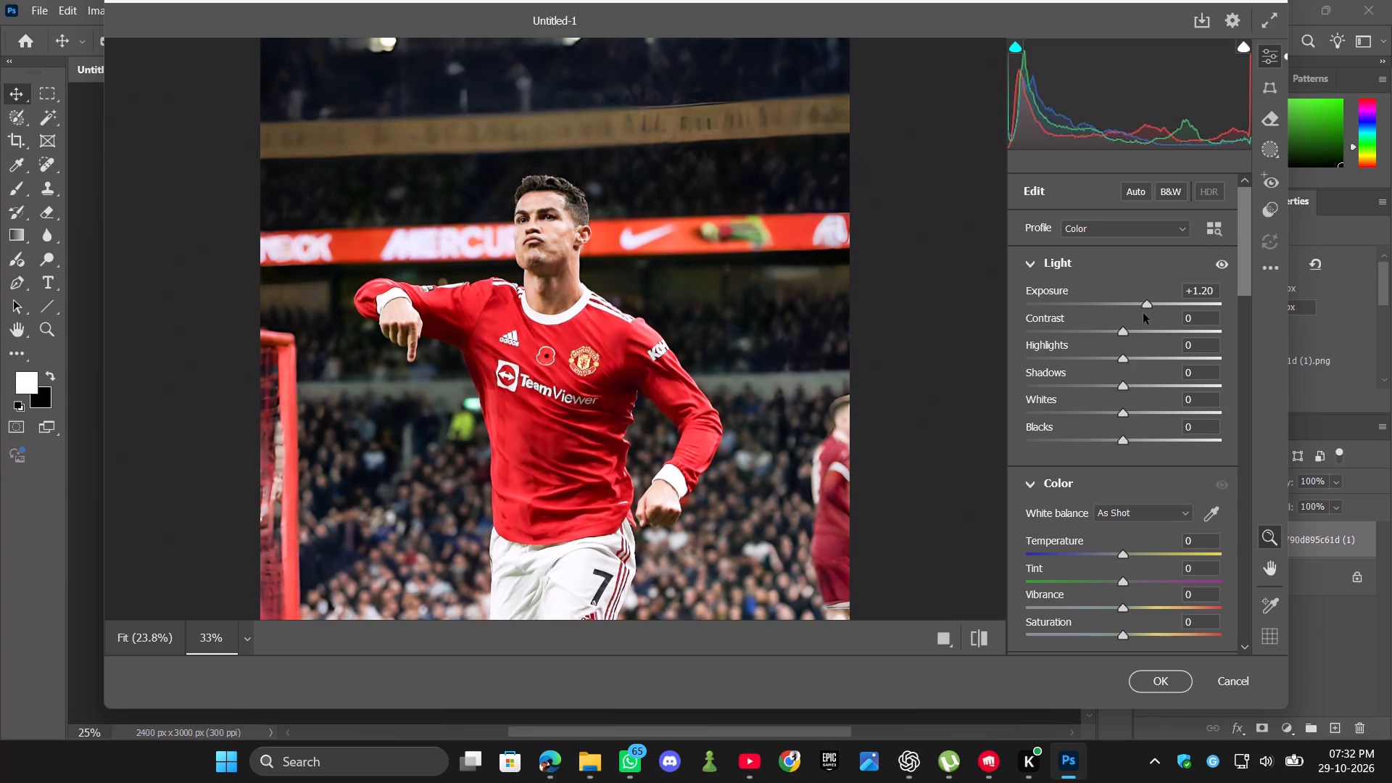
pyautogui.moveTo(1143, 313); pyautogui.dragTo(1143, 312)
# Lower the photo's highlights to about -80.
pyautogui.moveTo(1122, 360); pyautogui.dragTo(1138, 361)
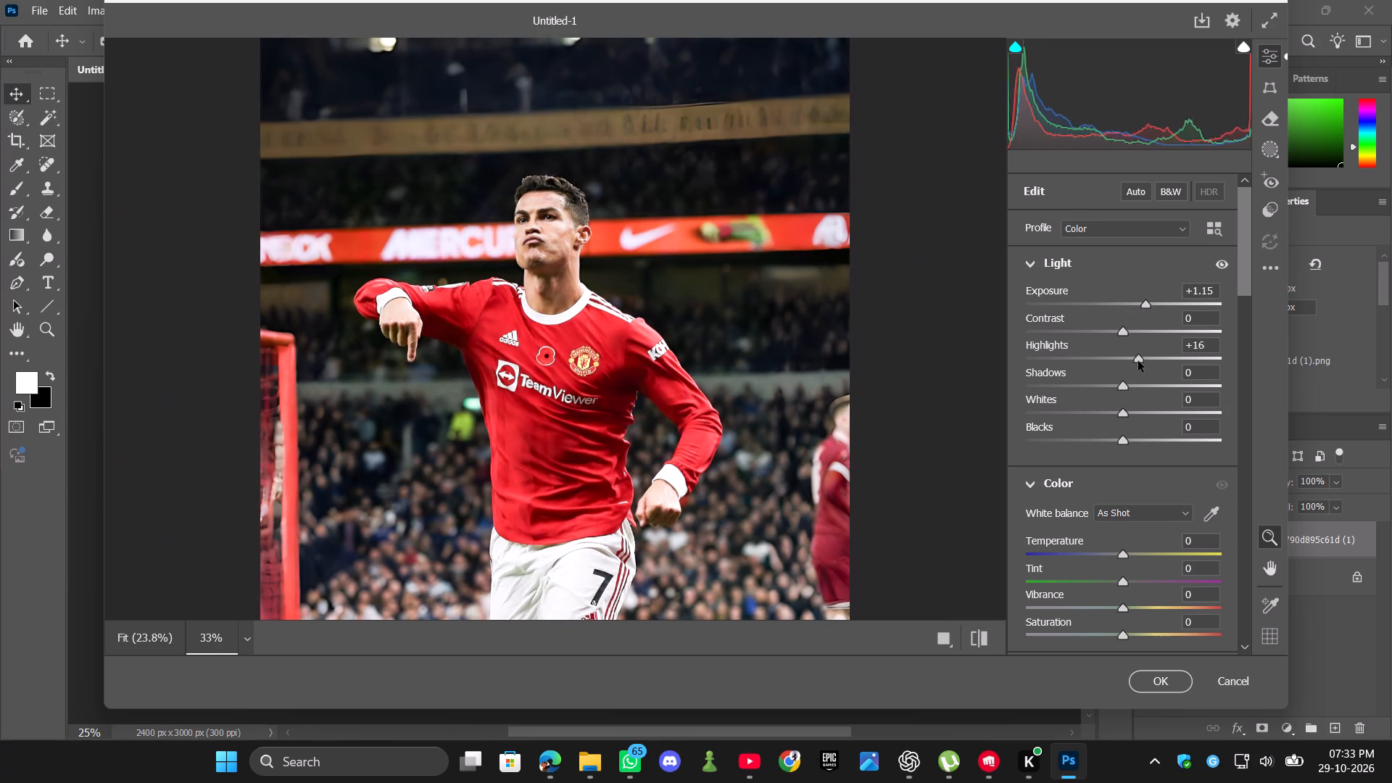
pyautogui.moveTo(1138, 361); pyautogui.dragTo(1043, 370)
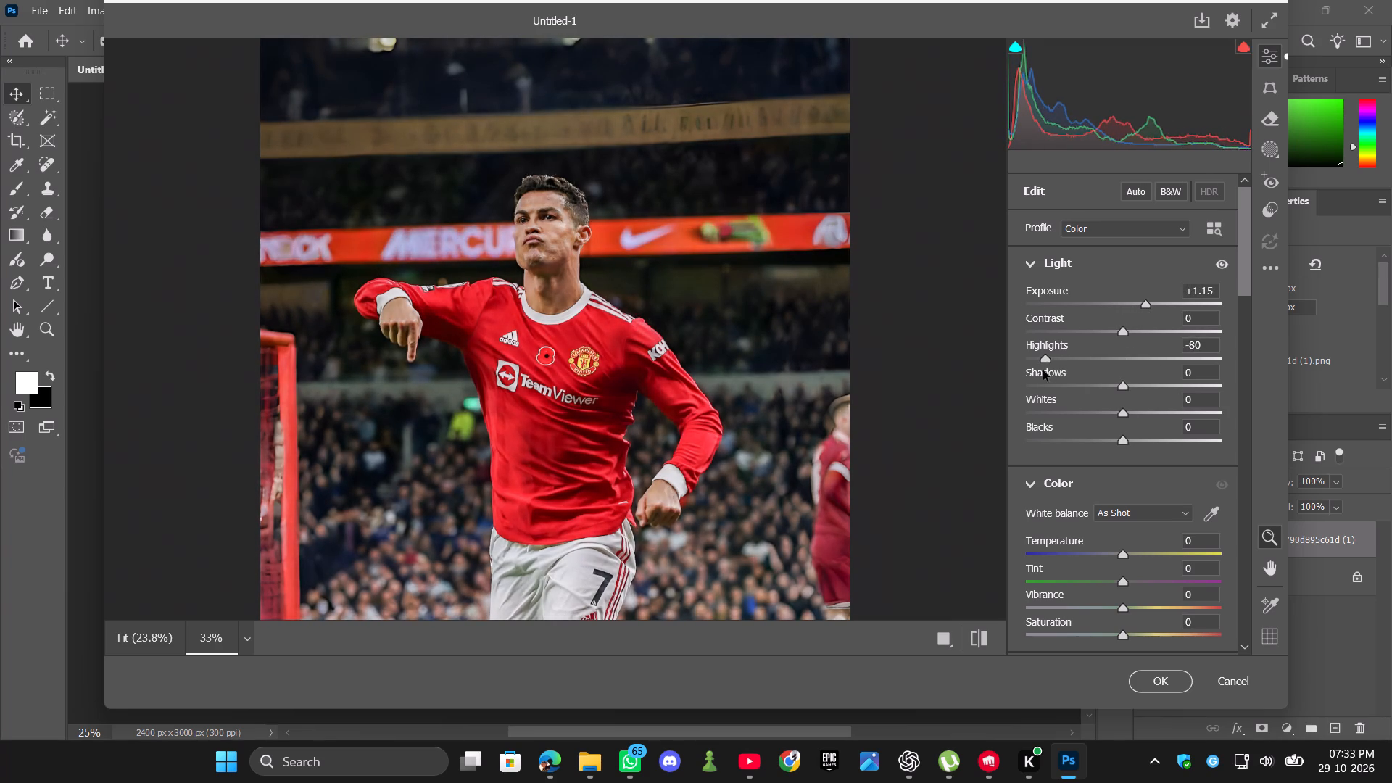
# Set the photo's highlights to -75 and lower its shadows to -64.
pyautogui.moveTo(1043, 370); pyautogui.dragTo(1049, 369)
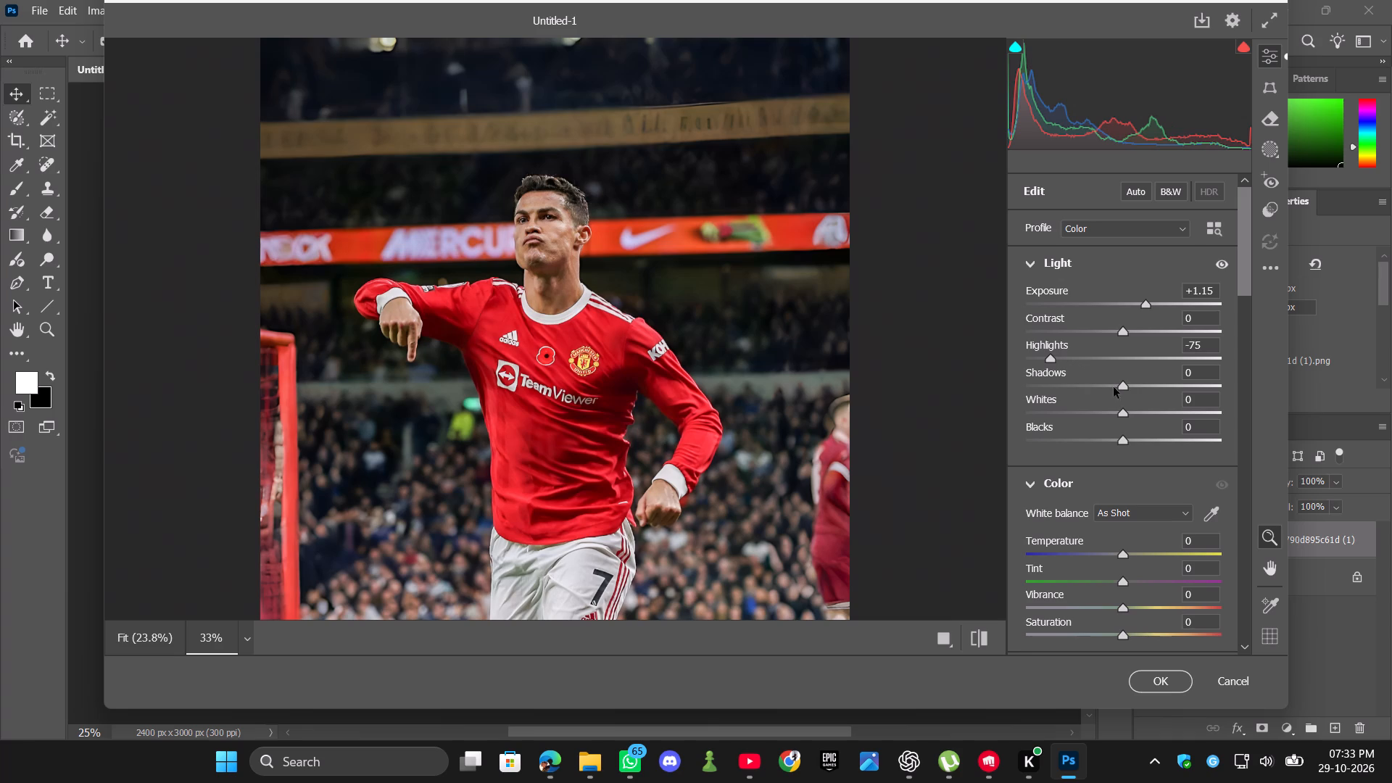
pyautogui.moveTo(1122, 387); pyautogui.dragTo(1110, 396)
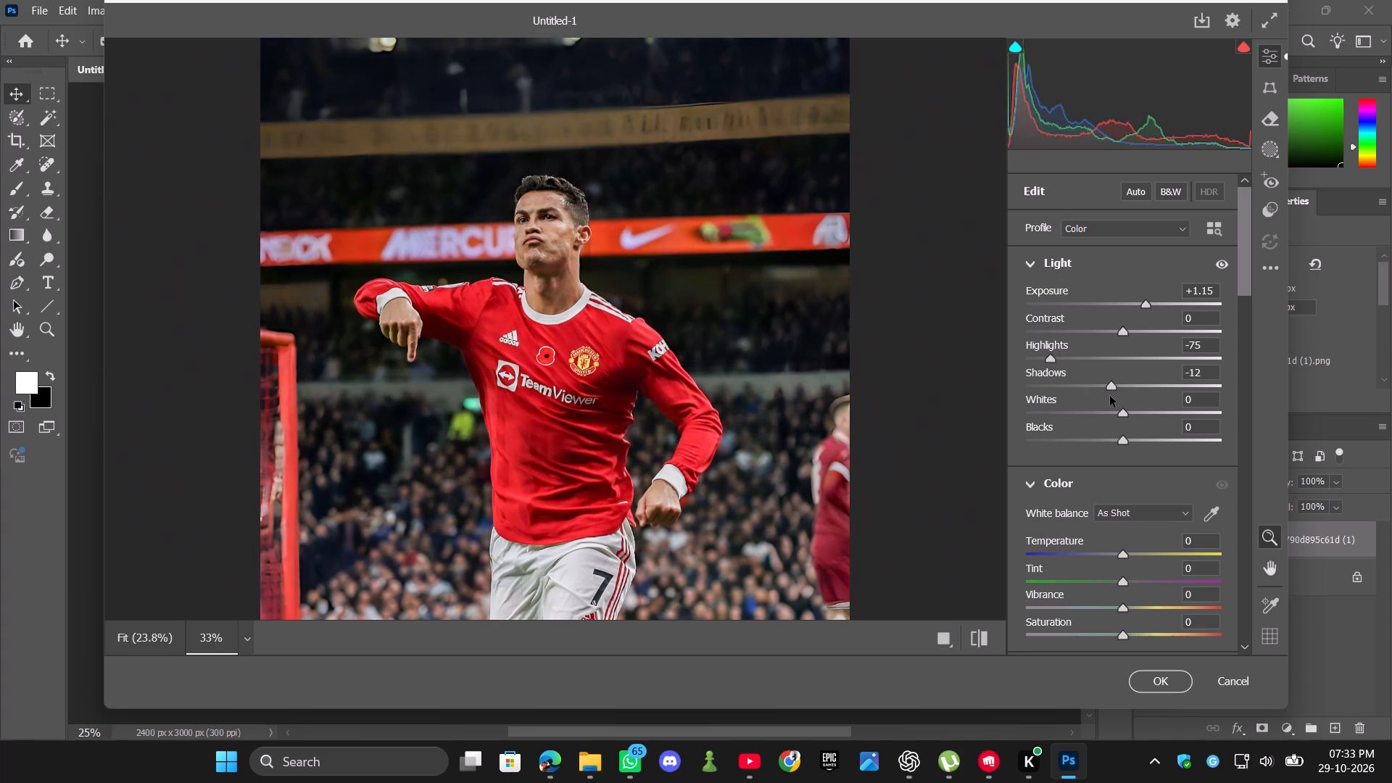
pyautogui.moveTo(1110, 396); pyautogui.dragTo(1124, 398)
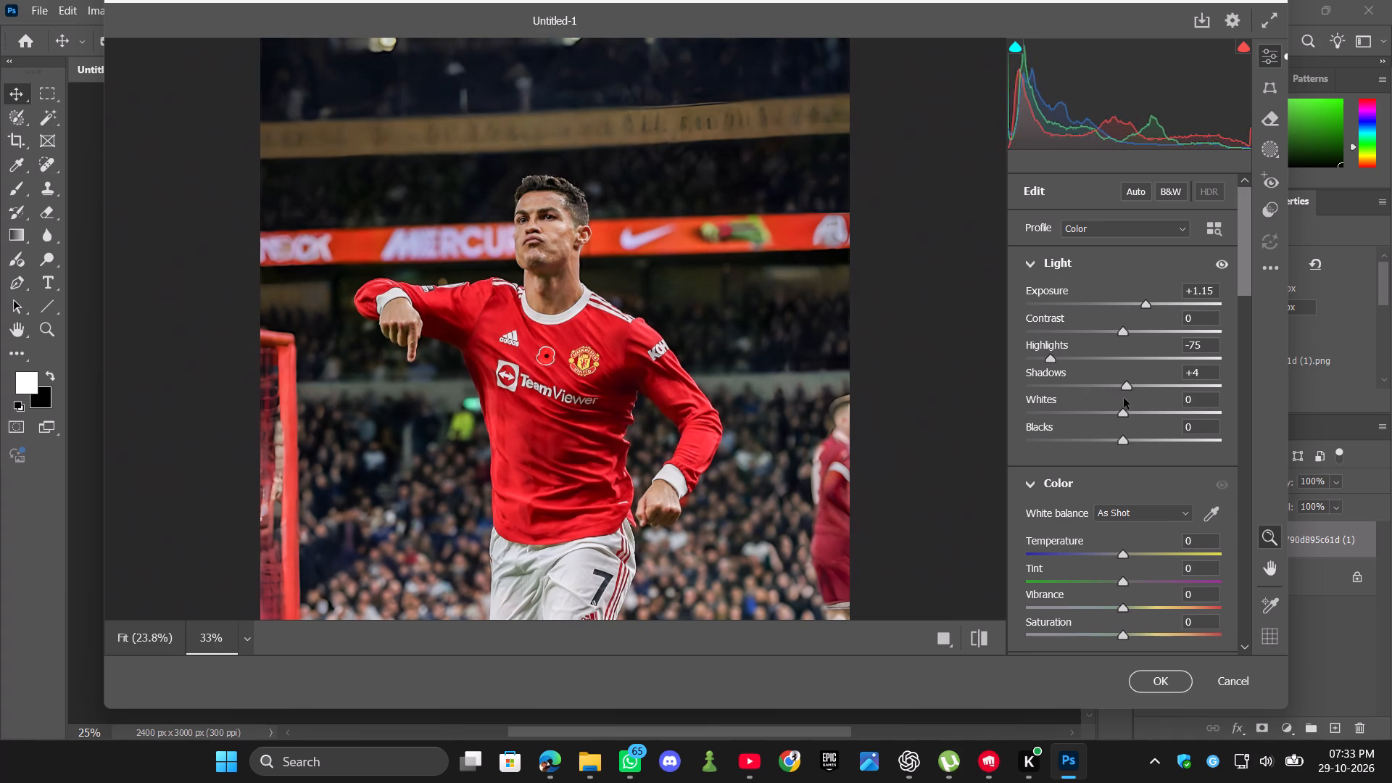
pyautogui.moveTo(1124, 398); pyautogui.dragTo(1071, 399)
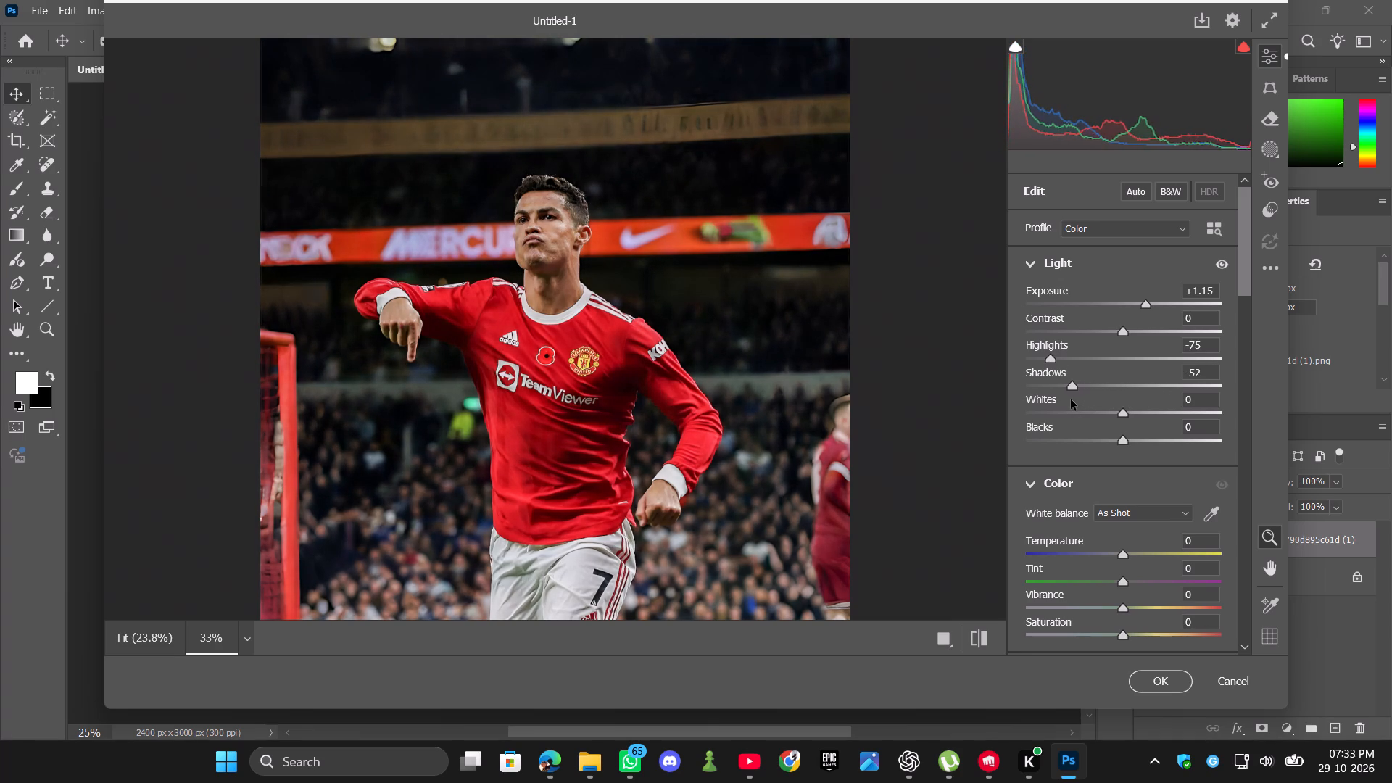
pyautogui.moveTo(1071, 399); pyautogui.dragTo(1062, 399)
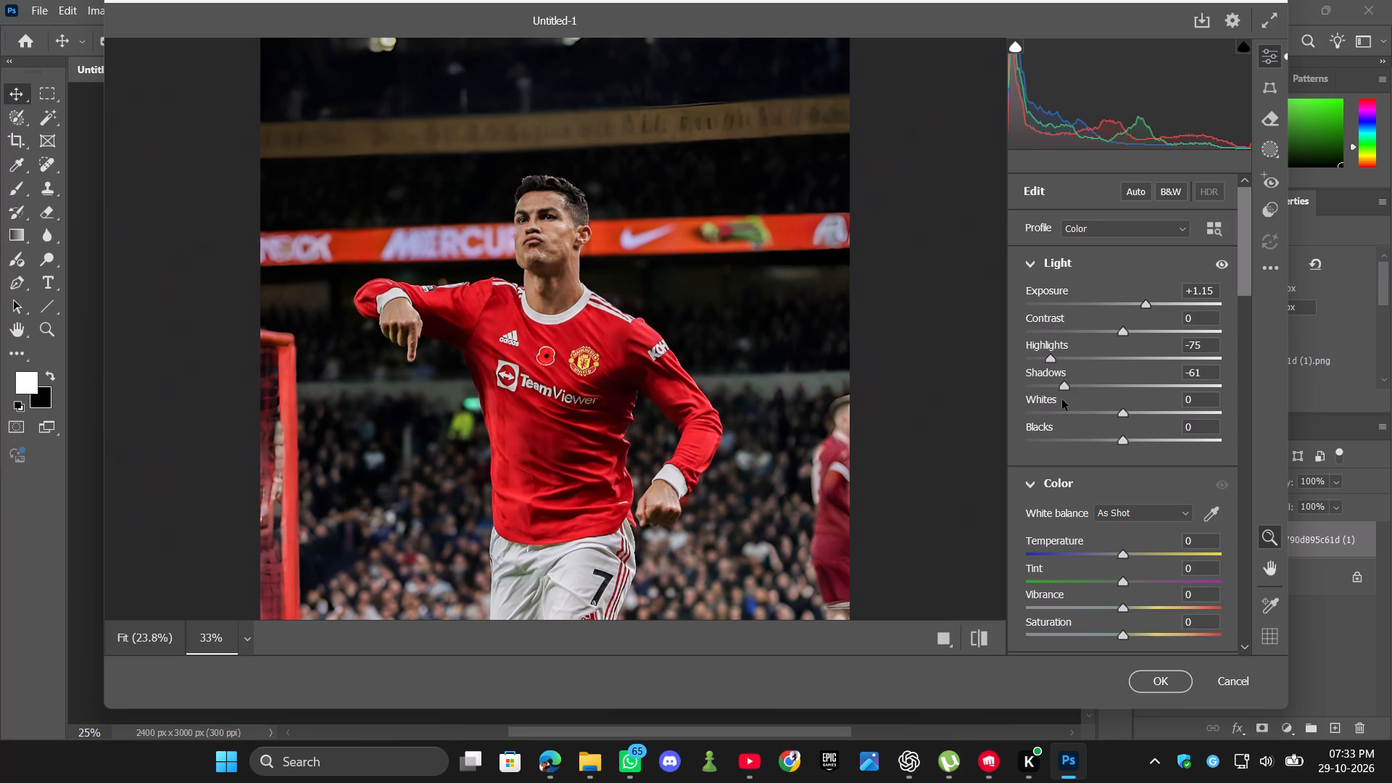
pyautogui.moveTo(1062, 399); pyautogui.dragTo(1059, 399)
pyautogui.scroll(-3, 759, 466)
pyautogui.scroll(3, 792, 457)
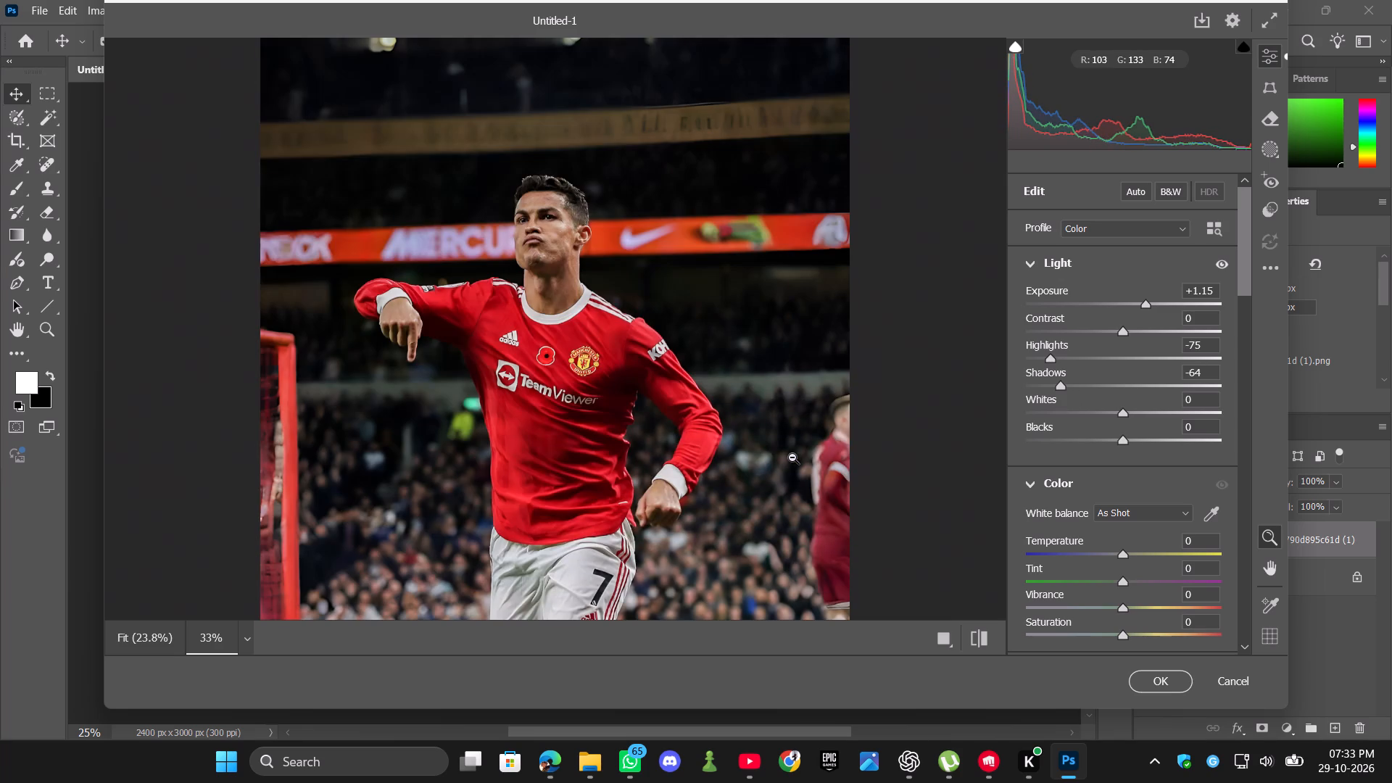
# Raise the photo's whites to +60 and set its blacks to -5, trying blacks at about -50 on the way.
pyautogui.moveTo(1124, 413); pyautogui.dragTo(1172, 415)
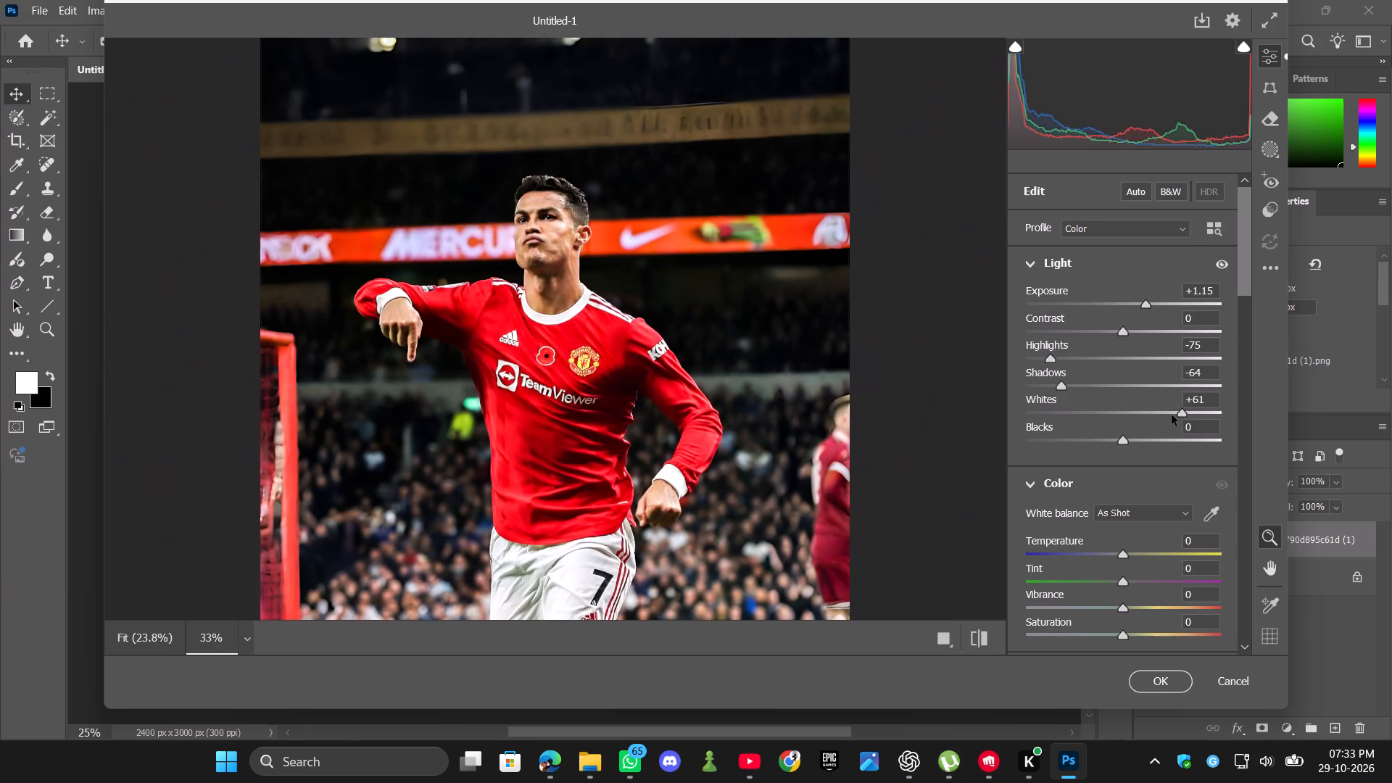
pyautogui.moveTo(1172, 415); pyautogui.dragTo(1195, 429)
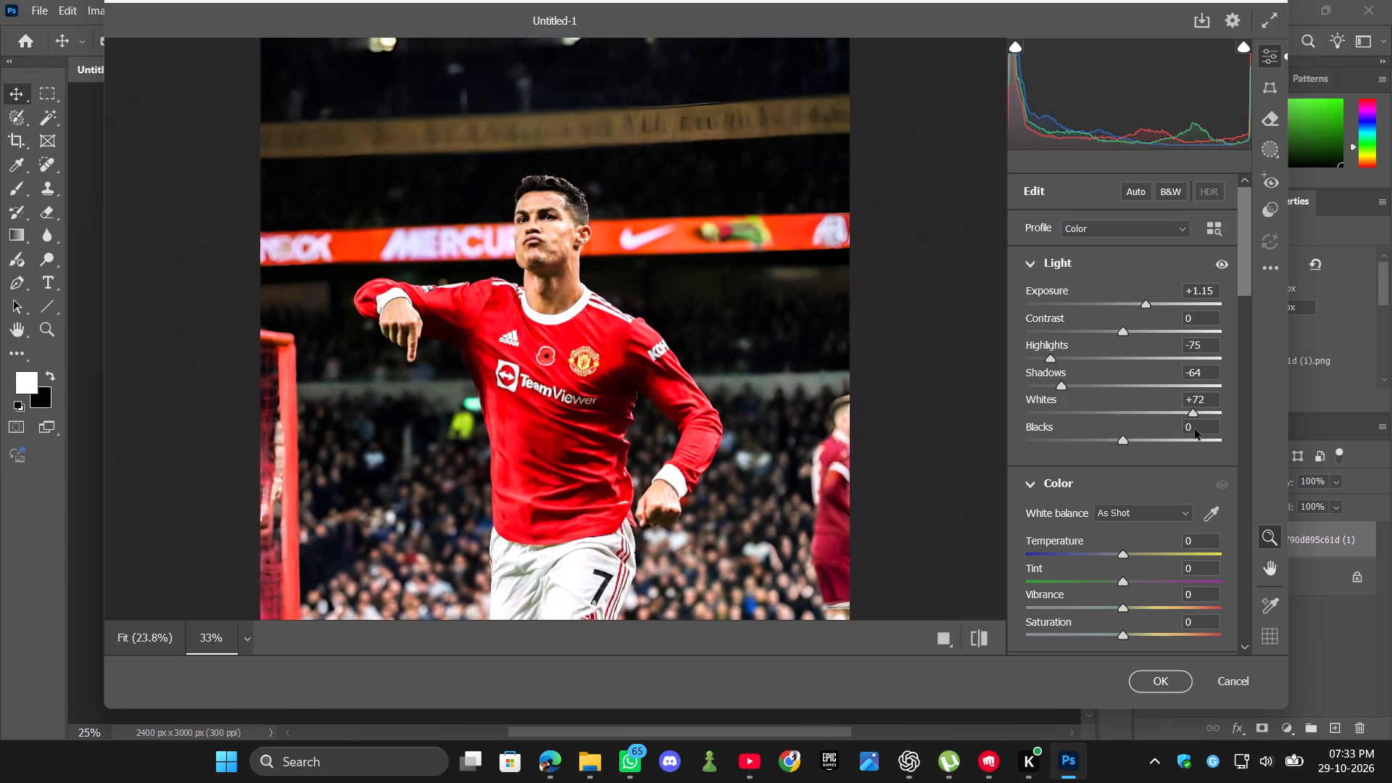
pyautogui.moveTo(1195, 429); pyautogui.dragTo(1183, 436)
pyautogui.moveTo(1122, 439); pyautogui.dragTo(1082, 443)
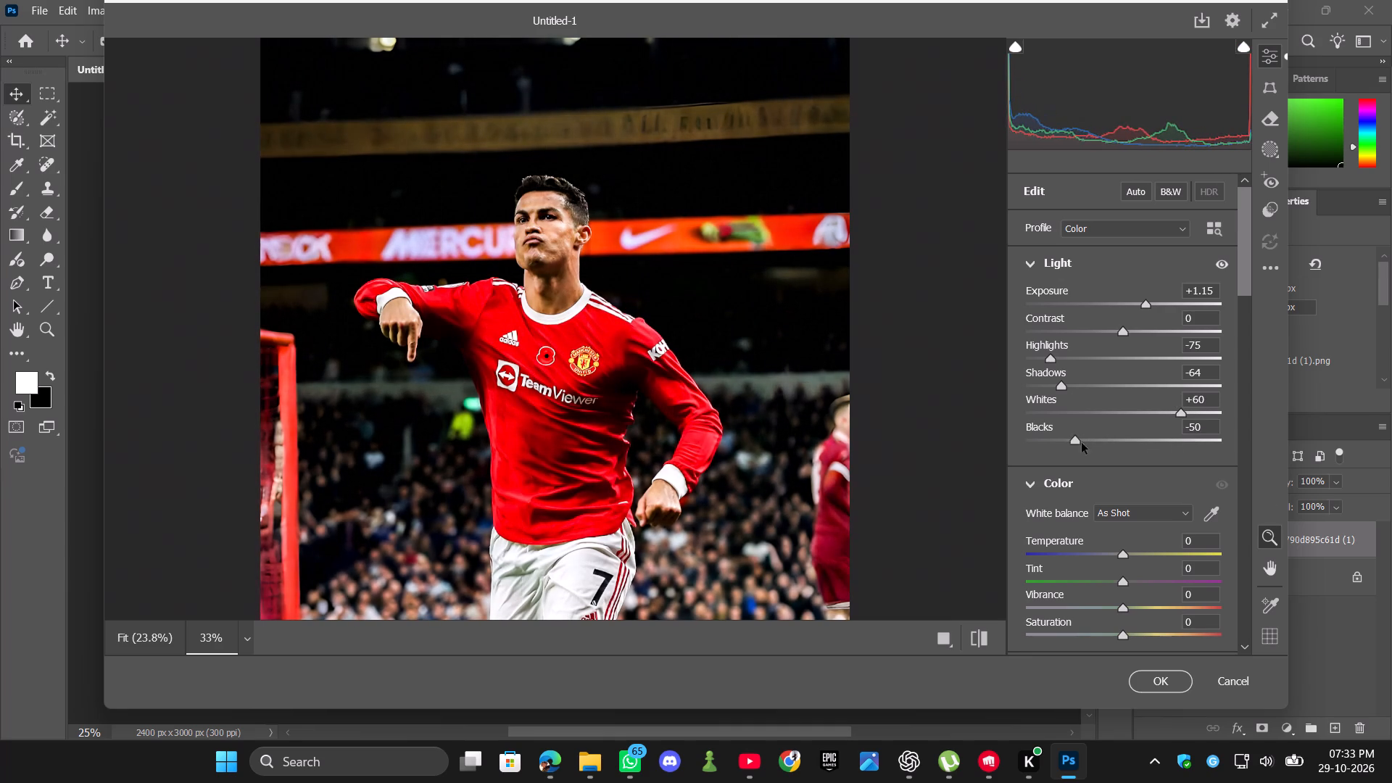
pyautogui.moveTo(1082, 443); pyautogui.dragTo(1123, 460)
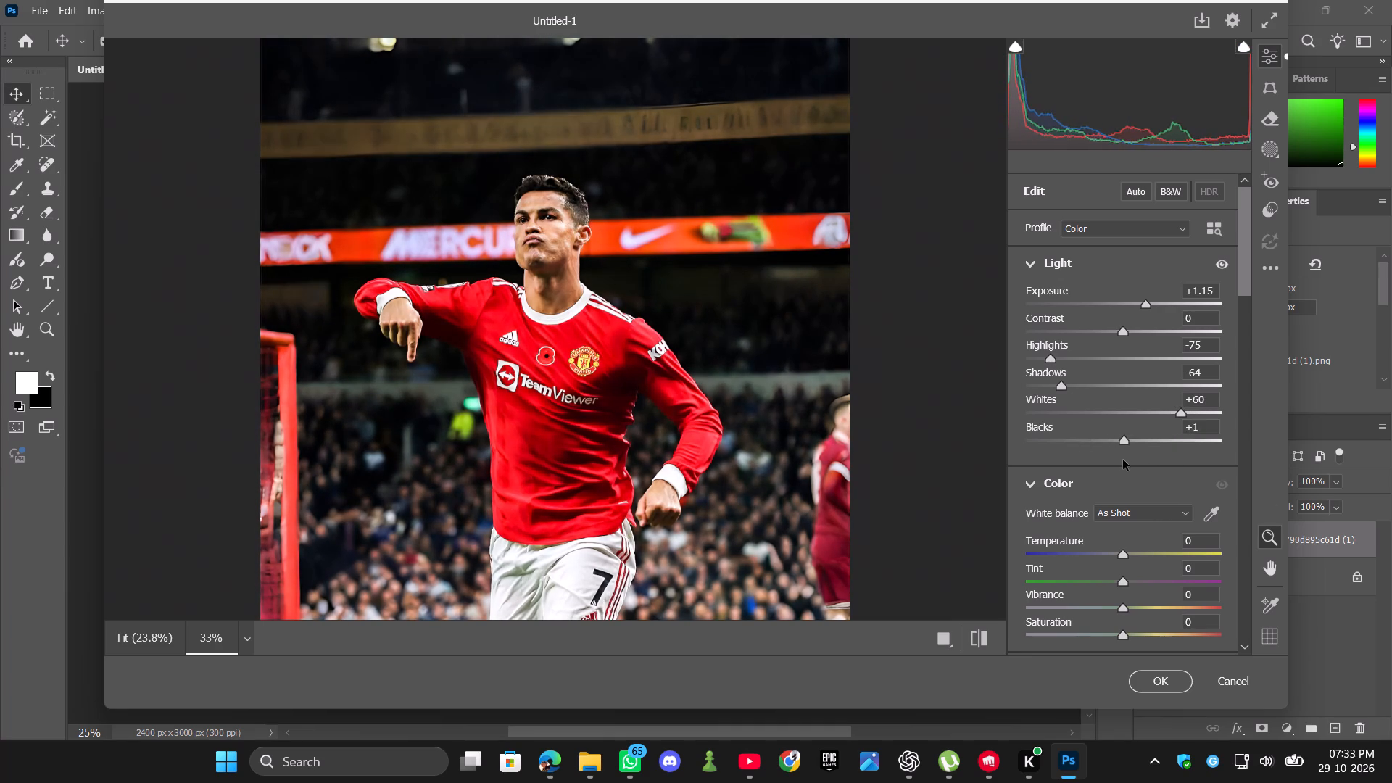
pyautogui.moveTo(1123, 460); pyautogui.dragTo(1118, 460)
# Try stronger saturation up to +43 and vibrance down to about -63, settling on vibrance -1 and saturation +1.
pyautogui.scroll(-2, 1144, 467)
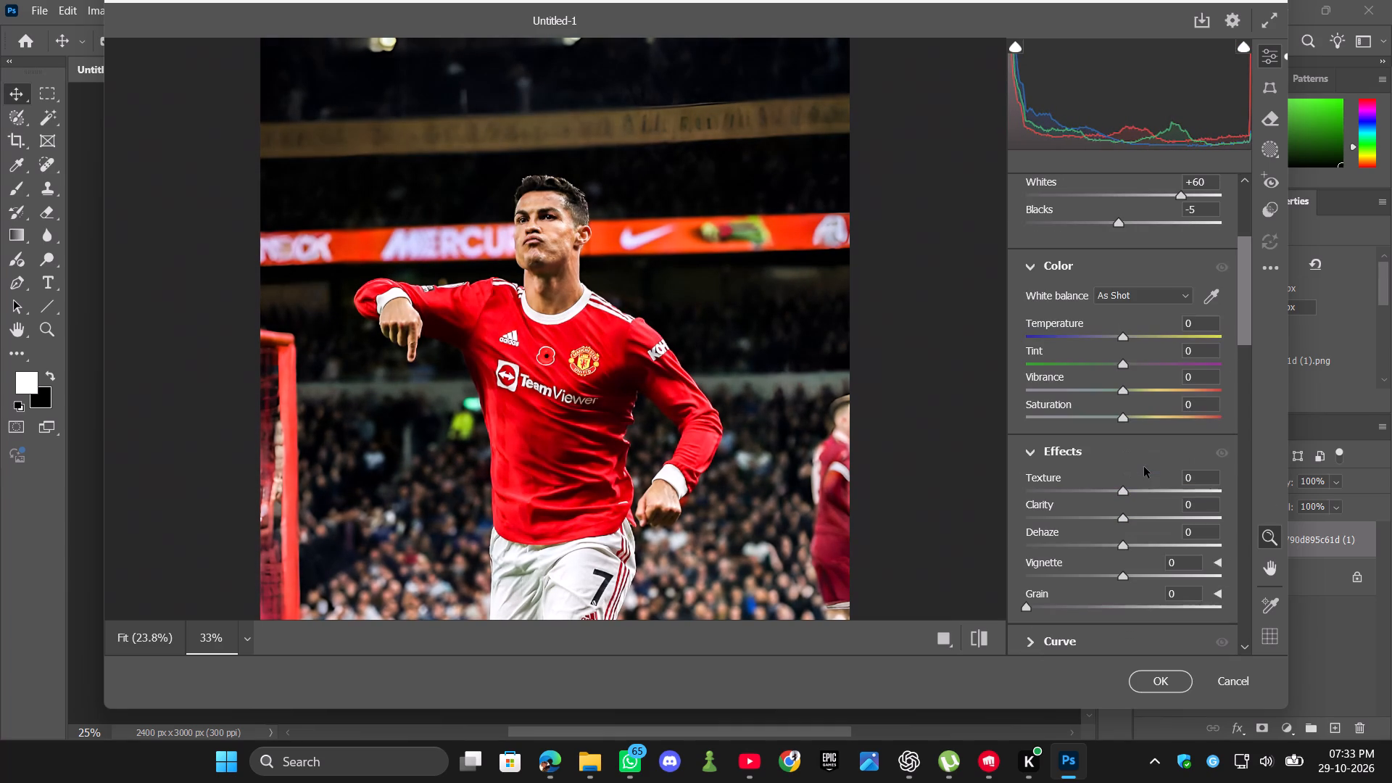
pyautogui.moveTo(1123, 418); pyautogui.dragTo(1133, 418)
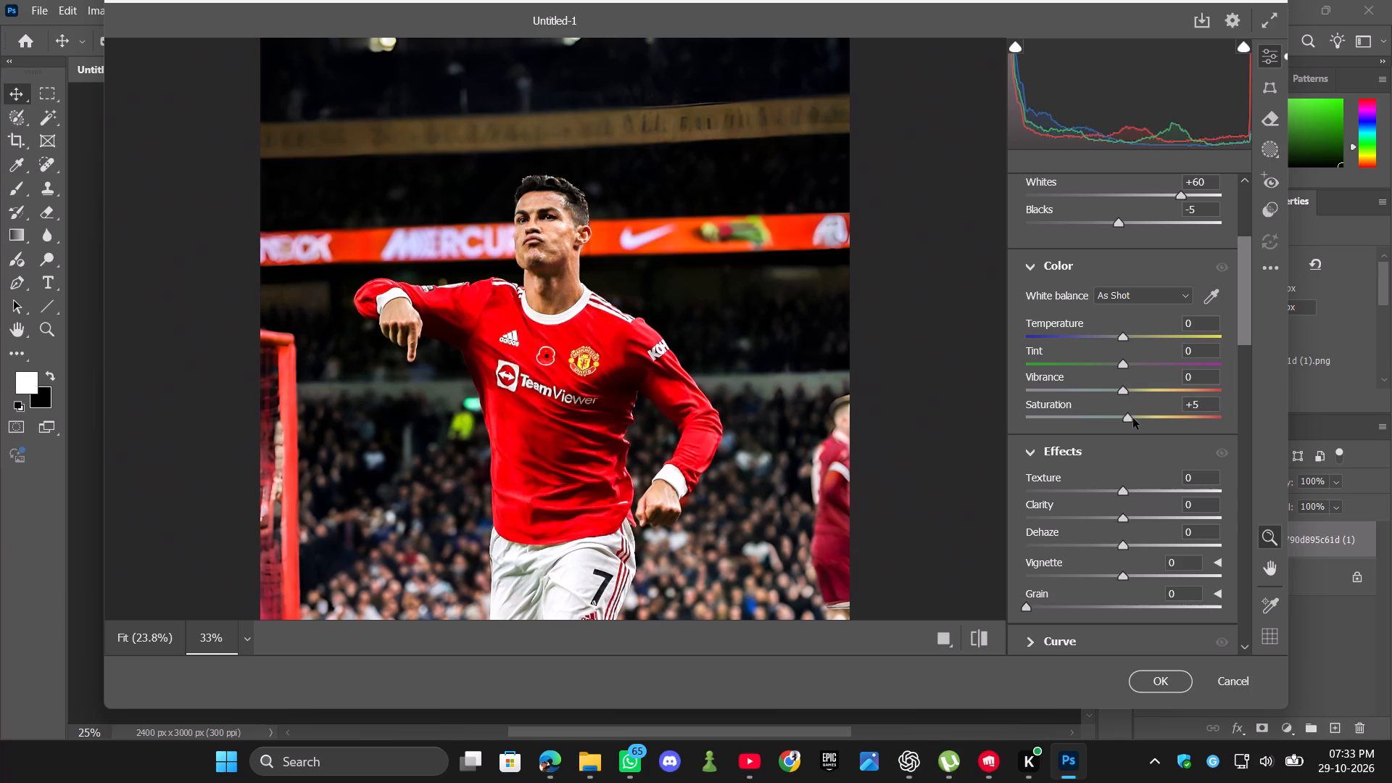
pyautogui.moveTo(1133, 418); pyautogui.dragTo(1126, 423)
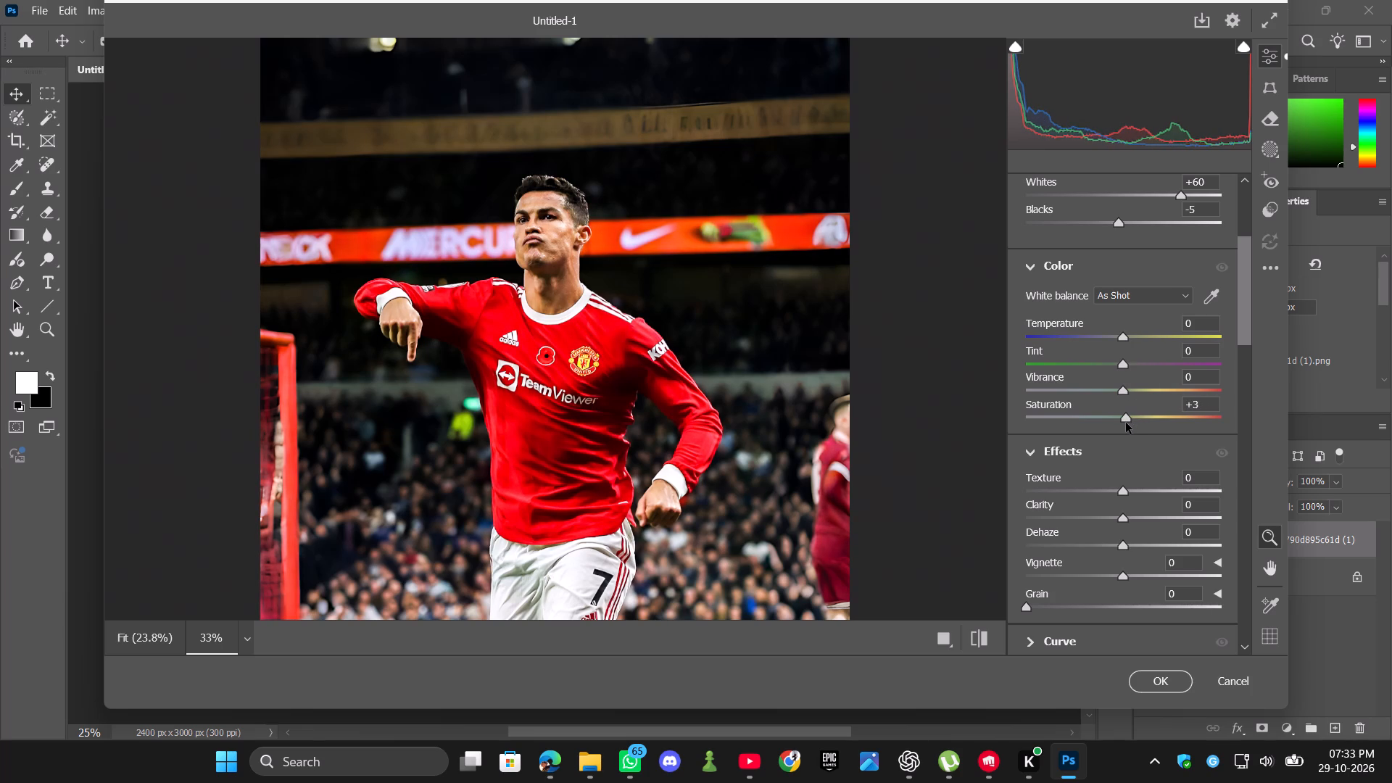
pyautogui.moveTo(1126, 423); pyautogui.dragTo(1139, 425)
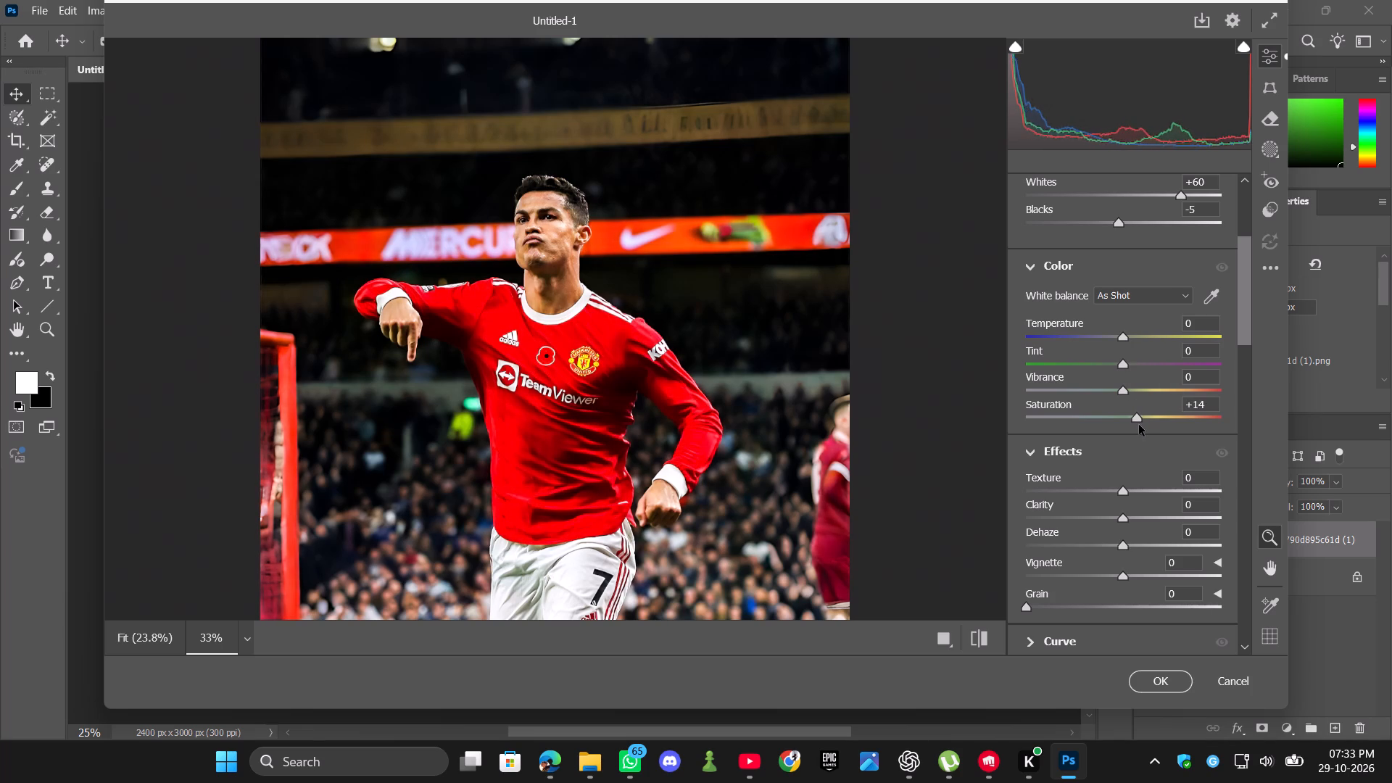
pyautogui.moveTo(1139, 425); pyautogui.dragTo(1122, 426)
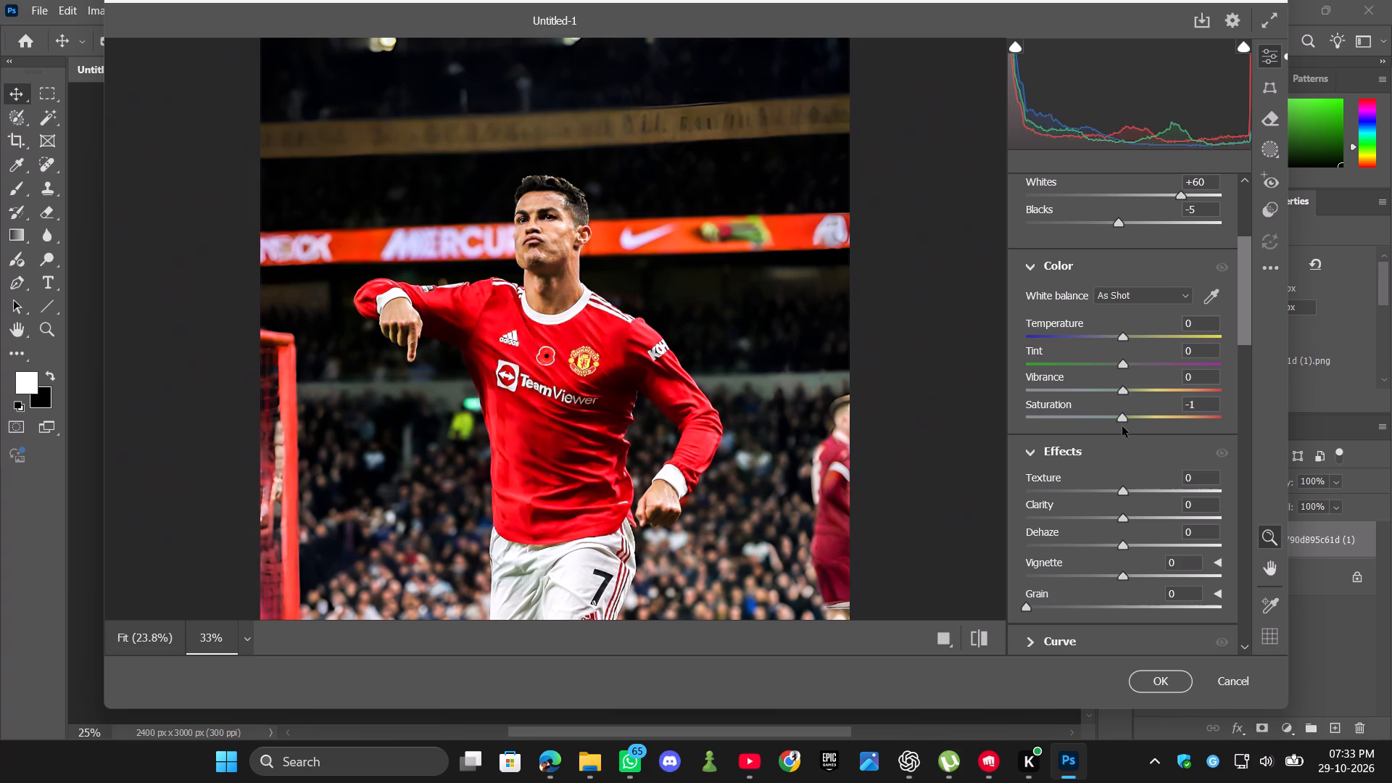
pyautogui.moveTo(1122, 426); pyautogui.dragTo(1142, 426)
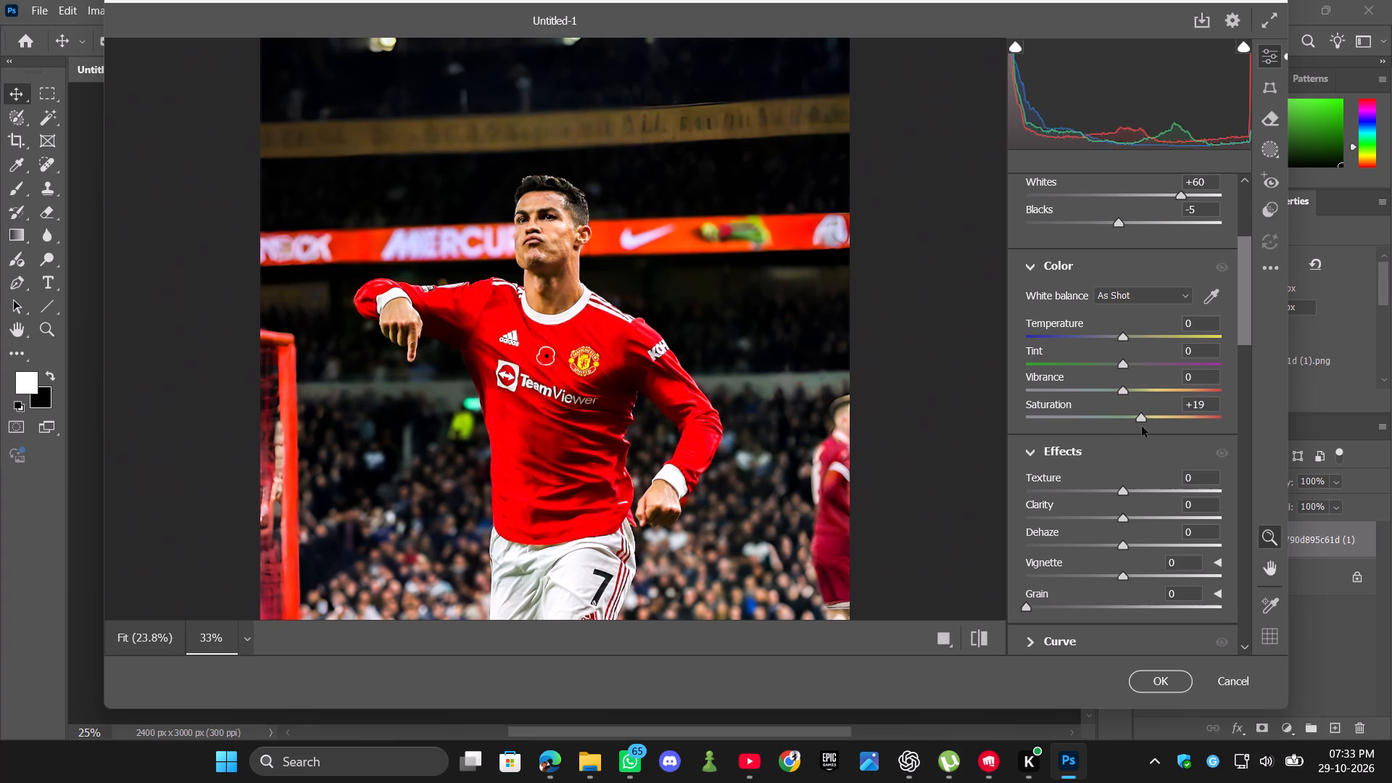
pyautogui.moveTo(1142, 426); pyautogui.dragTo(1124, 430)
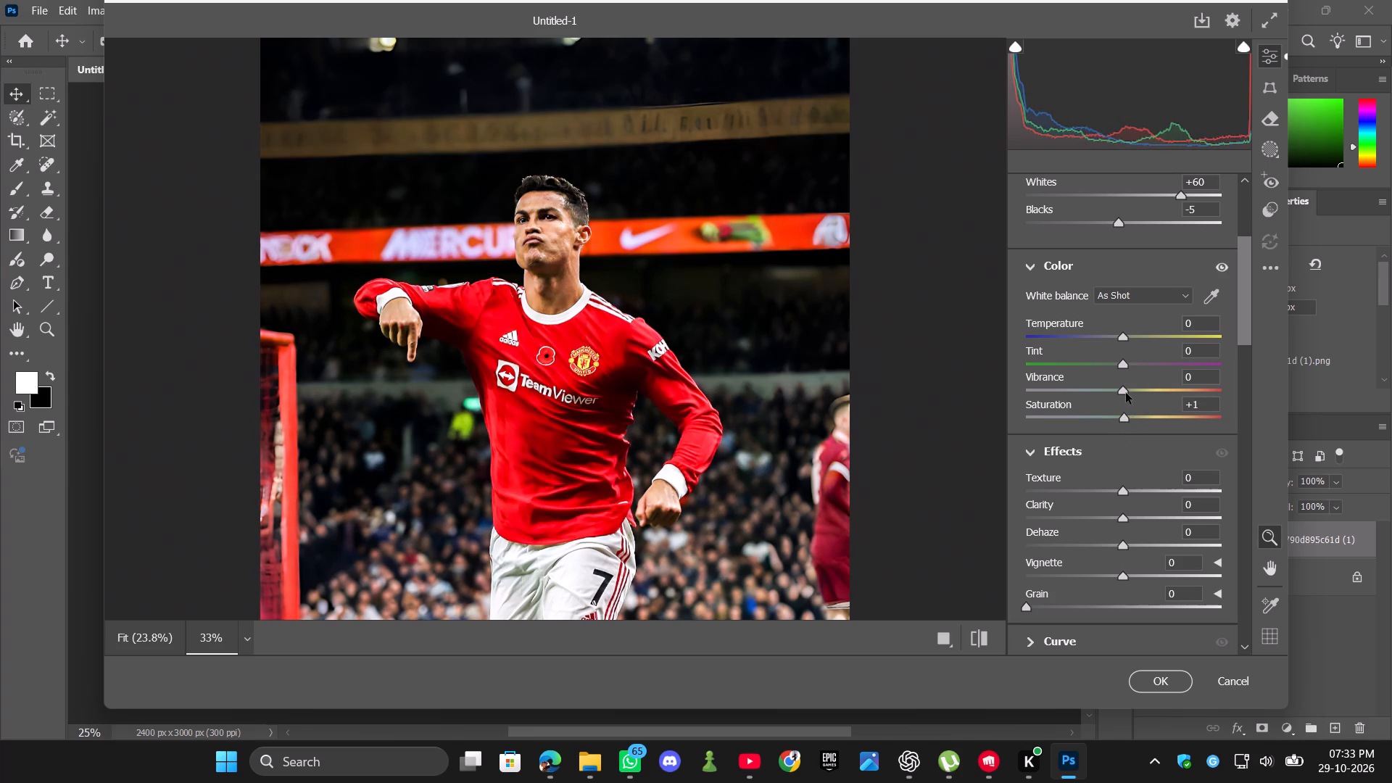
pyautogui.moveTo(1126, 393); pyautogui.dragTo(1107, 396)
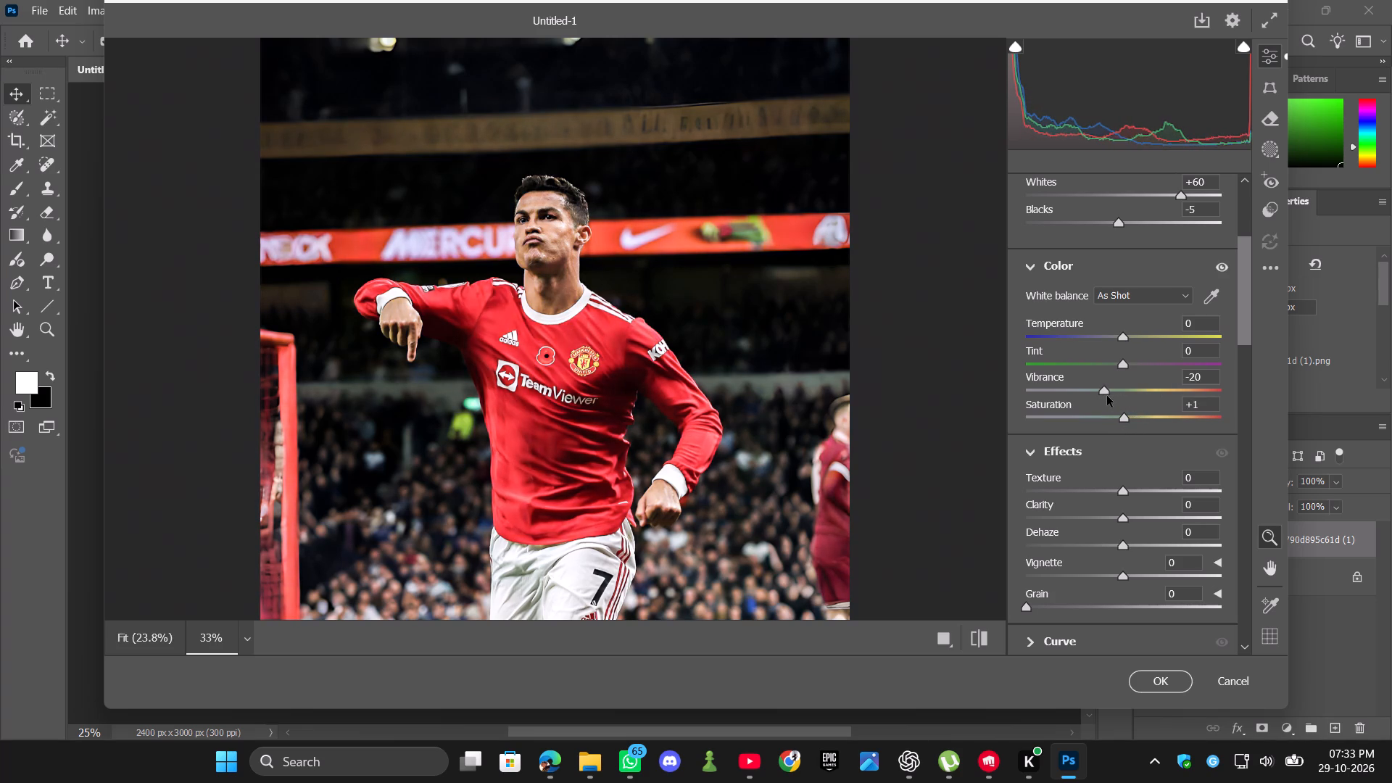
pyautogui.moveTo(1107, 396); pyautogui.dragTo(1093, 396)
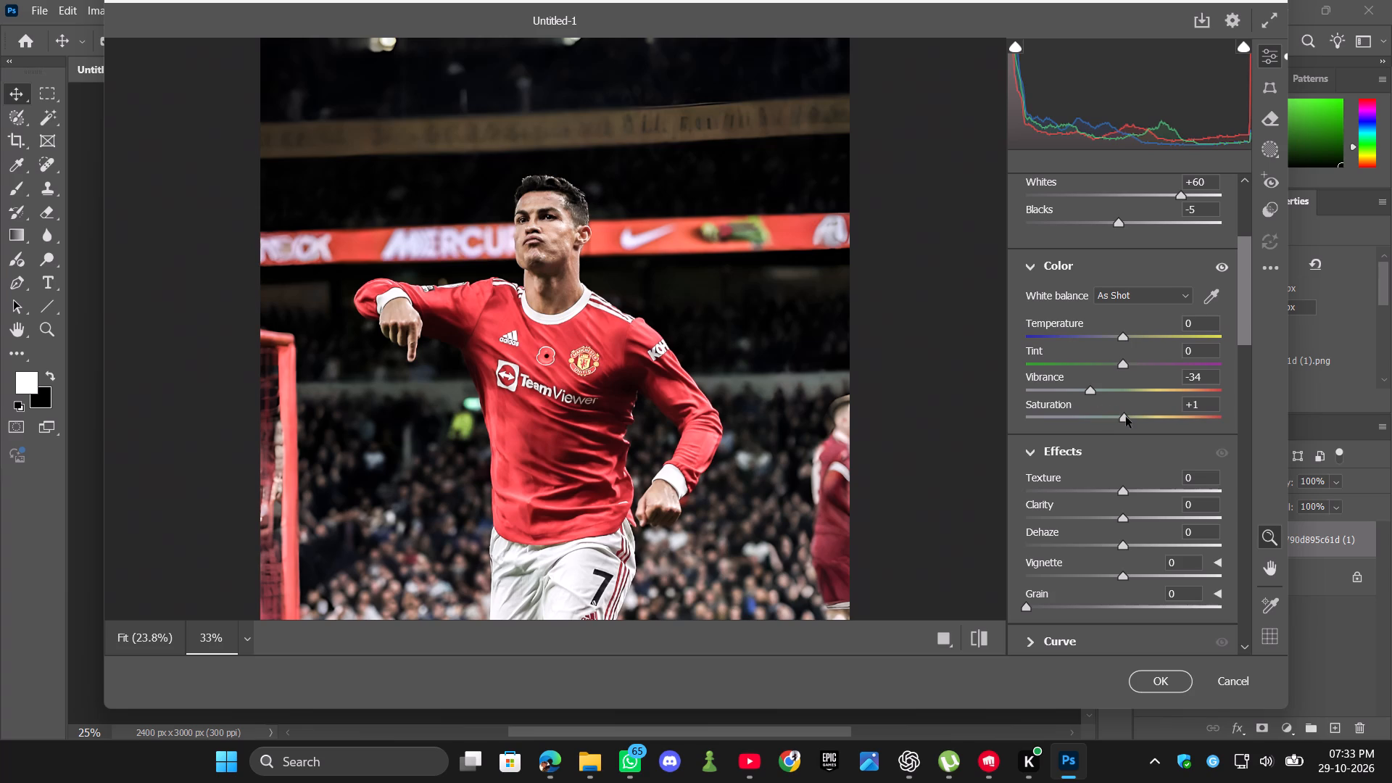
pyautogui.moveTo(1126, 418); pyautogui.dragTo(1167, 415)
pyautogui.moveTo(1092, 391); pyautogui.dragTo(1064, 391)
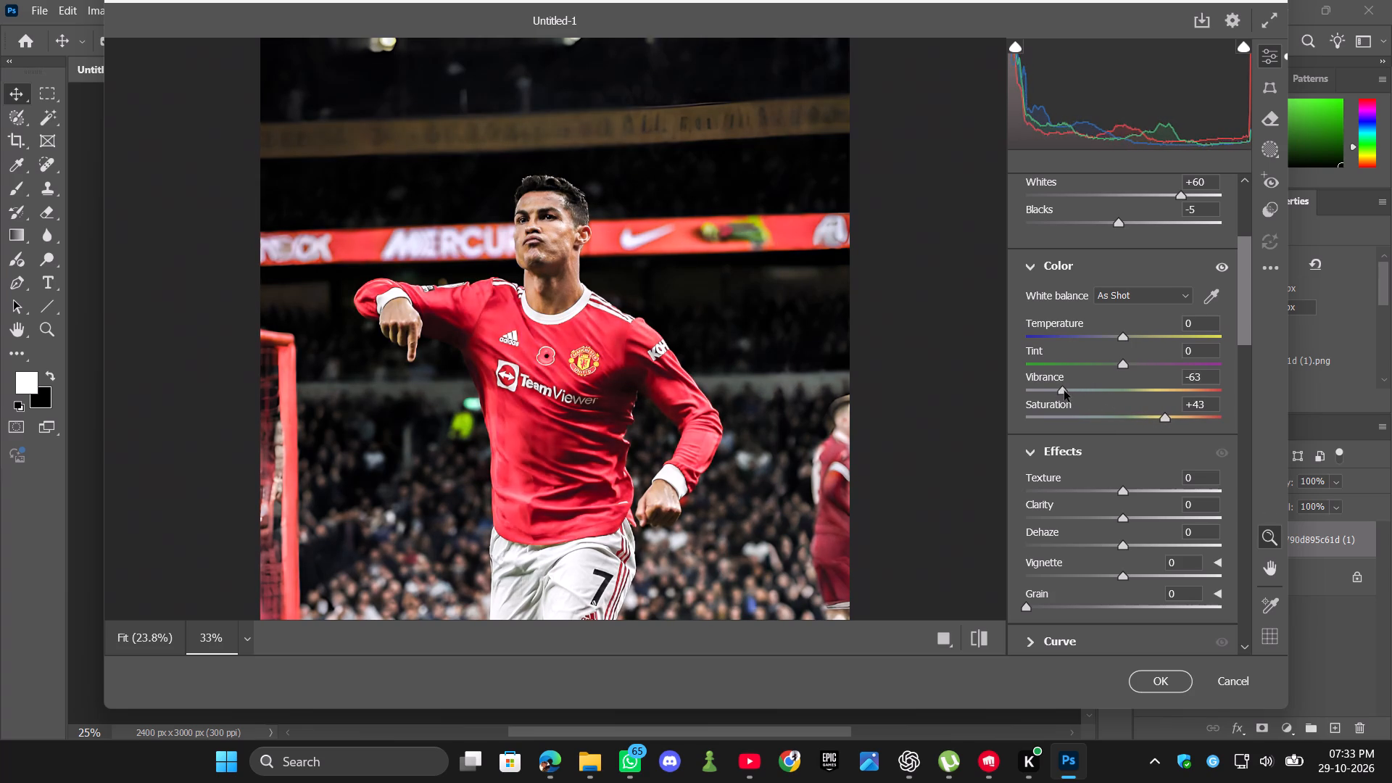
pyautogui.moveTo(1064, 391); pyautogui.dragTo(1085, 396)
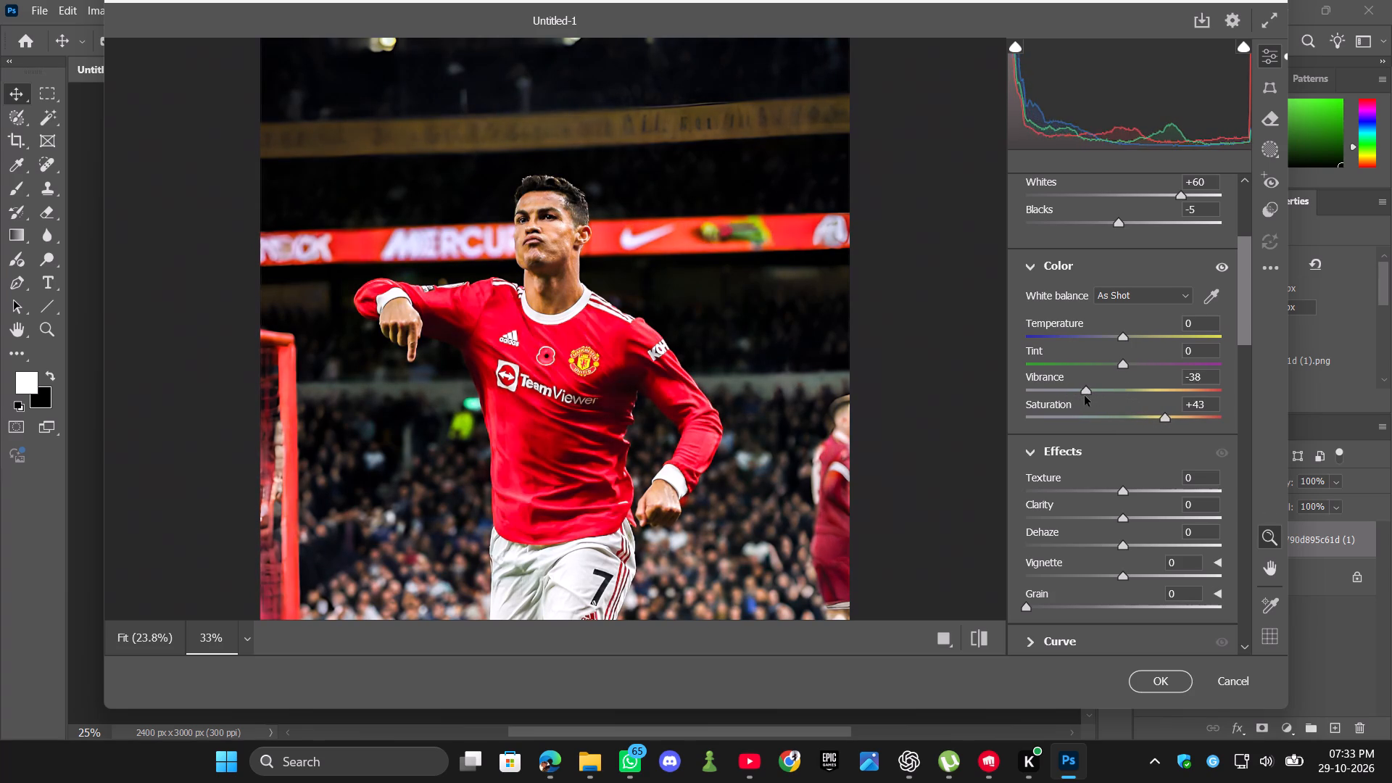
pyautogui.moveTo(1085, 396); pyautogui.dragTo(1124, 396)
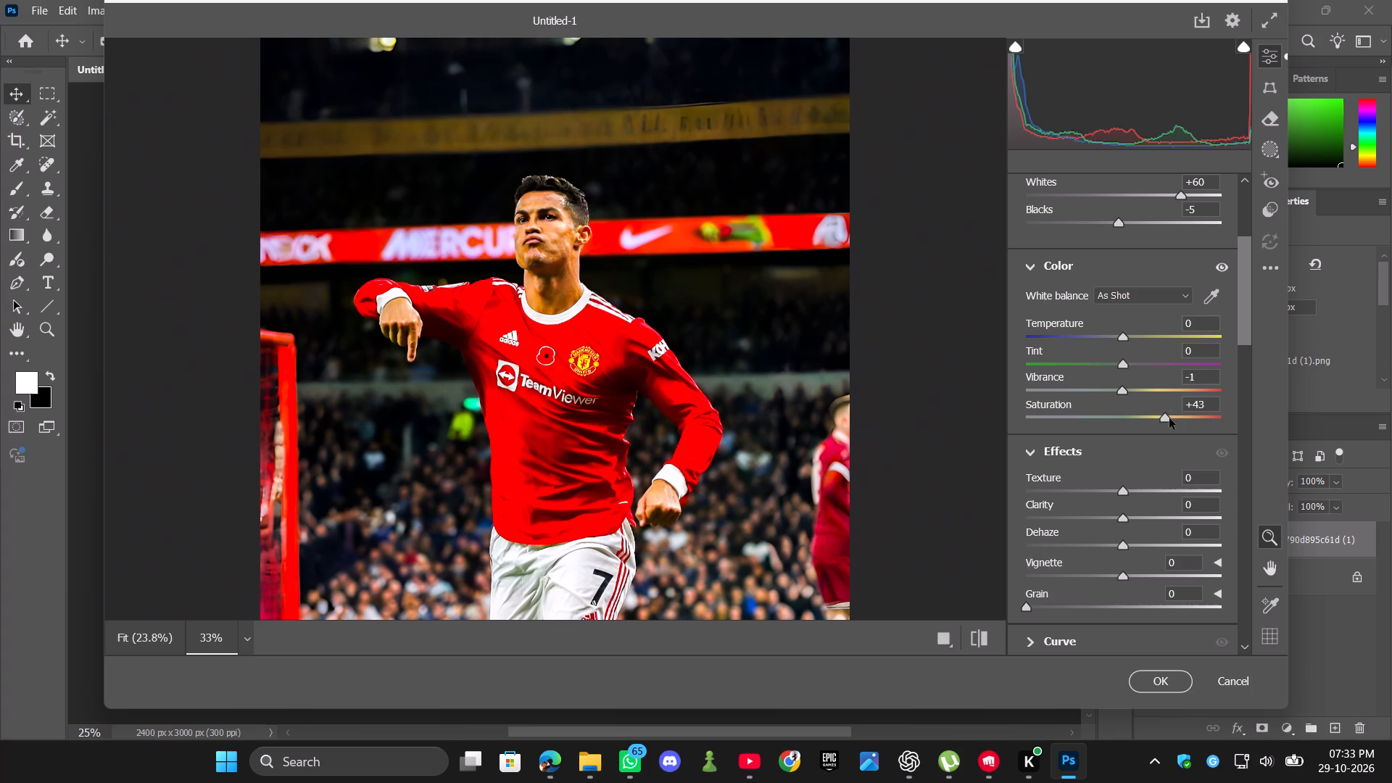
pyautogui.moveTo(1162, 419); pyautogui.dragTo(1122, 420)
# Try cooler and warmer white balance on the photo, settling on a temperature of +1.
pyautogui.moveTo(1125, 336); pyautogui.dragTo(1114, 337)
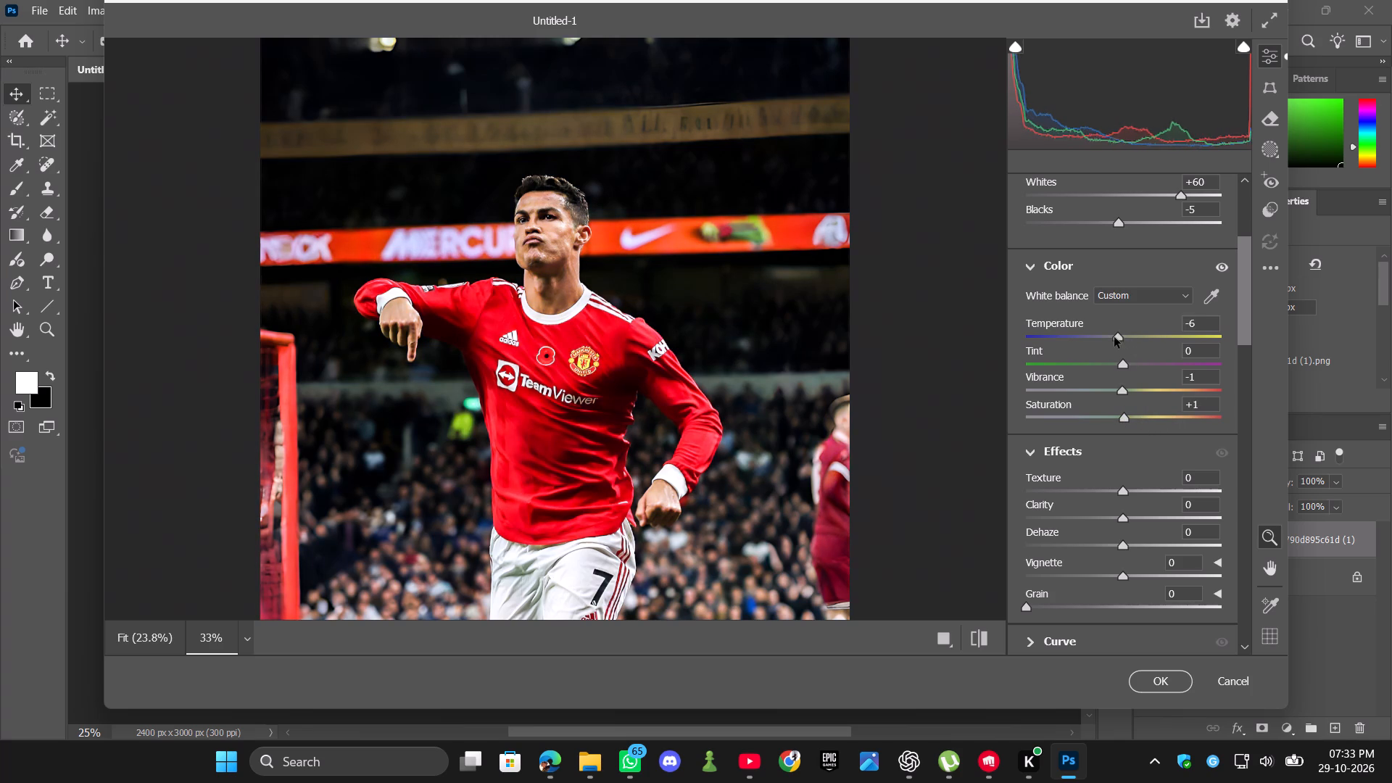
pyautogui.moveTo(1114, 337); pyautogui.dragTo(1137, 346)
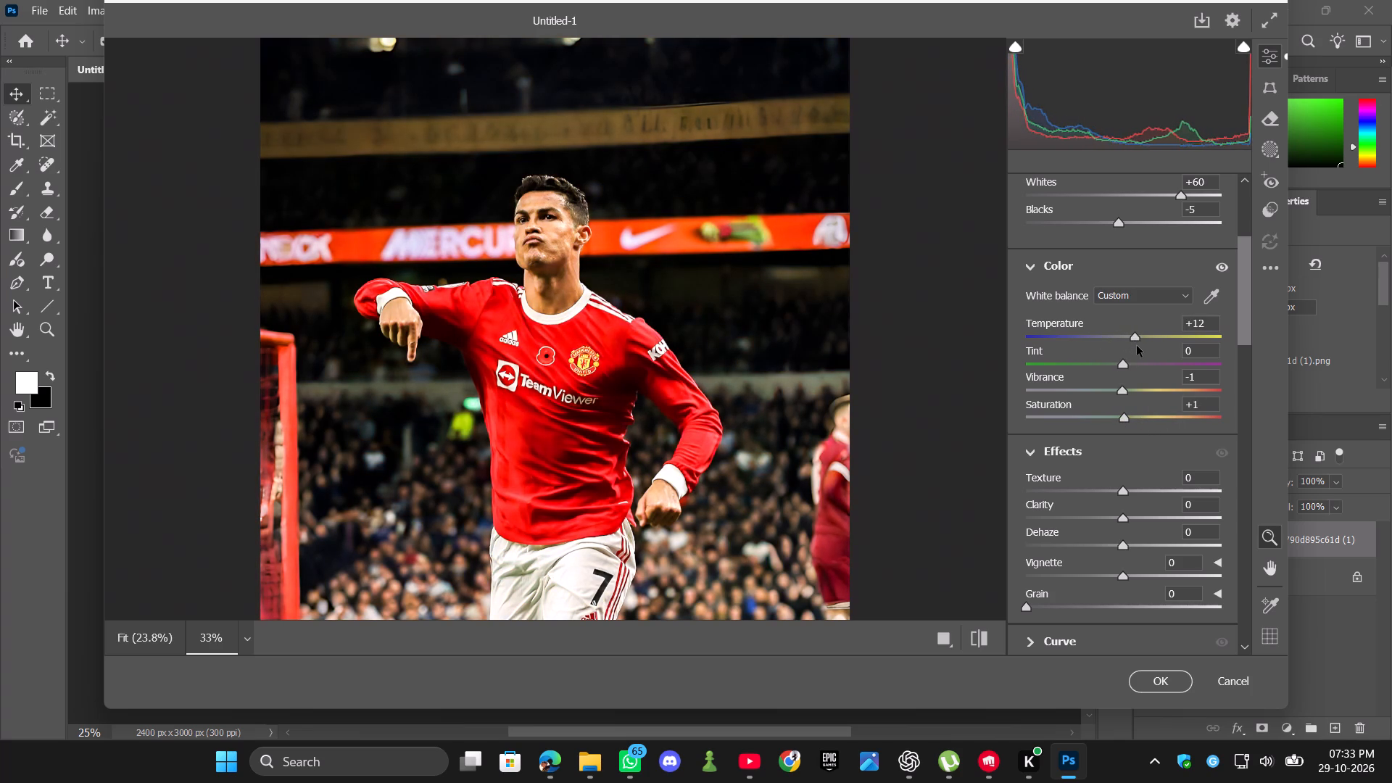
pyautogui.moveTo(1137, 346); pyautogui.dragTo(1121, 352)
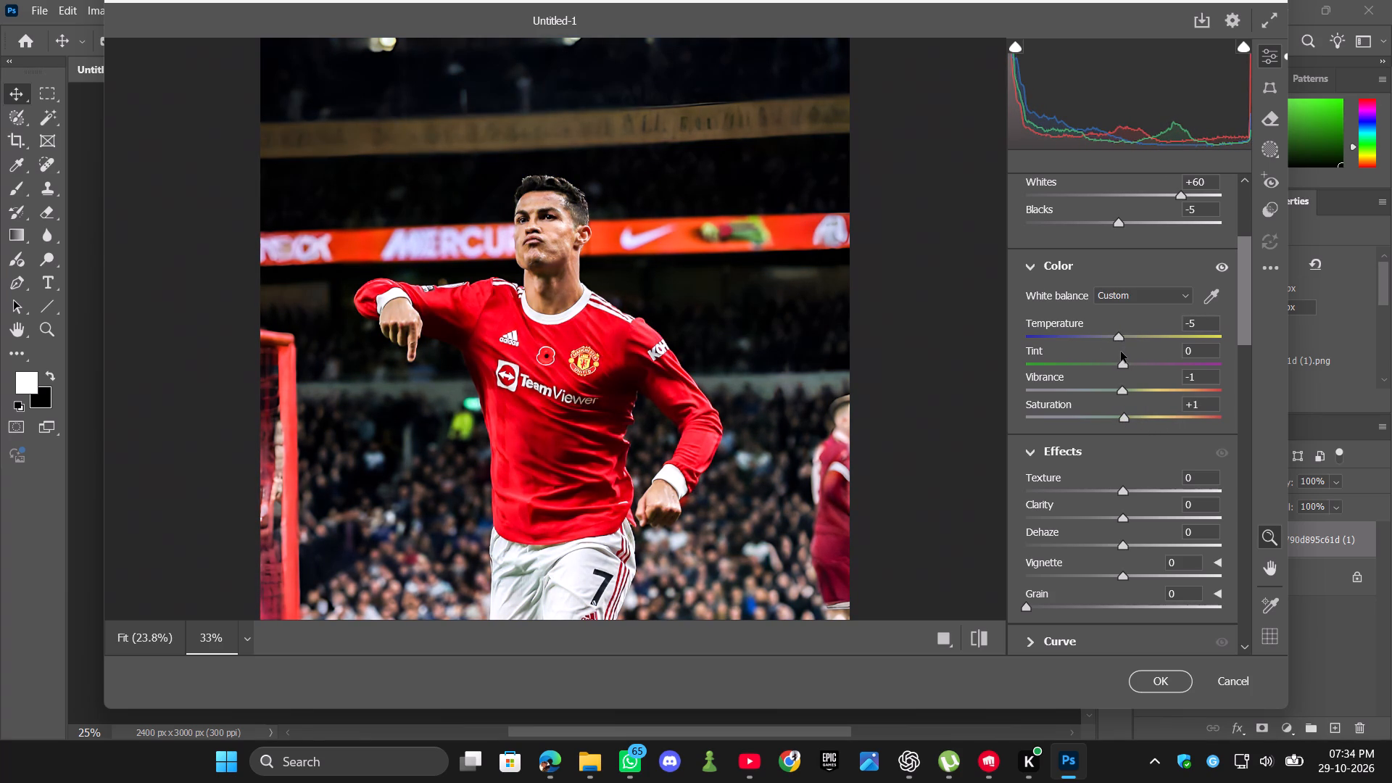
pyautogui.moveTo(1121, 352); pyautogui.dragTo(1132, 355)
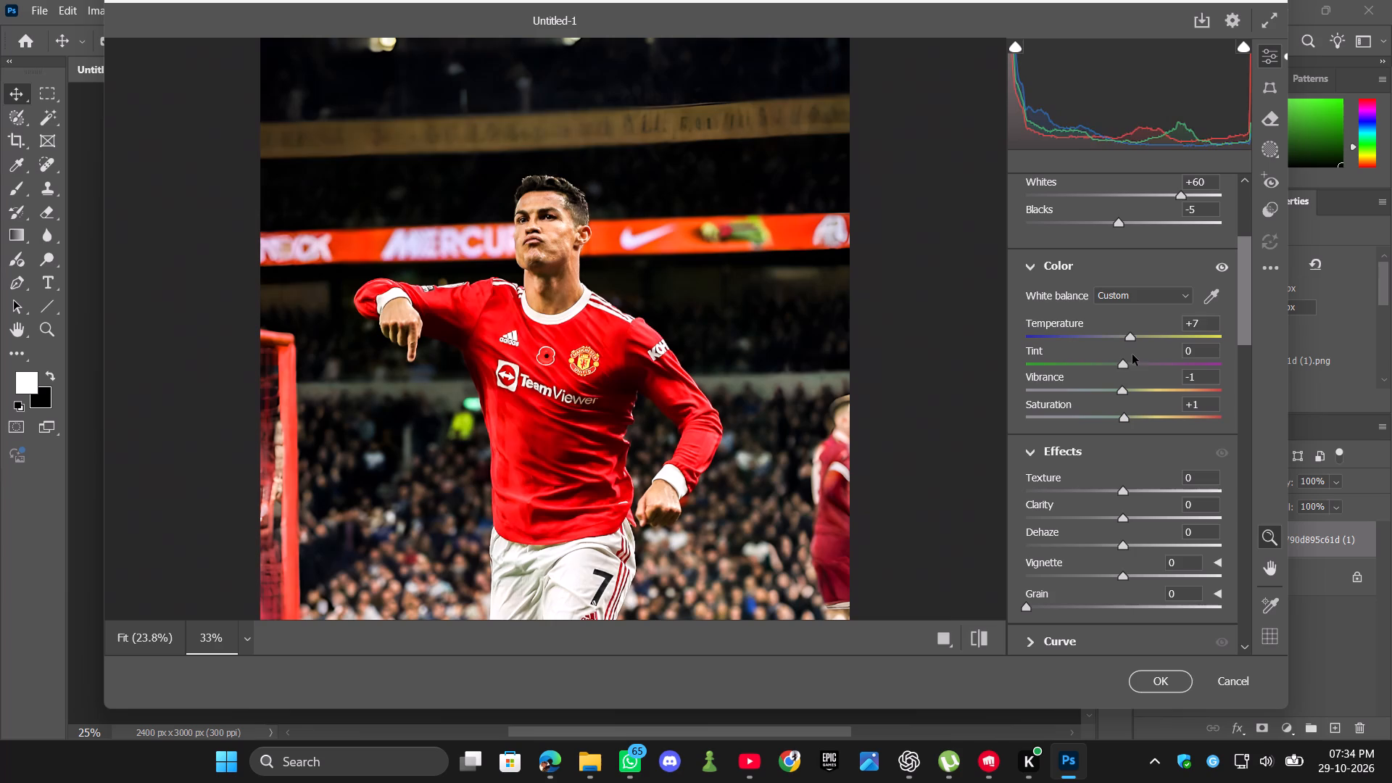
pyautogui.moveTo(1132, 355); pyautogui.dragTo(1126, 355)
# Set texture to +8 and clarity to -5, trying clarity at +57 and +21 and comparing the photo with the effects off and on.
pyautogui.scroll(-1, 1100, 410)
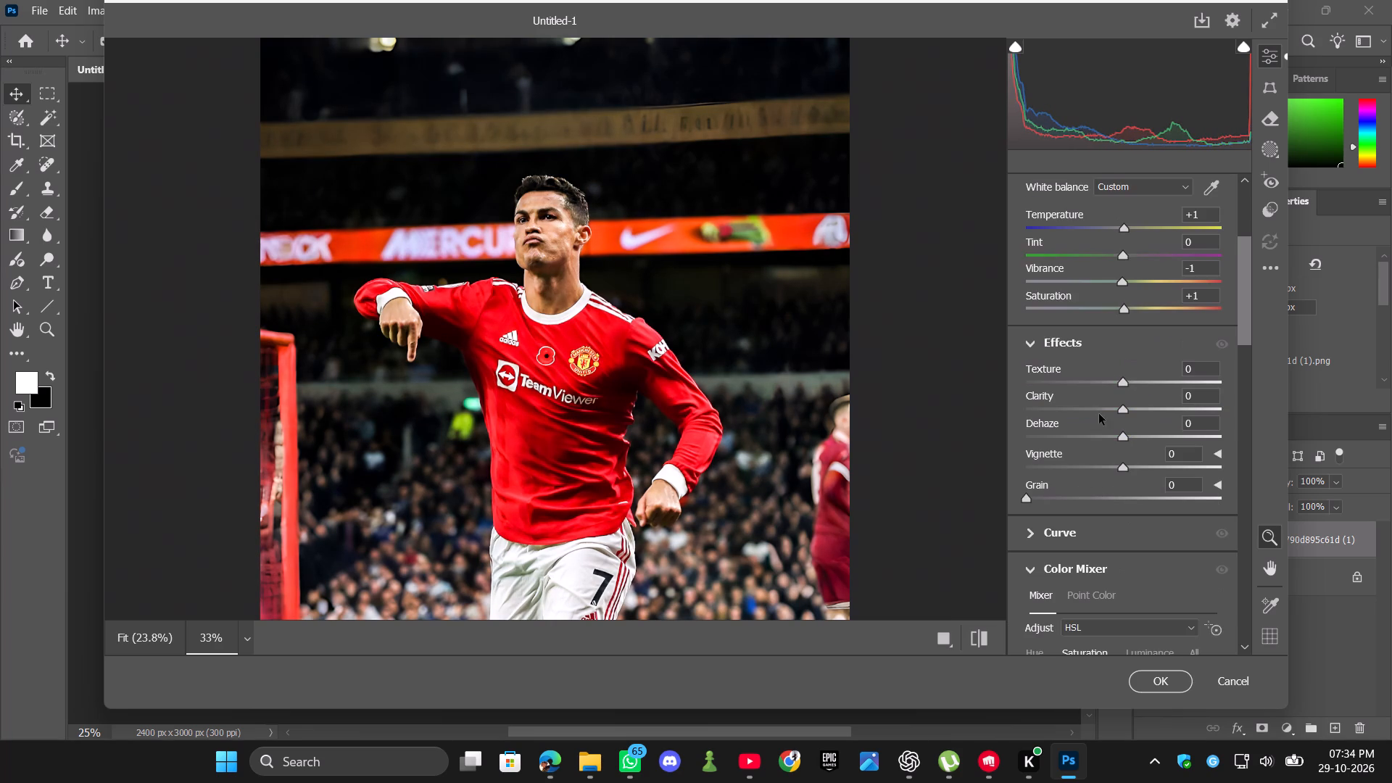
pyautogui.moveTo(1124, 411); pyautogui.dragTo(1129, 411)
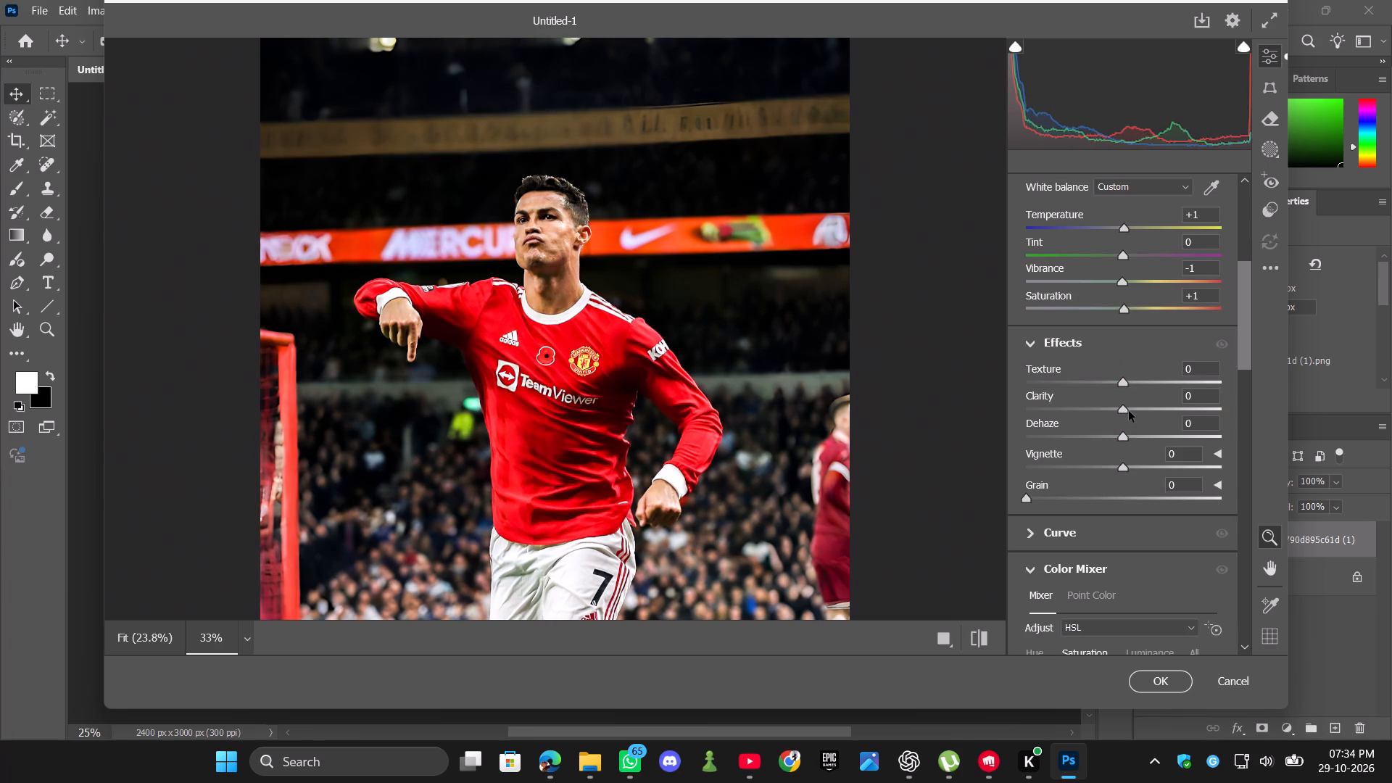
pyautogui.moveTo(1129, 411); pyautogui.dragTo(1179, 408)
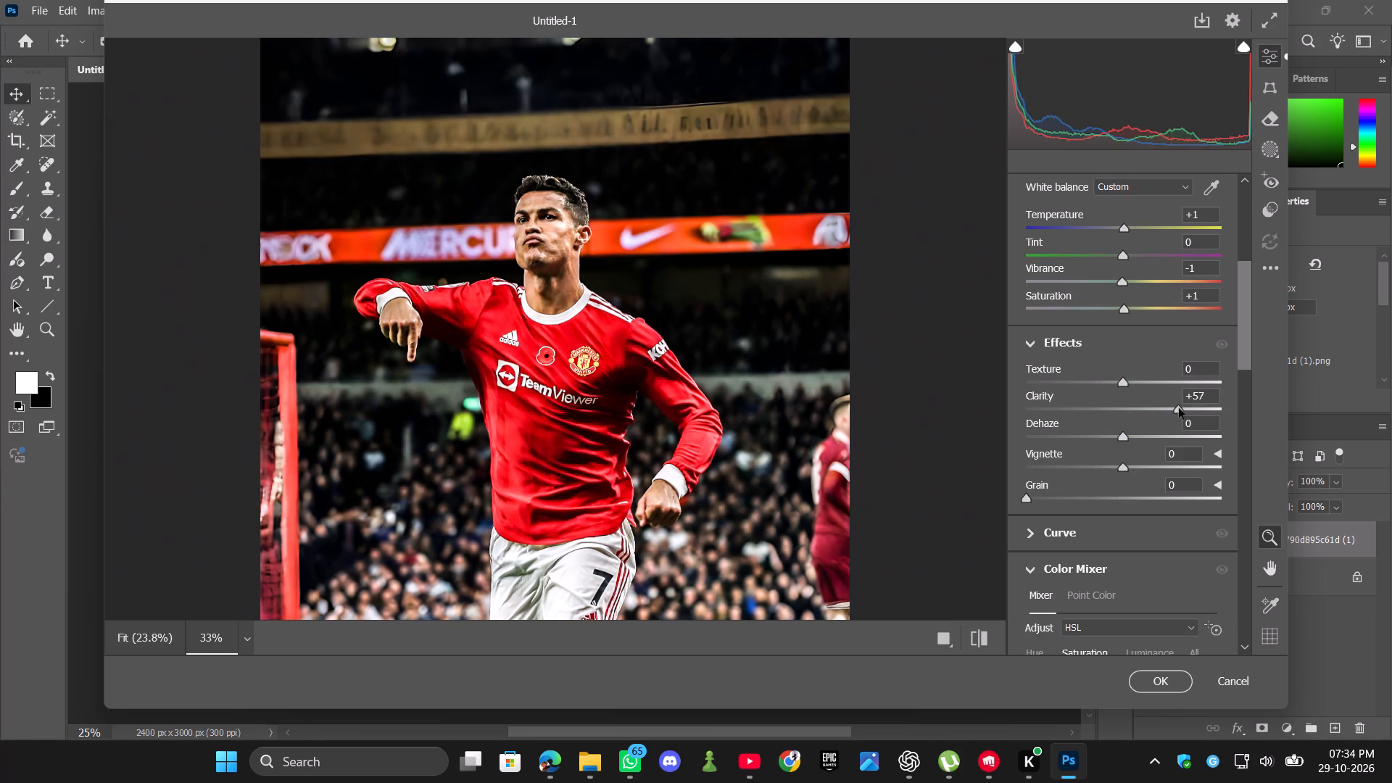
pyautogui.moveTo(1179, 408); pyautogui.dragTo(1132, 414)
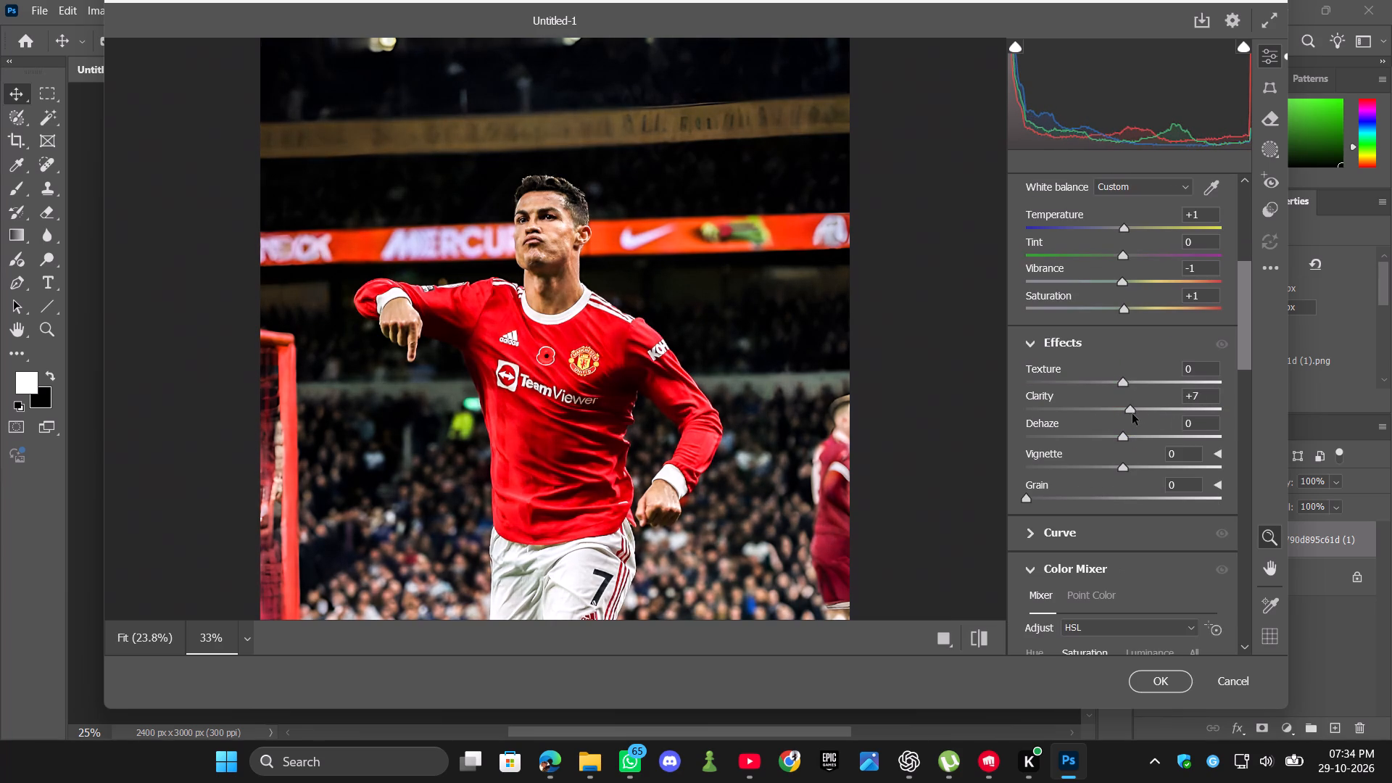
pyautogui.moveTo(1132, 414); pyautogui.dragTo(1146, 415)
pyautogui.moveTo(1124, 386); pyautogui.dragTo(1135, 385)
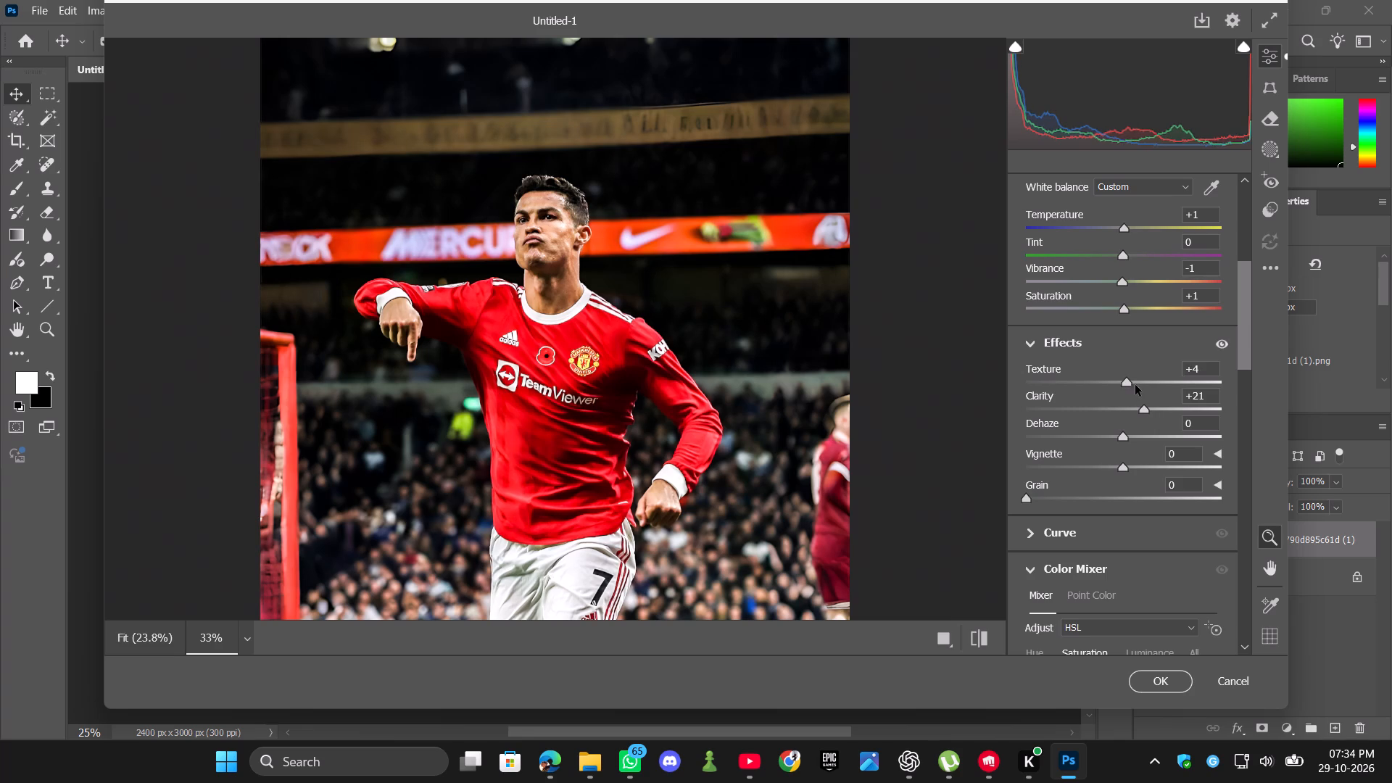
pyautogui.moveTo(1135, 385); pyautogui.dragTo(1143, 385)
pyautogui.moveTo(1142, 382); pyautogui.dragTo(1132, 383)
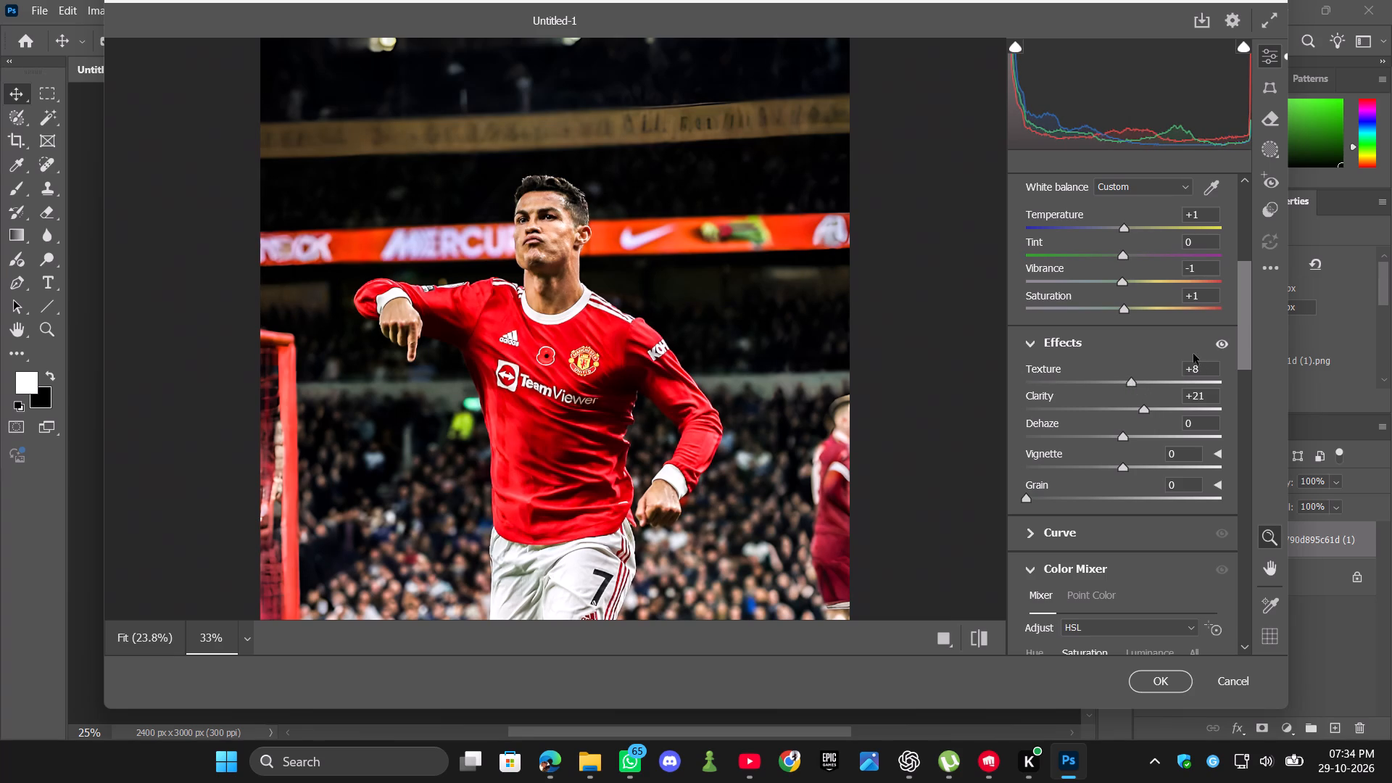
pyautogui.click(1222, 343)
pyautogui.click(1222, 343)
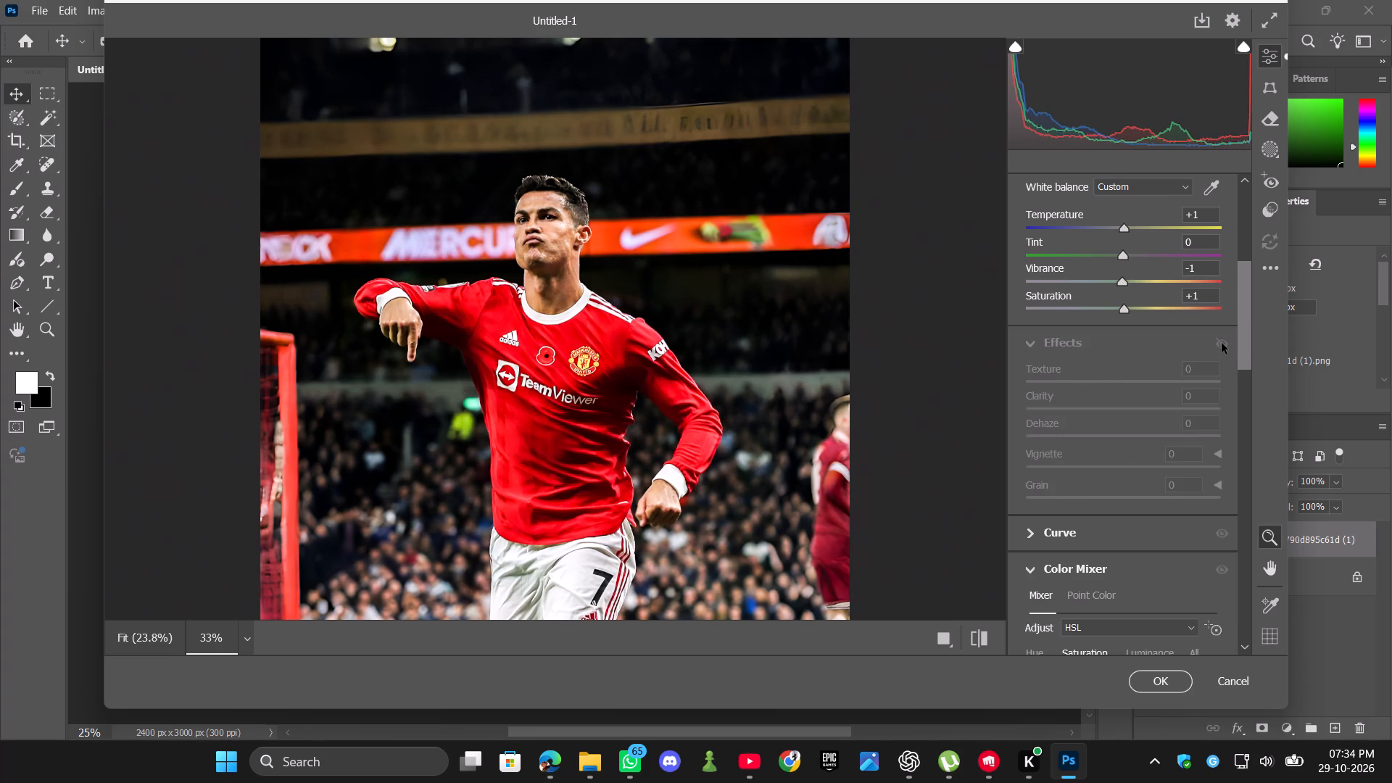
pyautogui.click(1222, 343)
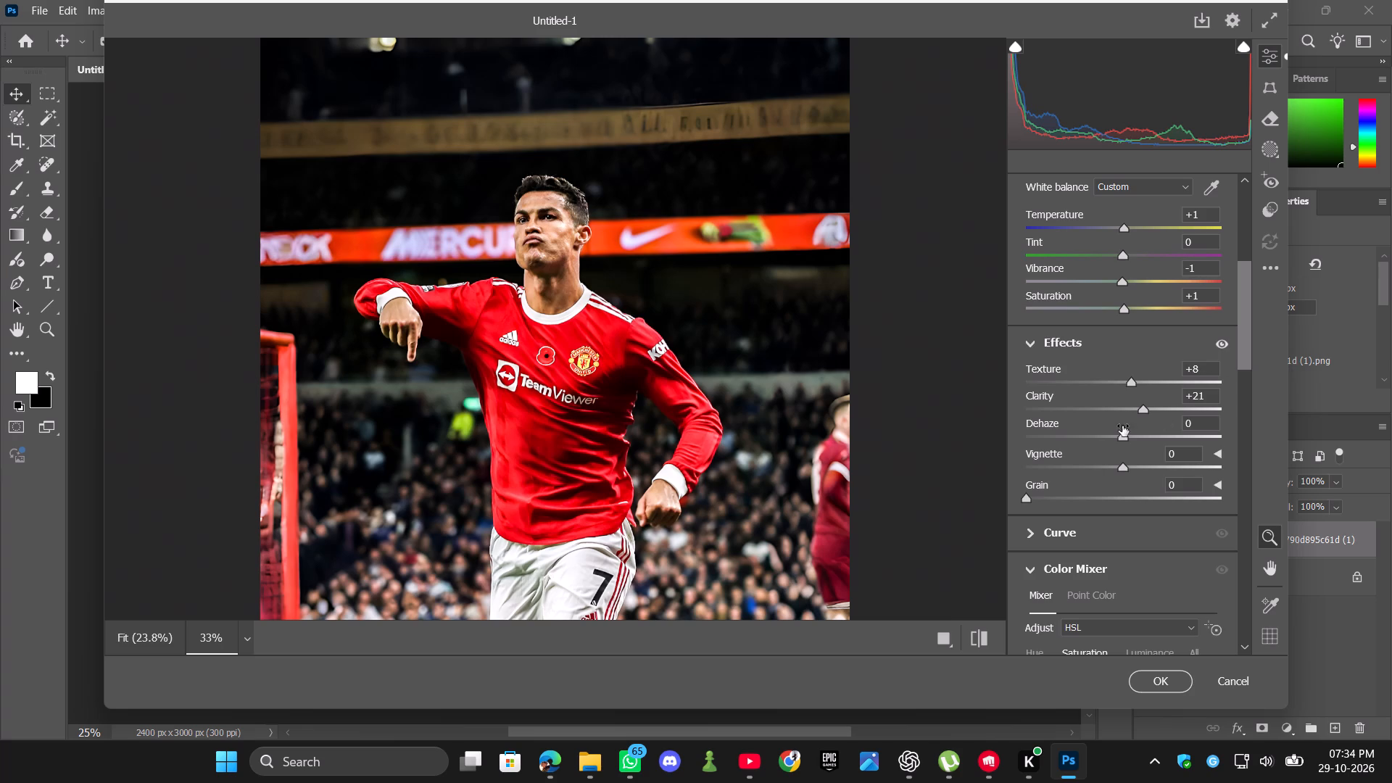
pyautogui.moveTo(1141, 413); pyautogui.dragTo(1117, 418)
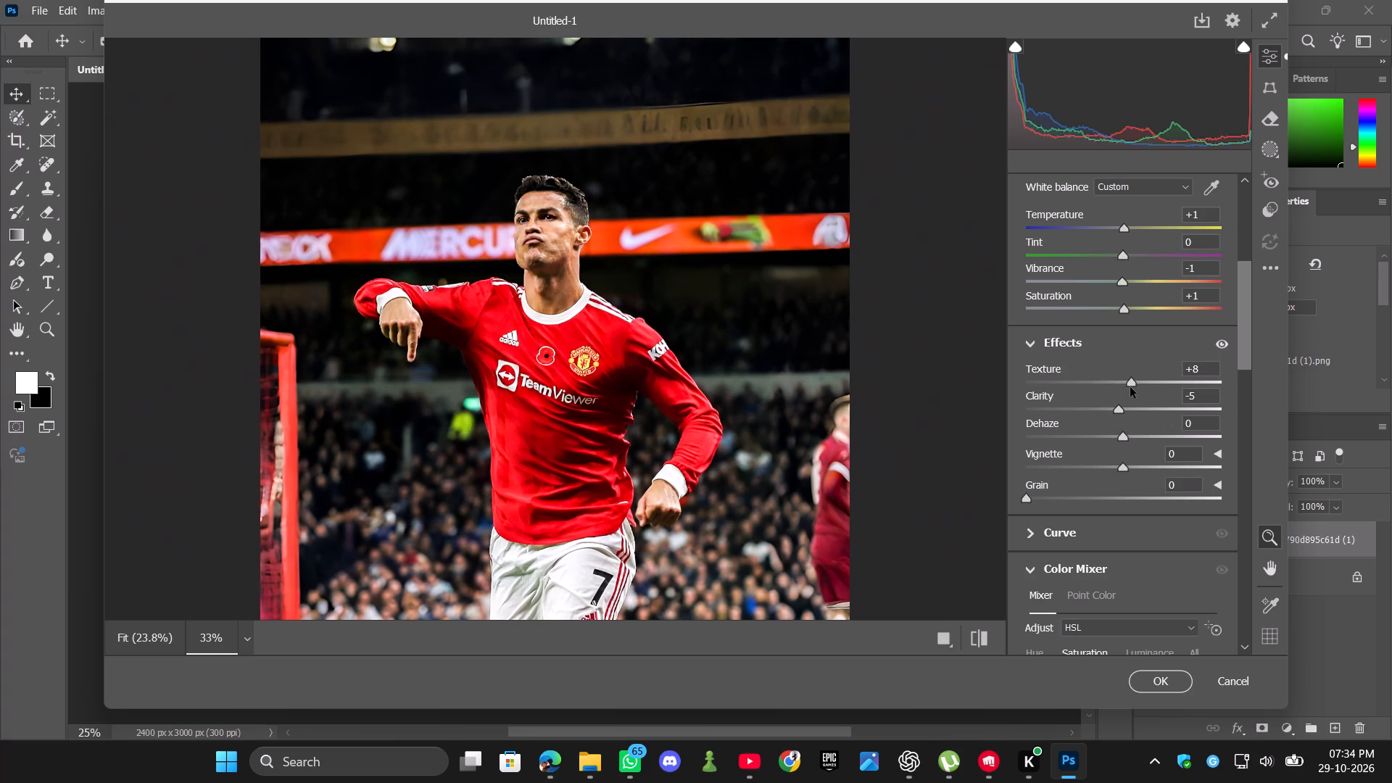
# Raise the photo's grain to 100, trying 33 and 71 on the way and comparing the photo without the effects.
pyautogui.moveTo(1130, 387); pyautogui.dragTo(1118, 390)
pyautogui.moveTo(1027, 498); pyautogui.dragTo(1107, 490)
pyautogui.moveTo(1107, 490); pyautogui.dragTo(1164, 489)
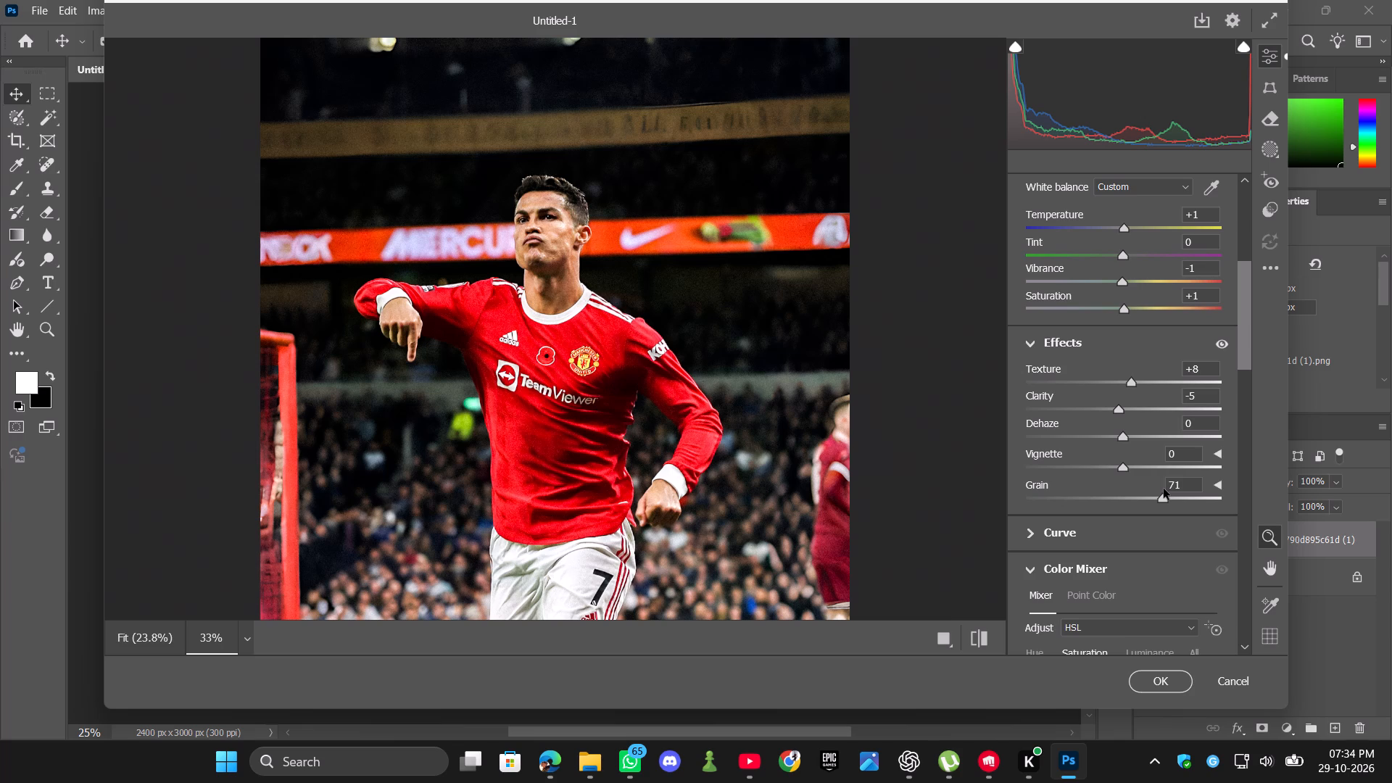
pyautogui.click(1164, 489)
pyautogui.moveTo(1161, 499); pyautogui.dragTo(1222, 504)
pyautogui.click(1223, 347)
# Review the grained photo from top to bottom and look over the effects and color mixer settings.
pyautogui.scroll(-3, 1017, 423)
pyautogui.scroll(3, 979, 434)
pyautogui.scroll(-4, 863, 444)
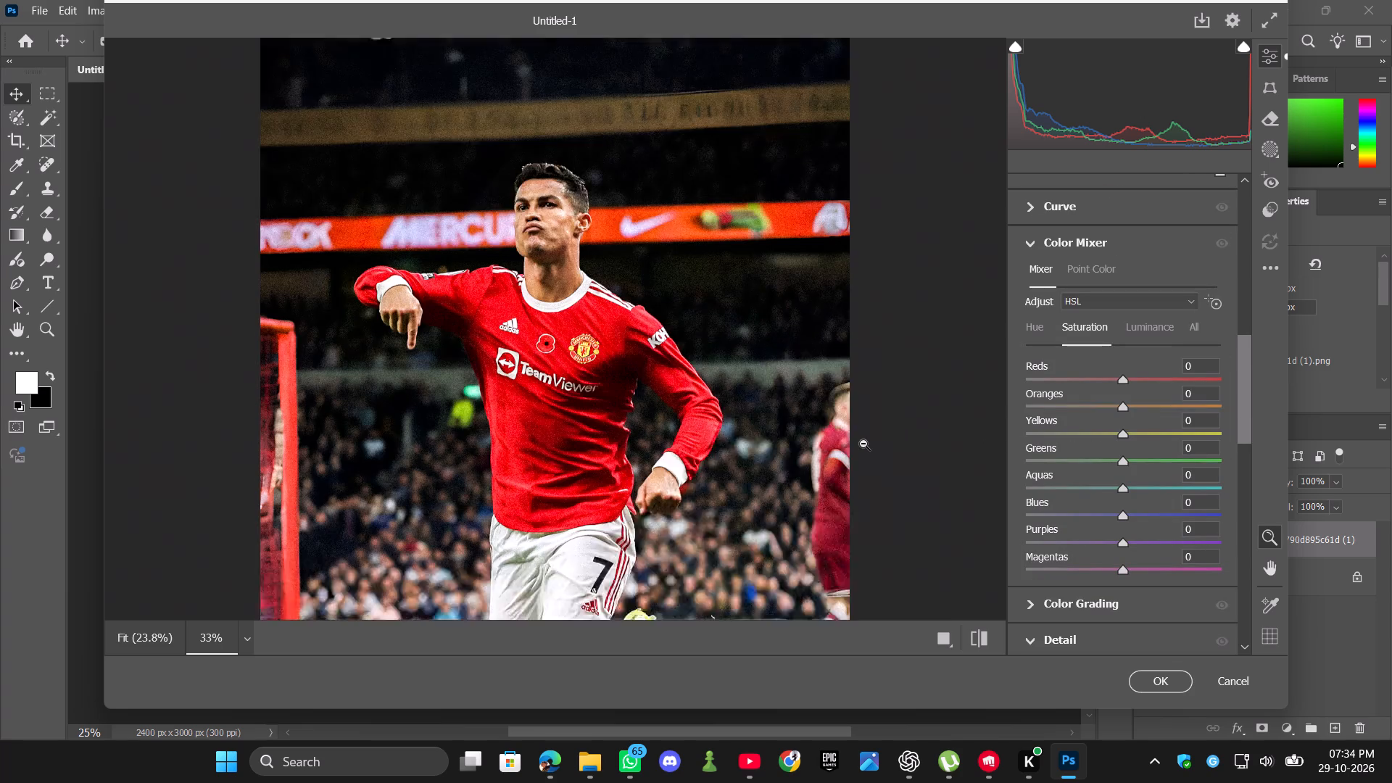
pyautogui.scroll(-2, 863, 444)
pyautogui.scroll(4, 884, 440)
pyautogui.scroll(1, 1156, 420)
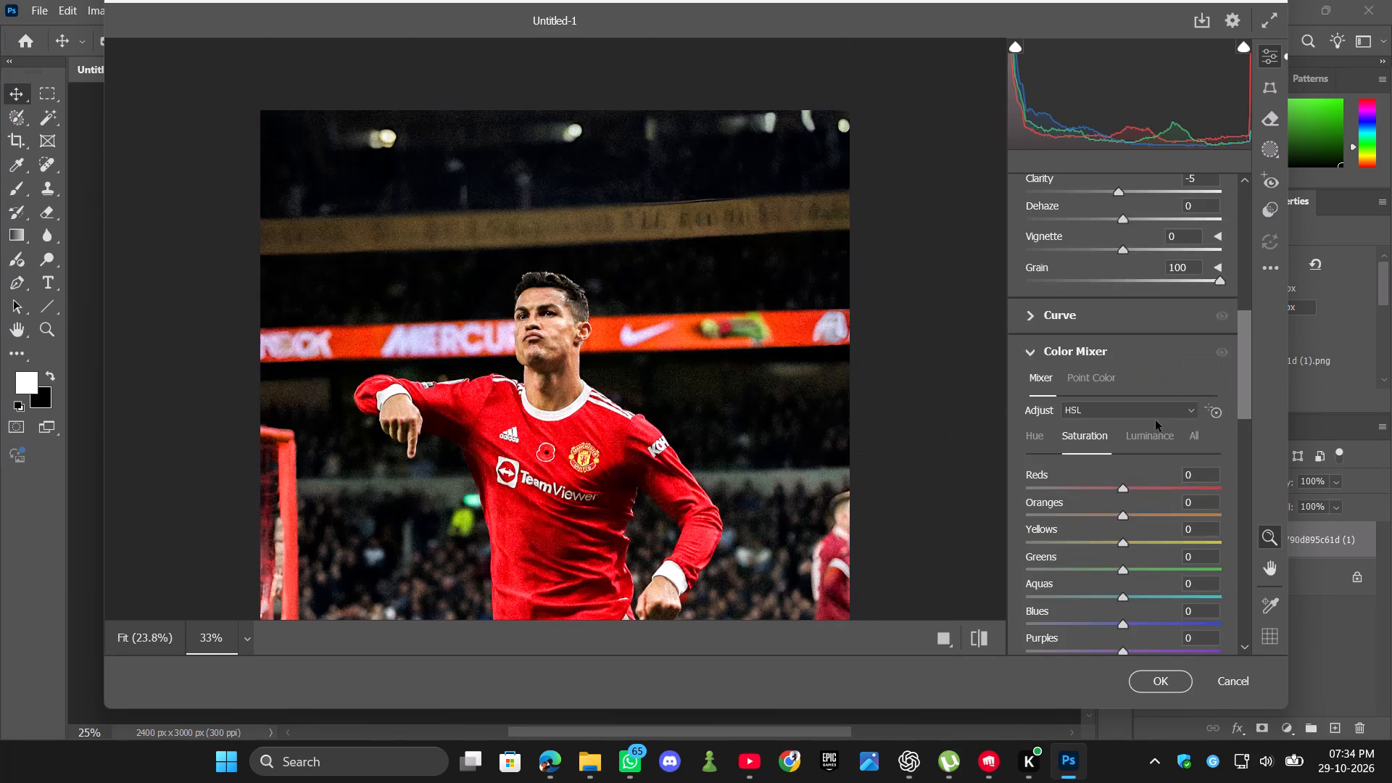
pyautogui.scroll(1, 1156, 420)
pyautogui.scroll(-4, 1156, 420)
pyautogui.scroll(4, 1156, 420)
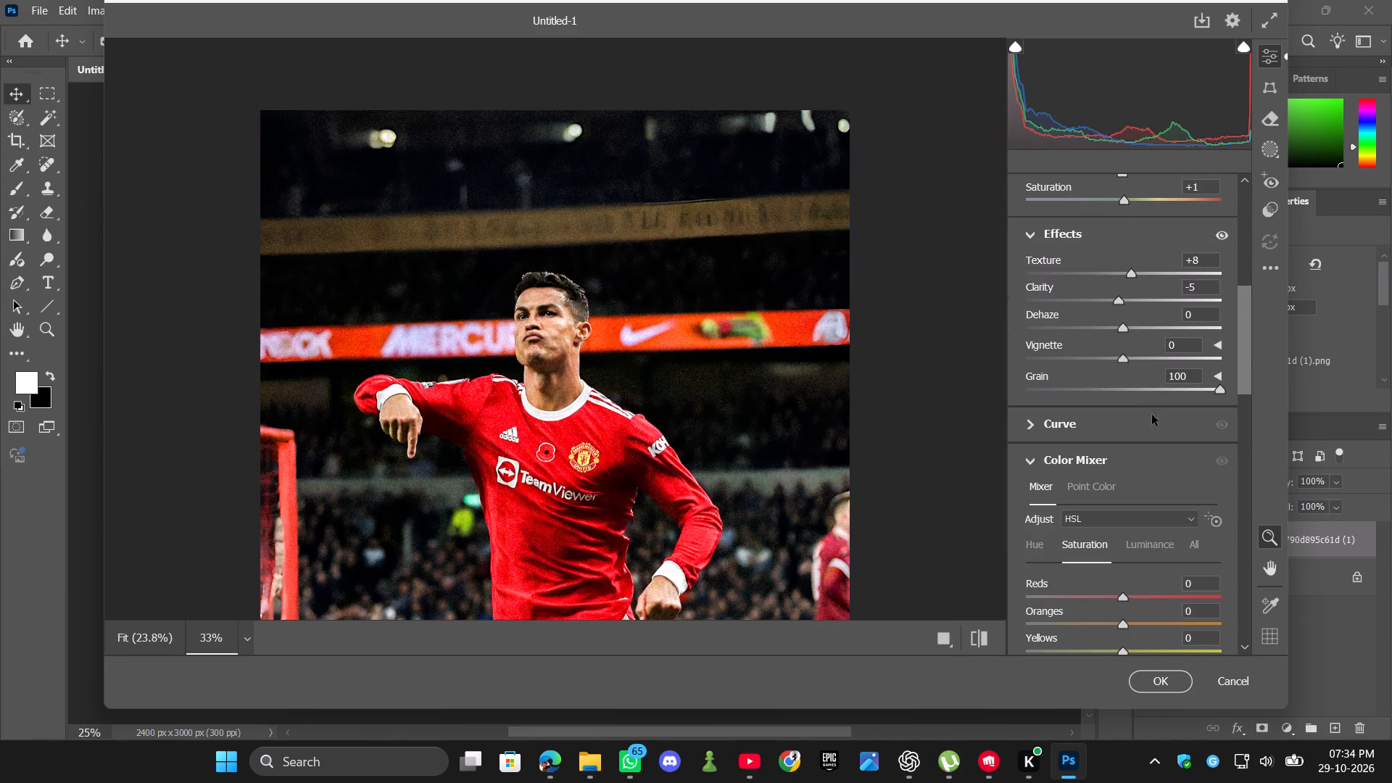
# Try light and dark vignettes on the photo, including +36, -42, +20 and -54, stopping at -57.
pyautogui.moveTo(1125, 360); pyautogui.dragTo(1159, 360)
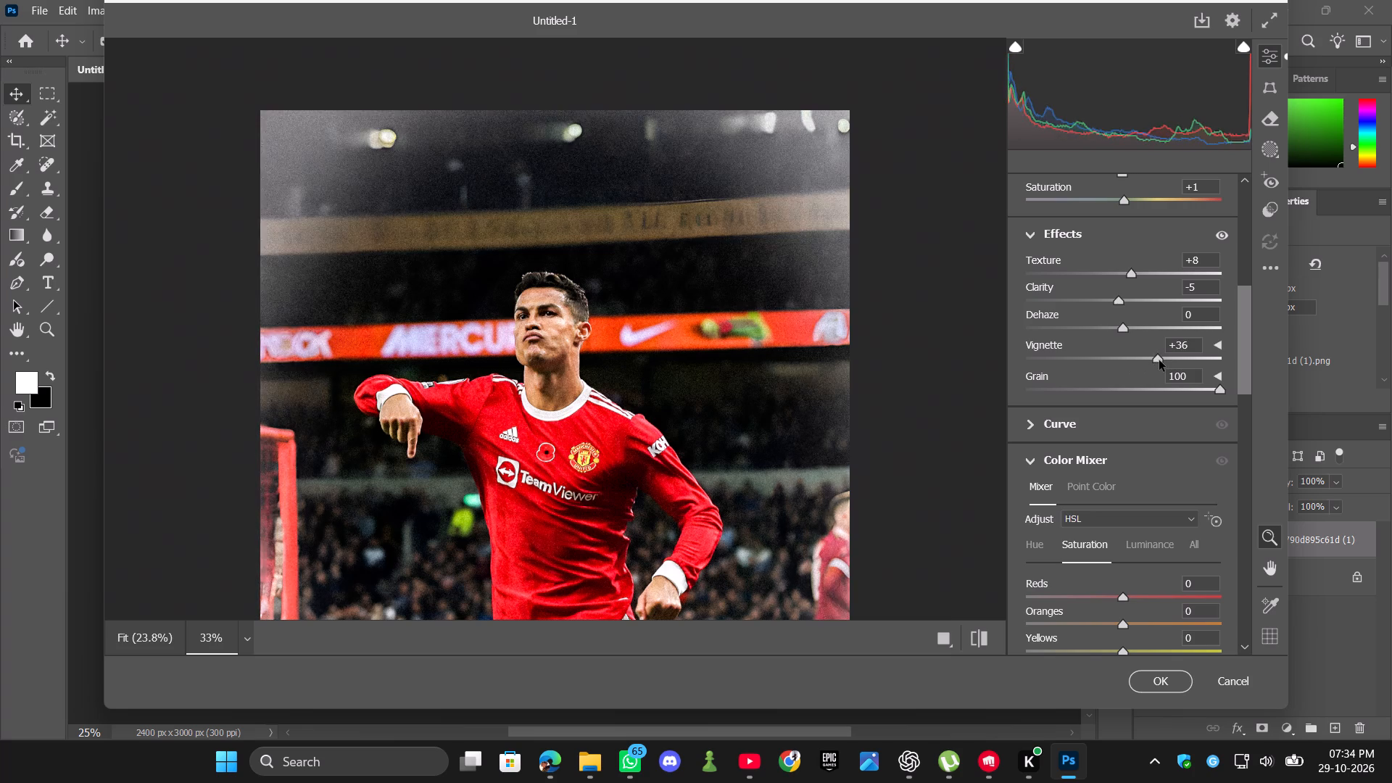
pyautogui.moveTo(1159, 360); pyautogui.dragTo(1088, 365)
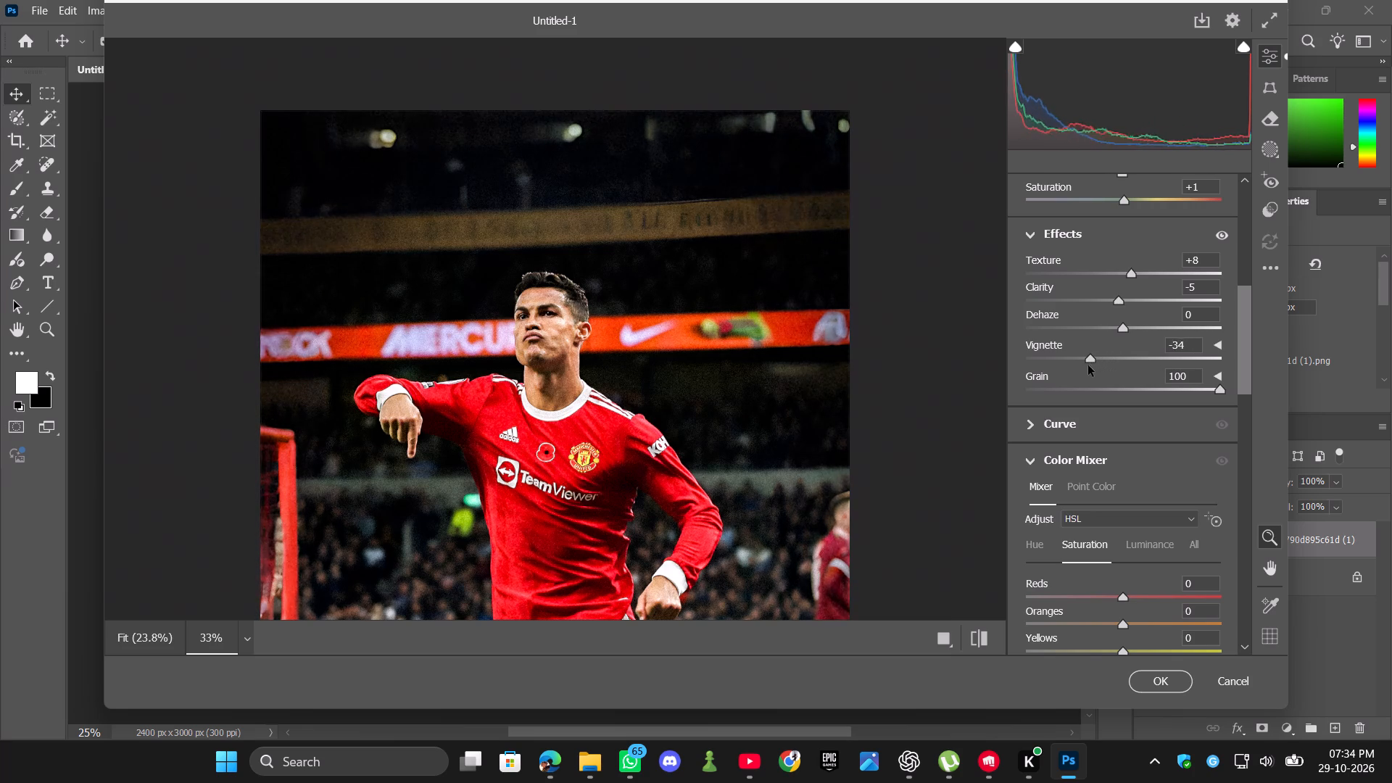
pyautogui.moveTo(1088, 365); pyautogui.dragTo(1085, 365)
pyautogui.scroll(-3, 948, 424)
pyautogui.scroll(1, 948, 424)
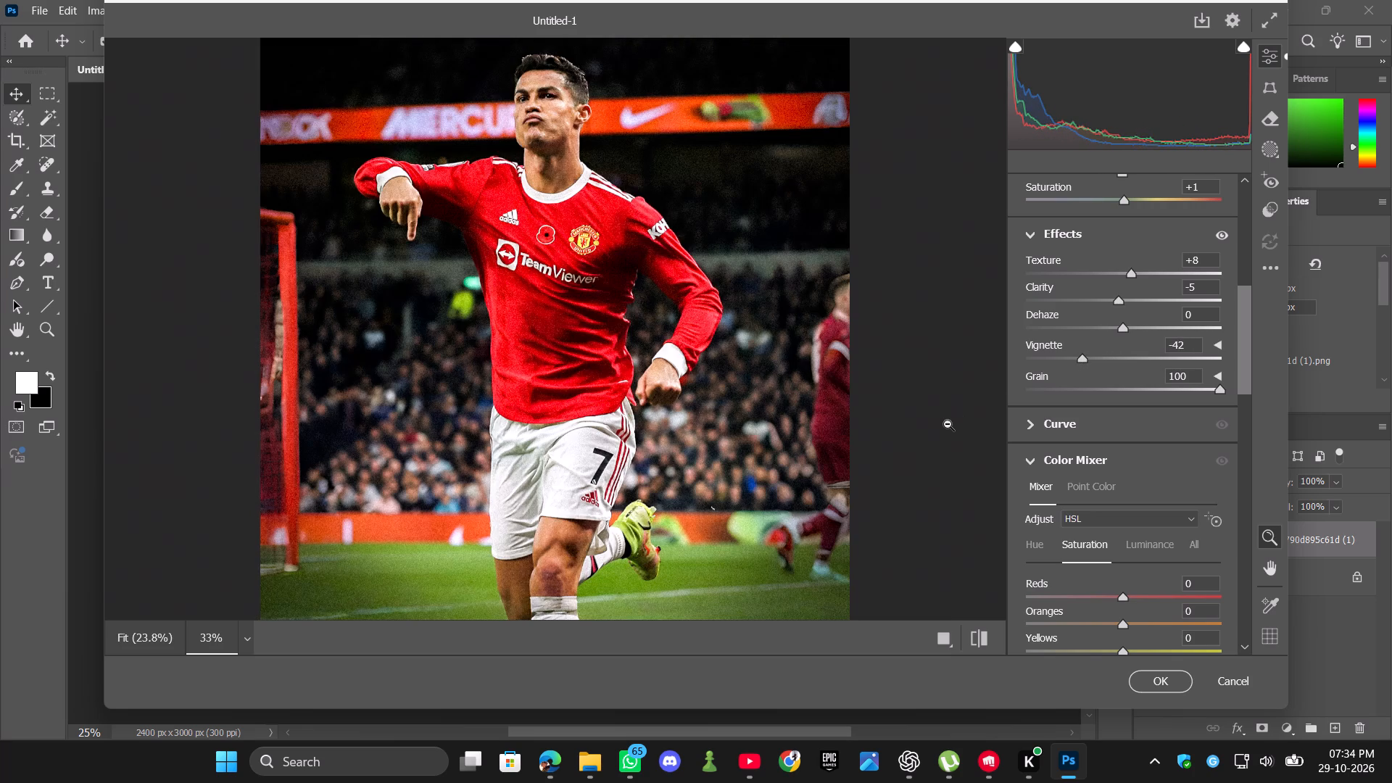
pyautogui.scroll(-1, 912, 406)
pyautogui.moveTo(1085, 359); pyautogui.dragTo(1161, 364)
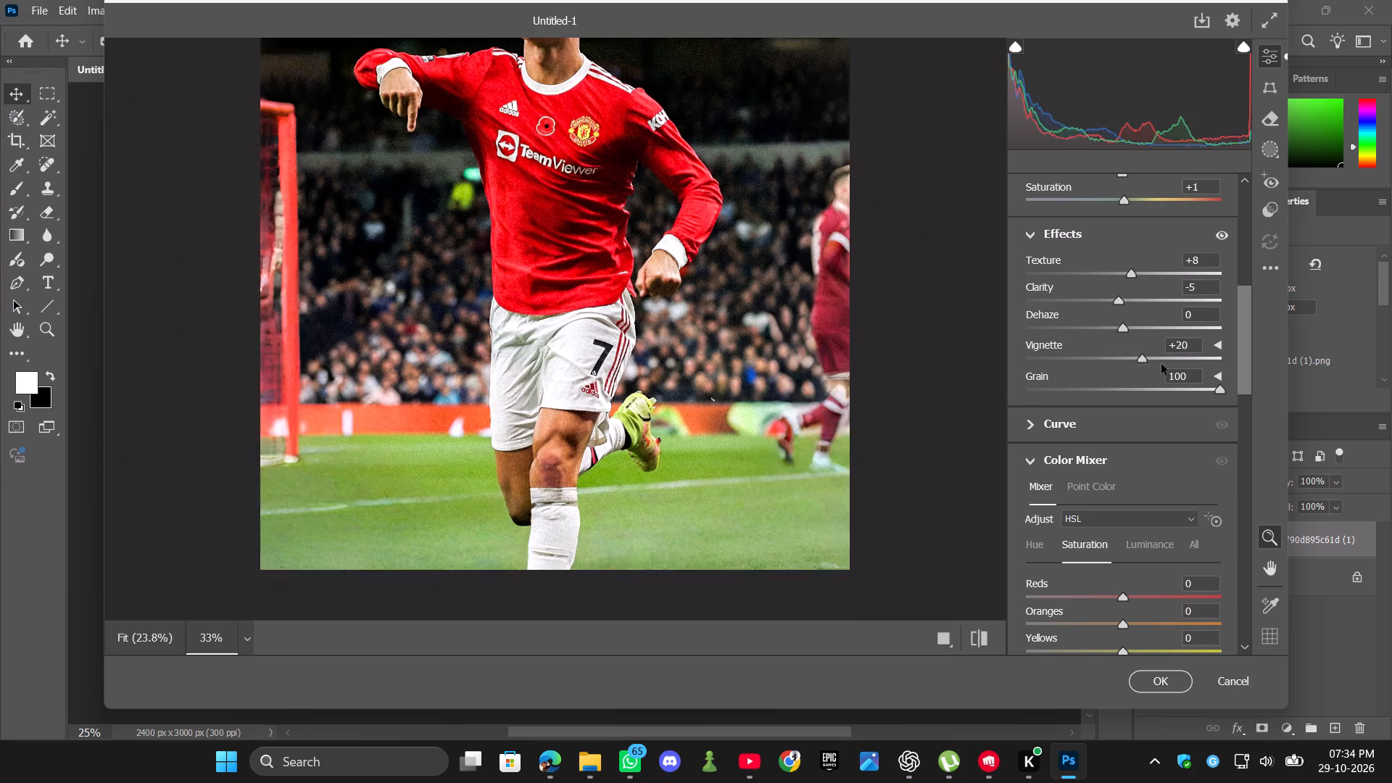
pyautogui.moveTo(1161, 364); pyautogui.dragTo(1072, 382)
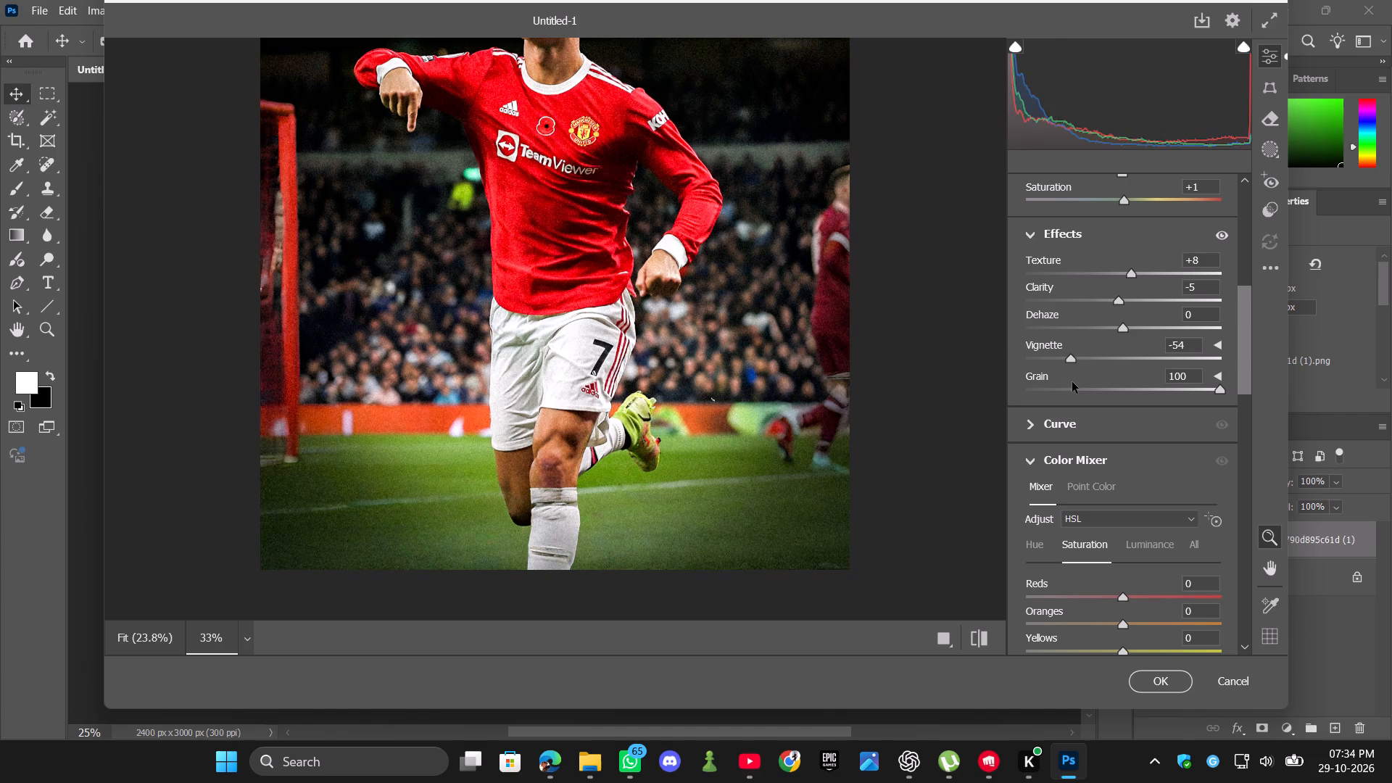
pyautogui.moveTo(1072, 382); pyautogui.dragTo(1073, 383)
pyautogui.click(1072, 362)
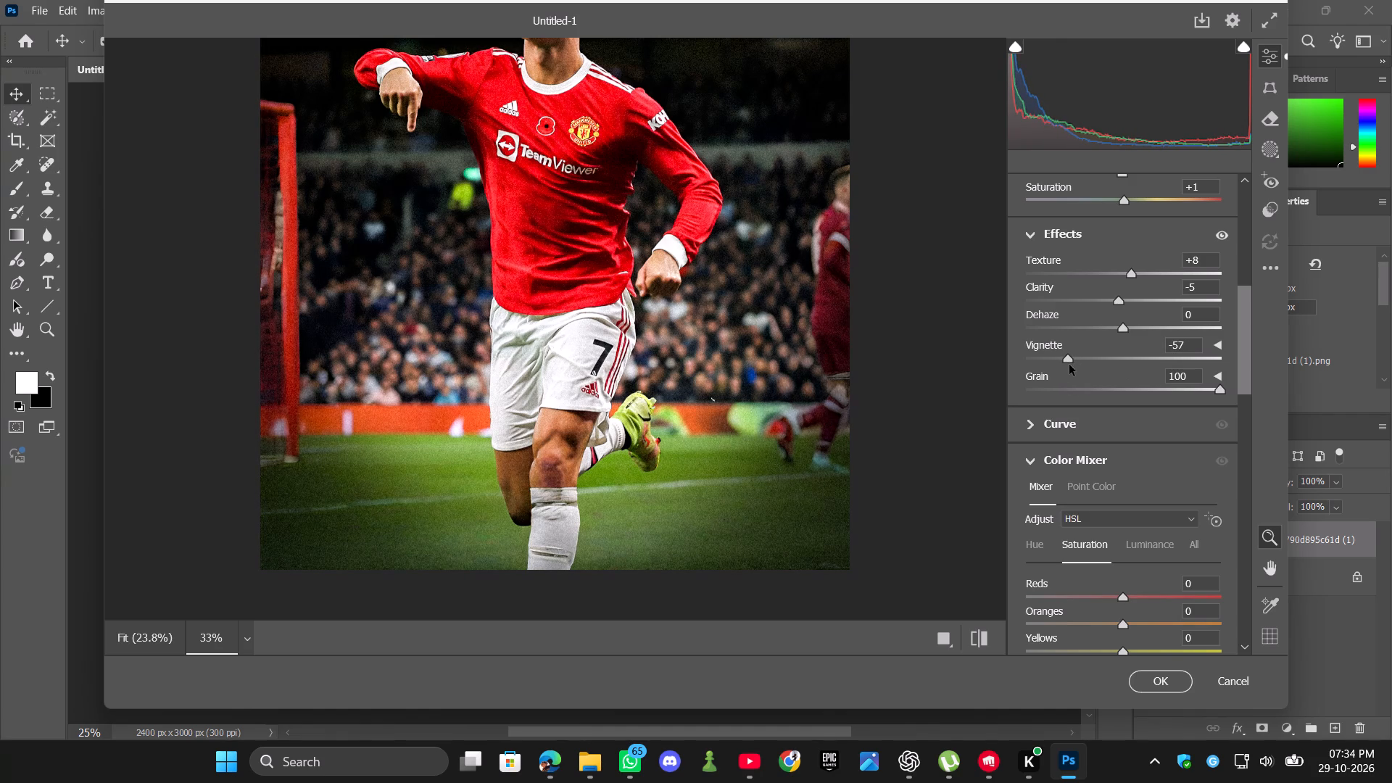
# Check the vignette over the photo and set it to -54, trying -66, +62 and -59 on the way.
pyautogui.scroll(4, 911, 382)
pyautogui.scroll(-3, 911, 382)
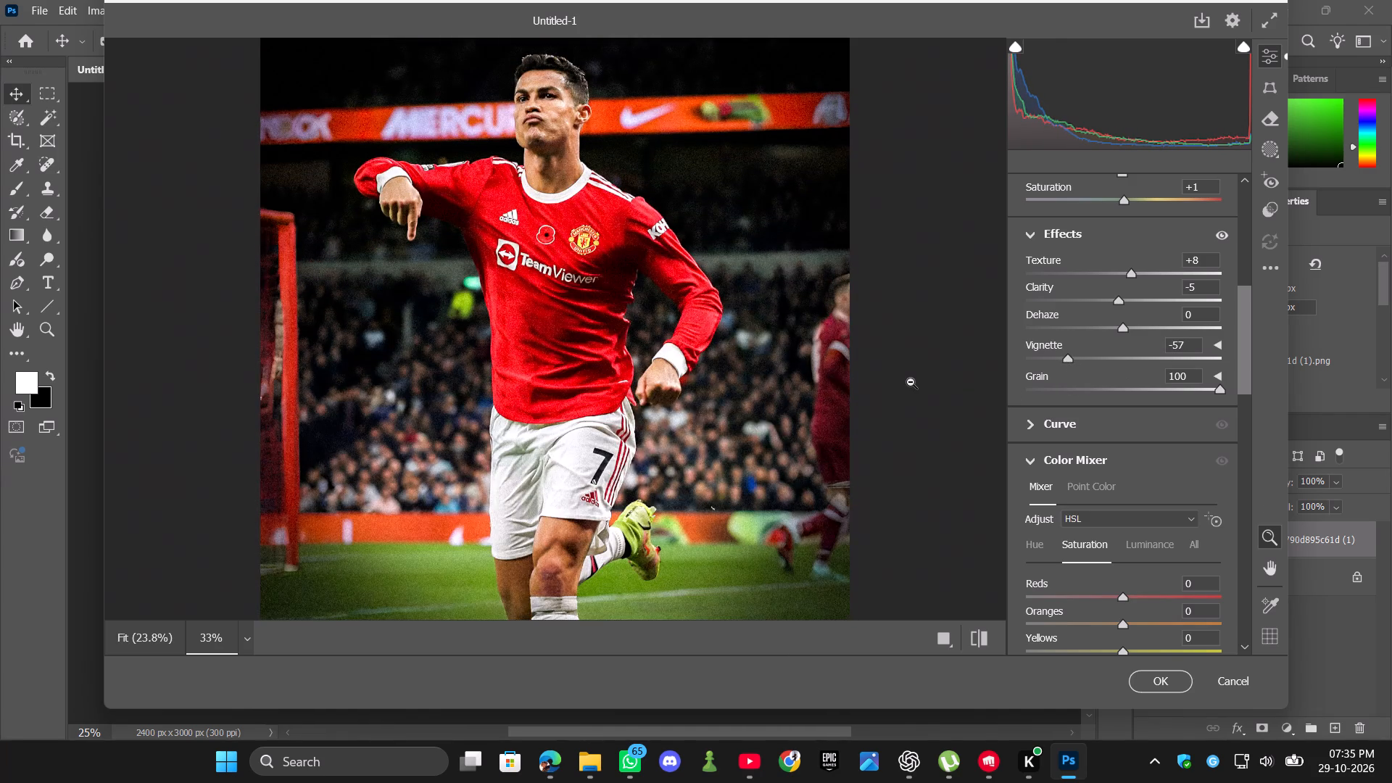
pyautogui.scroll(1, 911, 382)
pyautogui.scroll(-1, 911, 382)
pyautogui.scroll(1, 911, 382)
pyautogui.scroll(-1, 897, 380)
pyautogui.moveTo(1069, 359); pyautogui.dragTo(1060, 360)
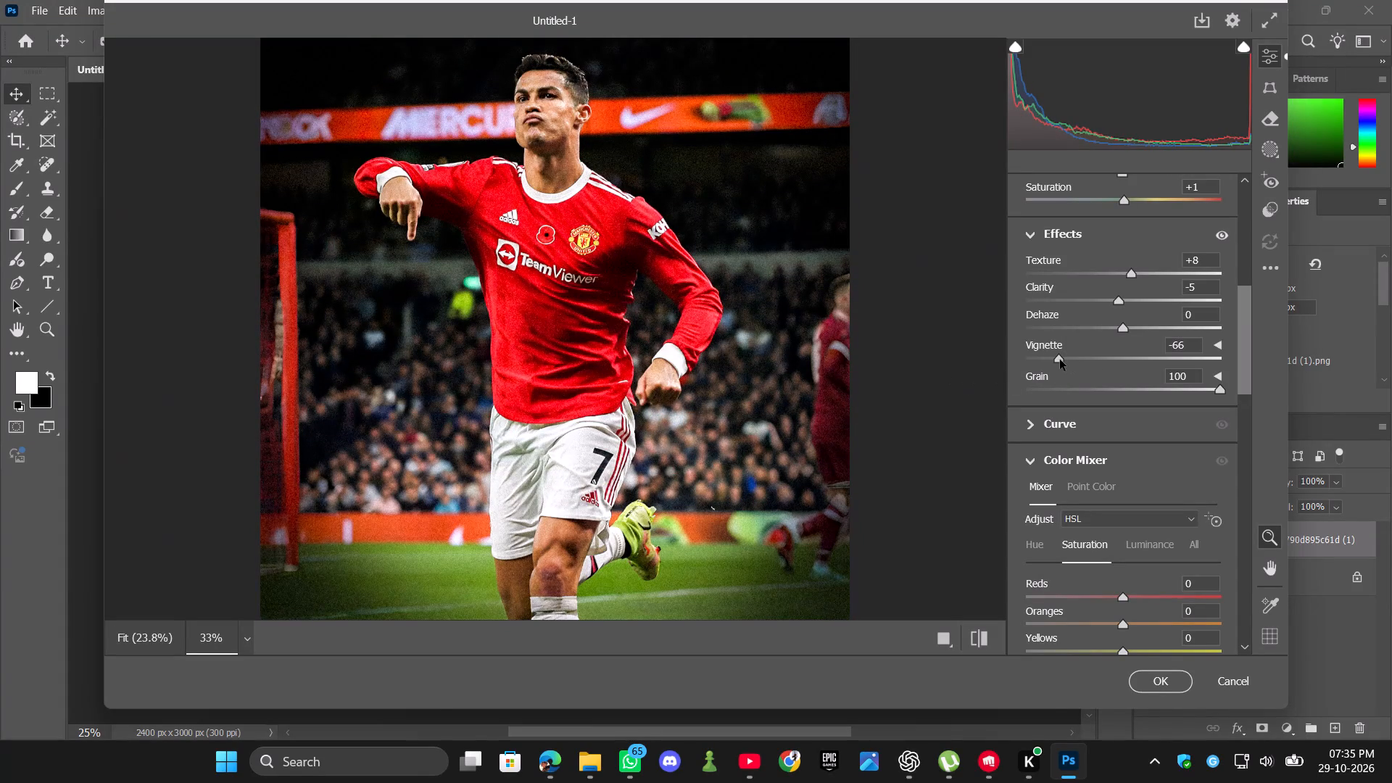
pyautogui.moveTo(1060, 360); pyautogui.dragTo(1127, 364)
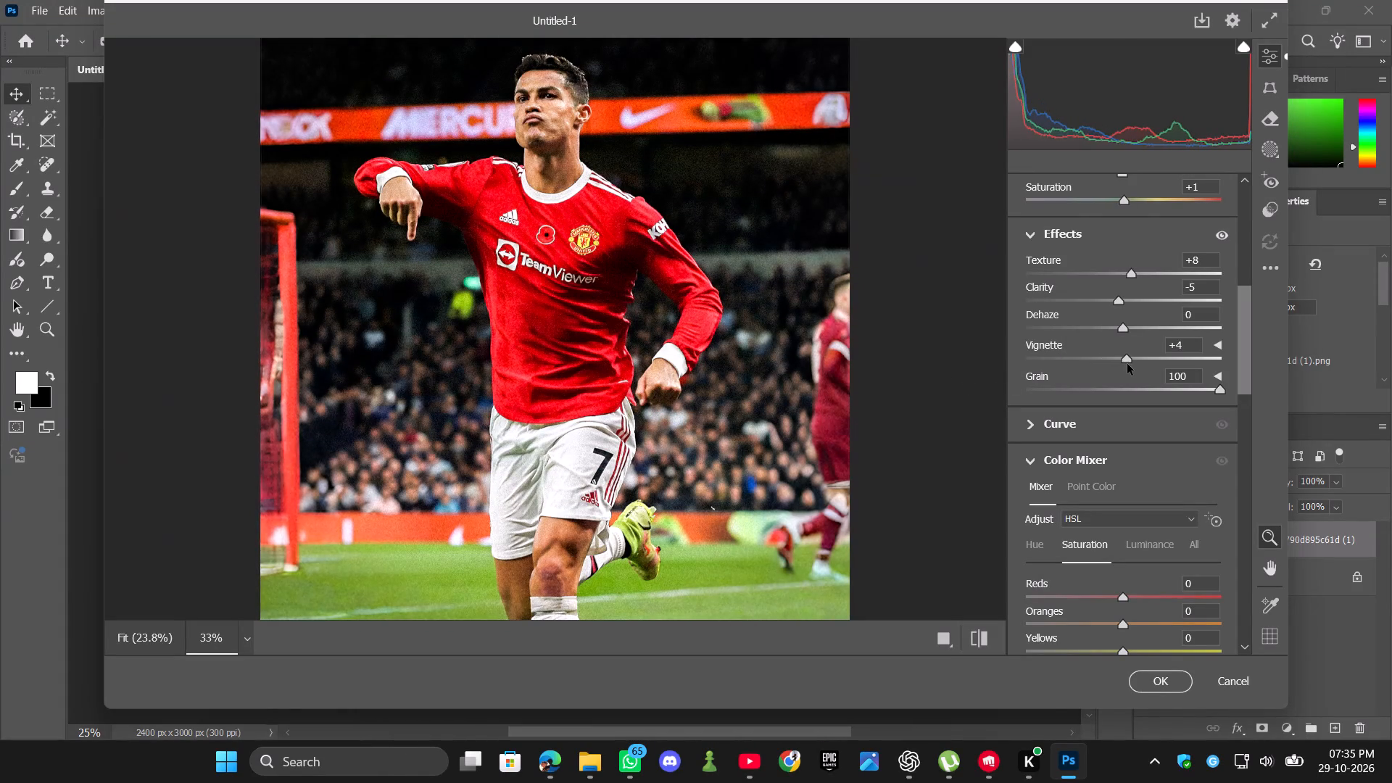
pyautogui.moveTo(1127, 364); pyautogui.dragTo(1190, 362)
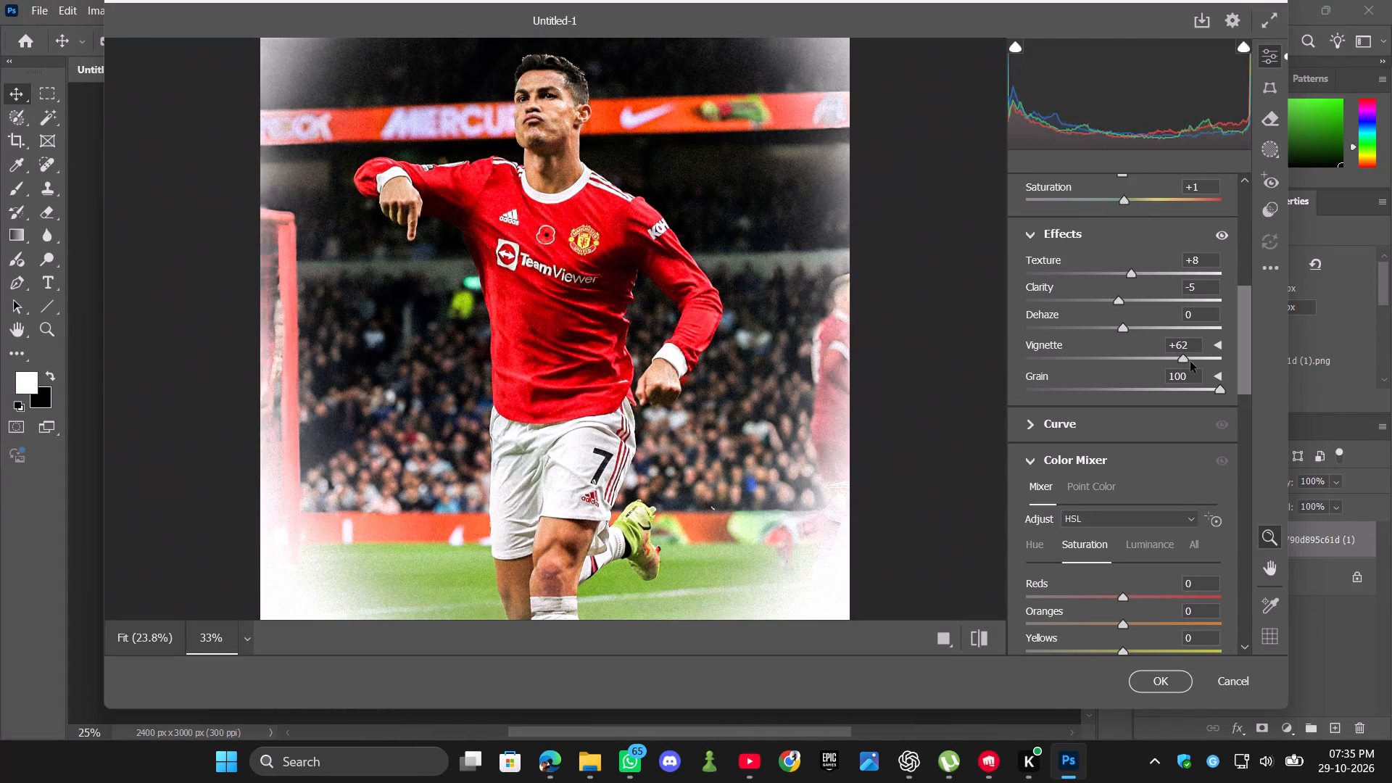
pyautogui.moveTo(1190, 362); pyautogui.dragTo(1046, 384)
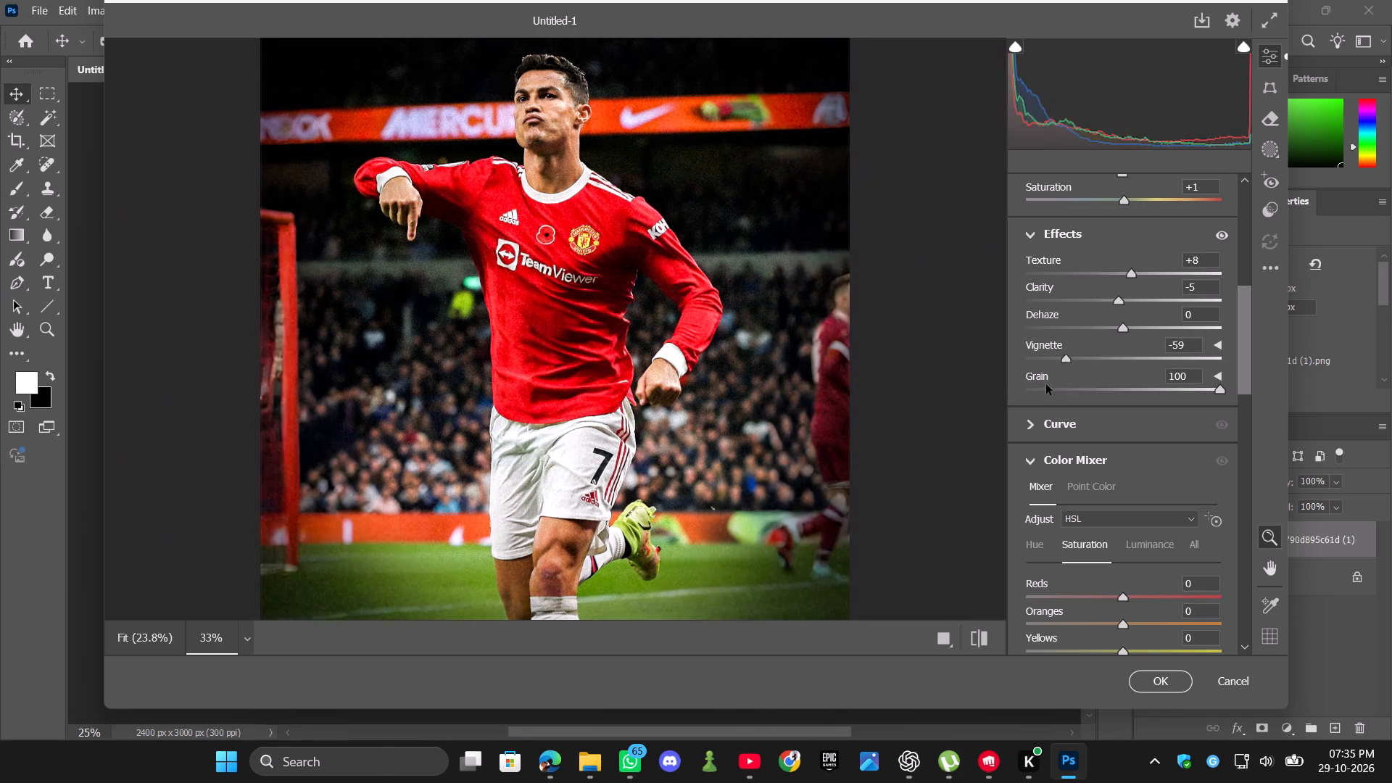
pyautogui.moveTo(1046, 384); pyautogui.dragTo(1070, 391)
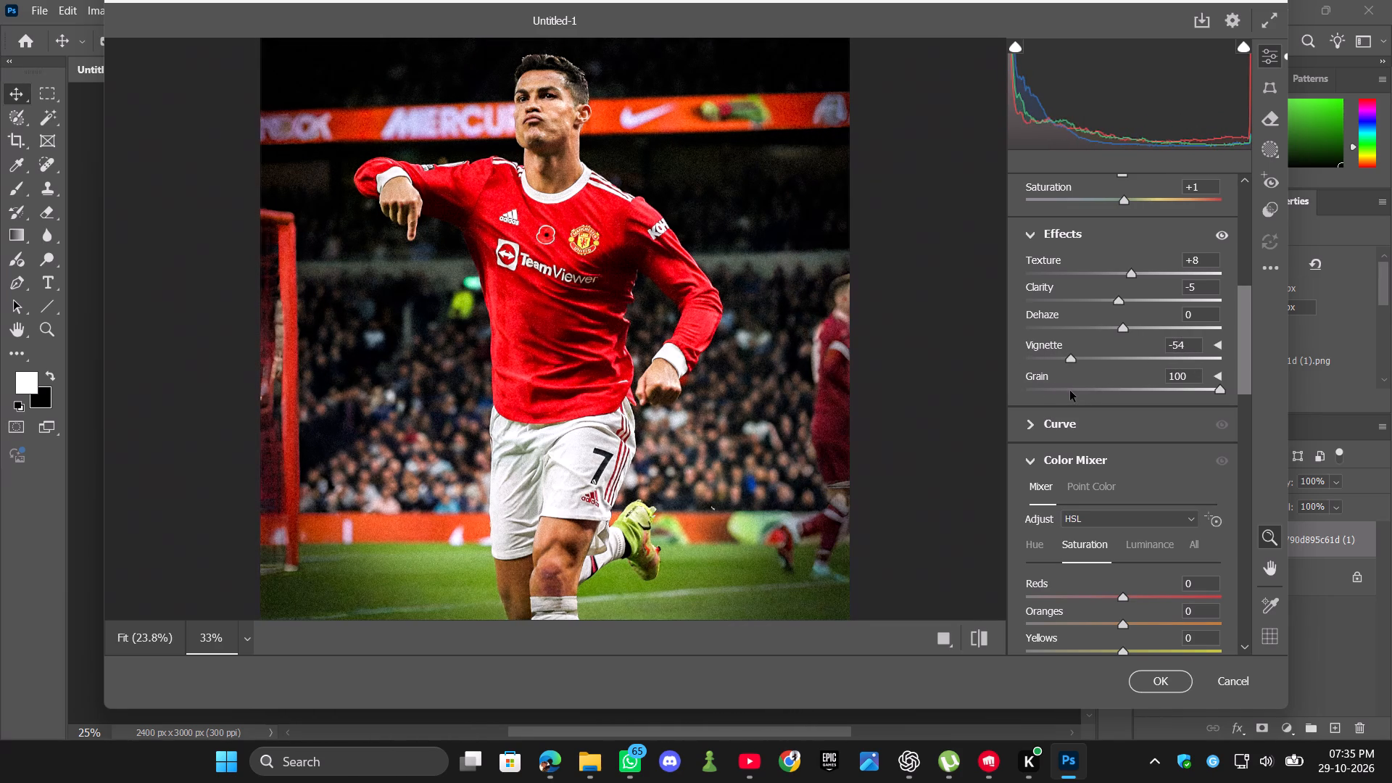
pyautogui.moveTo(1070, 391); pyautogui.dragTo(1072, 394)
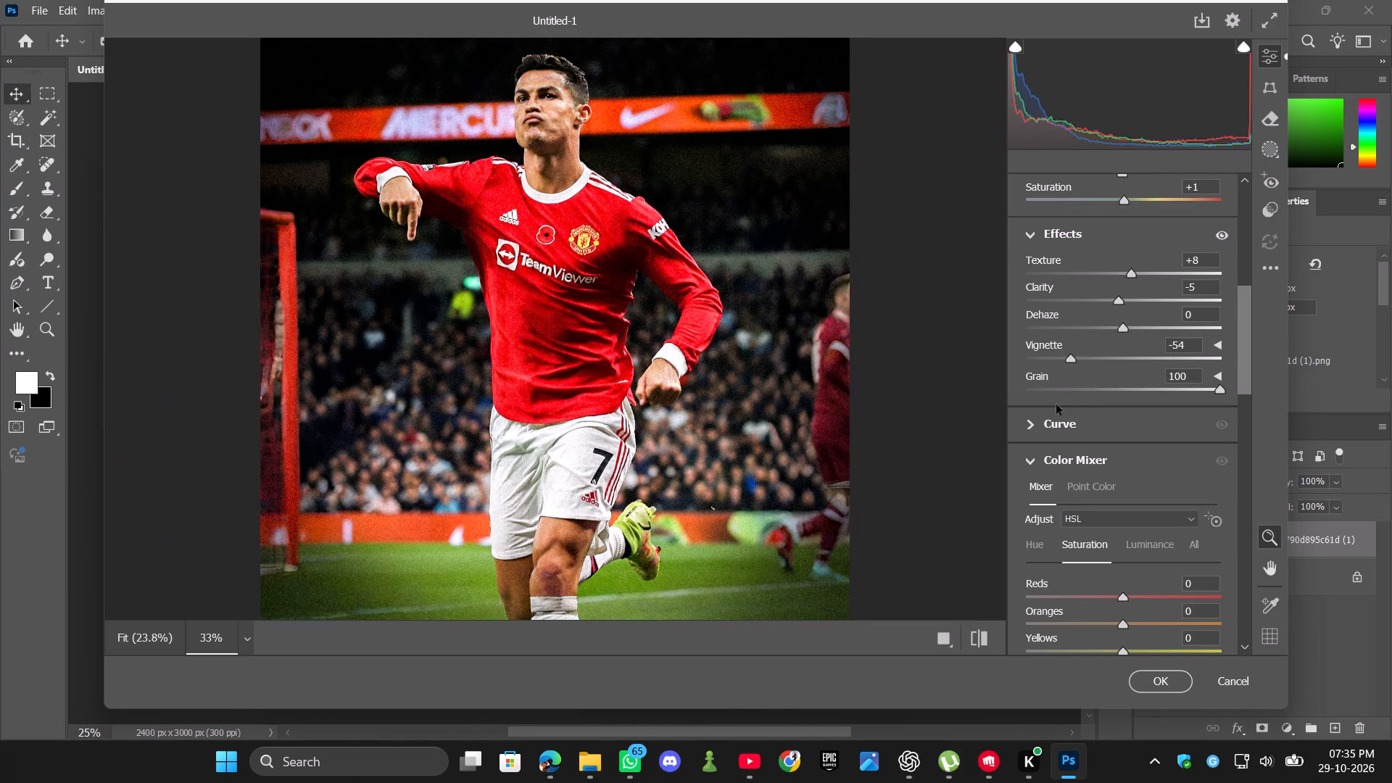
# Set the reds saturation in the Color Mixer to +2, trying +30 and +14 on the way.
pyautogui.scroll(-2, 1001, 442)
pyautogui.scroll(3, 949, 463)
pyautogui.scroll(-3, 1126, 462)
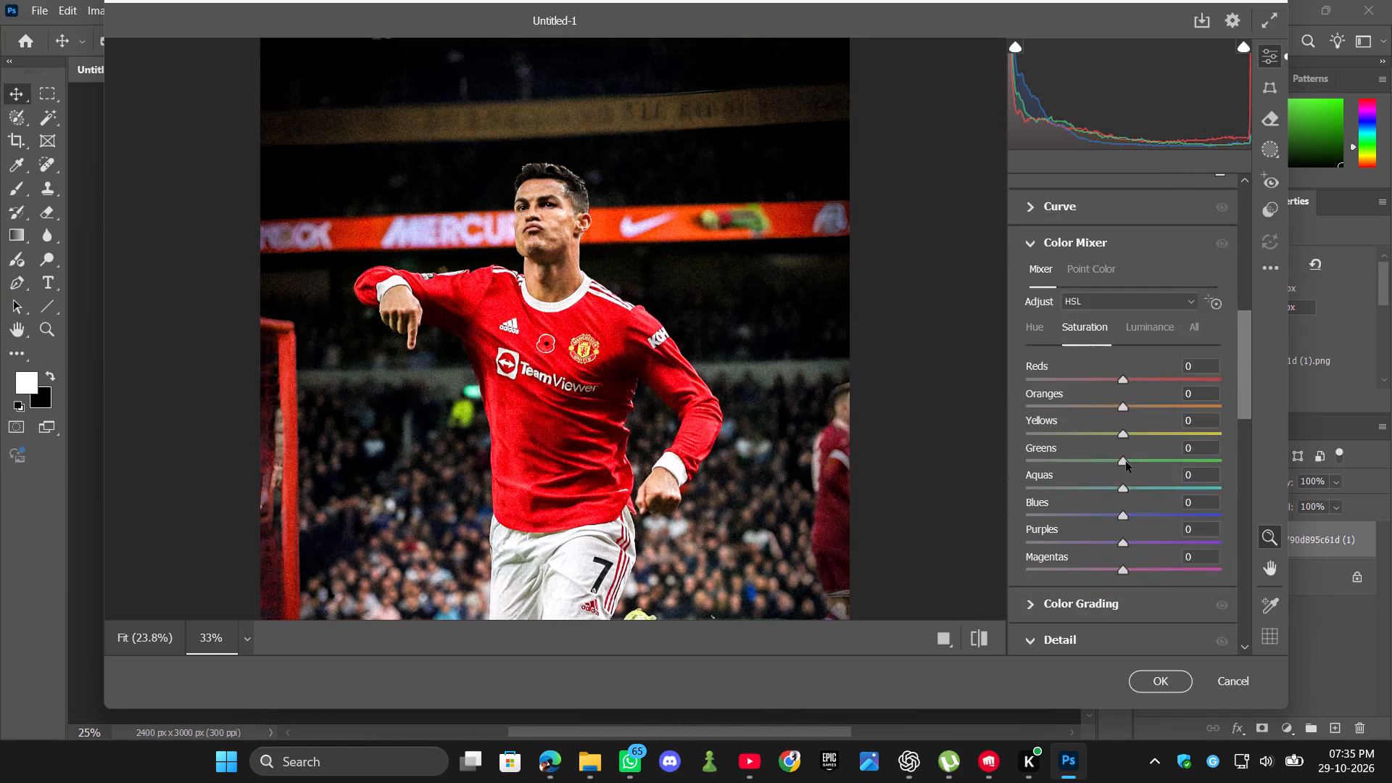
pyautogui.scroll(-1, 1126, 462)
pyautogui.scroll(2, 1121, 465)
pyautogui.scroll(-1, 954, 486)
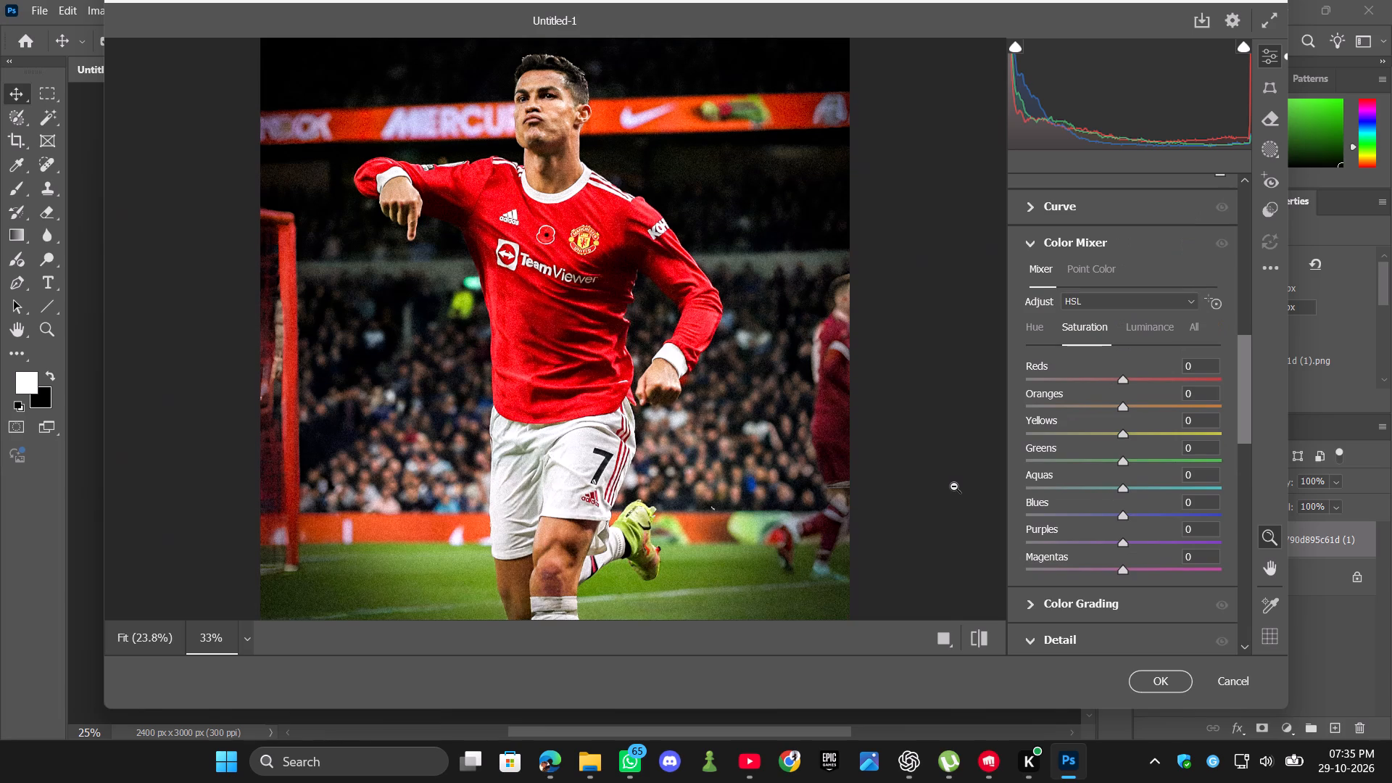
pyautogui.moveTo(1123, 381); pyautogui.dragTo(1152, 381)
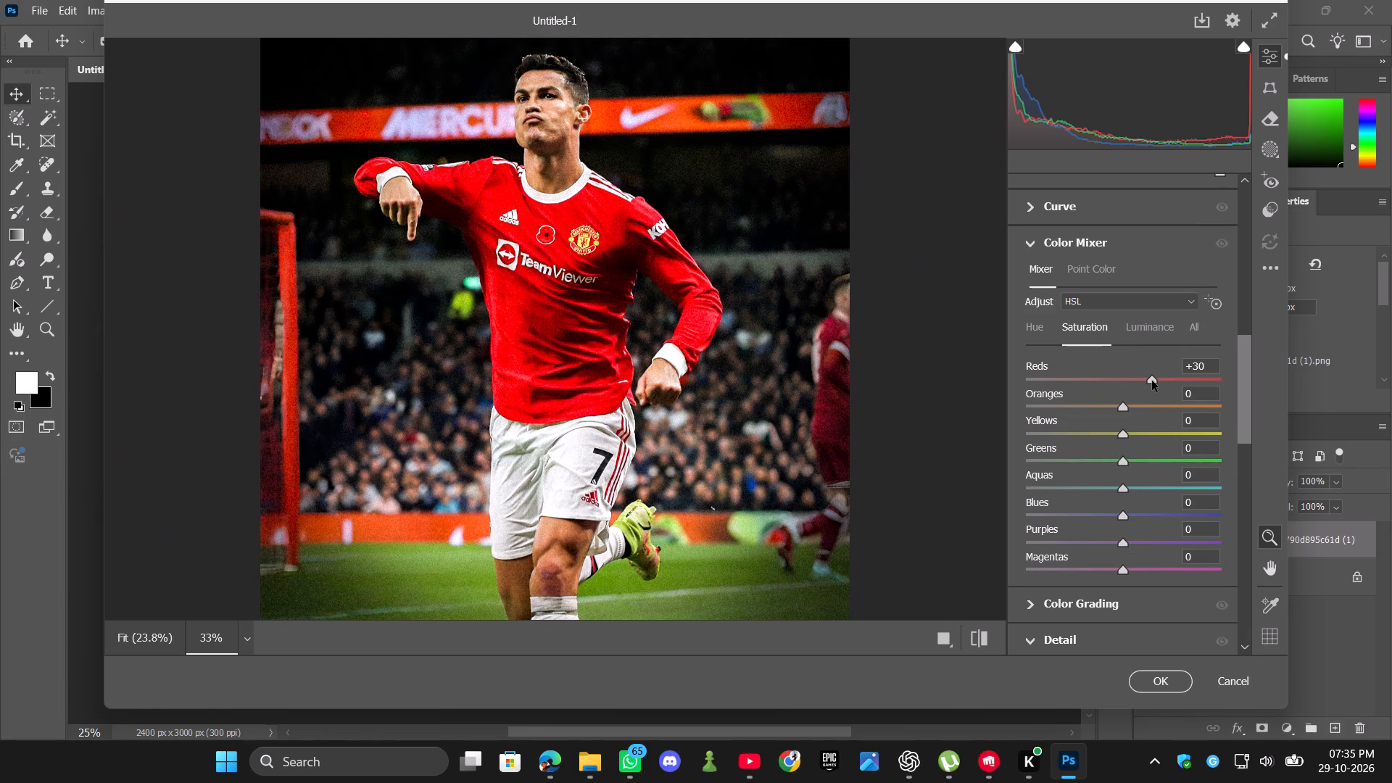
pyautogui.moveTo(1152, 381); pyautogui.dragTo(1137, 386)
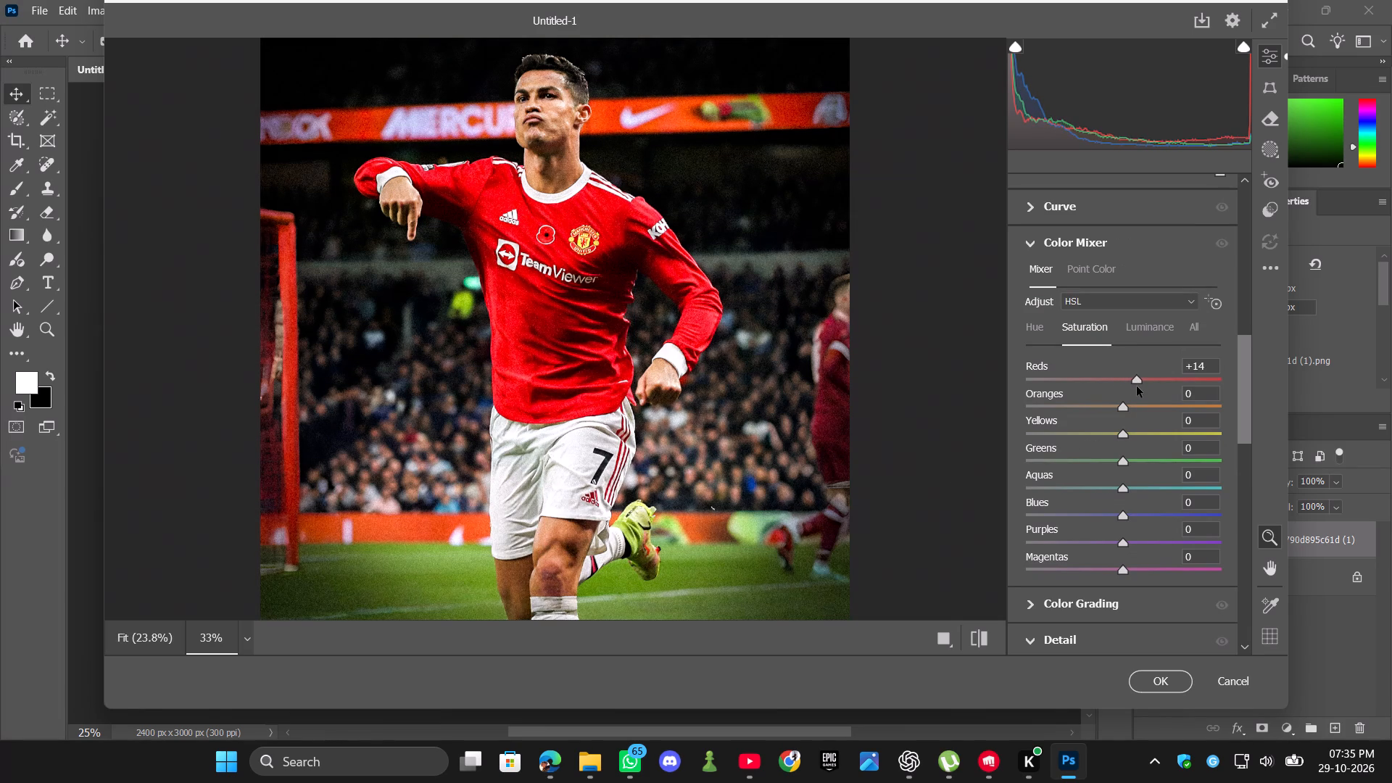
pyautogui.moveTo(1137, 386); pyautogui.dragTo(1122, 391)
pyautogui.moveTo(1122, 391); pyautogui.dragTo(1125, 391)
pyautogui.scroll(-1, 941, 459)
pyautogui.scroll(1, 940, 460)
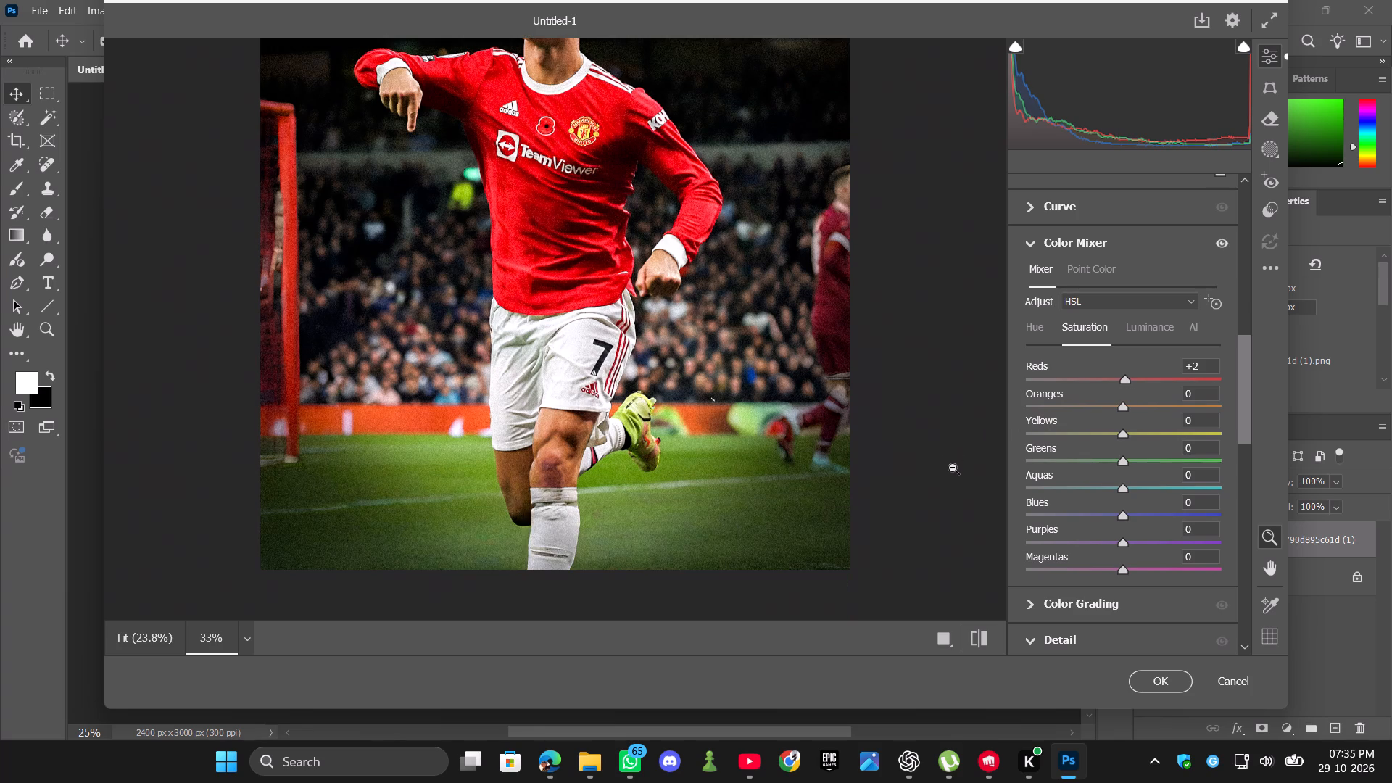
# Raise the greens saturation to +92, trying +93 and +75, and check the grass in the photo.
pyautogui.moveTo(1124, 461); pyautogui.dragTo(1223, 453)
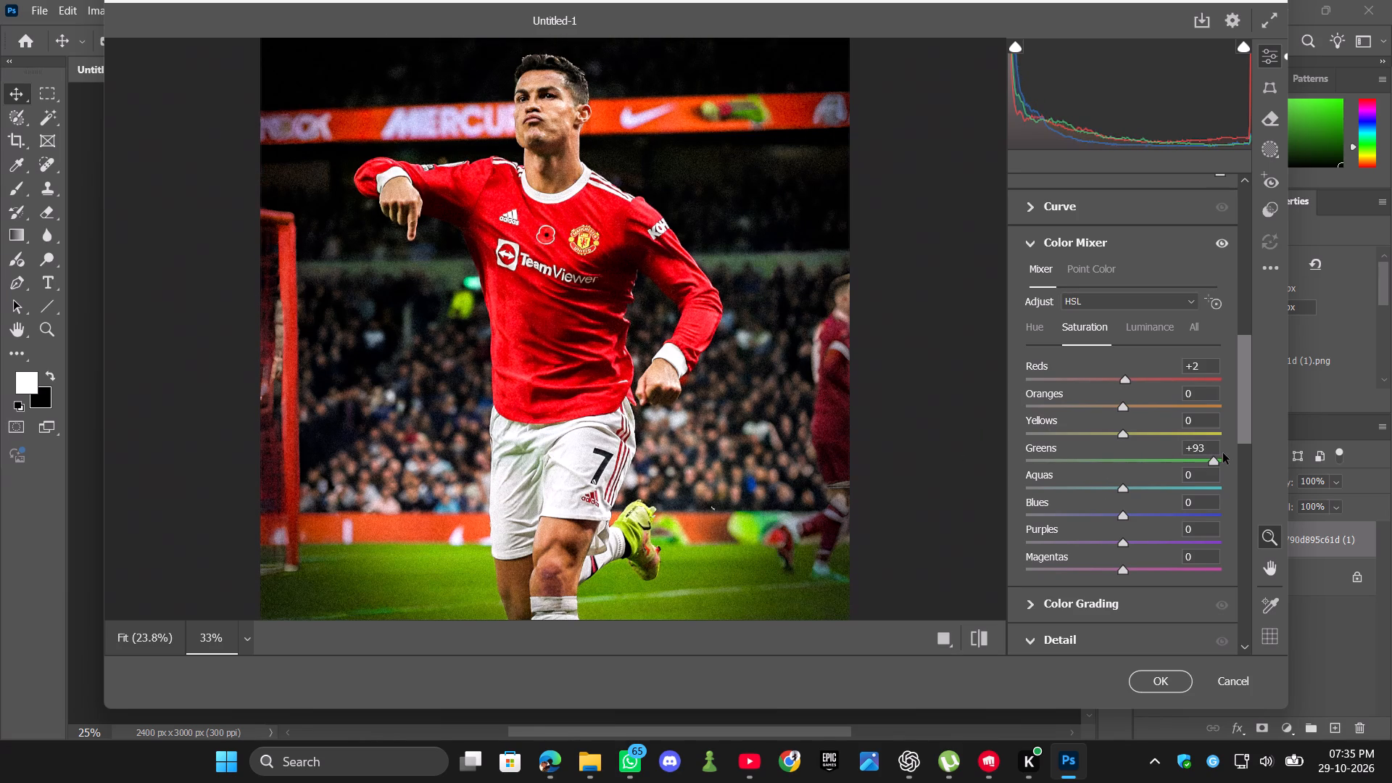
pyautogui.moveTo(1223, 453); pyautogui.dragTo(1196, 465)
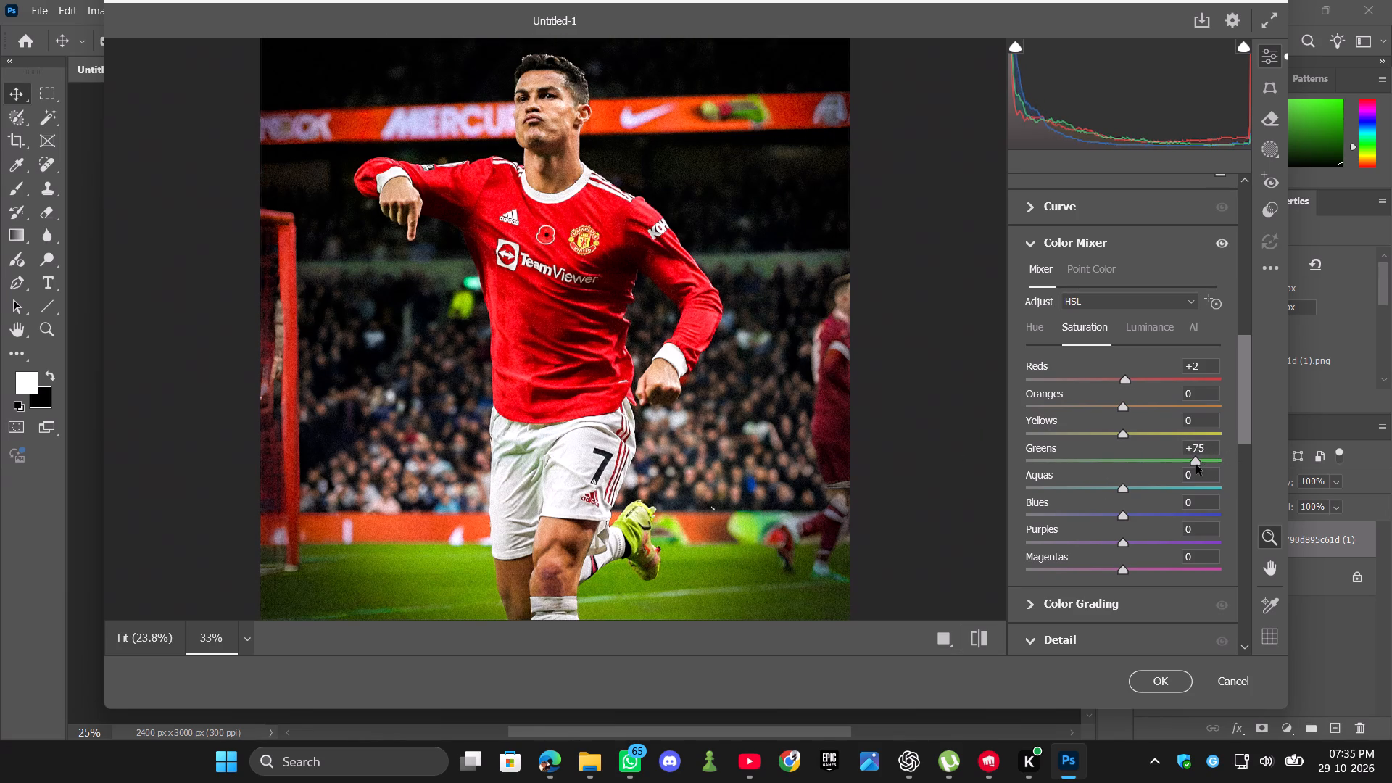
pyautogui.moveTo(1196, 465); pyautogui.dragTo(1213, 465)
pyautogui.scroll(4, 948, 468)
pyautogui.scroll(-5, 948, 468)
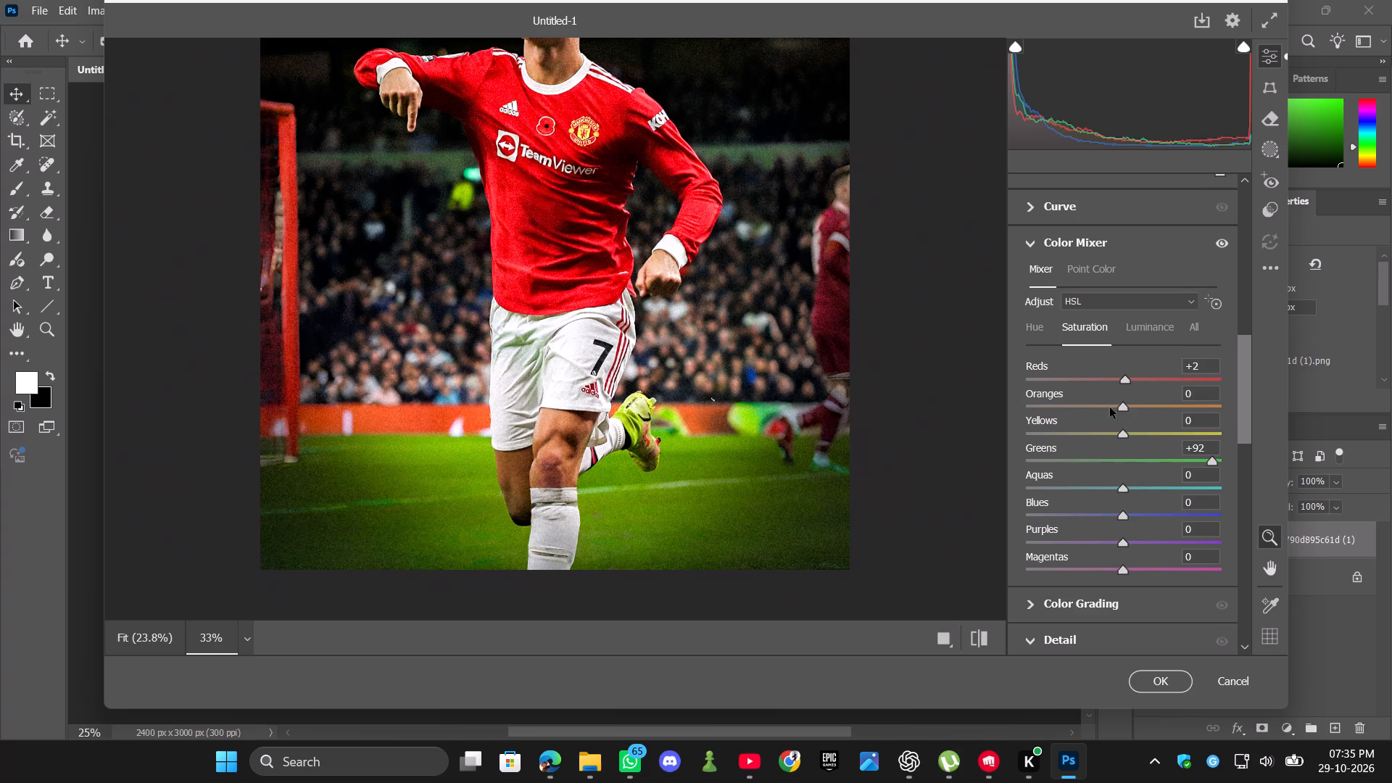
# Set the oranges saturation in the Color Mixer to +4, trying -46, -100, +6 and -1 on the way.
pyautogui.scroll(1, 966, 419)
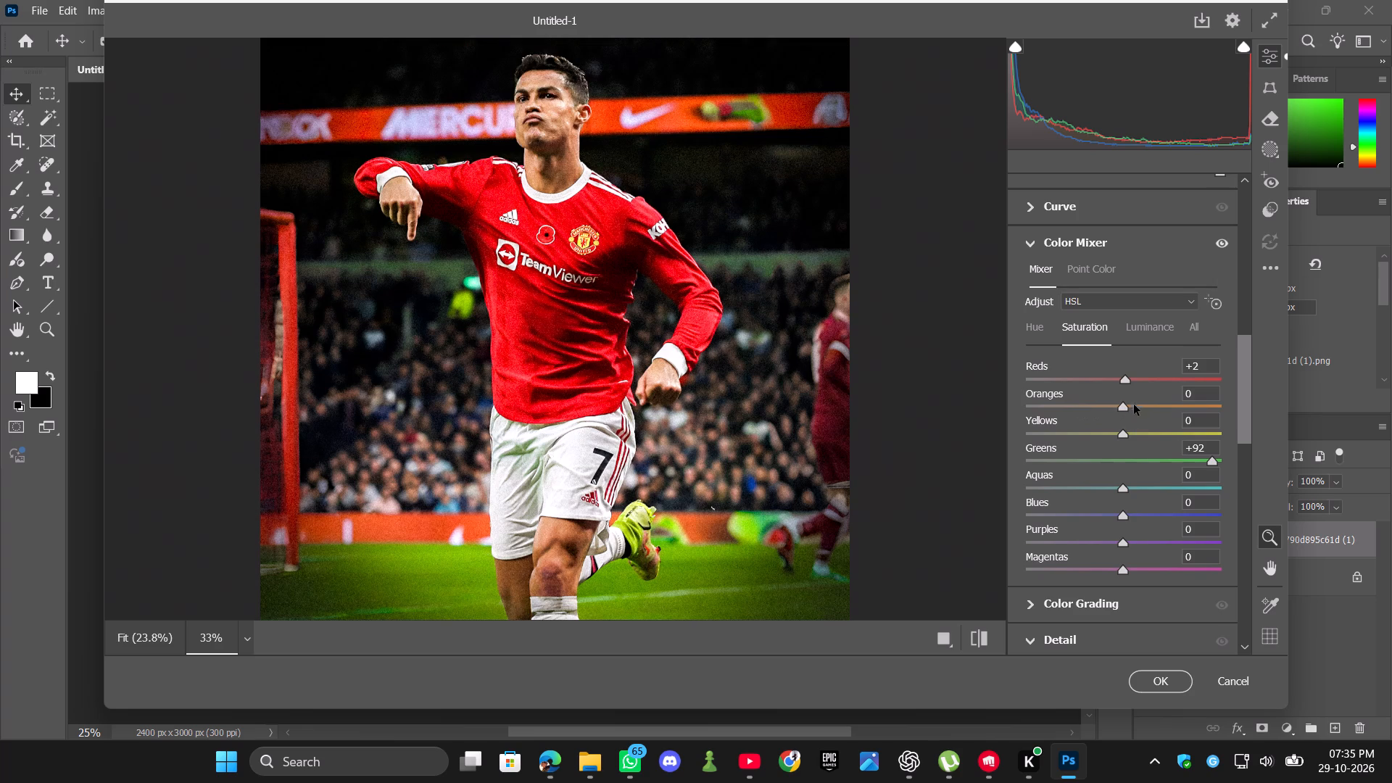
pyautogui.moveTo(1120, 410); pyautogui.dragTo(1076, 436)
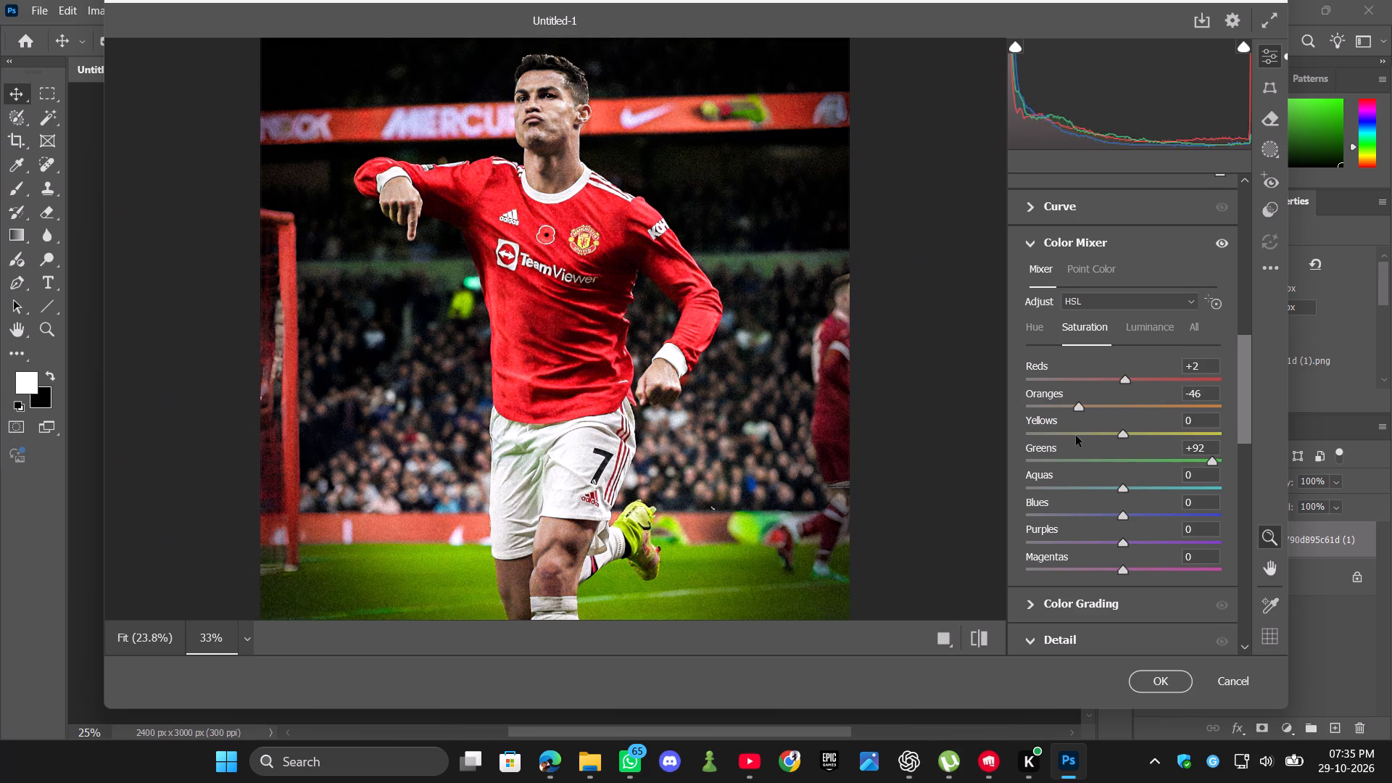
pyautogui.moveTo(1076, 436); pyautogui.dragTo(958, 437)
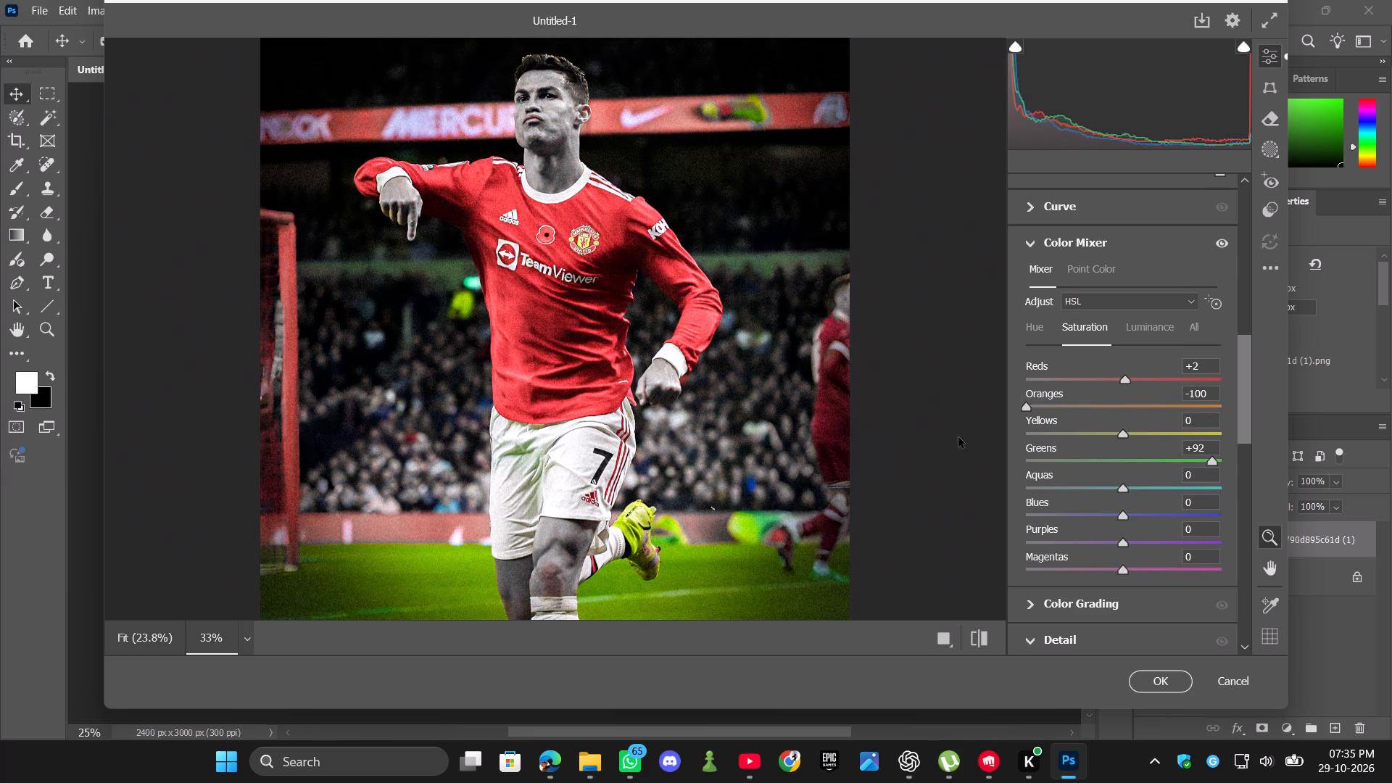
pyautogui.moveTo(958, 437); pyautogui.dragTo(1125, 448)
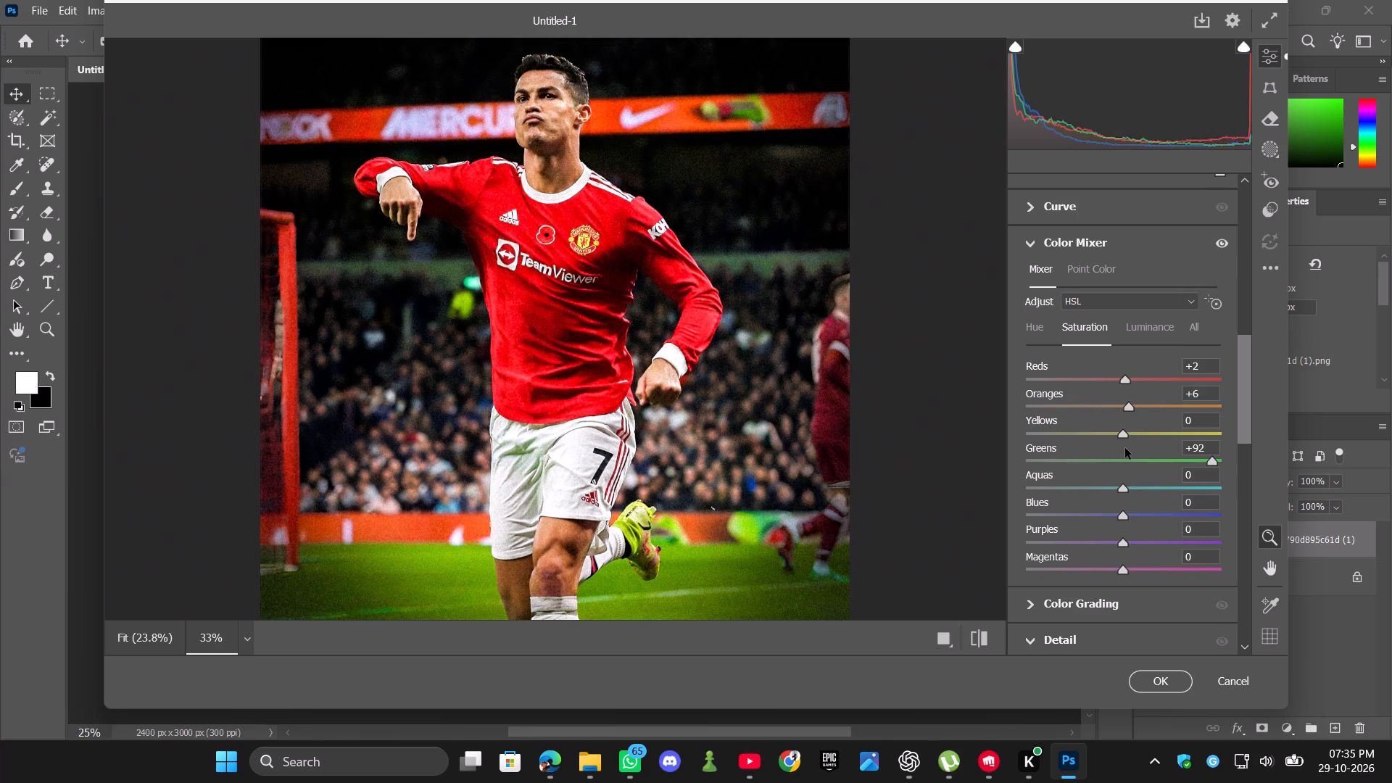
pyautogui.moveTo(1125, 448); pyautogui.dragTo(1116, 454)
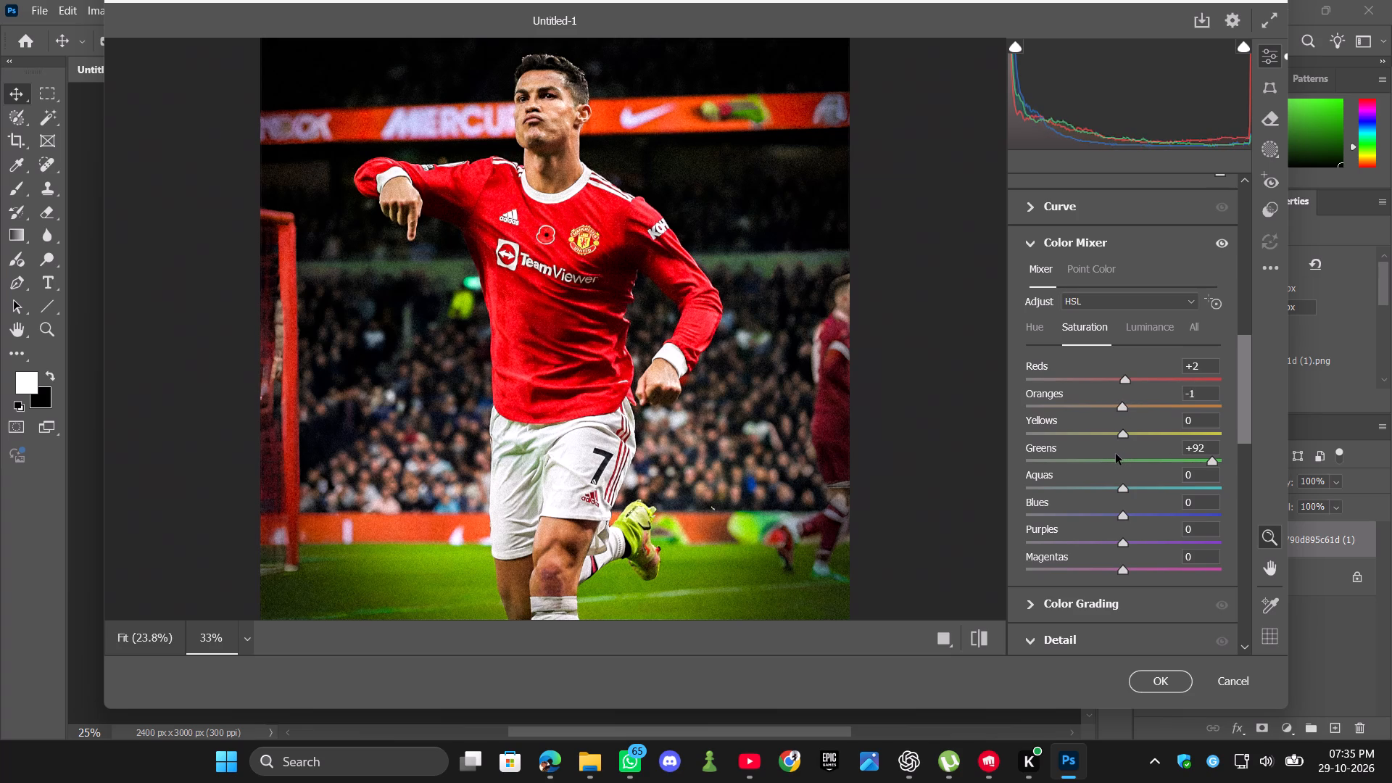
pyautogui.moveTo(1116, 454); pyautogui.dragTo(1124, 454)
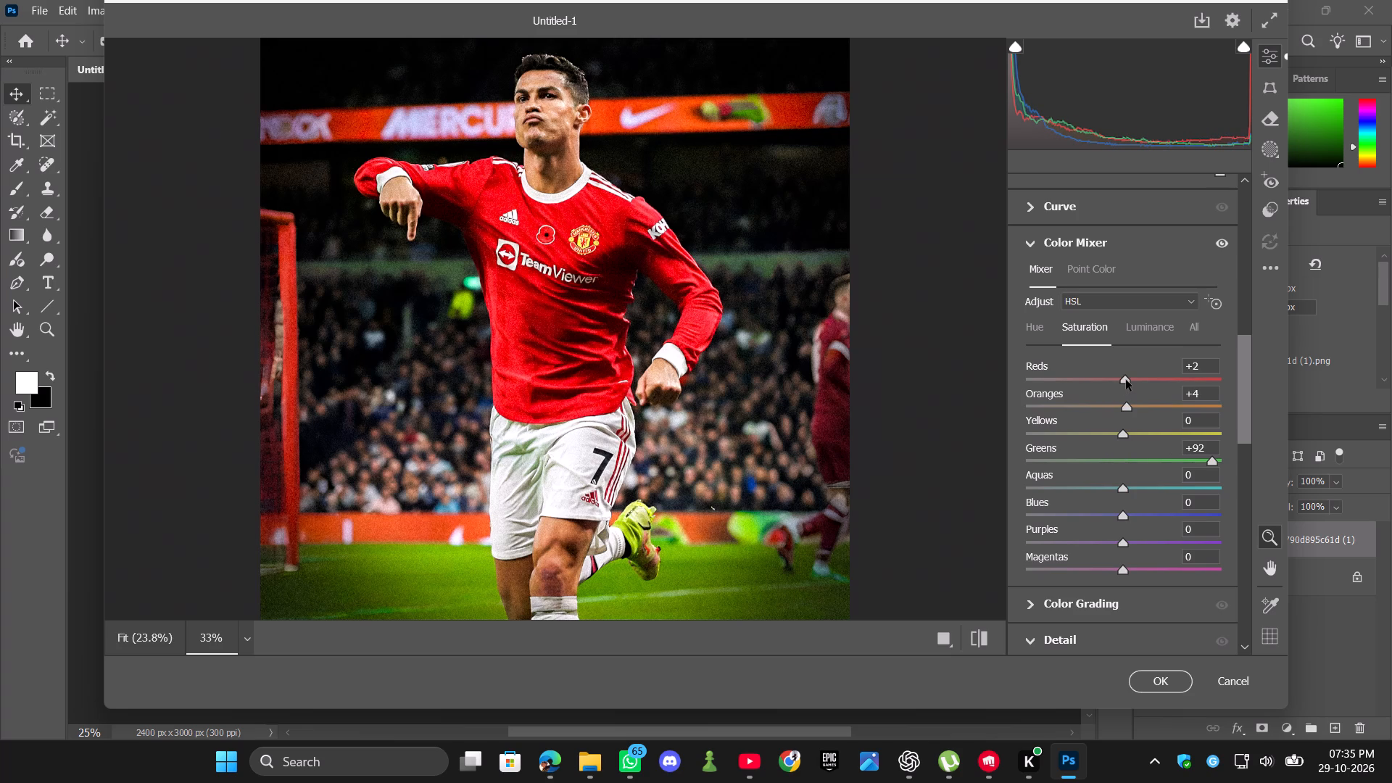
# Reset the reds saturation to 0.
pyautogui.click(1126, 380)
# Lower the yellows saturation to -100, trying -36, +34, -84, +100 and -64 on the way.
pyautogui.moveTo(1124, 436); pyautogui.dragTo(1080, 441)
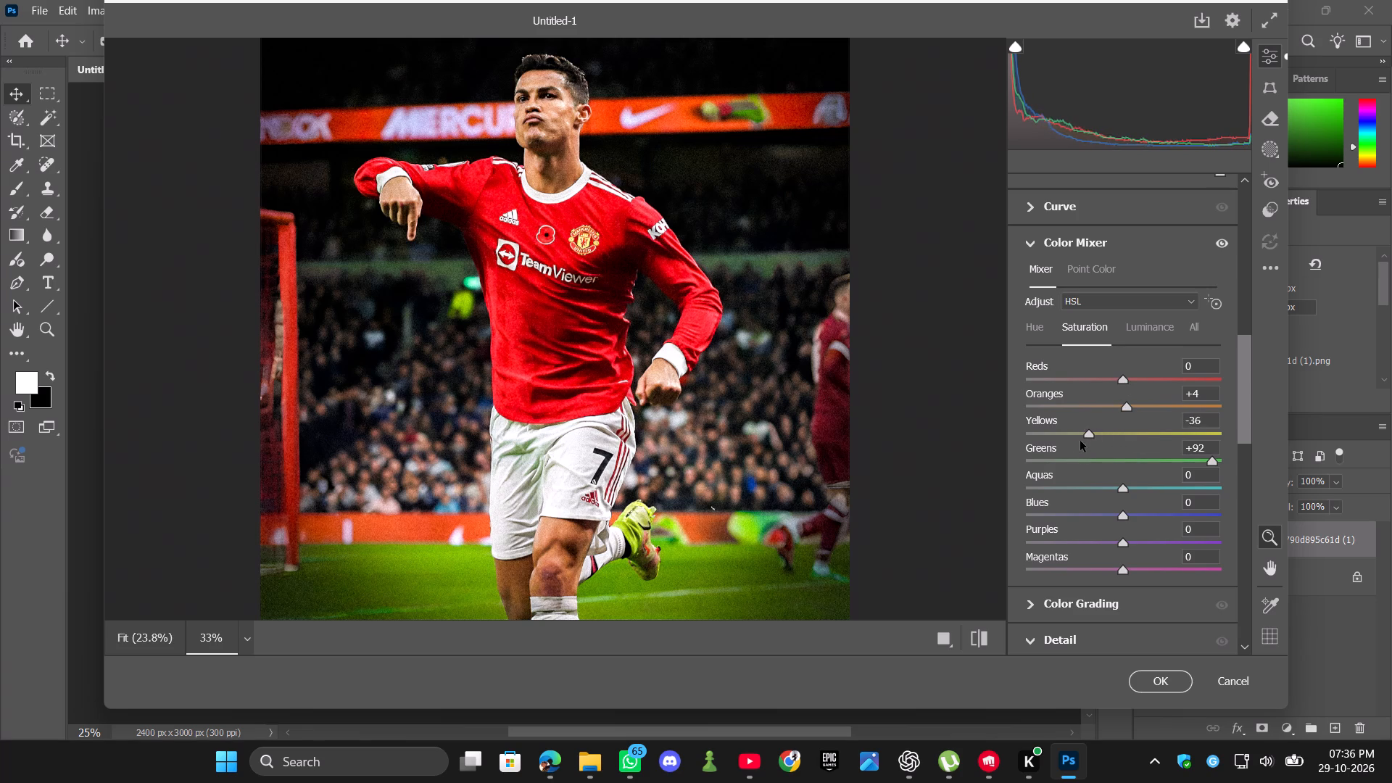
pyautogui.moveTo(1080, 441); pyautogui.dragTo(1095, 442)
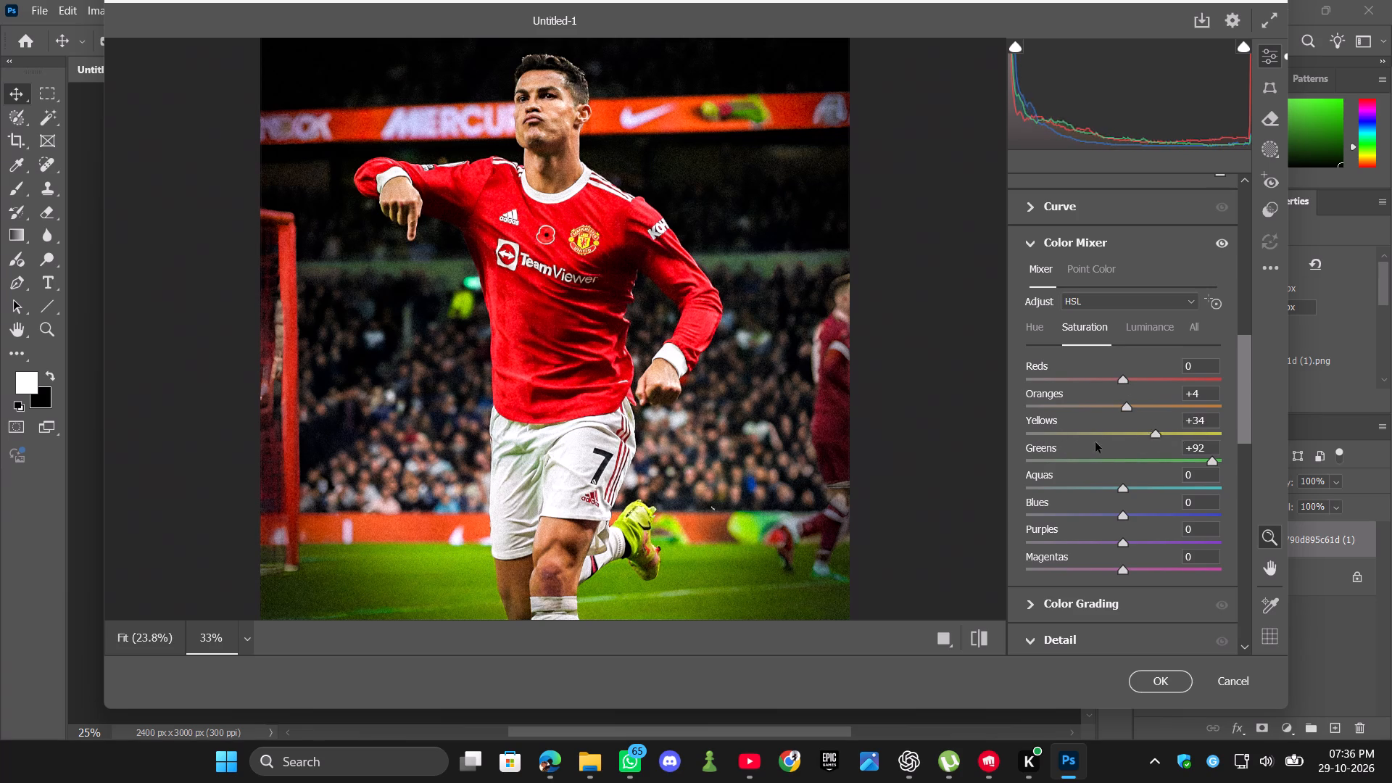
pyautogui.moveTo(1095, 442); pyautogui.dragTo(1036, 447)
pyautogui.scroll(-1, 974, 465)
pyautogui.scroll(1, 996, 463)
pyautogui.moveTo(1042, 435); pyautogui.dragTo(1119, 433)
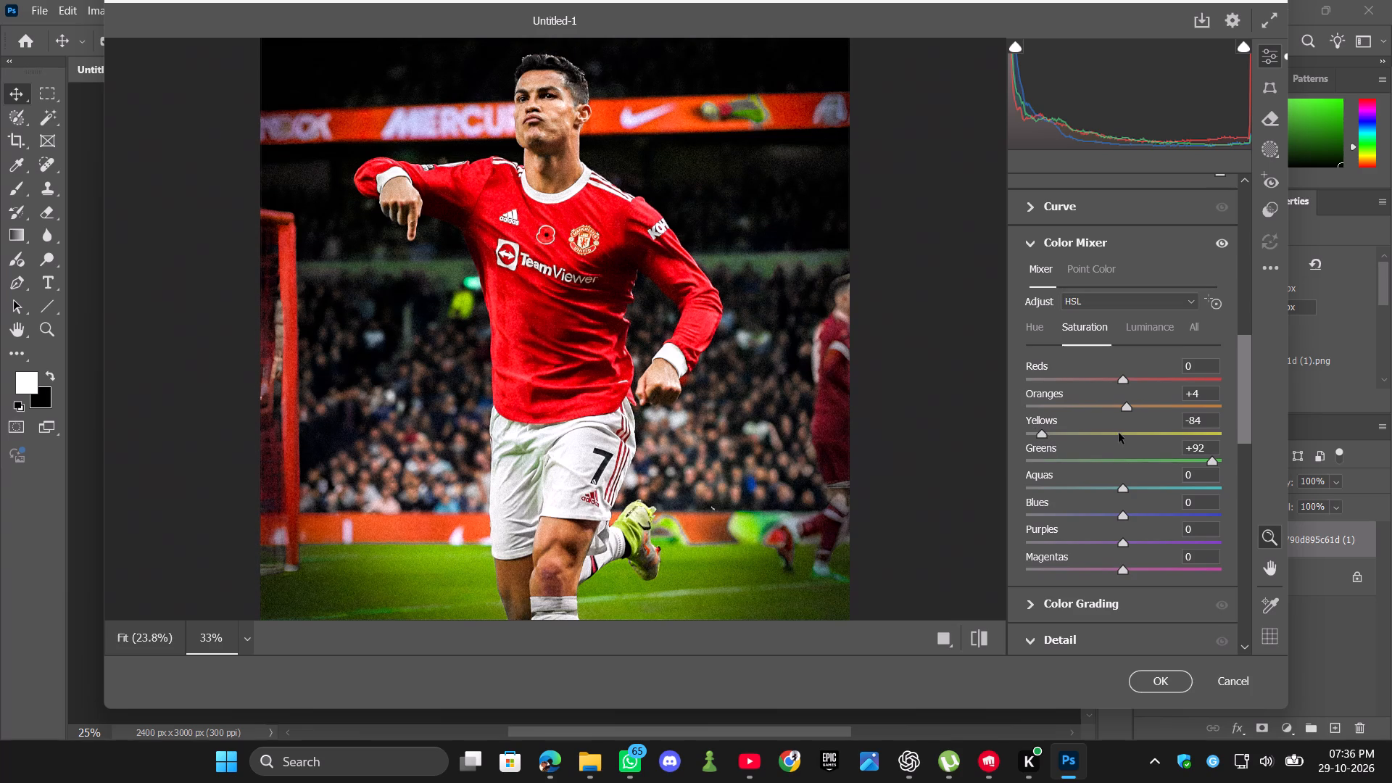
pyautogui.moveTo(1119, 433); pyautogui.dragTo(1245, 441)
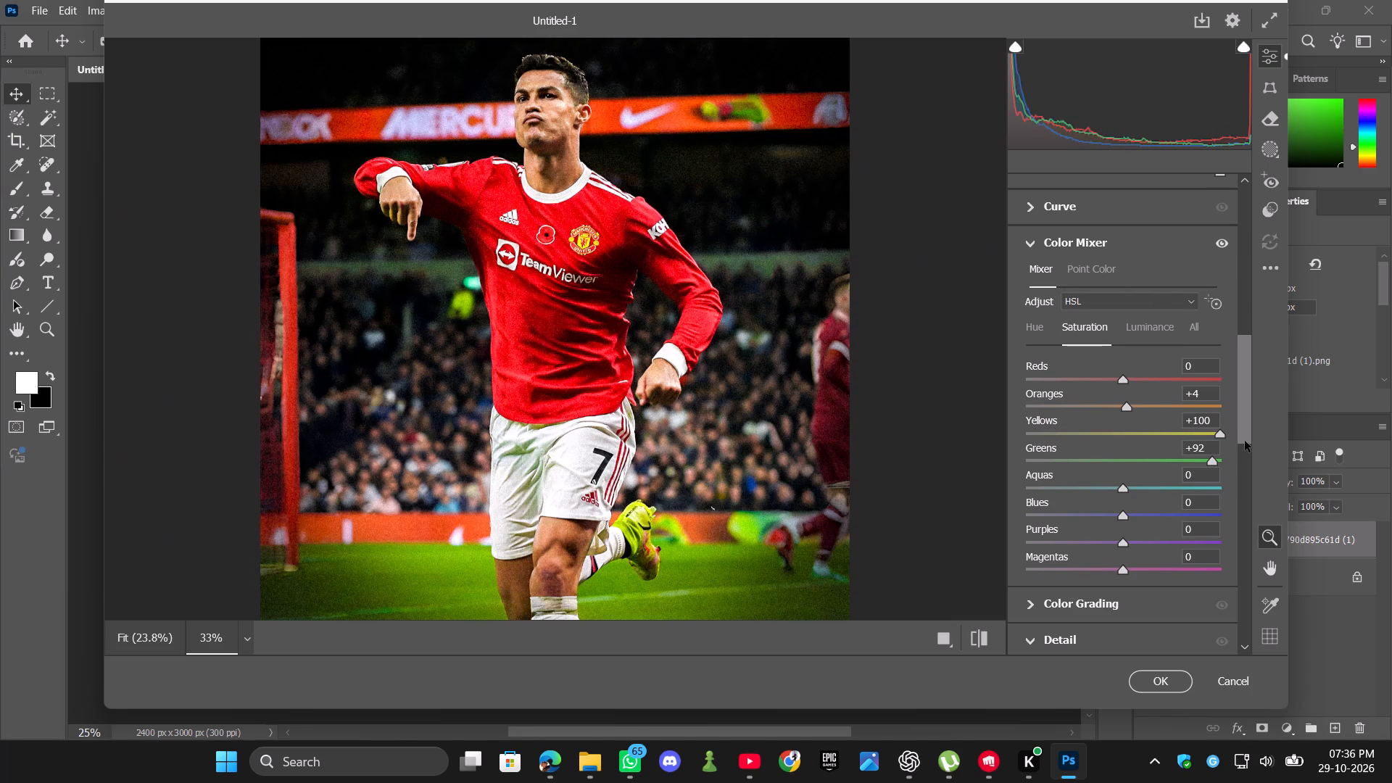
pyautogui.moveTo(1245, 441); pyautogui.dragTo(1058, 451)
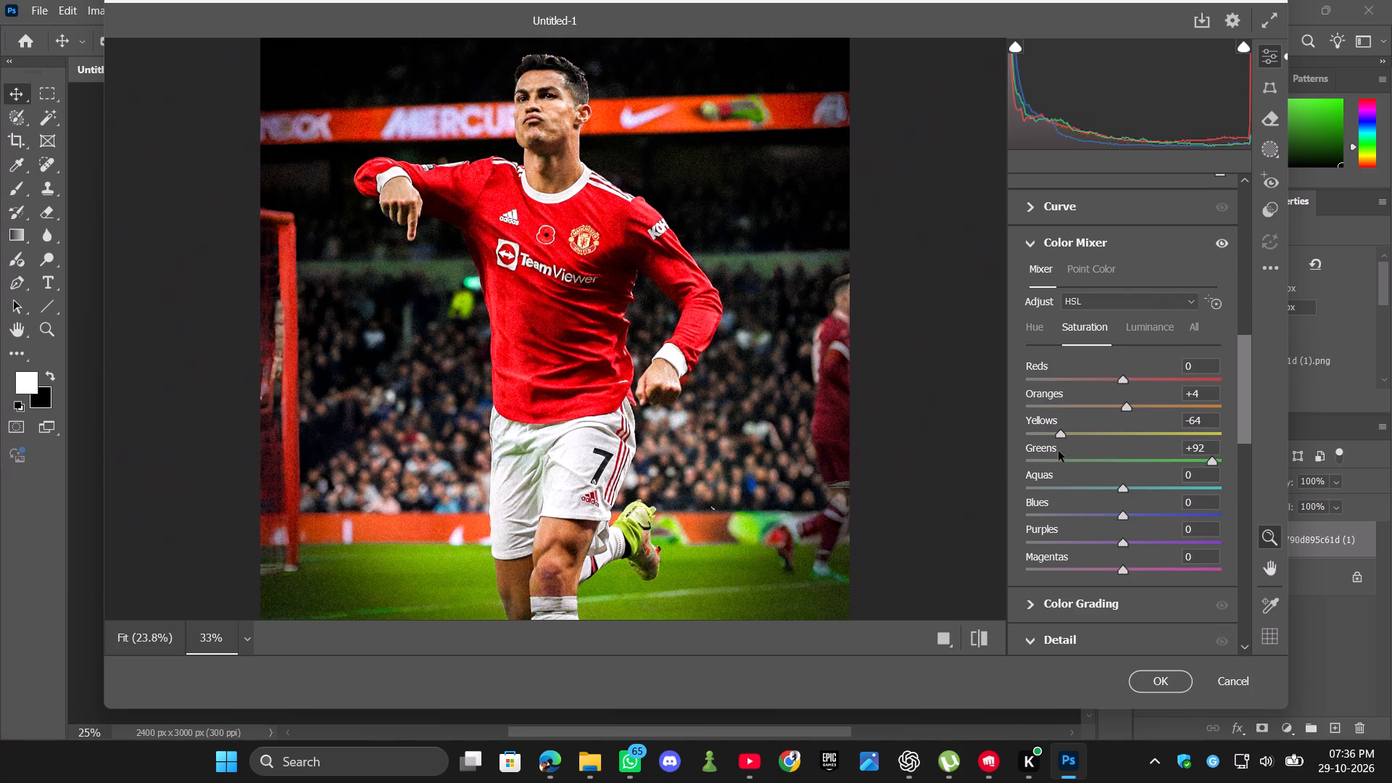
pyautogui.moveTo(1058, 451); pyautogui.dragTo(1028, 450)
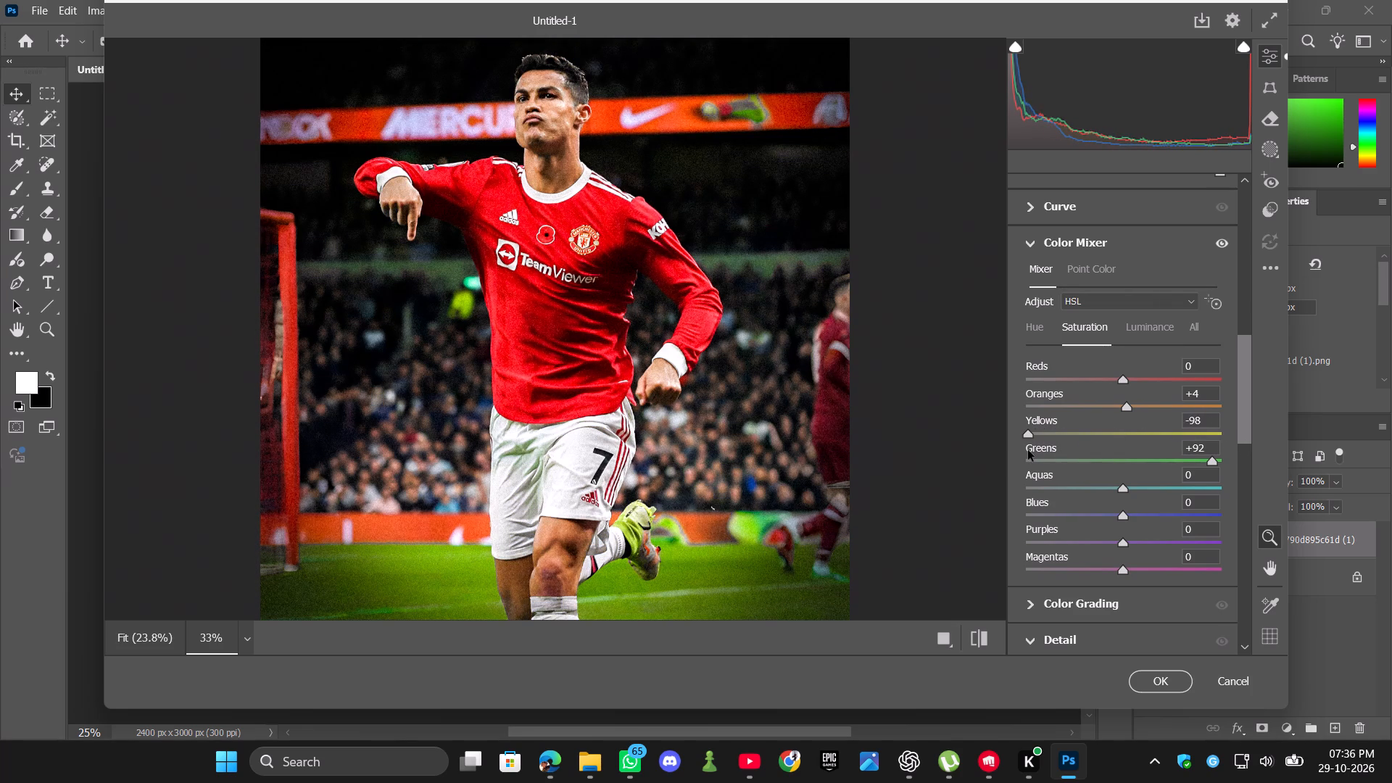
pyautogui.moveTo(1028, 450); pyautogui.dragTo(1006, 444)
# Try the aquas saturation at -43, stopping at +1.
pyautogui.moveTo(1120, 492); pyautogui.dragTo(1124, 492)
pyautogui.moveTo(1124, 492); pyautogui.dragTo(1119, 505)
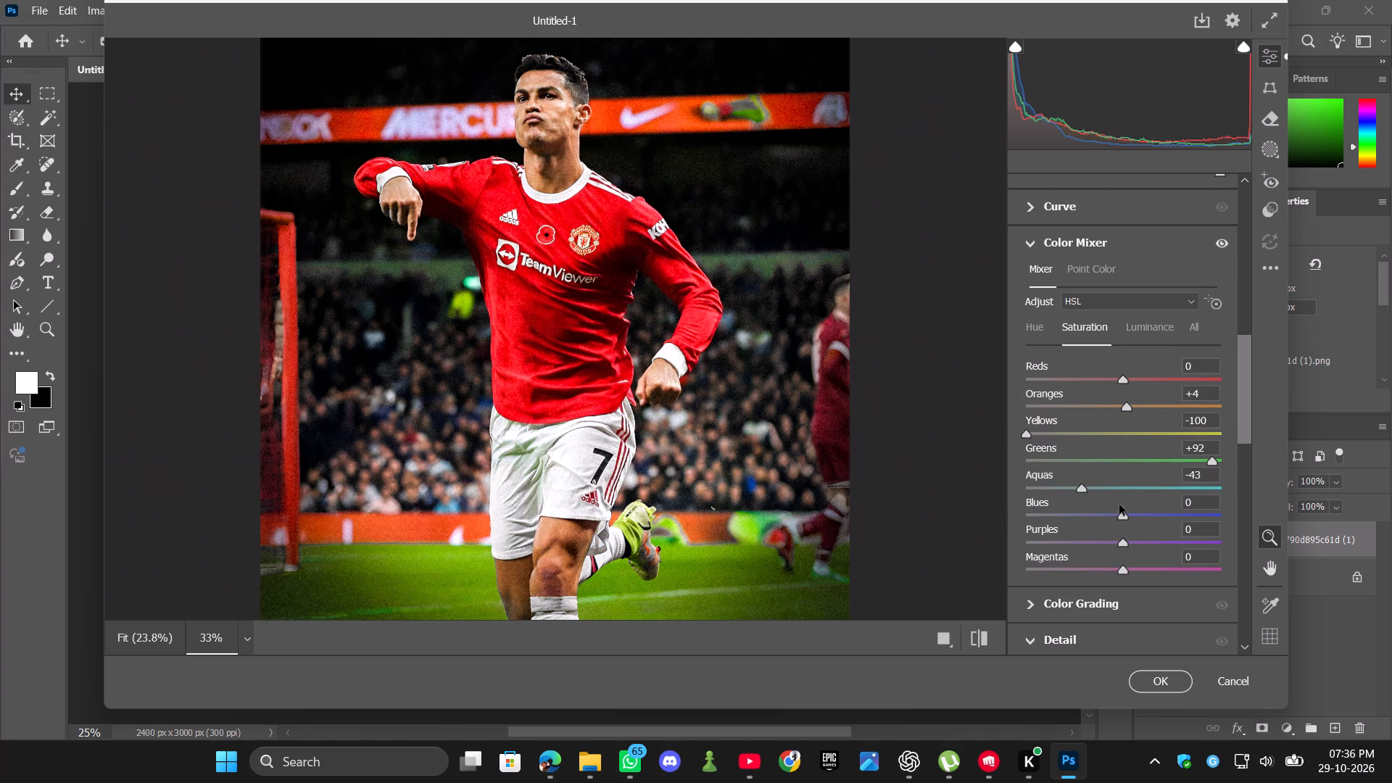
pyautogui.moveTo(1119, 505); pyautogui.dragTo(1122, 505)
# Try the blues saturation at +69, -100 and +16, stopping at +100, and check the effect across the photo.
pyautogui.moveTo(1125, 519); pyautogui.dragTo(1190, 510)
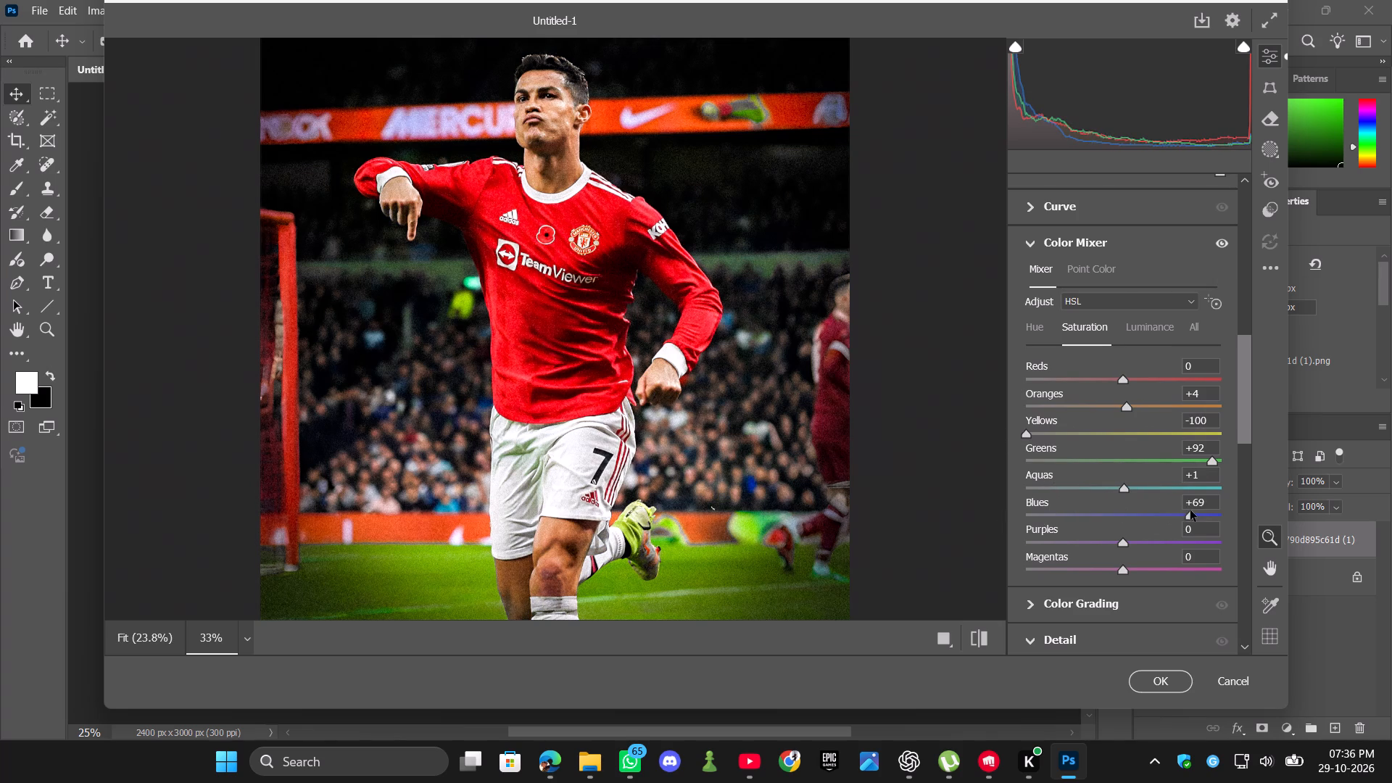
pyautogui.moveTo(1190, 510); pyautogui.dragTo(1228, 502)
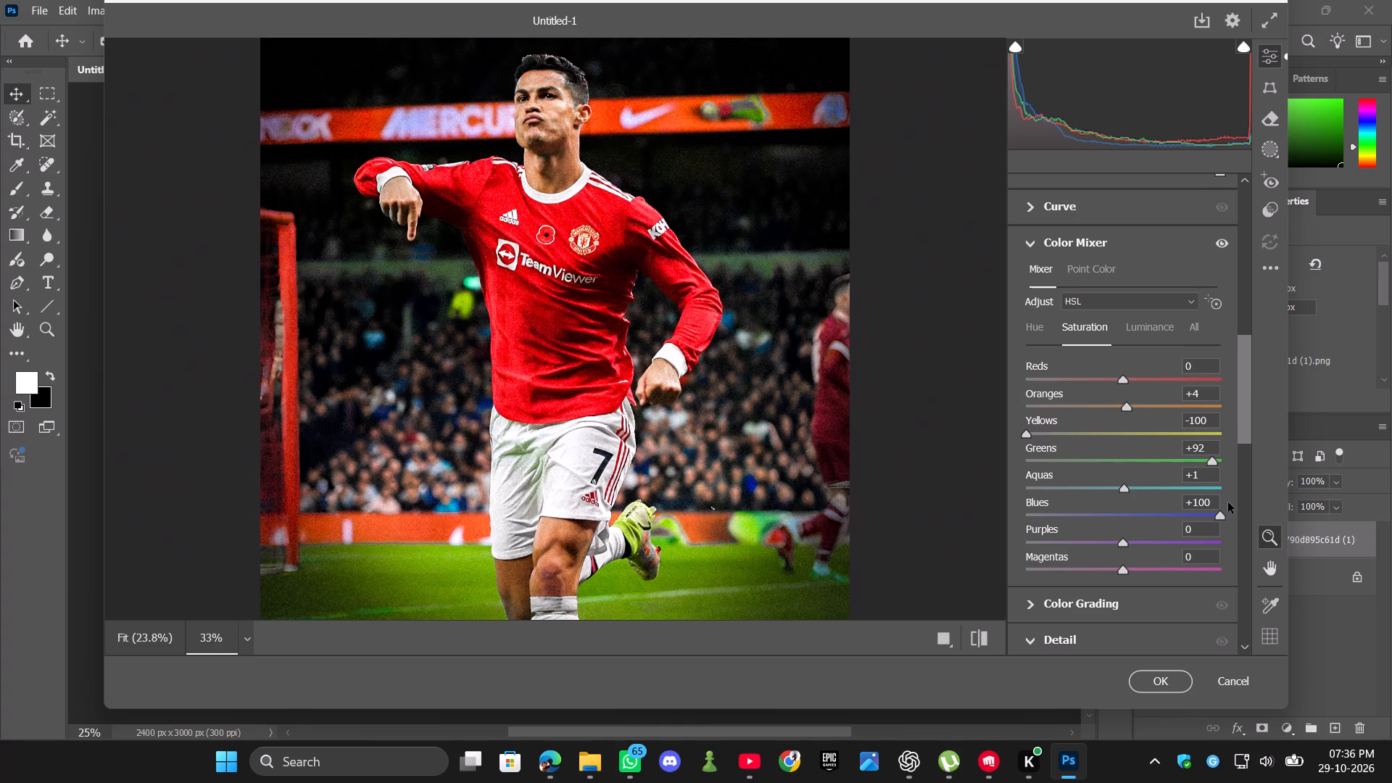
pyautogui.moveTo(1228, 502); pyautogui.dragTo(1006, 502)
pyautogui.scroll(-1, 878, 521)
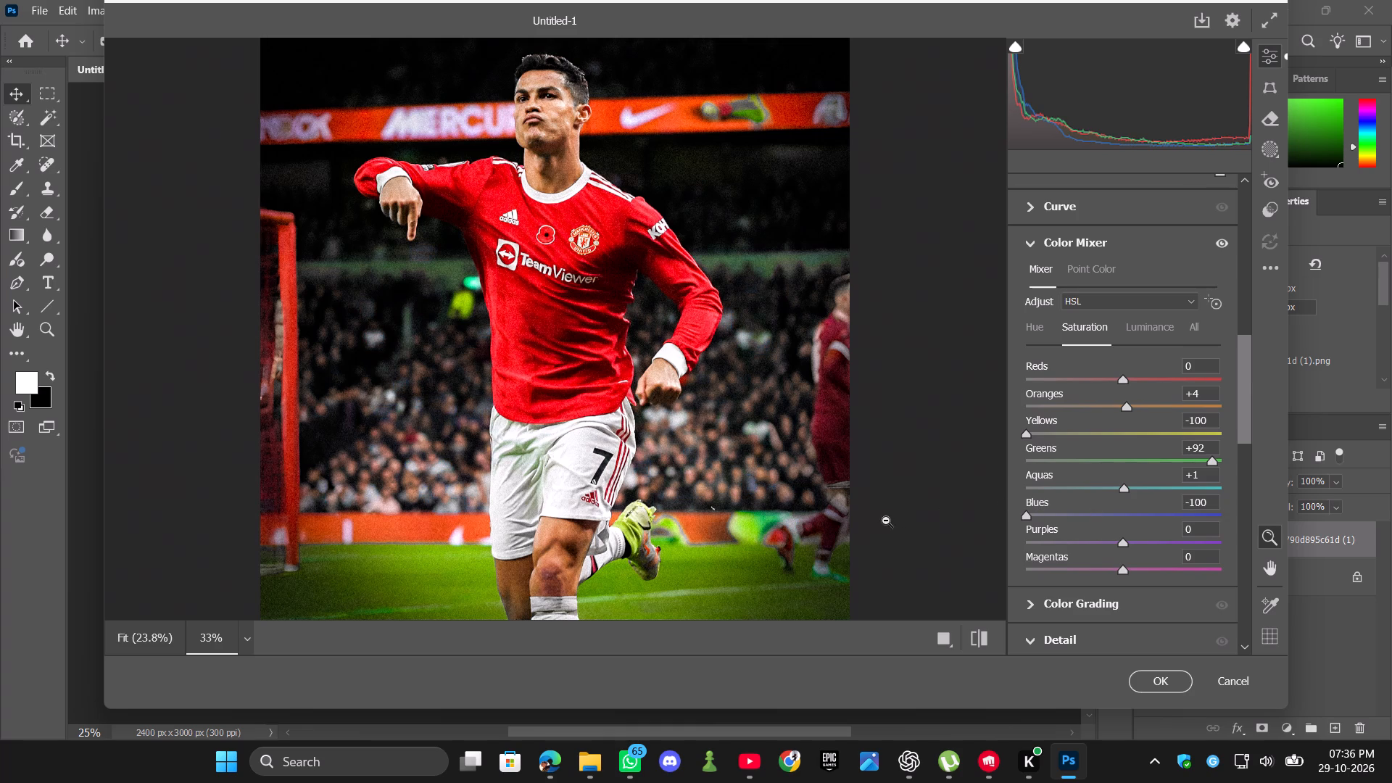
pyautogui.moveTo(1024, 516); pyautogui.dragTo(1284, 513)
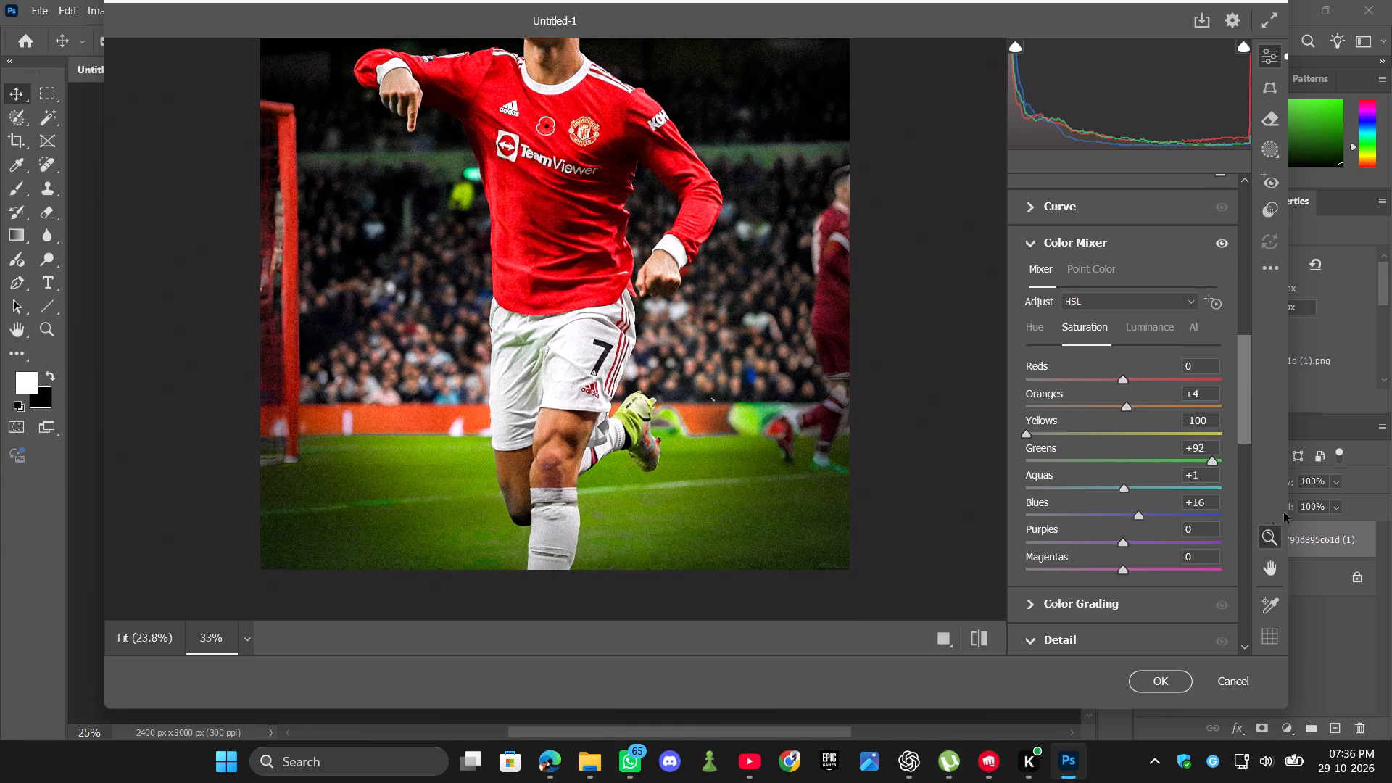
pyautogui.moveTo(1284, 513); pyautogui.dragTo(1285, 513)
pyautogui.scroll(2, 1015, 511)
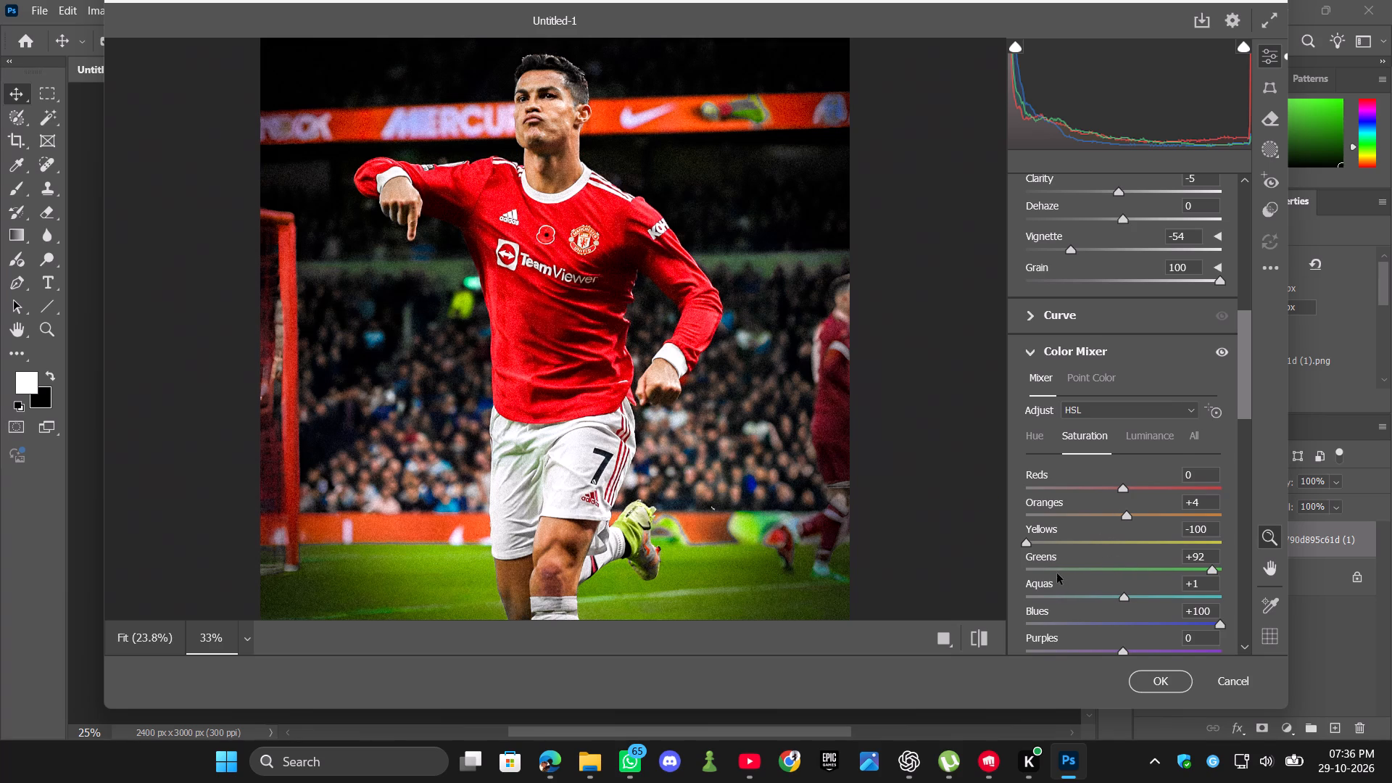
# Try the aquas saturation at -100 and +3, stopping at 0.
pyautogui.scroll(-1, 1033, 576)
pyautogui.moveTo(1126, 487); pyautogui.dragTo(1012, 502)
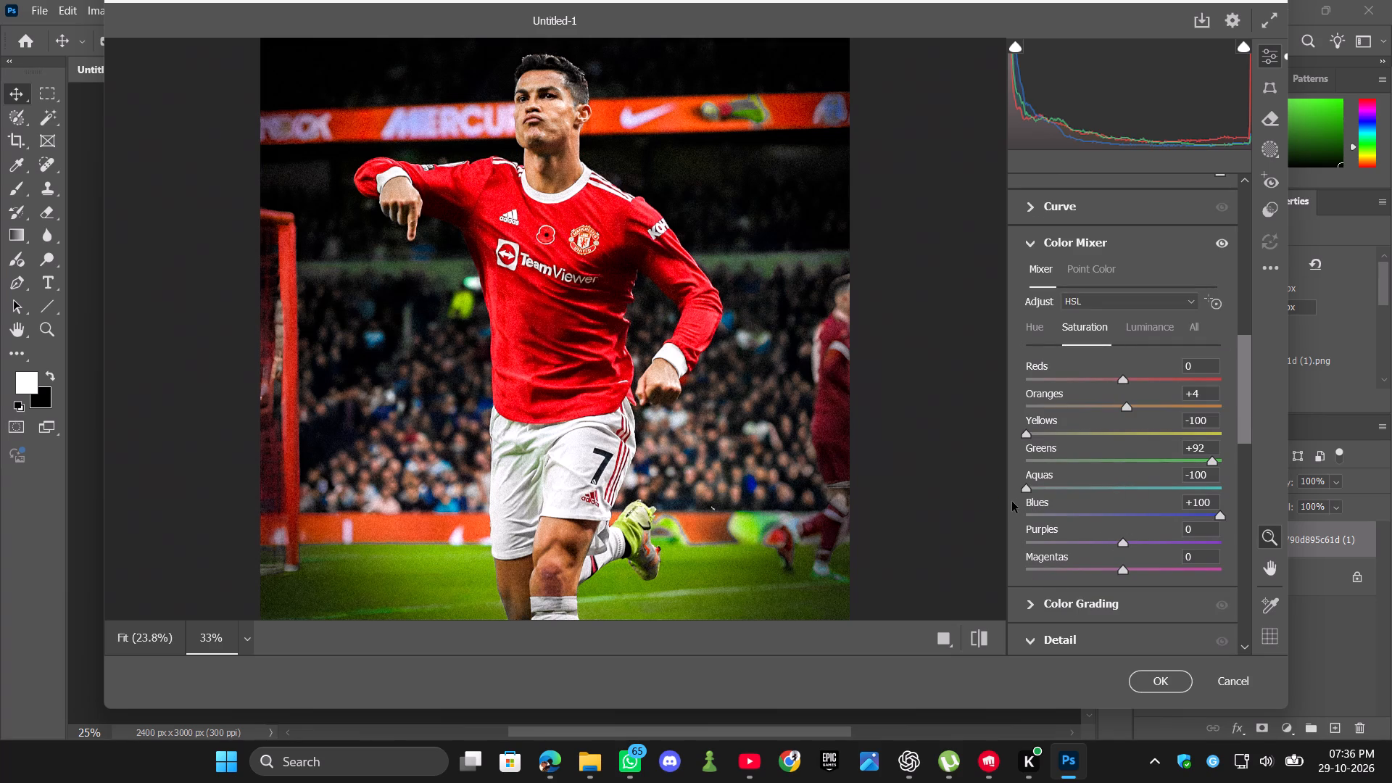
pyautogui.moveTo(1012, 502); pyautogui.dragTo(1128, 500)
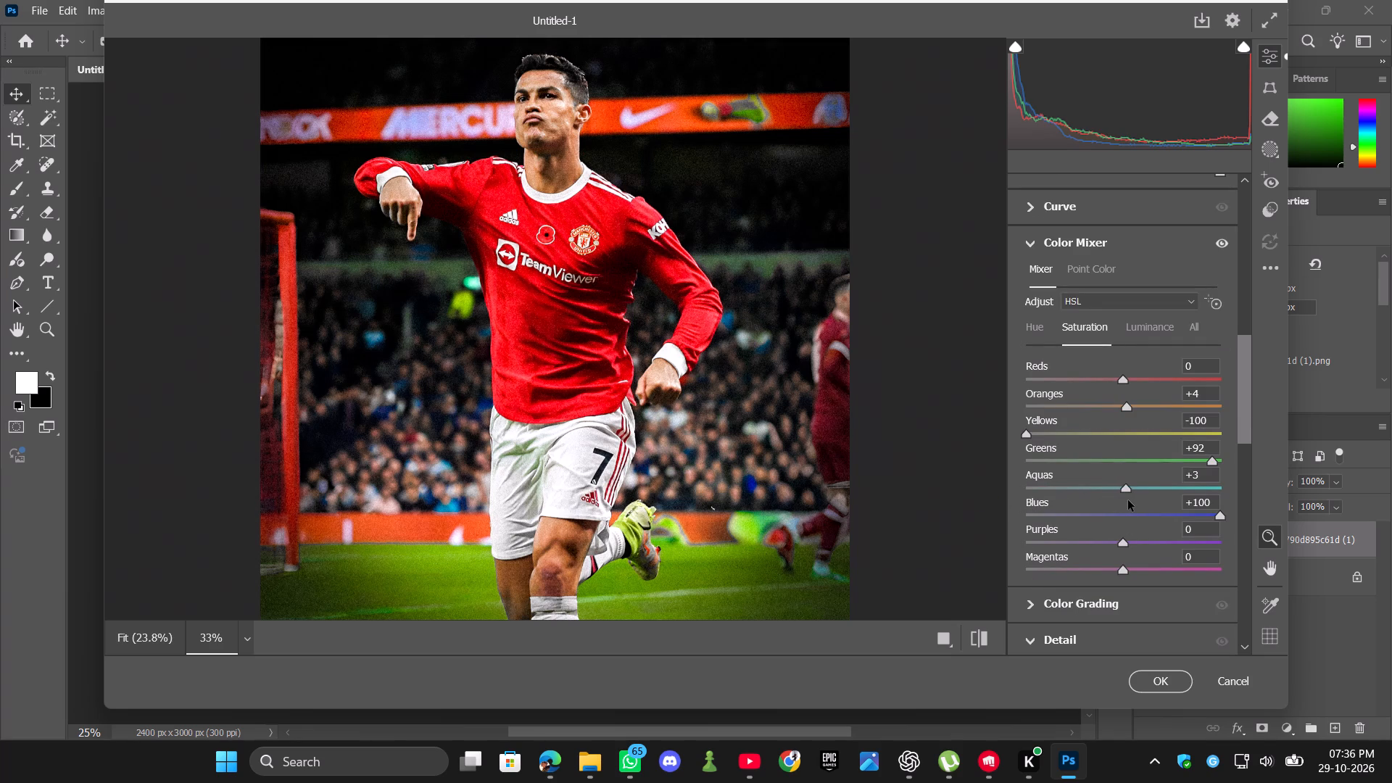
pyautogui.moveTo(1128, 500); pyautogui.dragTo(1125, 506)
# Lower the blues saturation to -100.
pyautogui.moveTo(1221, 516); pyautogui.dragTo(1003, 518)
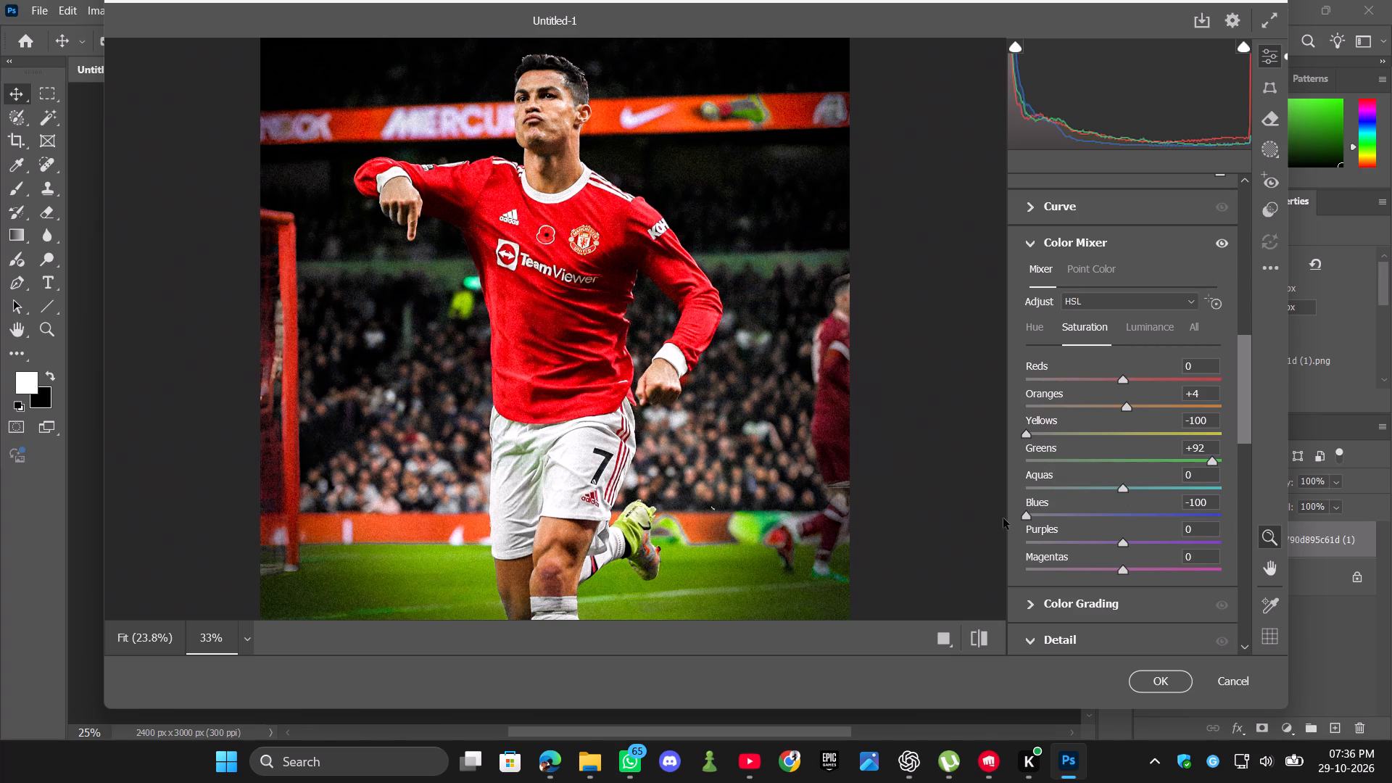
pyautogui.moveTo(1003, 518); pyautogui.dragTo(1011, 518)
# Set the purples saturation to -100, trying +100 and -11 on the way.
pyautogui.moveTo(1124, 543); pyautogui.dragTo(1246, 544)
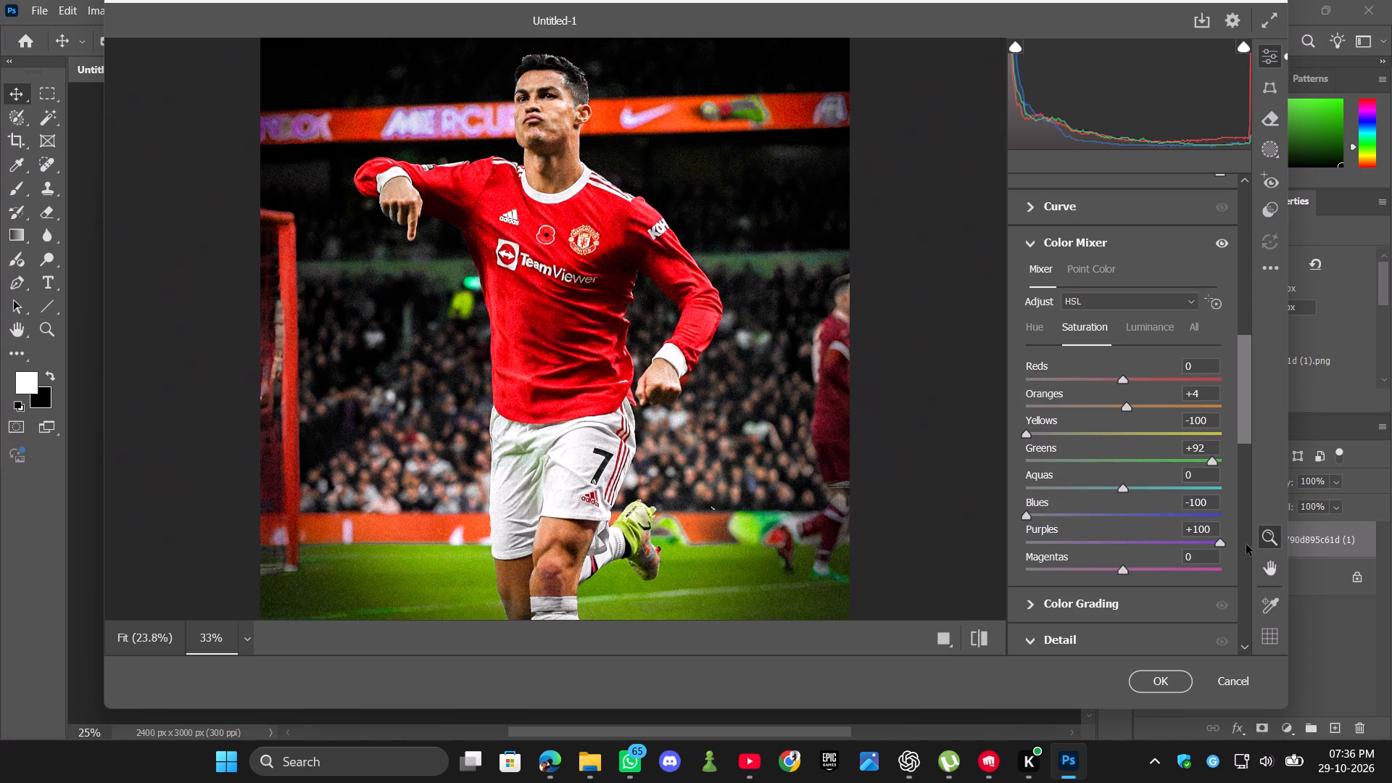
pyautogui.moveTo(1246, 544); pyautogui.dragTo(1240, 542)
pyautogui.moveTo(1240, 542); pyautogui.dragTo(1119, 542)
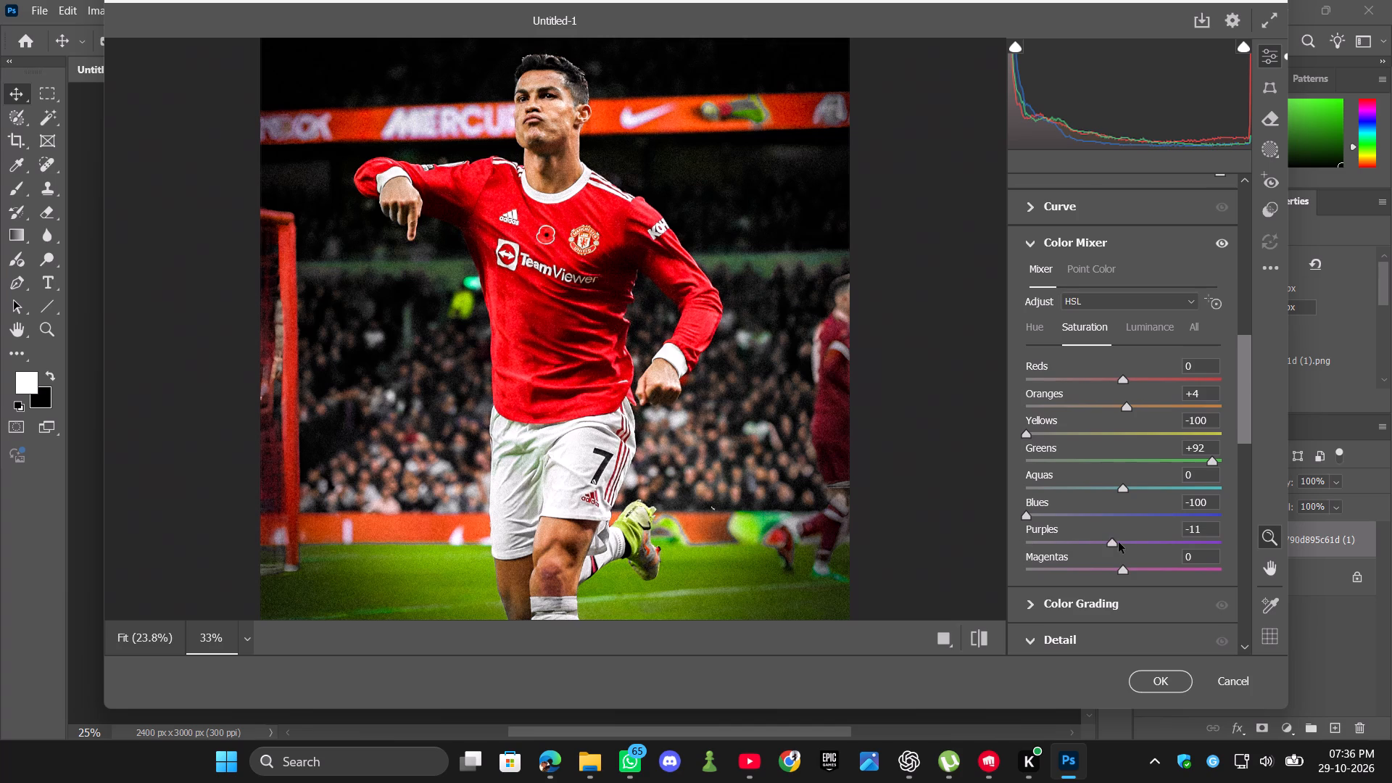
pyautogui.moveTo(1119, 542); pyautogui.dragTo(942, 544)
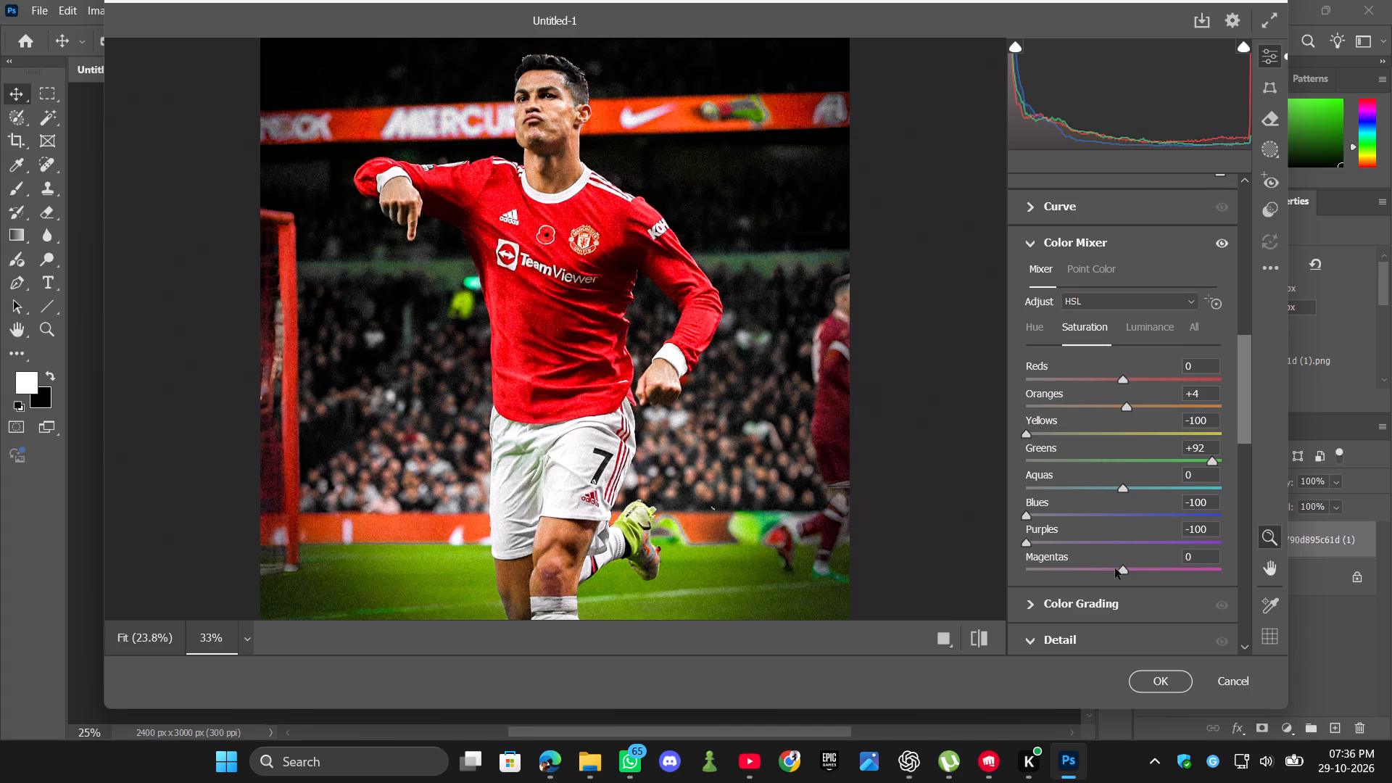
# Lower the magentas saturation to -100.
pyautogui.moveTo(1123, 570); pyautogui.dragTo(943, 567)
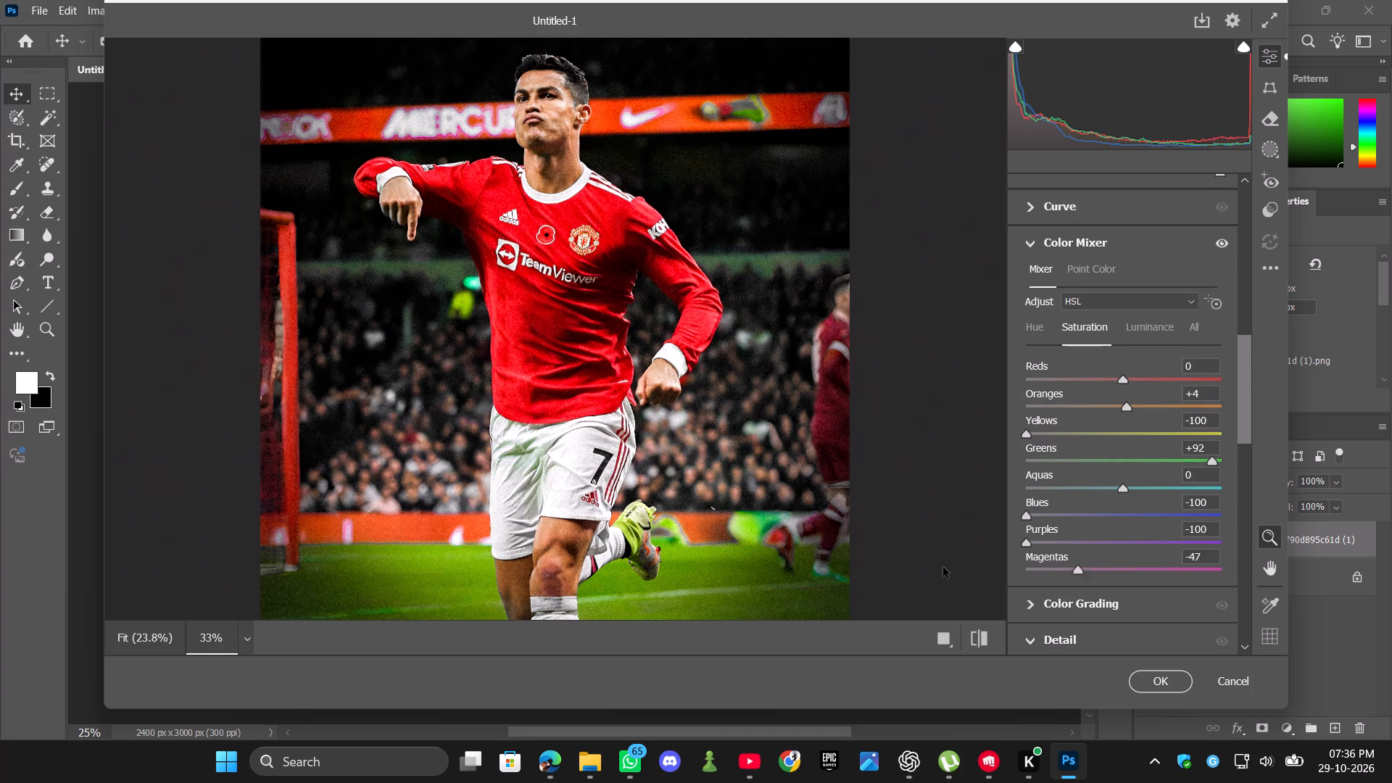
pyautogui.moveTo(943, 567); pyautogui.dragTo(937, 567)
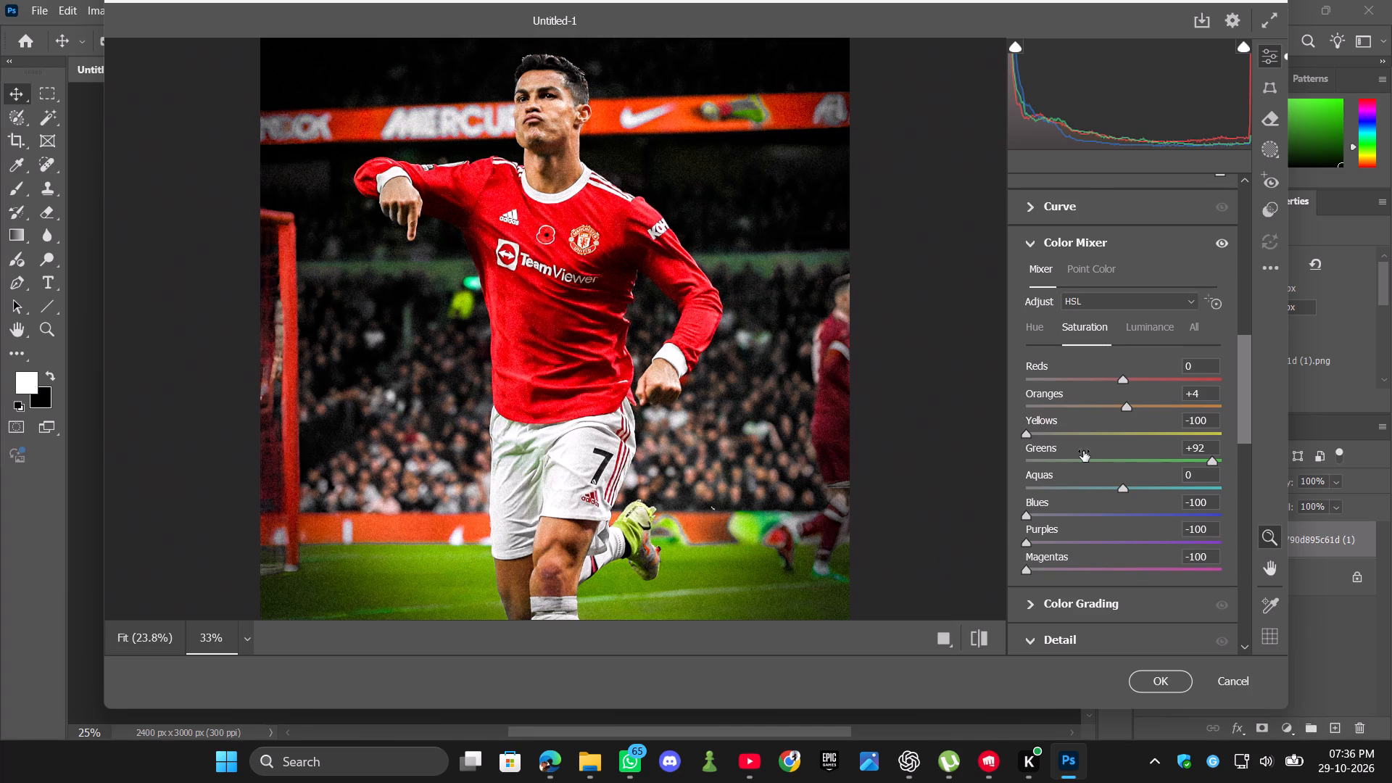
# Set the aquas saturation to -100, trying +100 on the way.
pyautogui.scroll(1, 1083, 451)
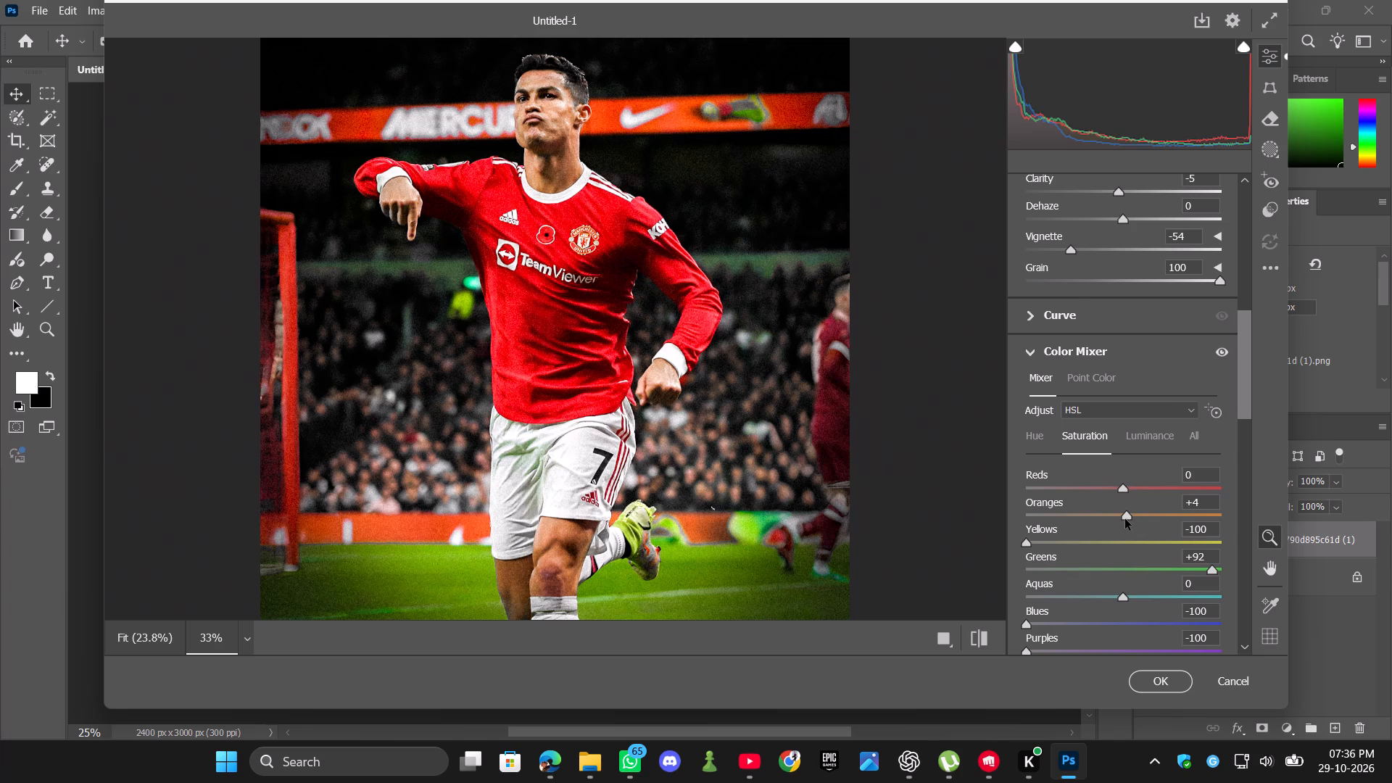
pyautogui.scroll(-1, 1125, 519)
pyautogui.moveTo(1124, 486); pyautogui.dragTo(1226, 486)
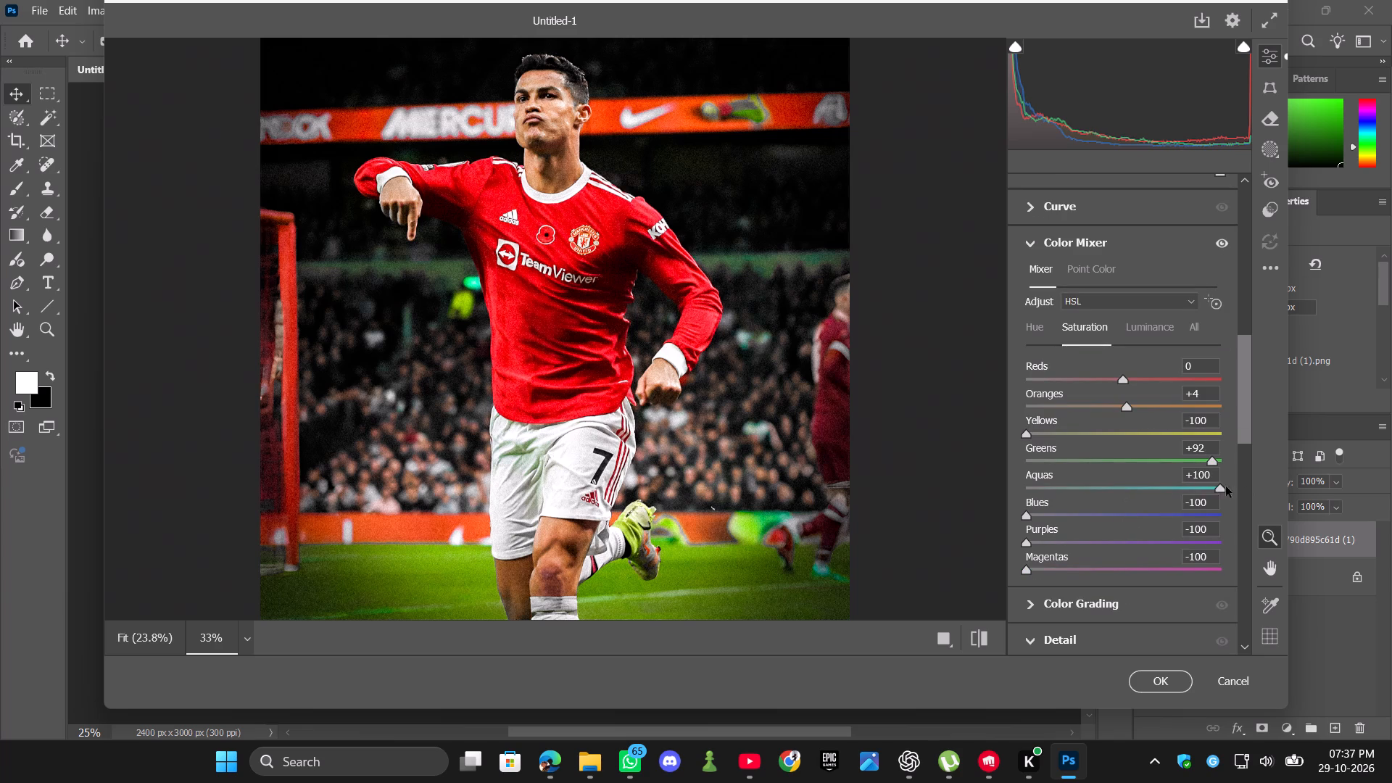
pyautogui.moveTo(1226, 486); pyautogui.dragTo(1008, 484)
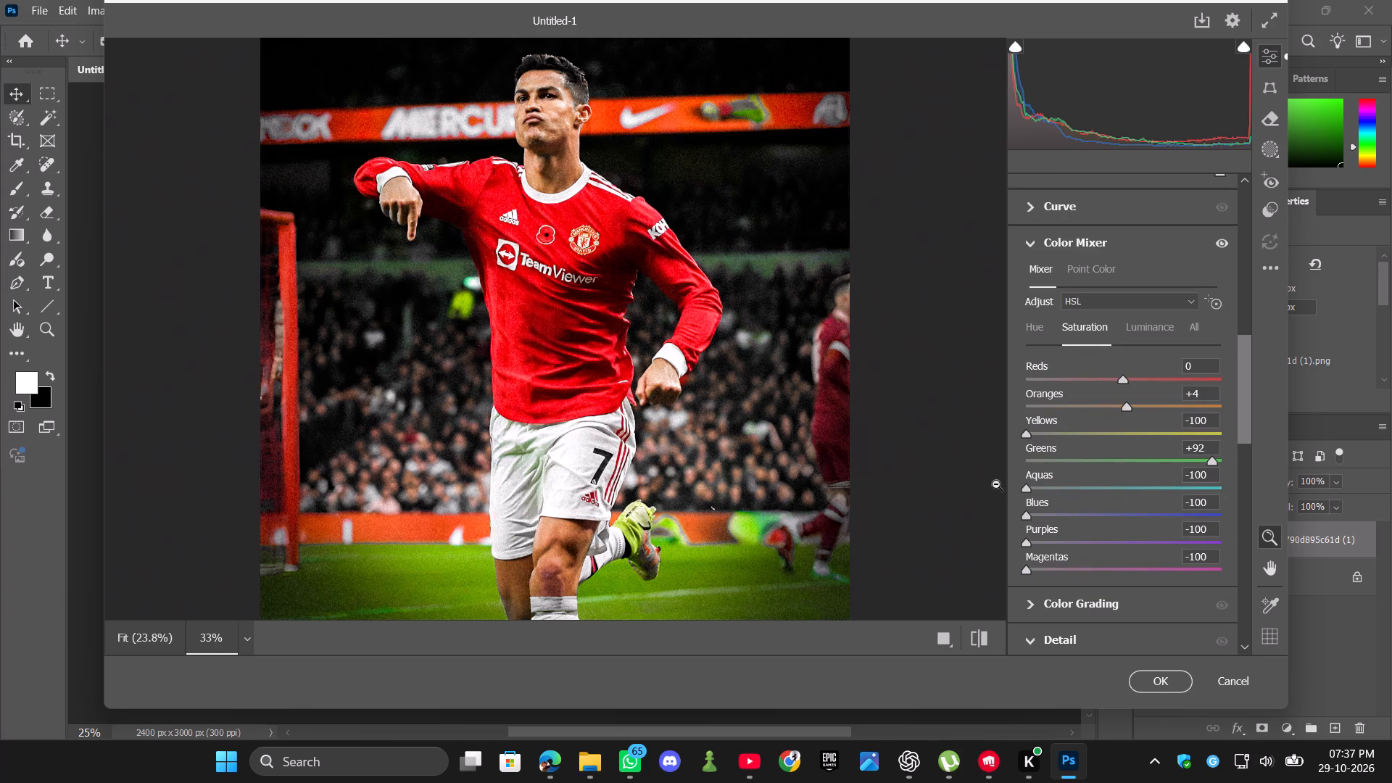
# Tint the midtones red-orange in Color Grading, trying hue 117, saturation 34 and hue 17, saturation 80 on the way.
pyautogui.scroll(-3, 993, 484)
pyautogui.scroll(3, 926, 506)
pyautogui.scroll(-2, 1072, 517)
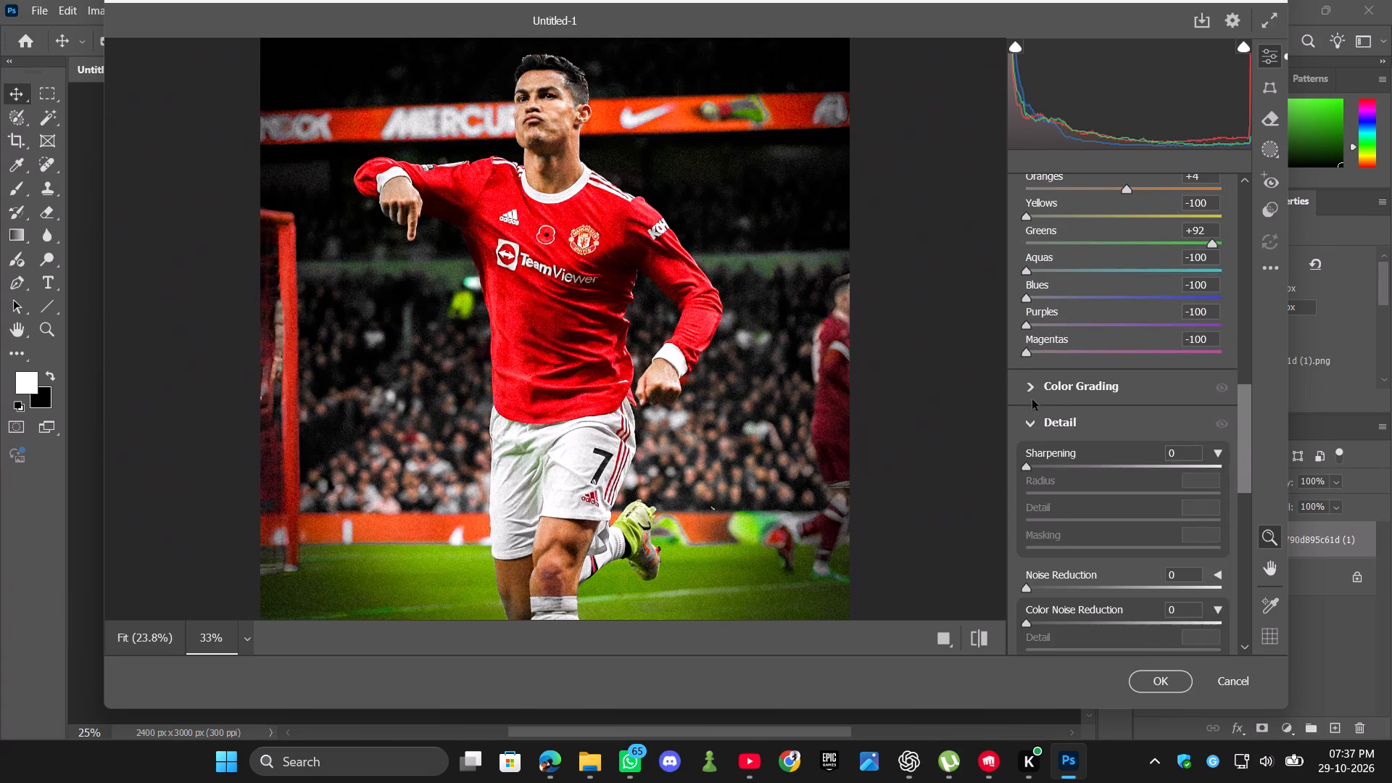
pyautogui.click(1032, 389)
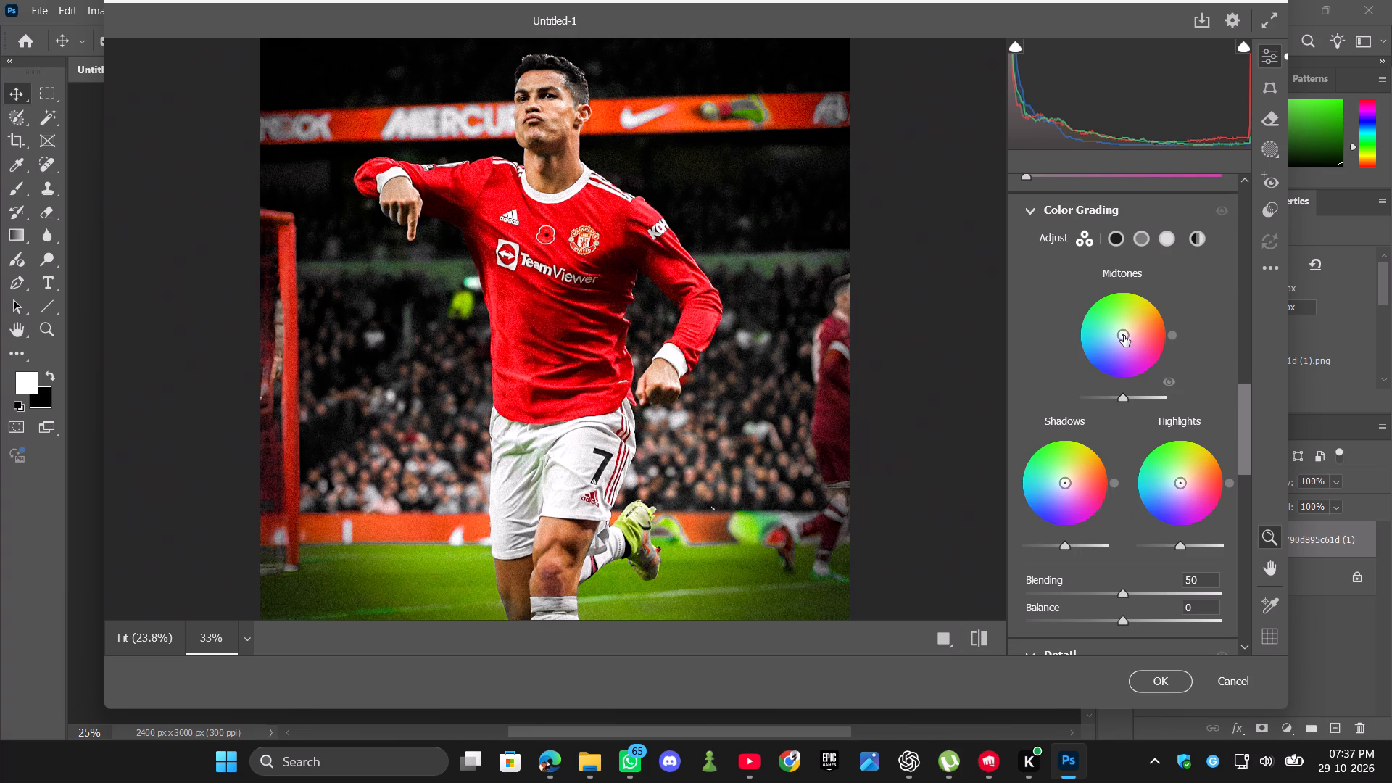
pyautogui.moveTo(1124, 336); pyautogui.dragTo(1116, 323)
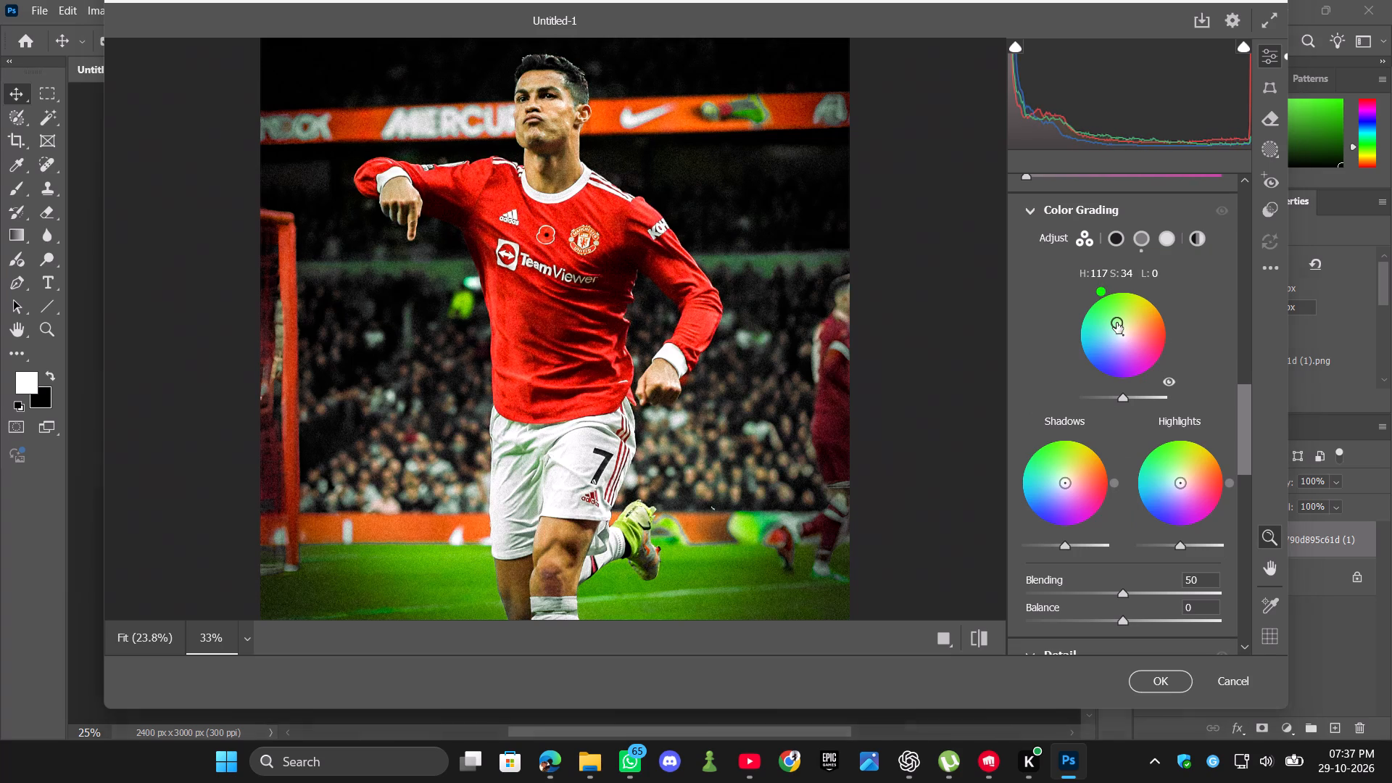
pyautogui.moveTo(1116, 323); pyautogui.dragTo(1151, 326)
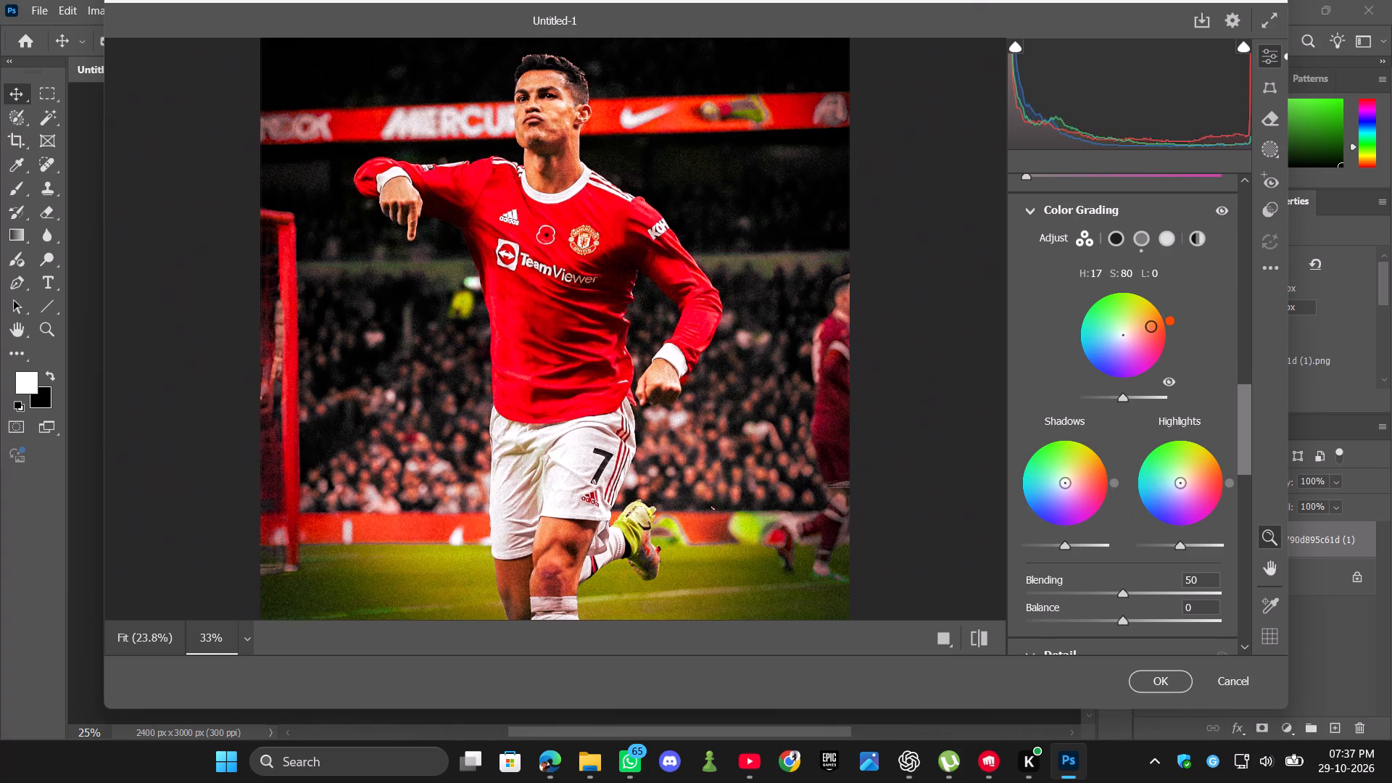
pyautogui.moveTo(1151, 326); pyautogui.dragTo(1146, 331)
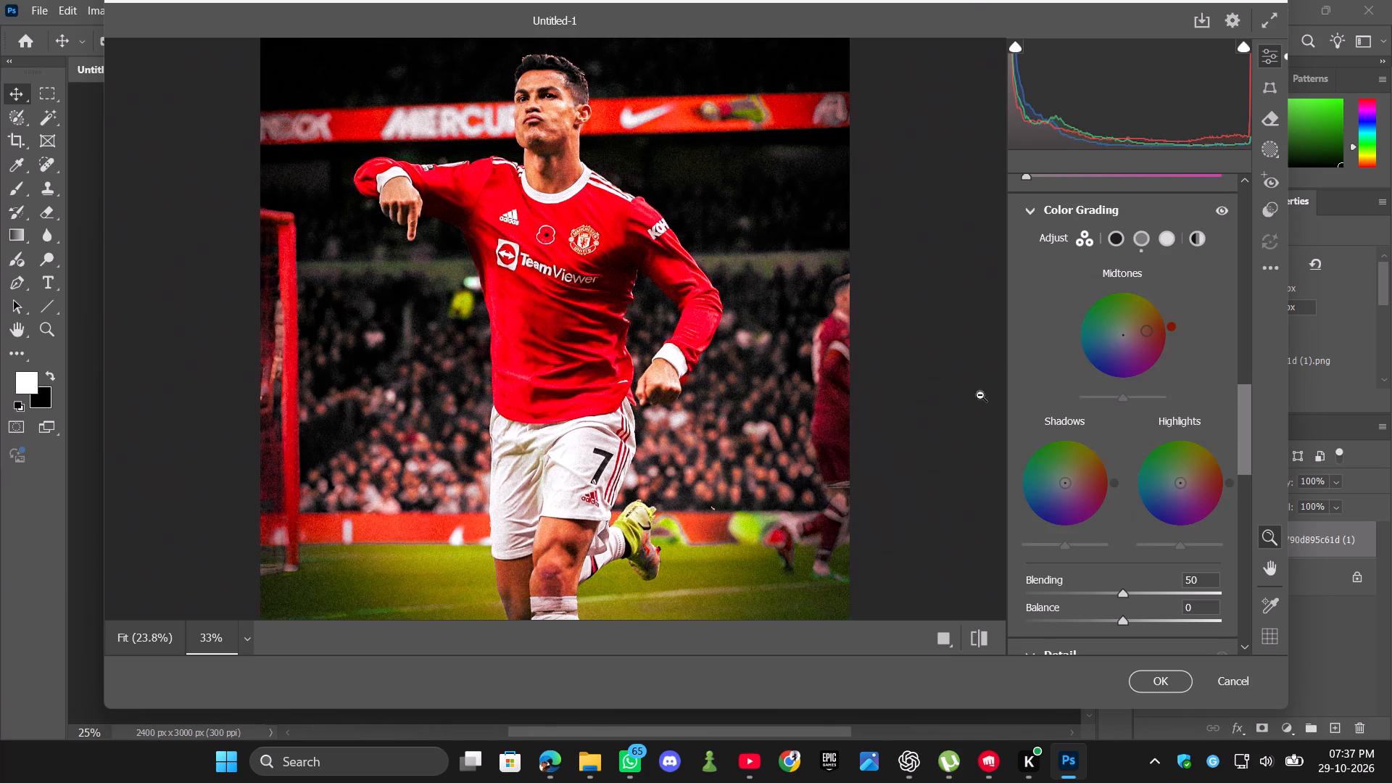
# Examine the photo from head to foot and compare it with and without the midtones tint.
pyautogui.scroll(-2, 973, 403)
pyautogui.scroll(3, 971, 405)
pyautogui.scroll(-1, 971, 405)
pyautogui.scroll(1, 995, 402)
pyautogui.scroll(-2, 995, 402)
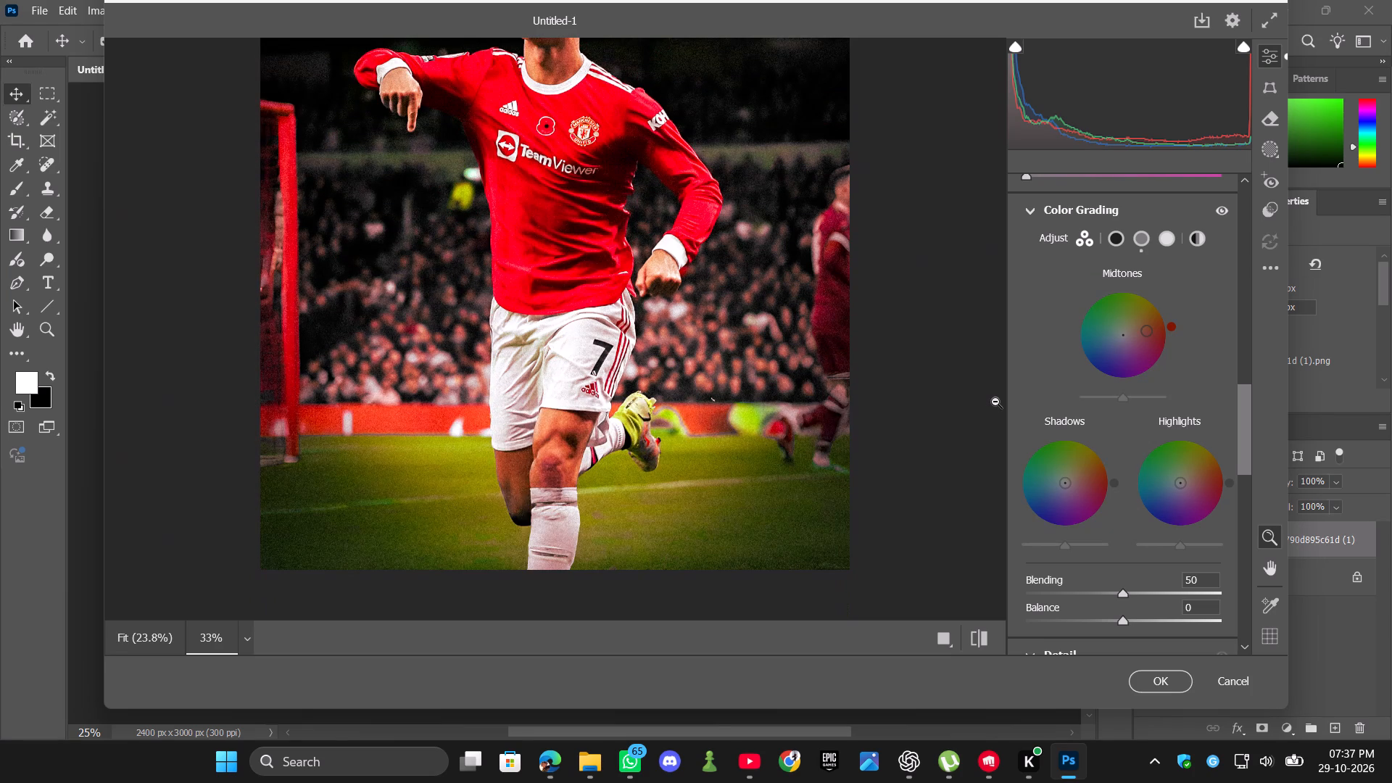
pyautogui.scroll(1, 995, 402)
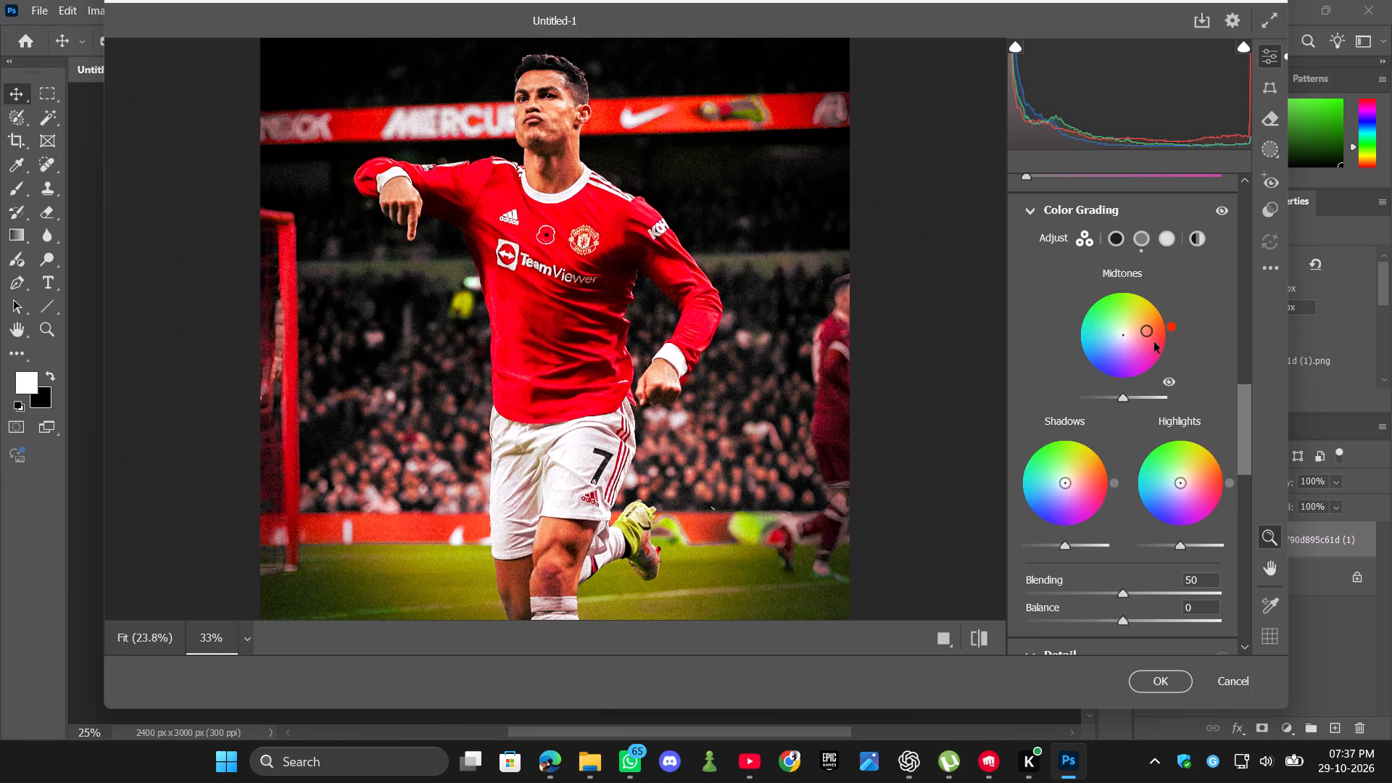
pyautogui.click(1169, 381)
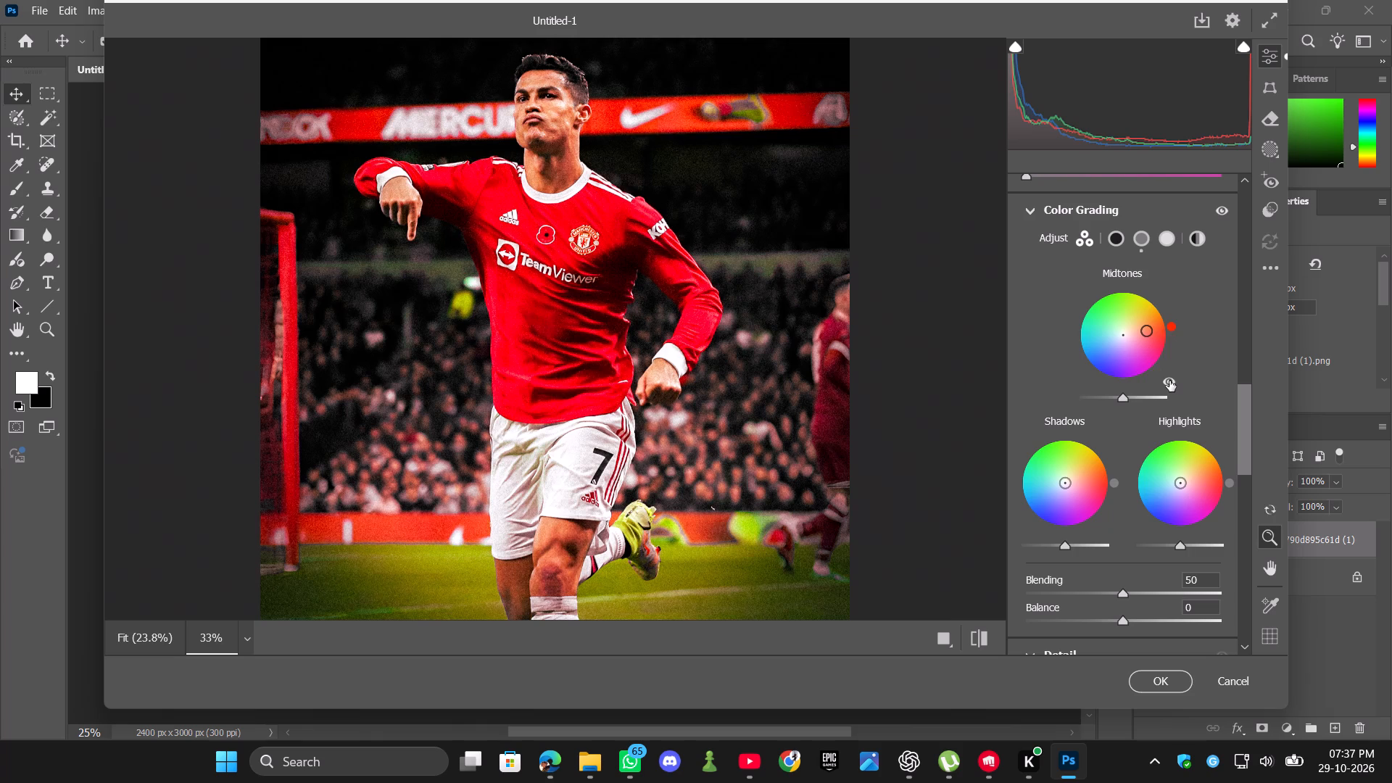
pyautogui.click(1169, 381)
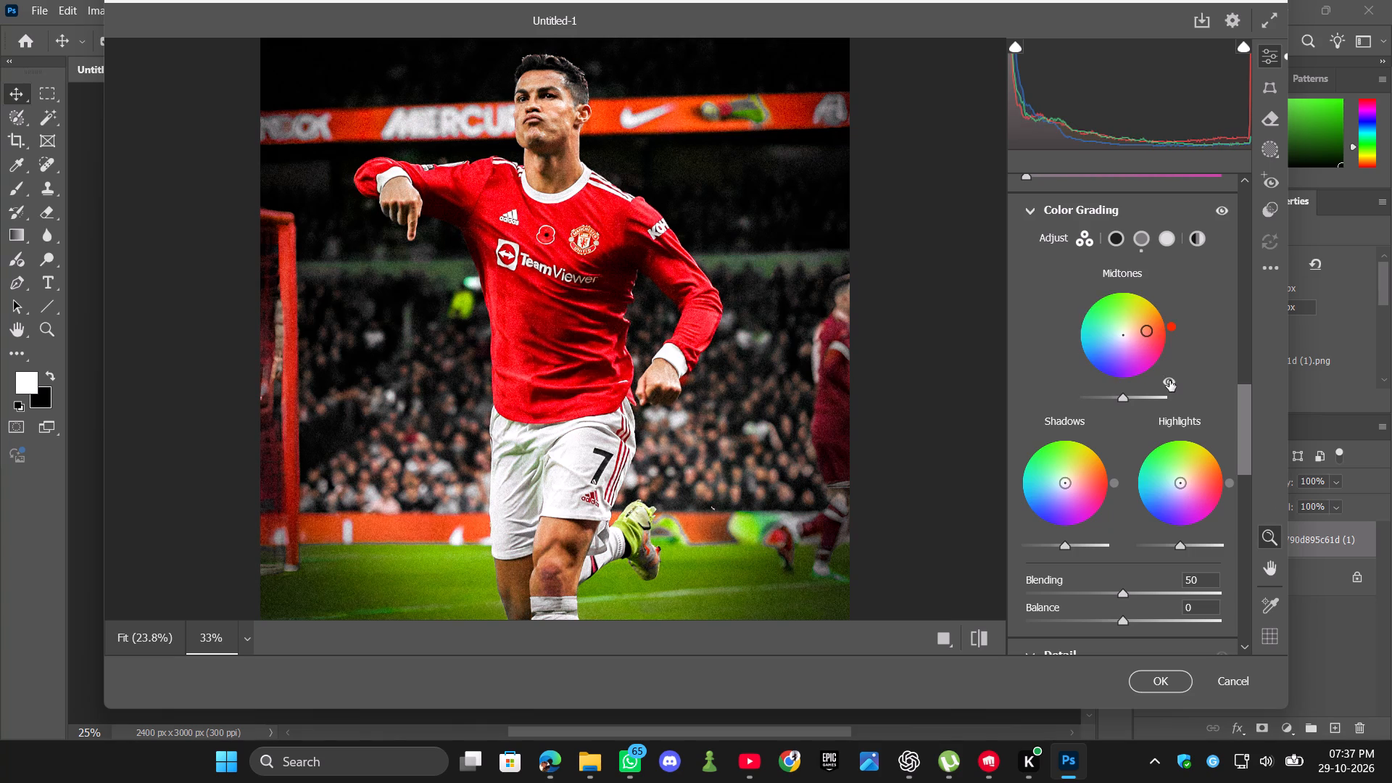
pyautogui.click(1169, 381)
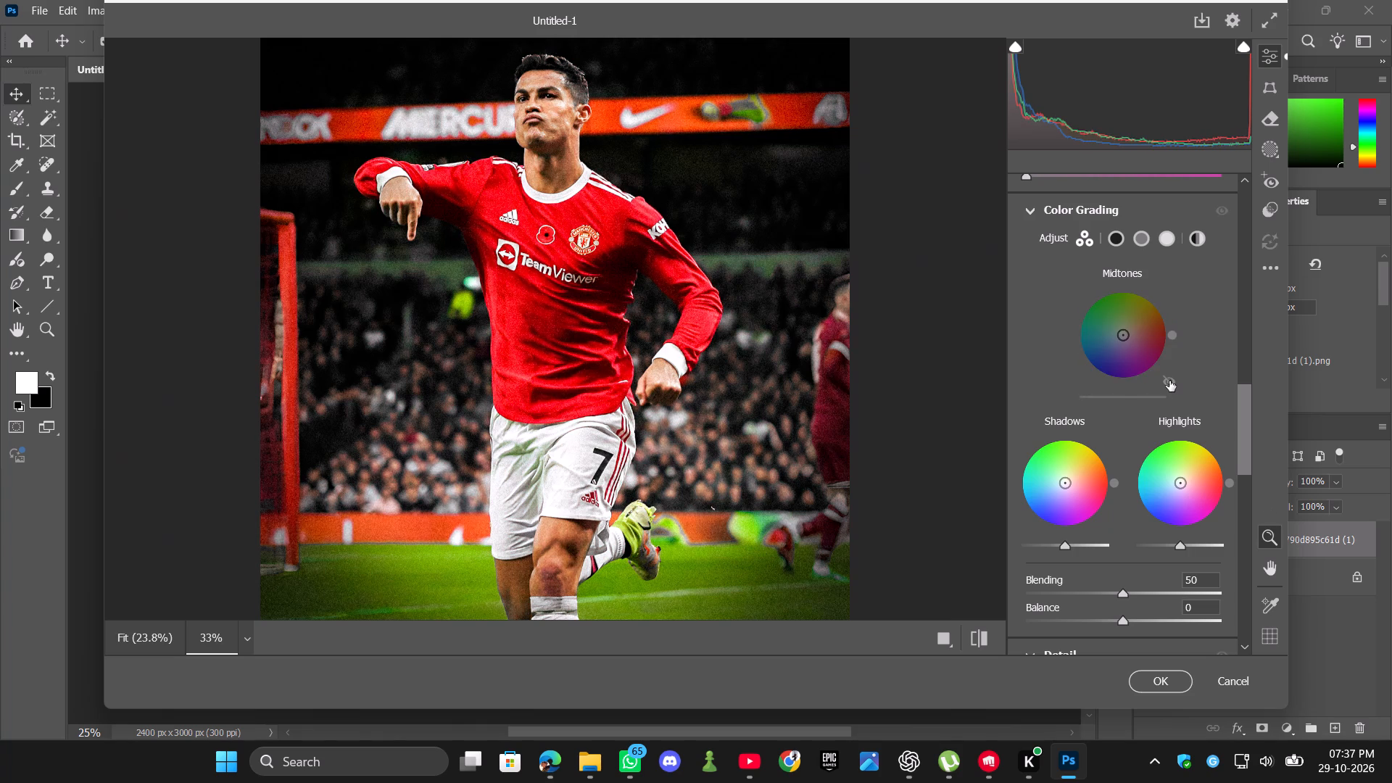
pyautogui.click(1169, 381)
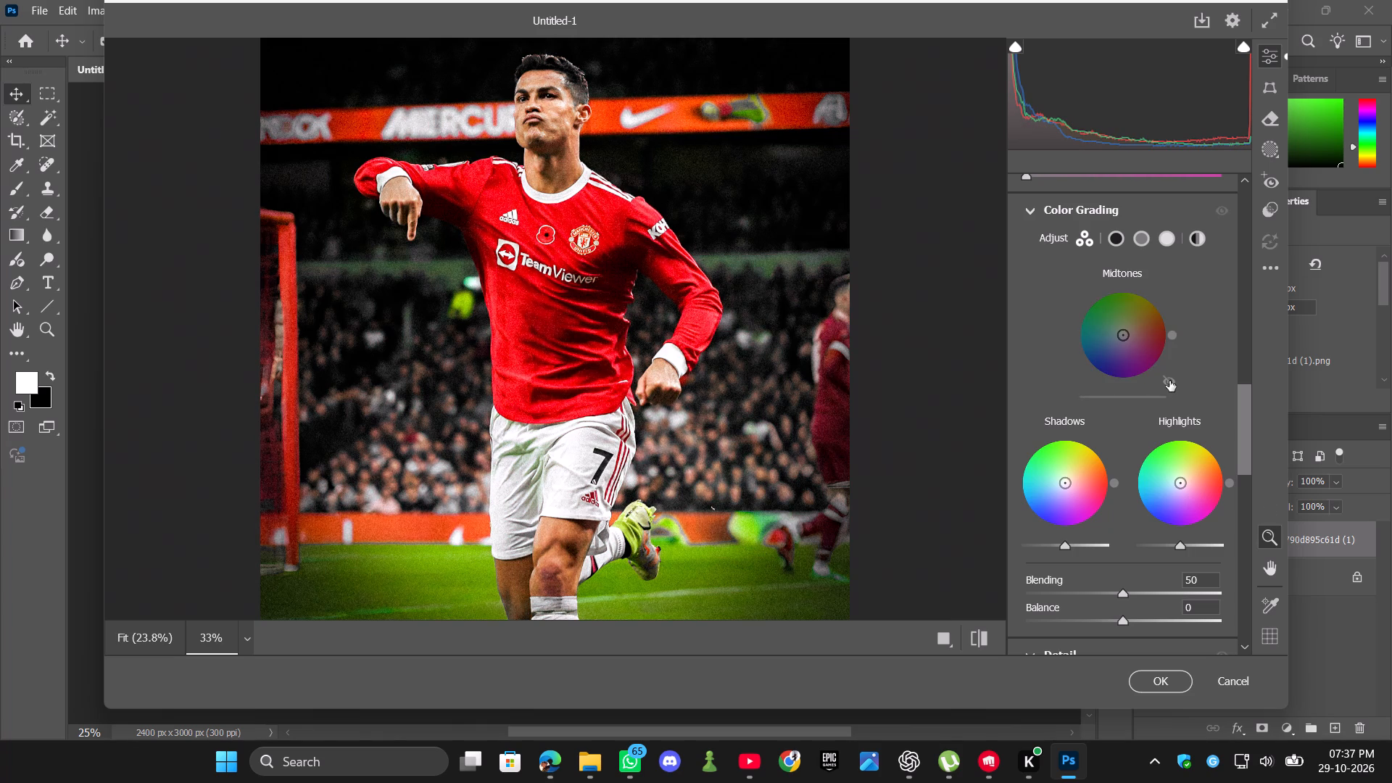
pyautogui.click(1169, 381)
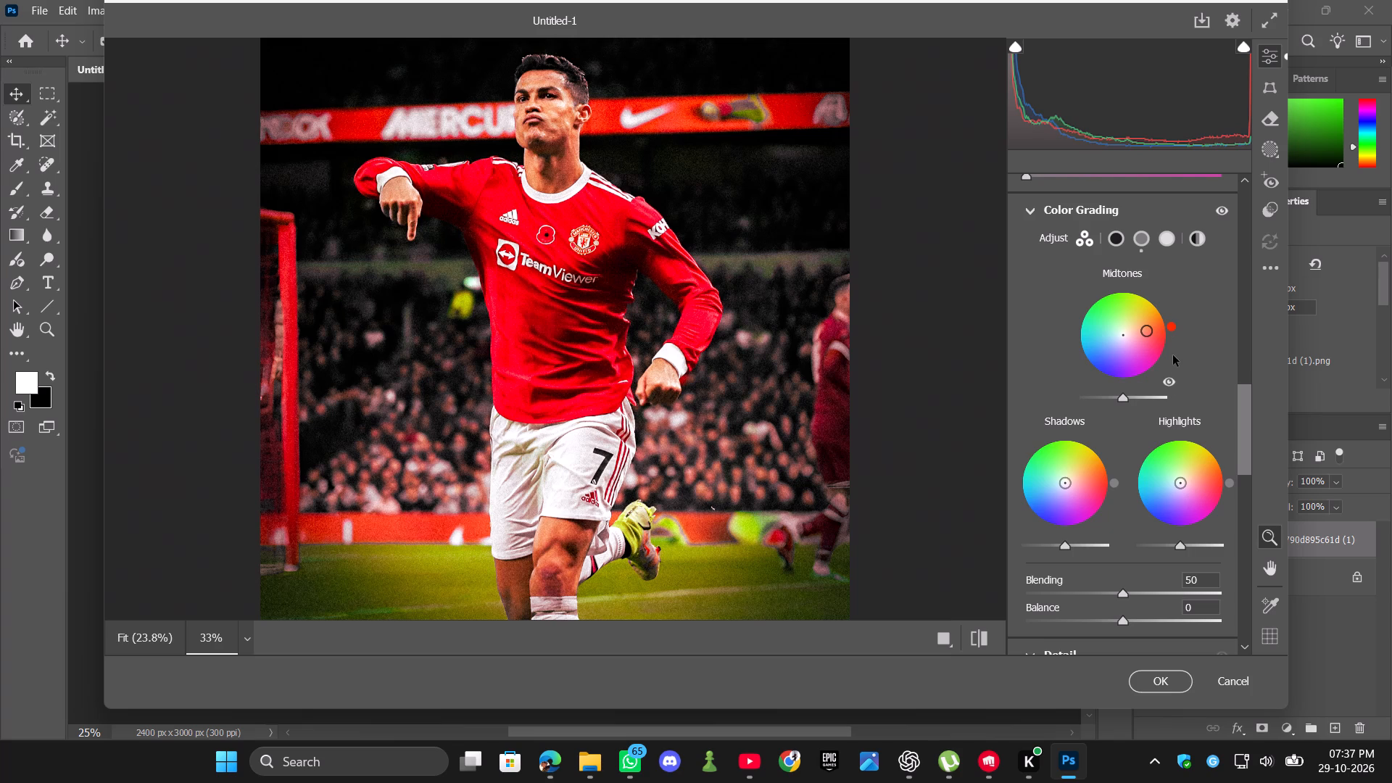
# Set the oranges saturation to -3 in the Color Mixer, trying -73, -29 and +7 on the way.
pyautogui.scroll(2, 1052, 406)
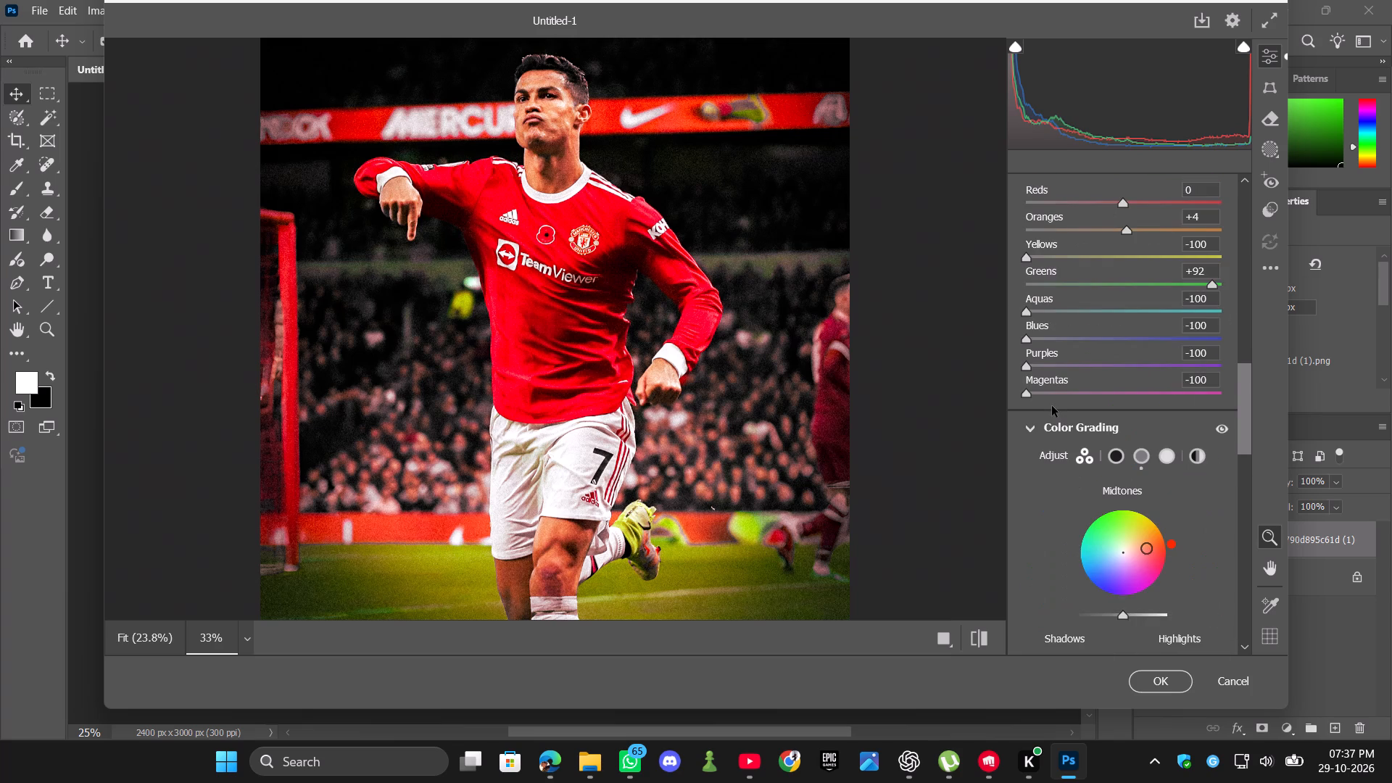
pyautogui.scroll(1, 1032, 412)
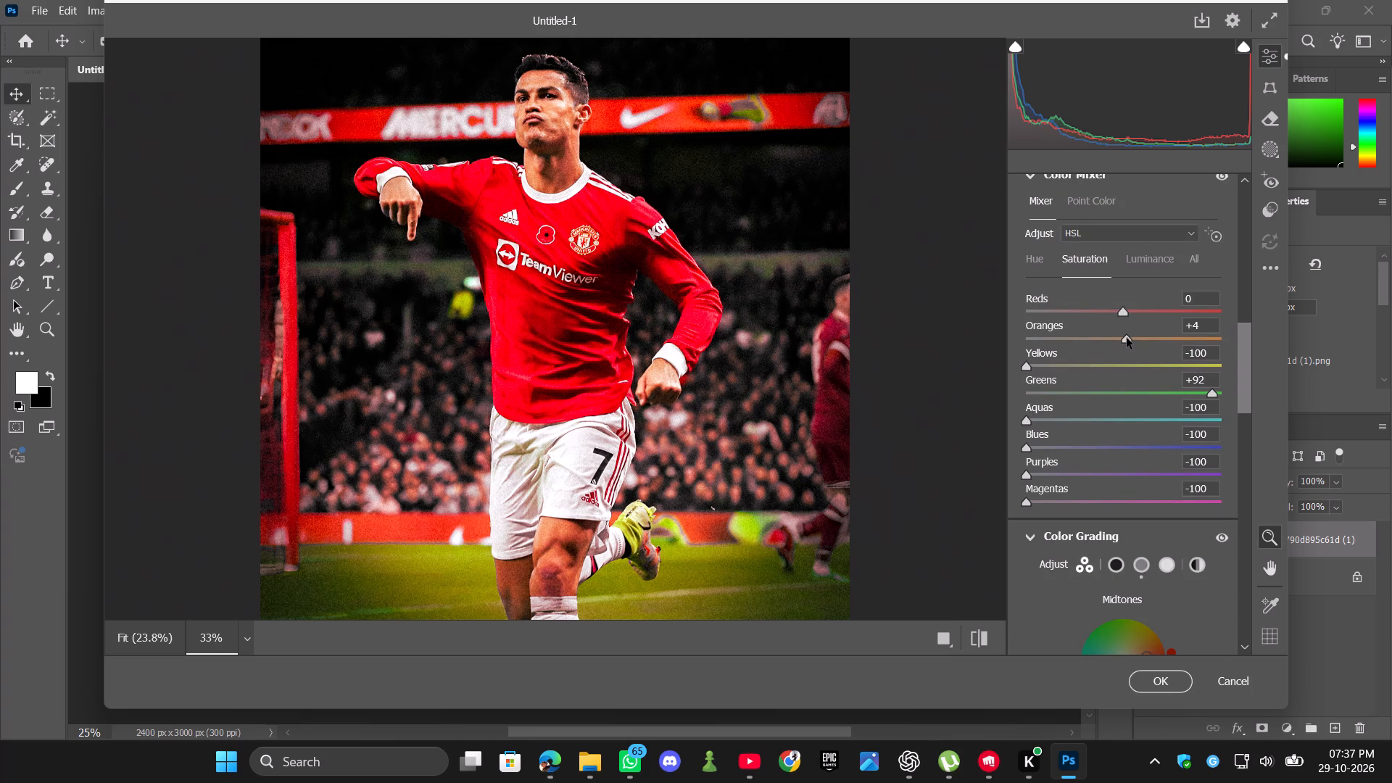
pyautogui.moveTo(1127, 338); pyautogui.dragTo(1053, 350)
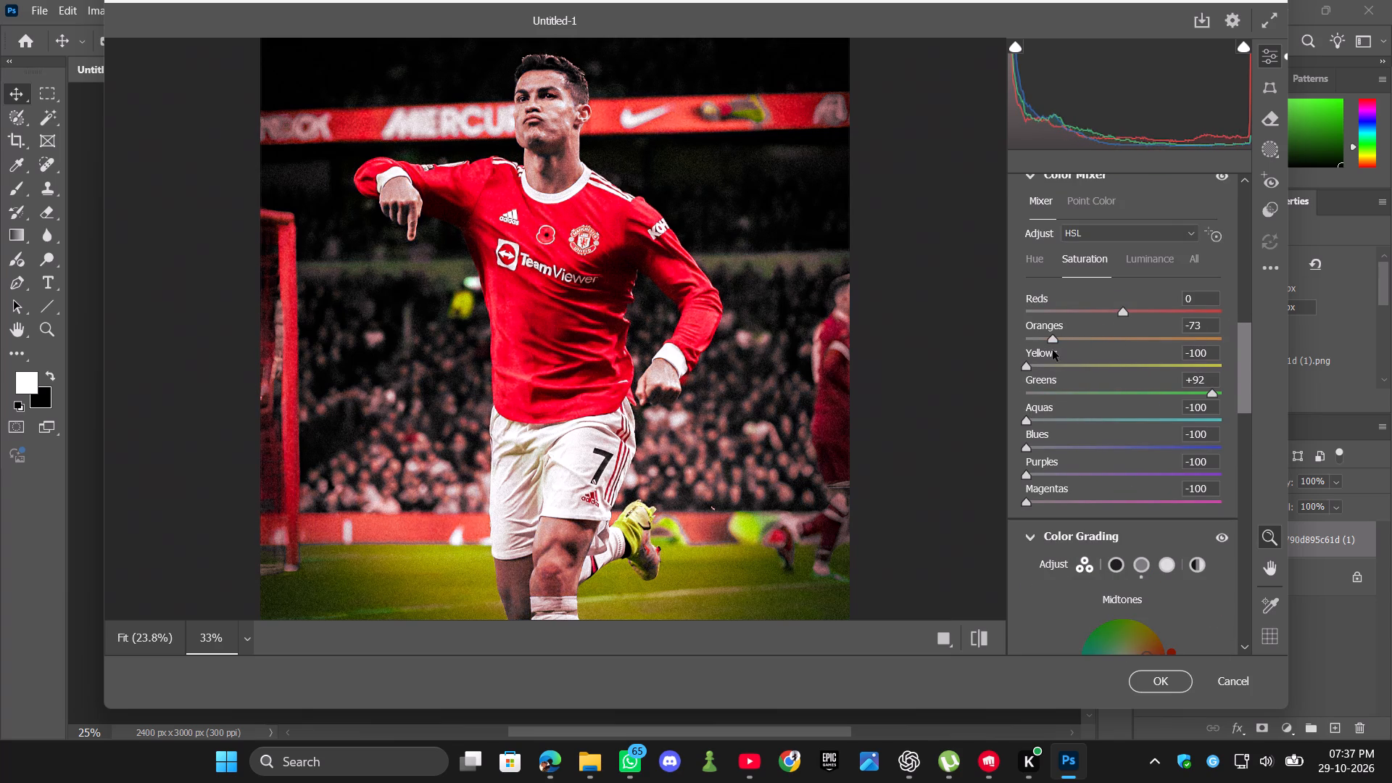
pyautogui.moveTo(1053, 350); pyautogui.dragTo(1093, 350)
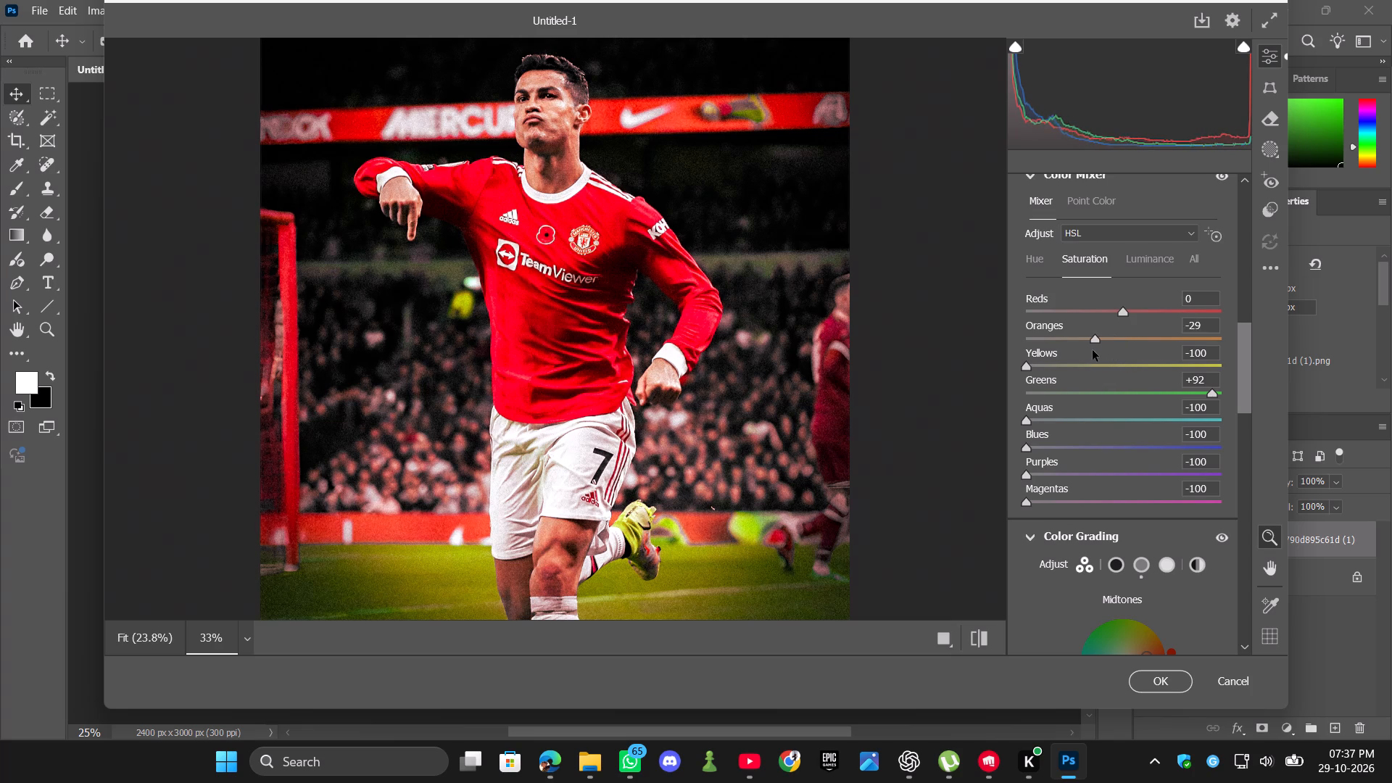
pyautogui.moveTo(1093, 350); pyautogui.dragTo(1127, 358)
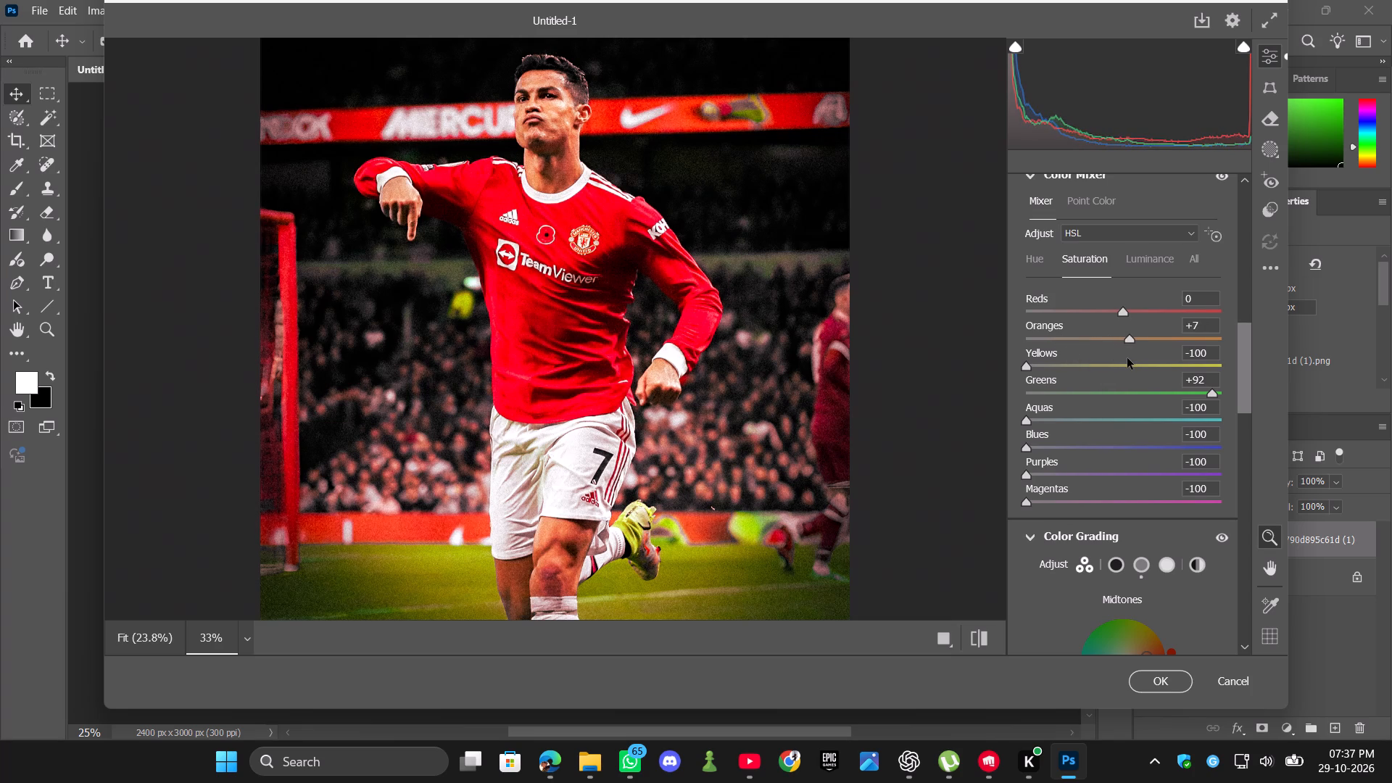
pyautogui.moveTo(1127, 358); pyautogui.dragTo(1120, 359)
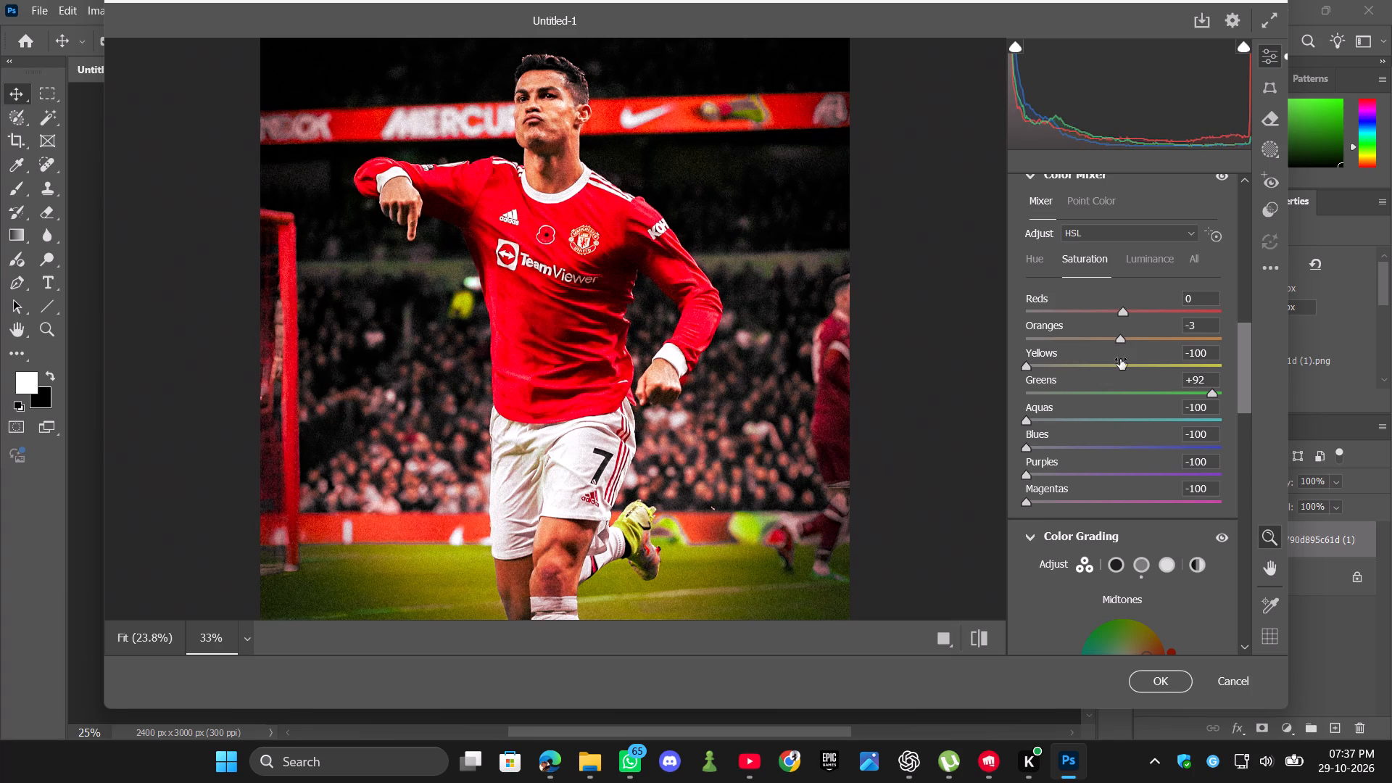
# Fine-tune saturation with the targeted adjustment tool on the player's face, neck and hand to reds -1, oranges +1 and yellows -97.
pyautogui.click(1218, 237)
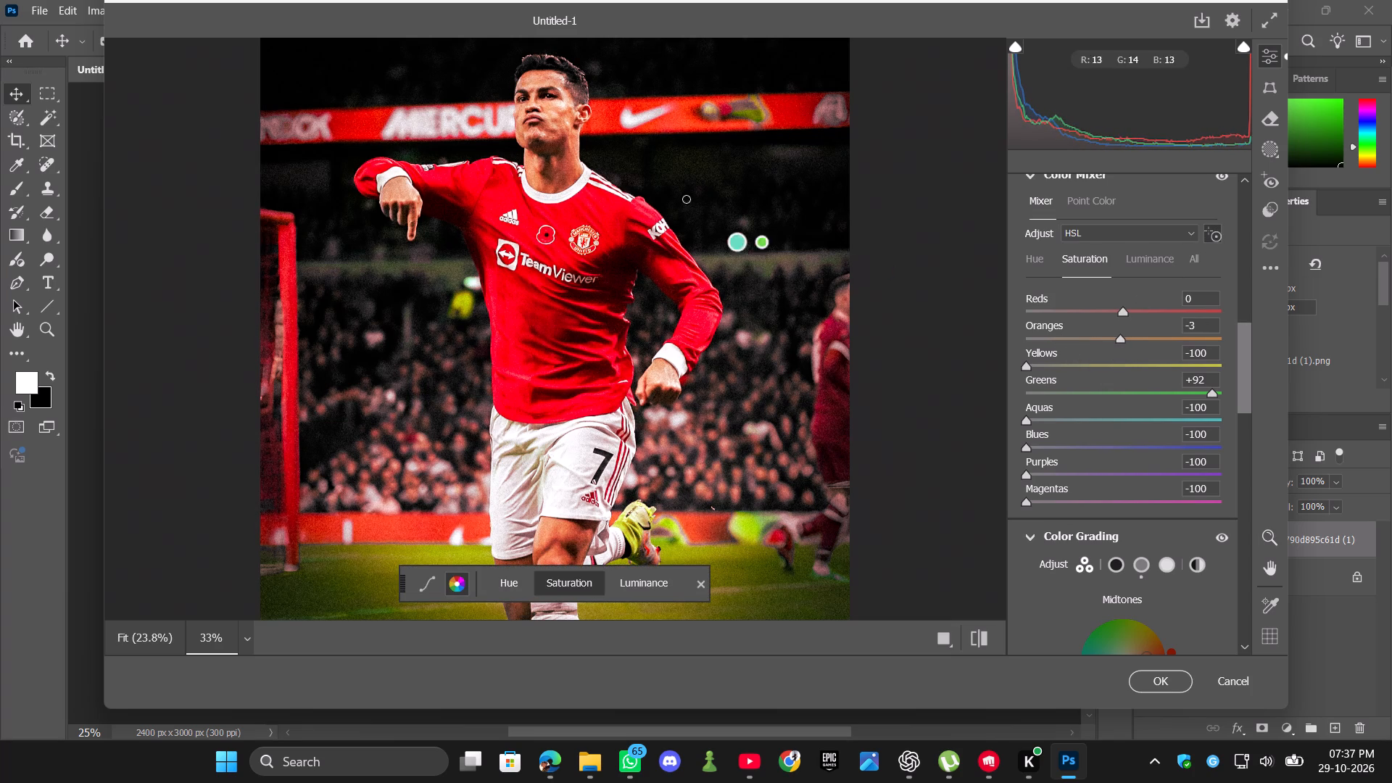
pyautogui.click(550, 112)
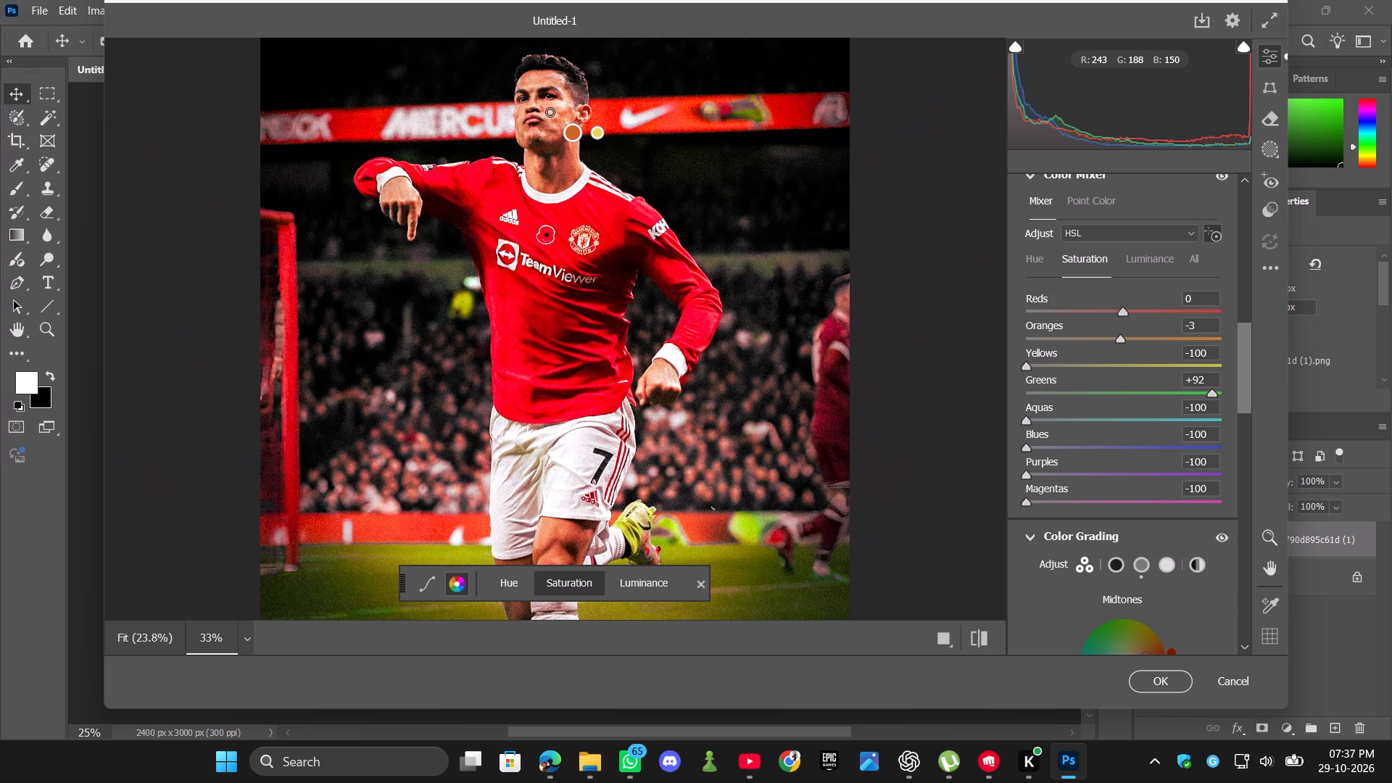
pyautogui.click(554, 118)
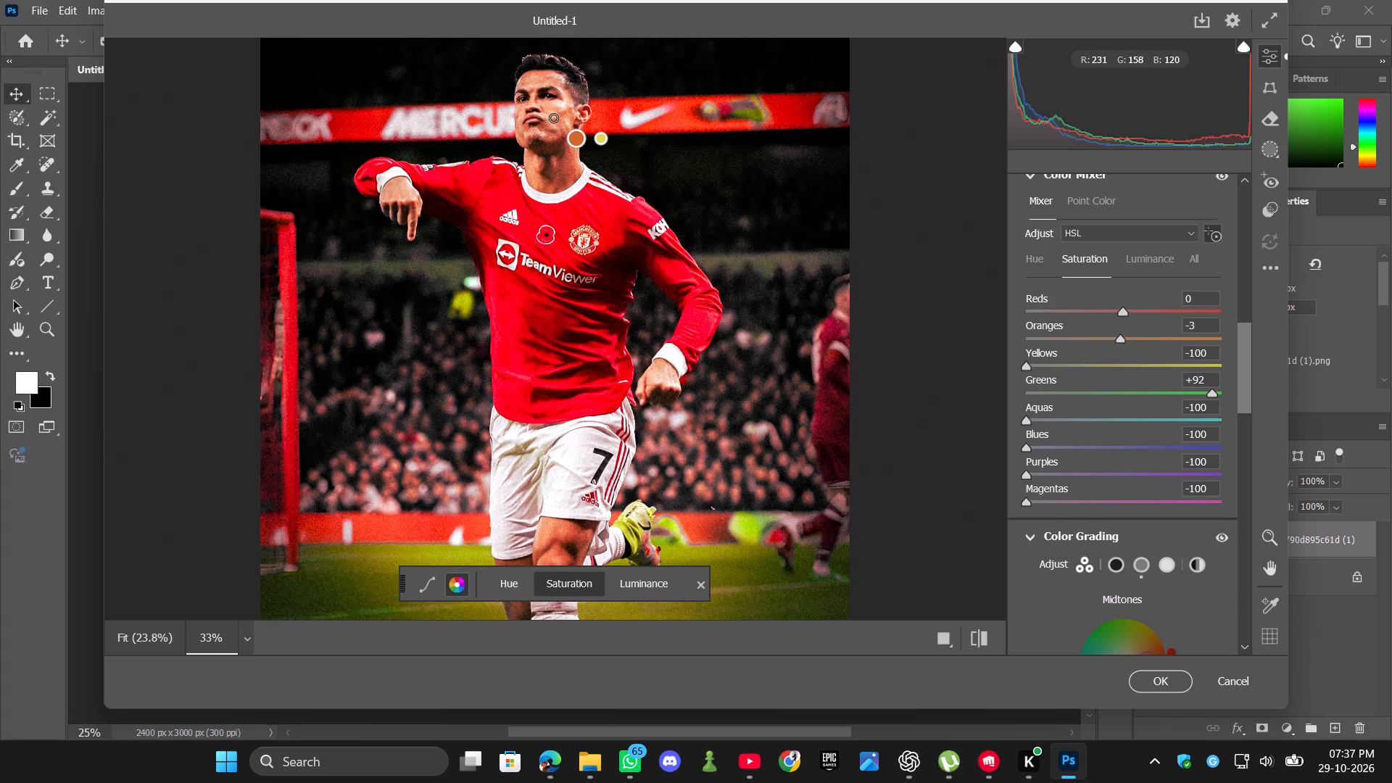
pyautogui.click(547, 109)
pyautogui.click(547, 109)
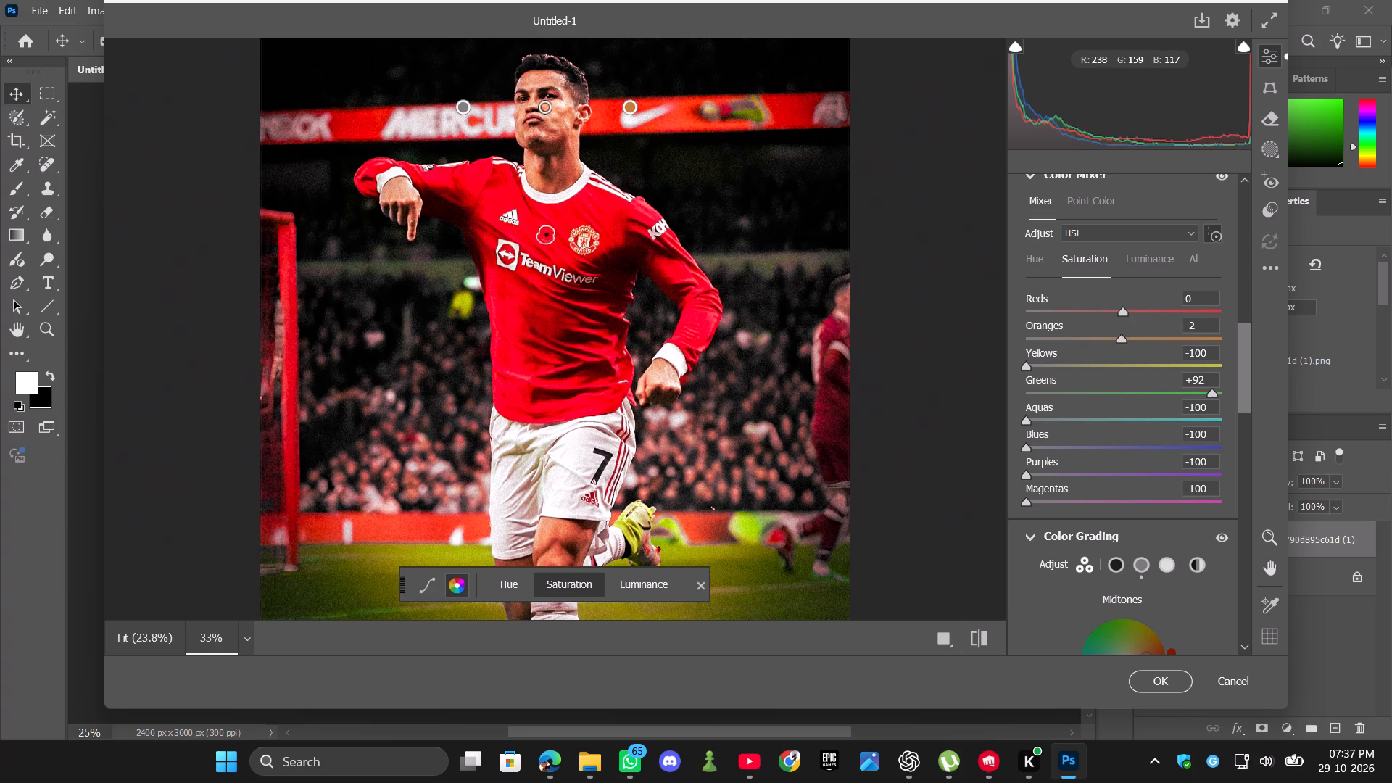
pyautogui.moveTo(567, 170); pyautogui.dragTo(531, 170)
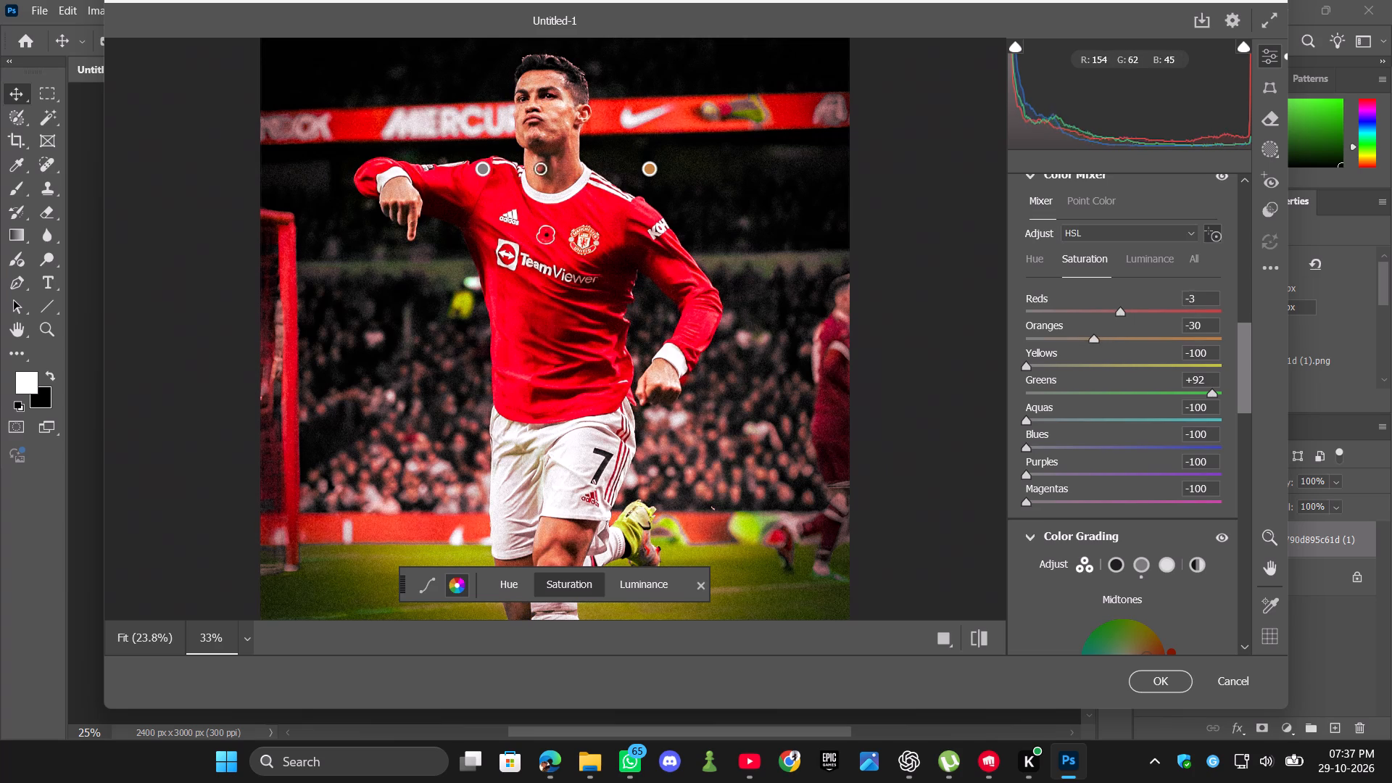
pyautogui.moveTo(531, 170); pyautogui.dragTo(560, 166)
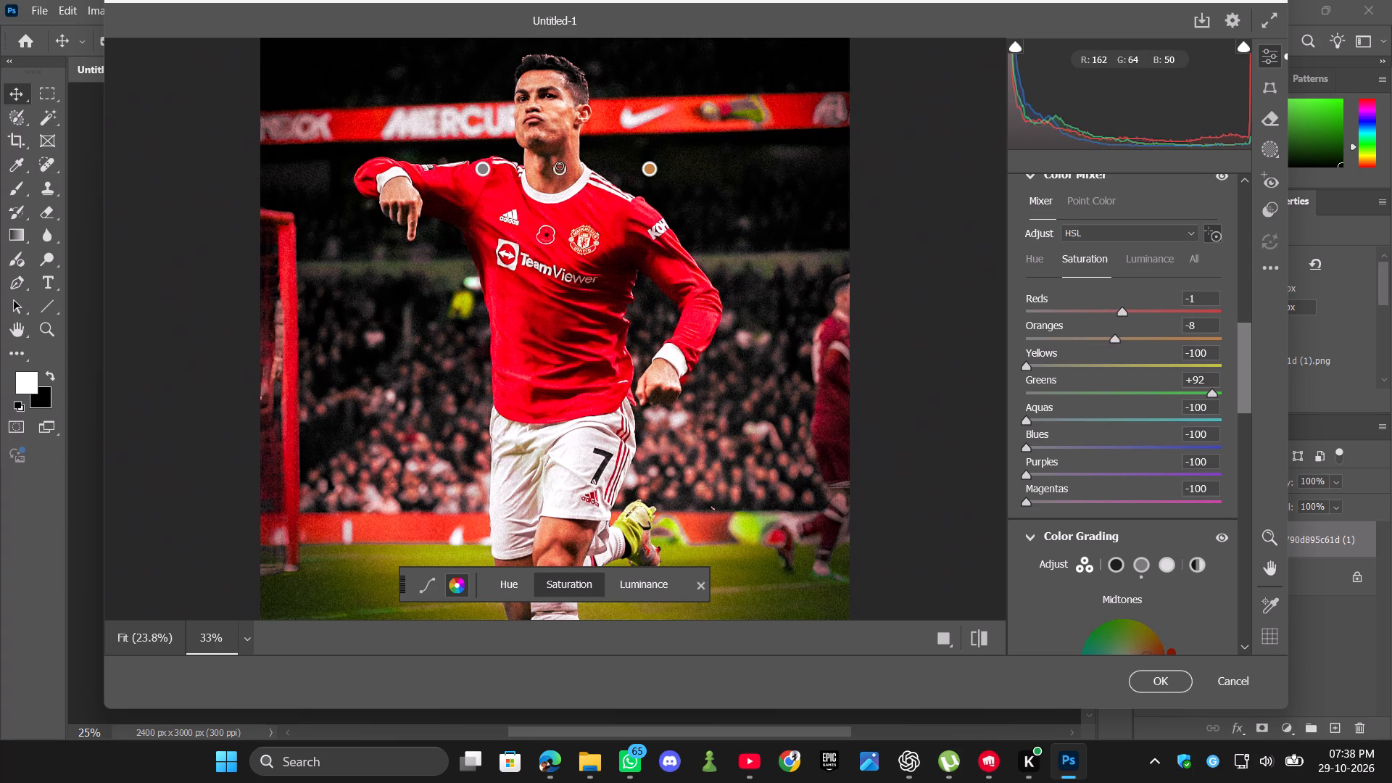
pyautogui.moveTo(662, 376); pyautogui.dragTo(621, 380)
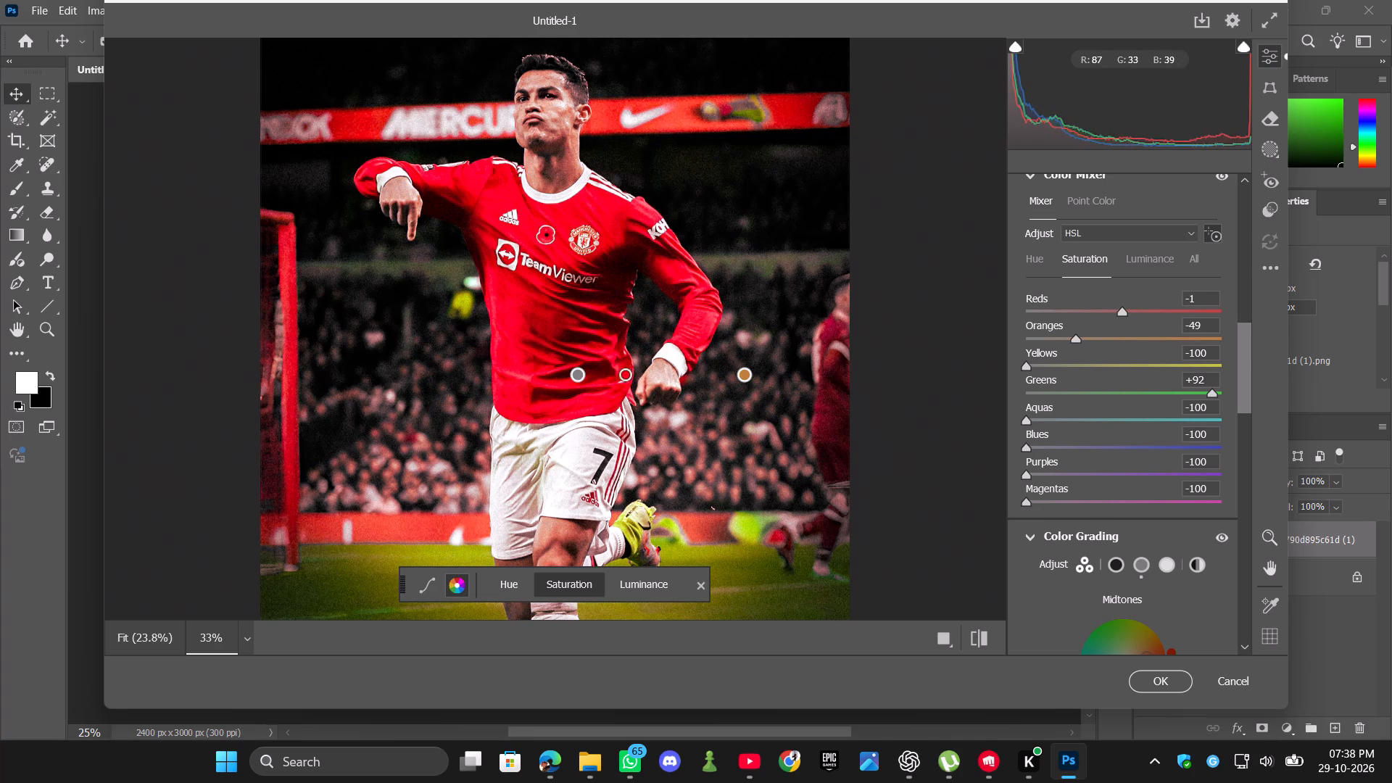
pyautogui.moveTo(621, 380); pyautogui.dragTo(668, 382)
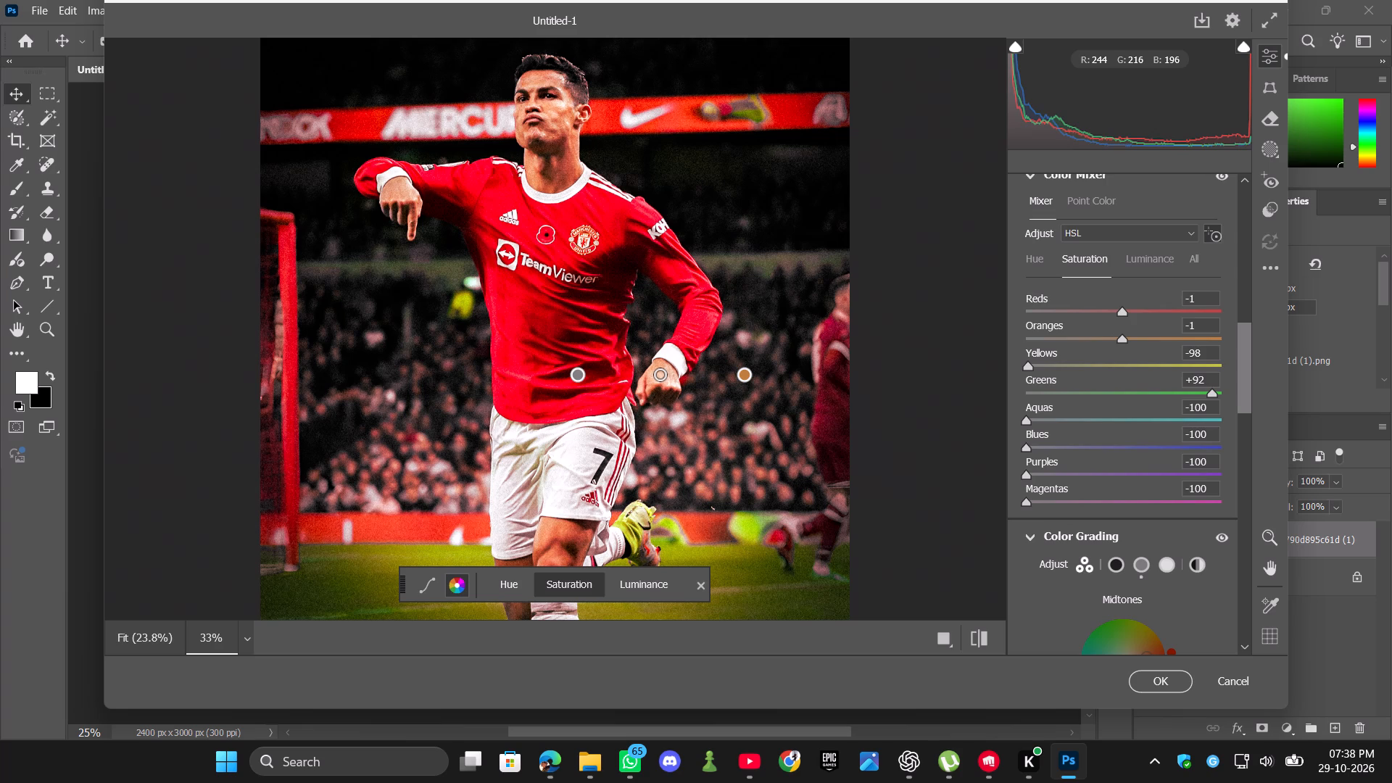
pyautogui.moveTo(668, 382); pyautogui.dragTo(671, 382)
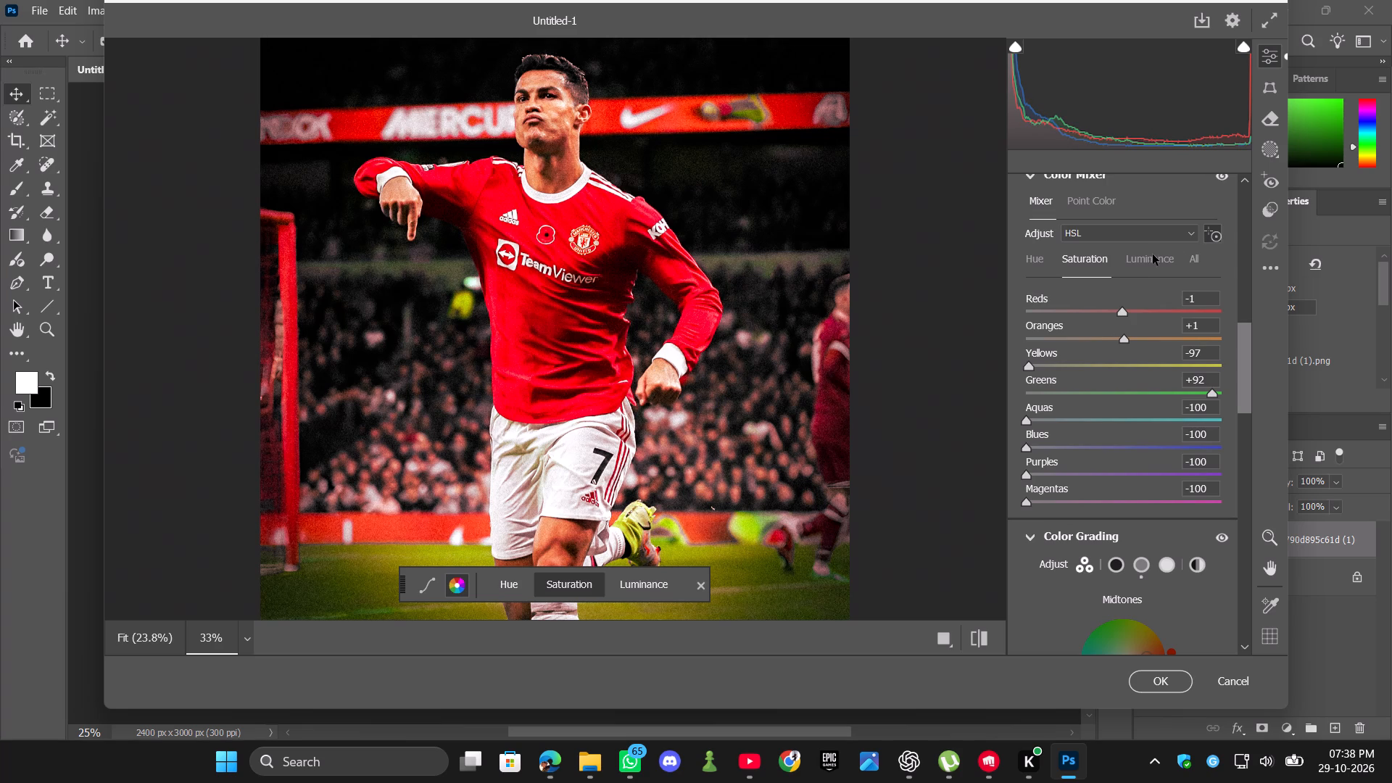
# Set the oranges hue to -2, trying -31 and -26 on the way.
pyautogui.click(1042, 259)
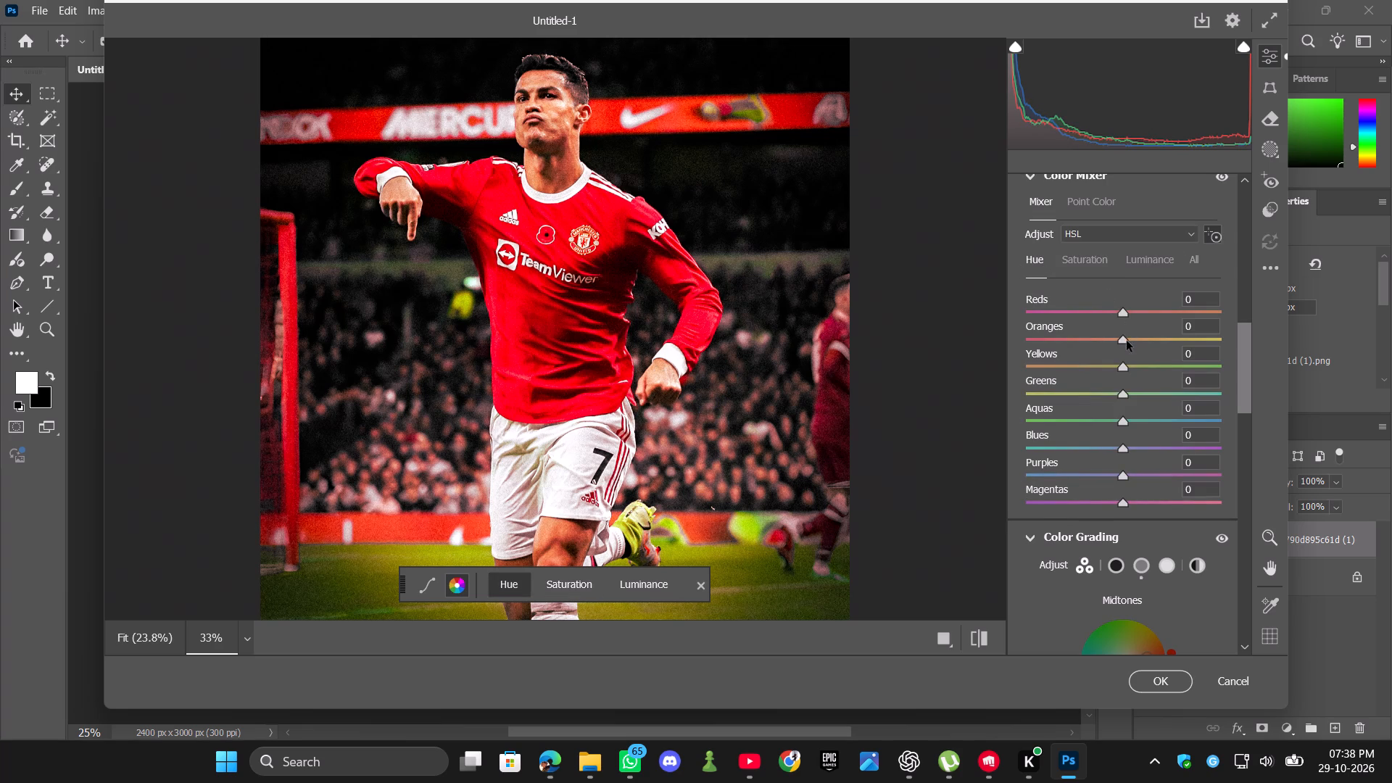
pyautogui.moveTo(1125, 343); pyautogui.dragTo(1095, 349)
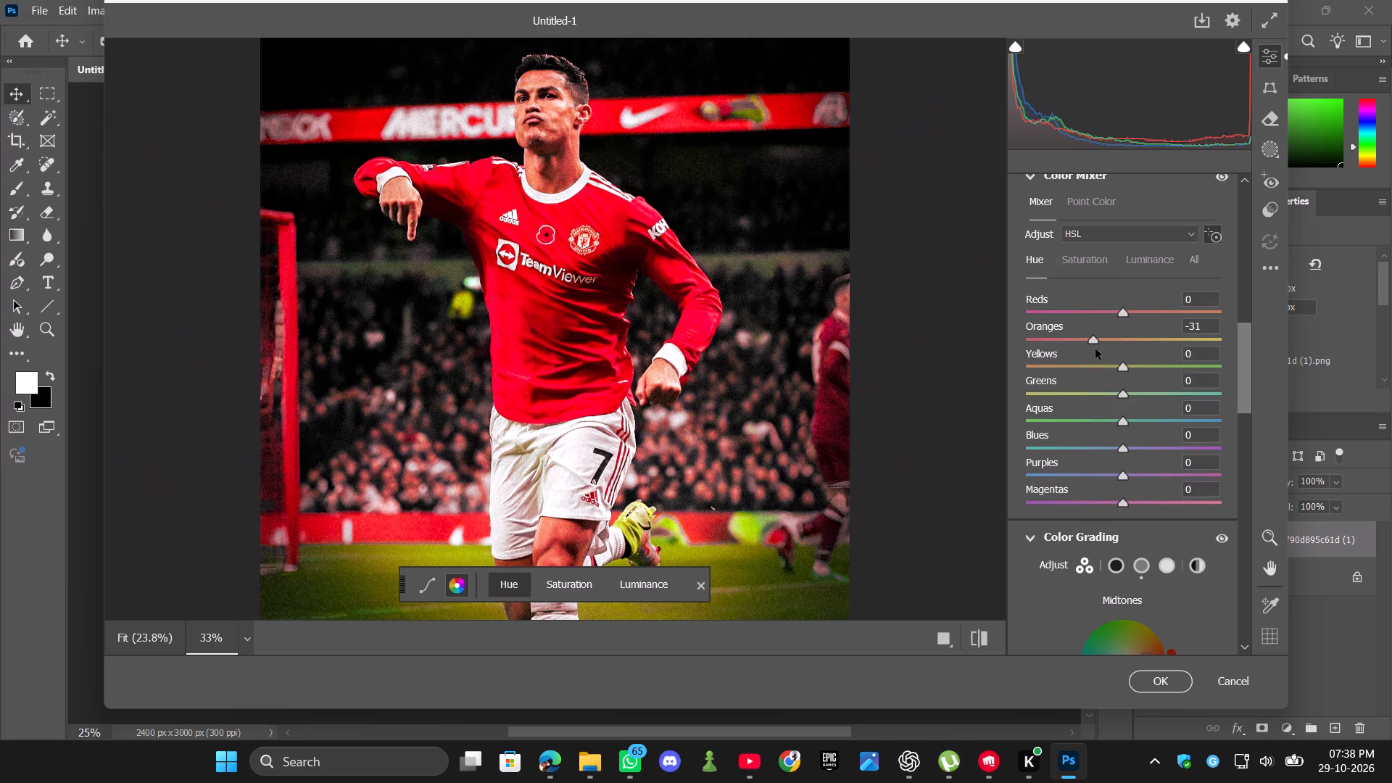
pyautogui.moveTo(1095, 349); pyautogui.dragTo(1100, 352)
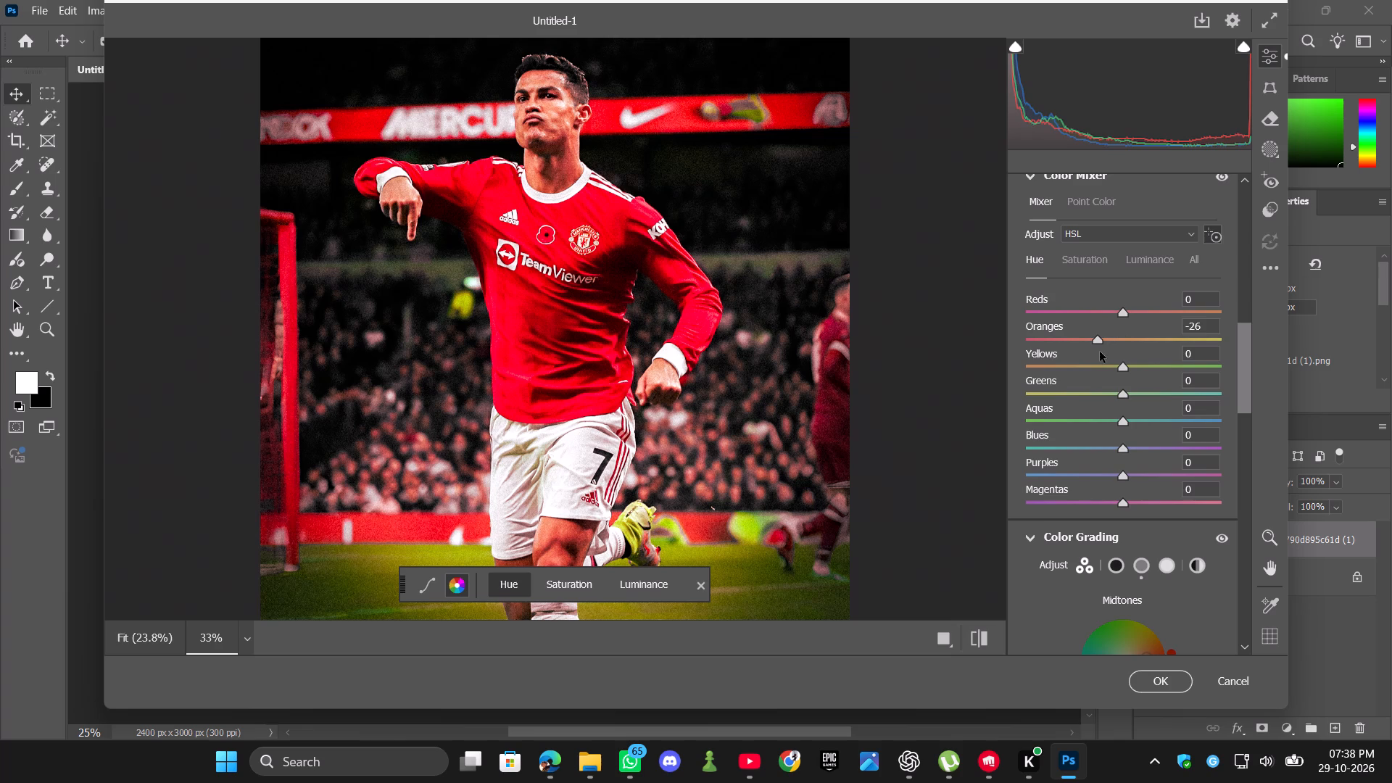
pyautogui.moveTo(1100, 352); pyautogui.dragTo(1123, 354)
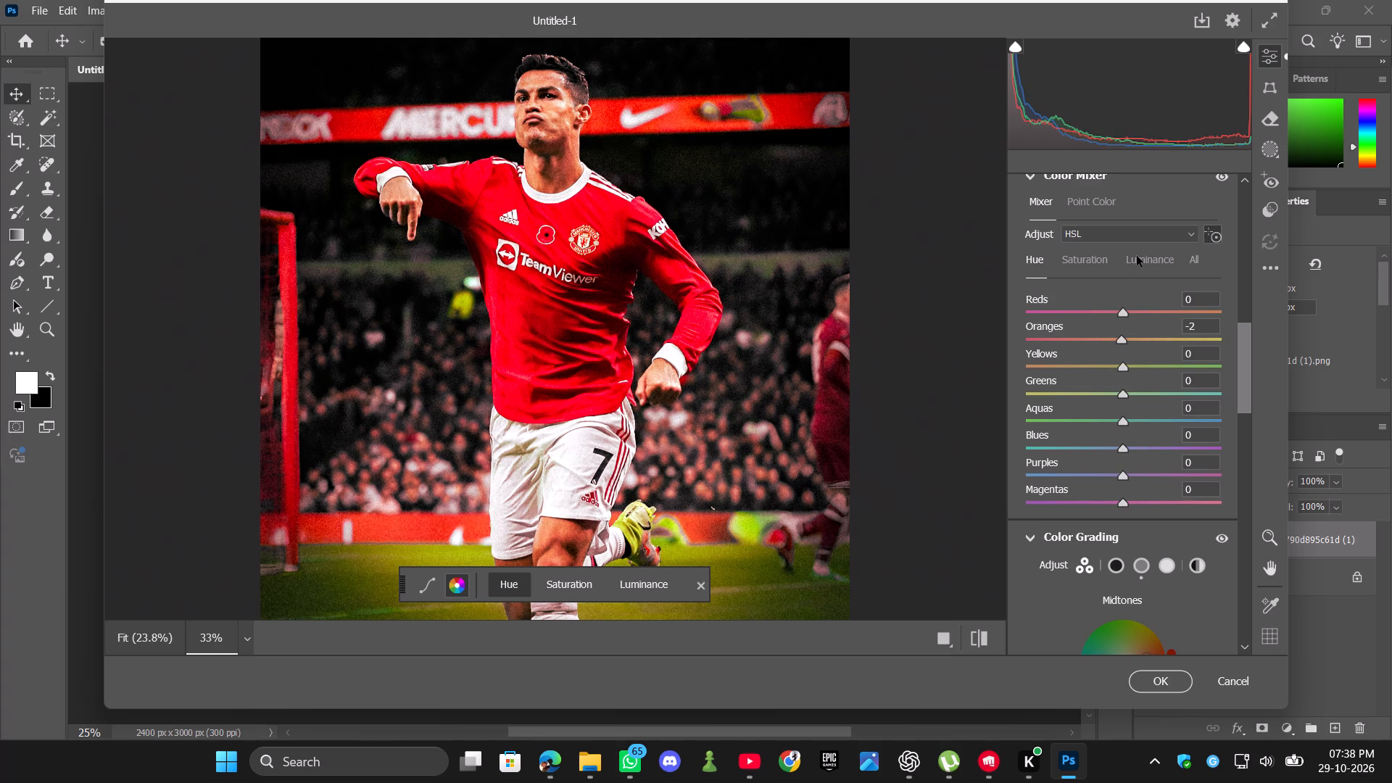
# Raise the oranges luminance to +21, trying -1 and +19 on the way.
pyautogui.click(1145, 257)
pyautogui.moveTo(1124, 342); pyautogui.dragTo(1118, 343)
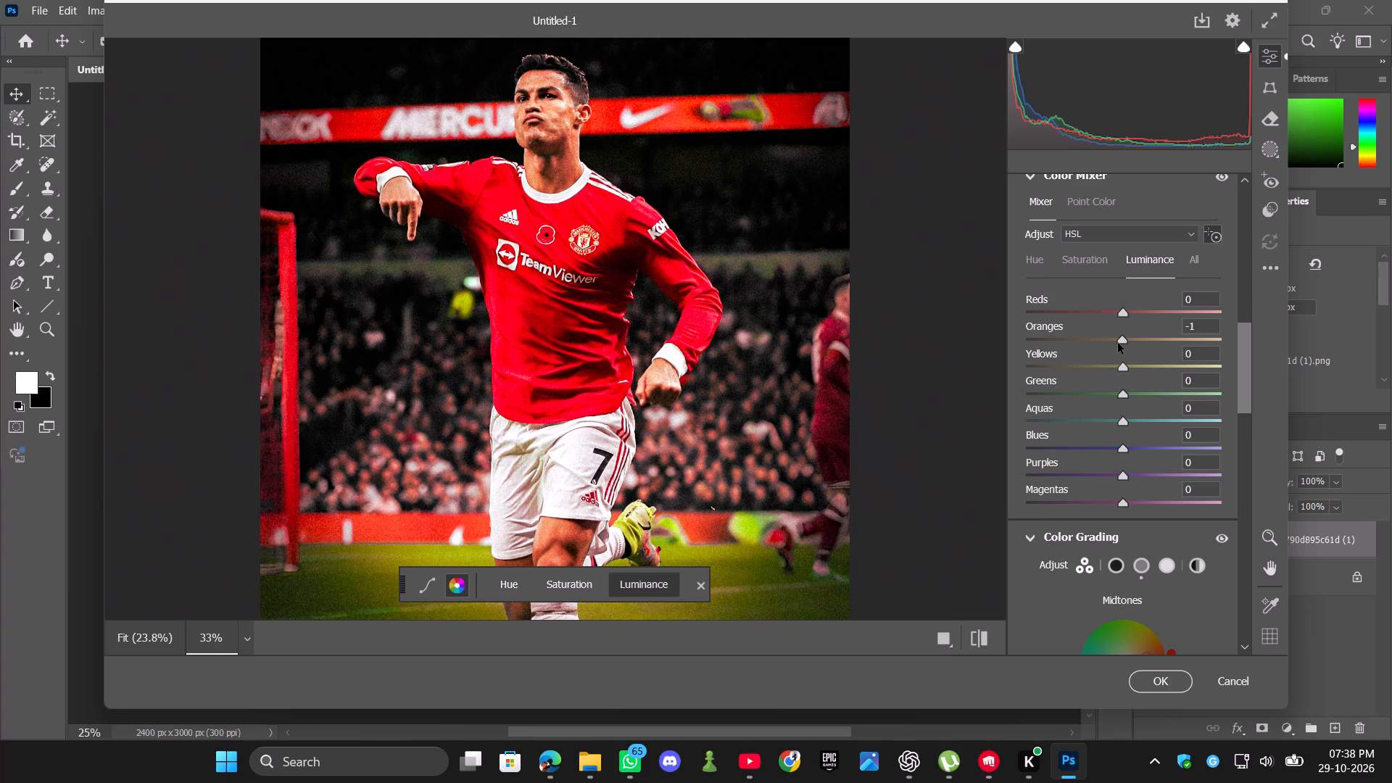
pyautogui.moveTo(1118, 343); pyautogui.dragTo(1148, 345)
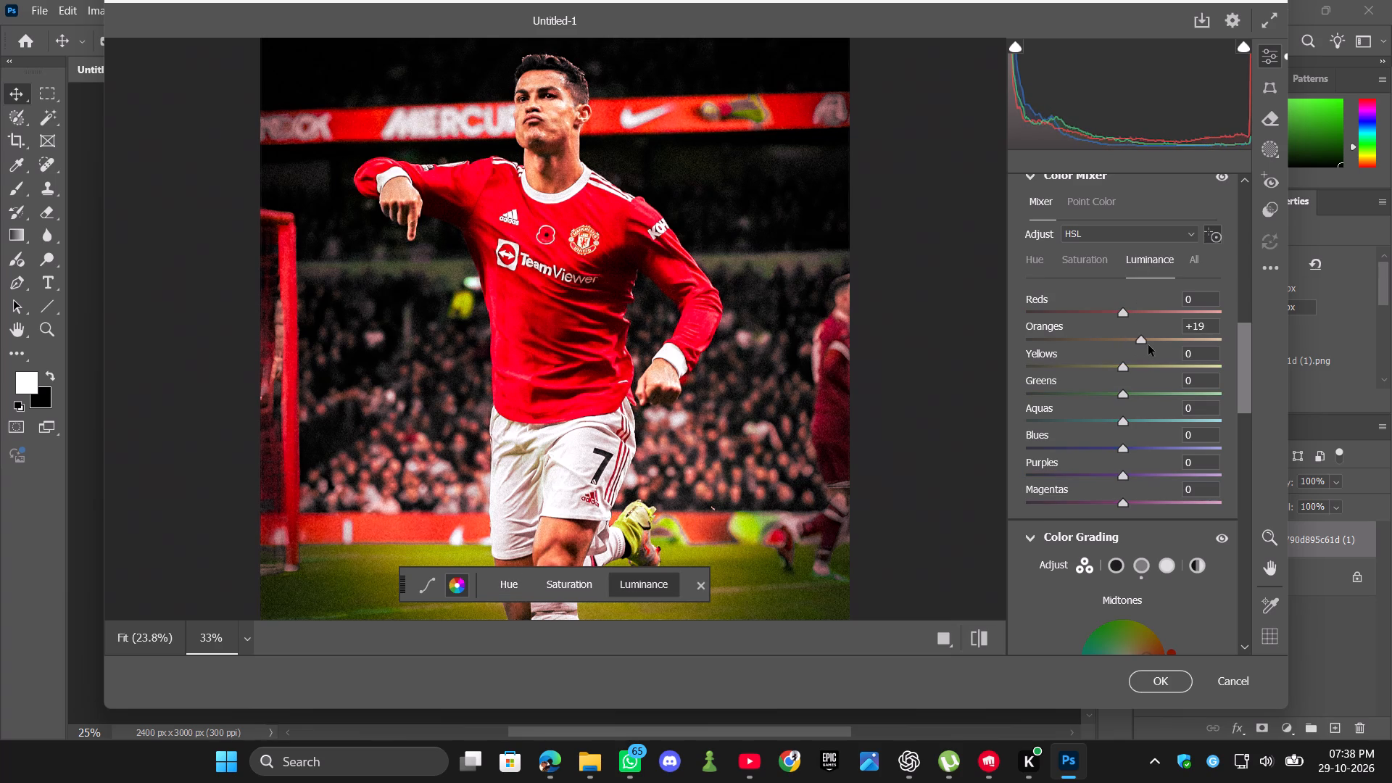
pyautogui.moveTo(1148, 345); pyautogui.dragTo(1153, 347)
# Set the oranges luminance to +19 in the Color Mixer, trying +26 on the way.
pyautogui.moveTo(1153, 347); pyautogui.dragTo(1126, 352)
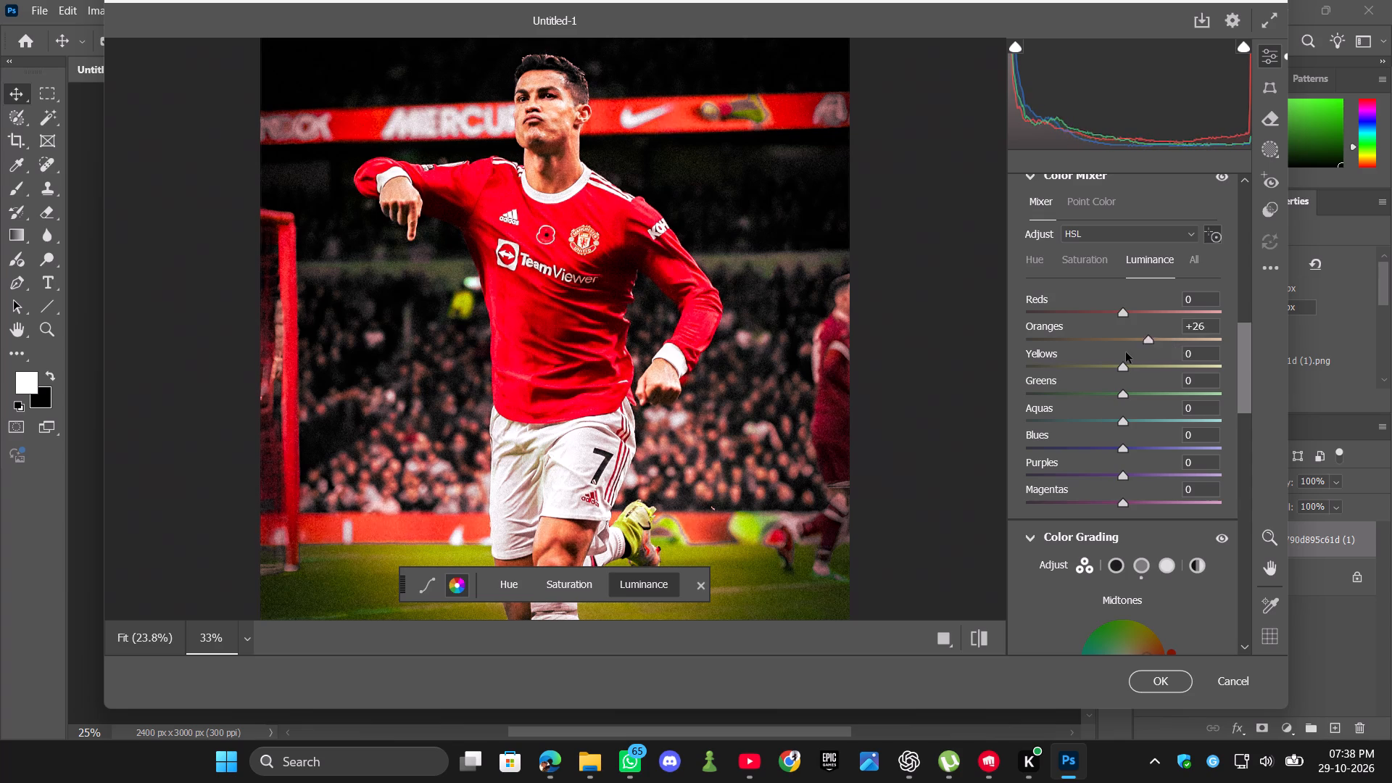
pyautogui.moveTo(1126, 352); pyautogui.dragTo(1143, 357)
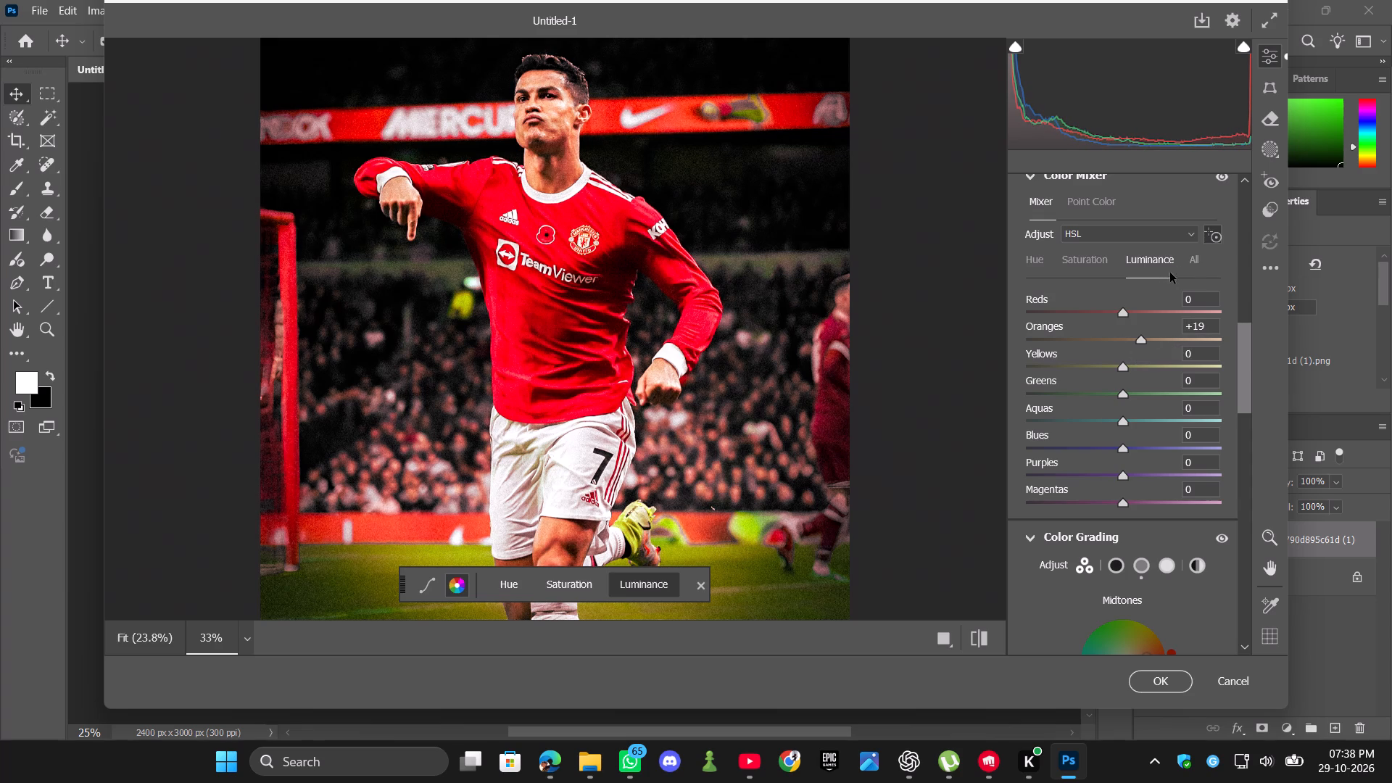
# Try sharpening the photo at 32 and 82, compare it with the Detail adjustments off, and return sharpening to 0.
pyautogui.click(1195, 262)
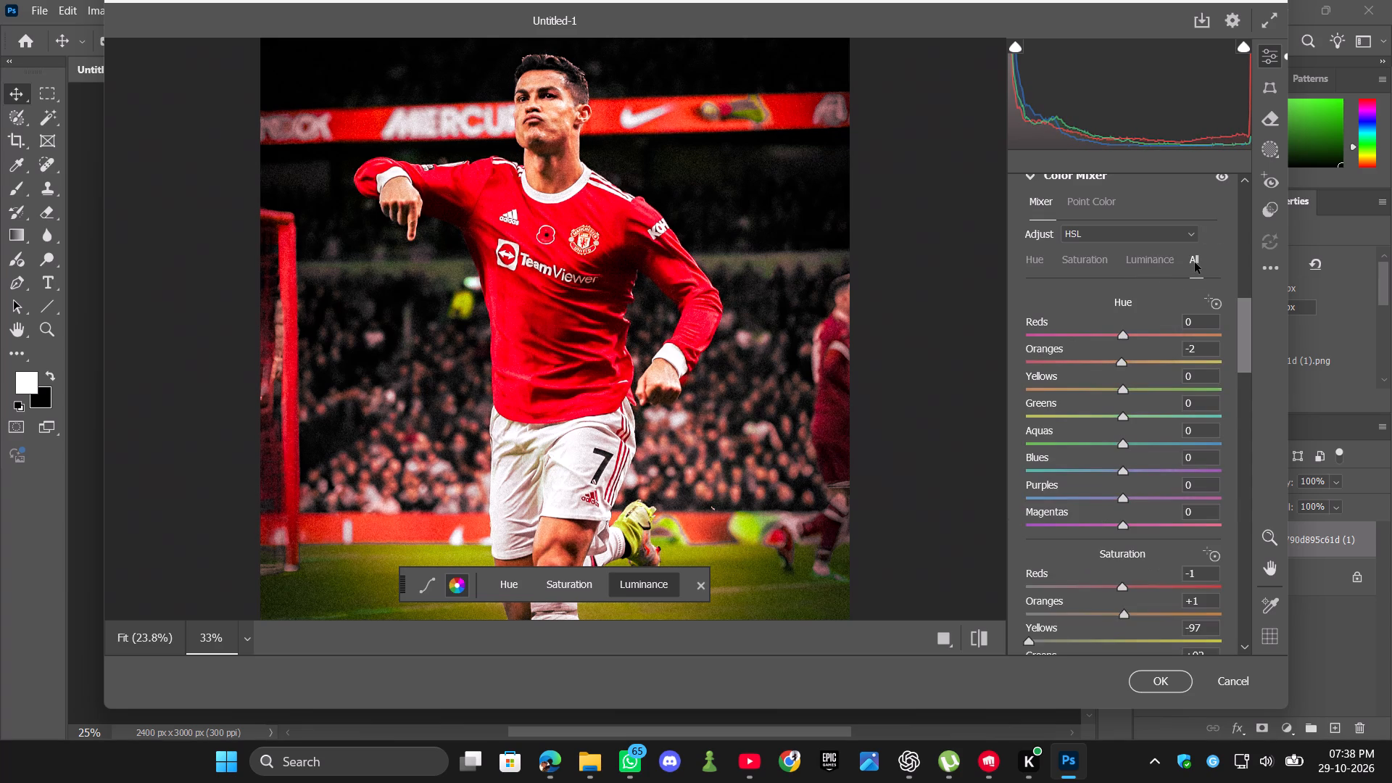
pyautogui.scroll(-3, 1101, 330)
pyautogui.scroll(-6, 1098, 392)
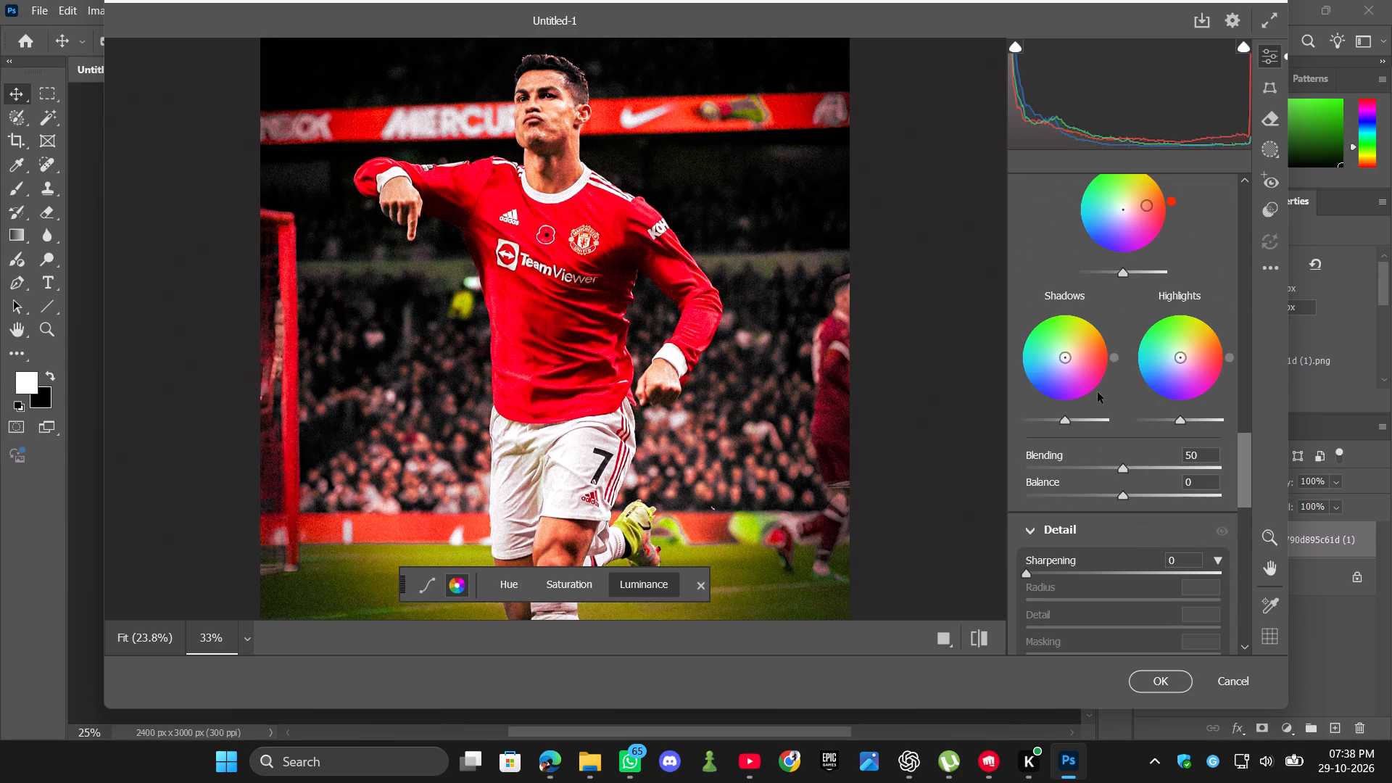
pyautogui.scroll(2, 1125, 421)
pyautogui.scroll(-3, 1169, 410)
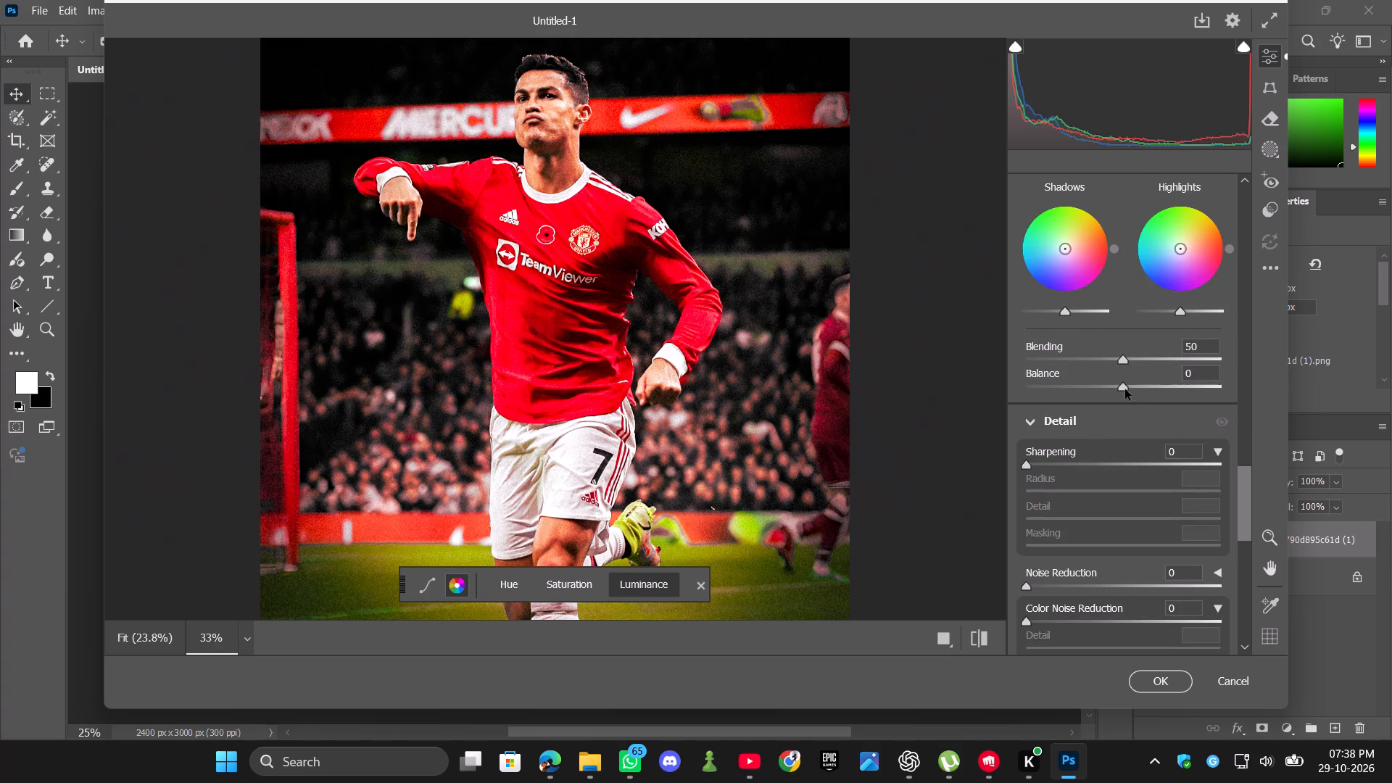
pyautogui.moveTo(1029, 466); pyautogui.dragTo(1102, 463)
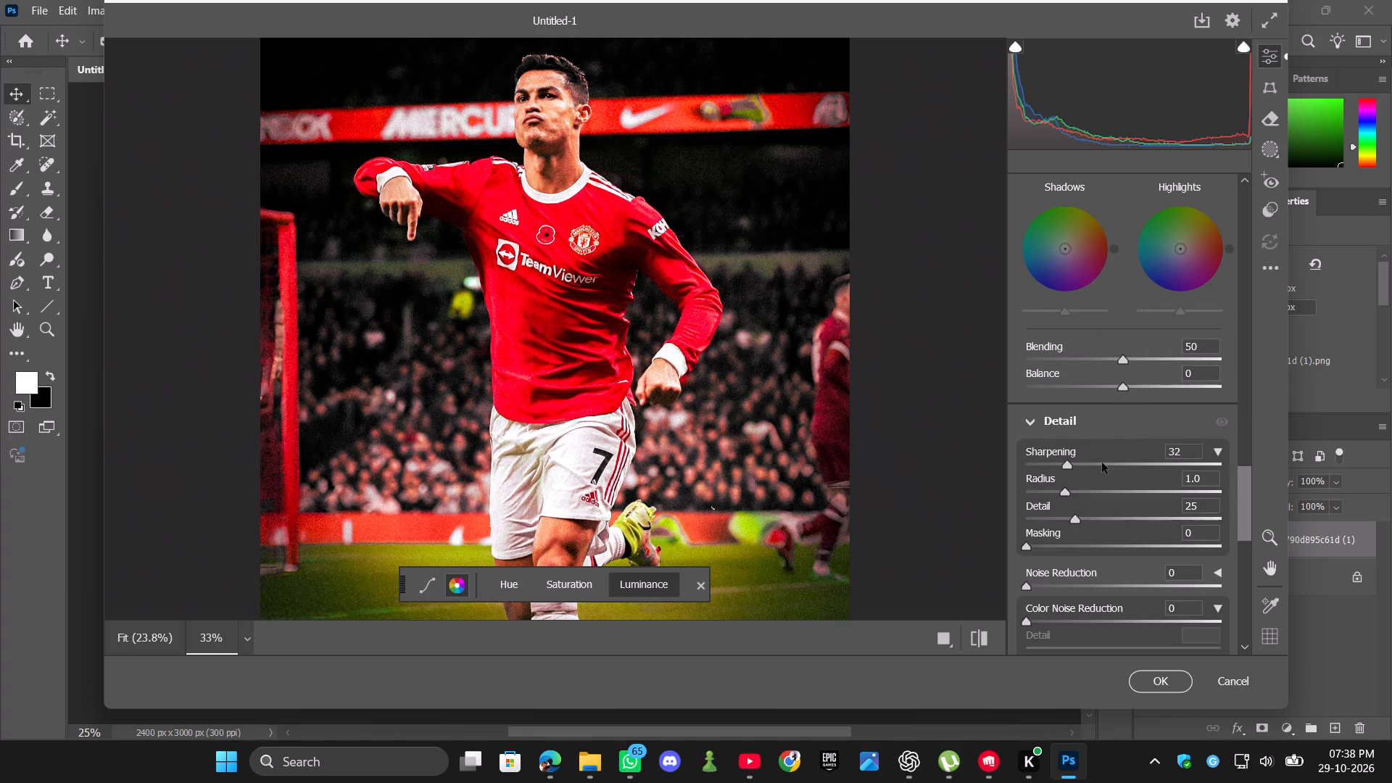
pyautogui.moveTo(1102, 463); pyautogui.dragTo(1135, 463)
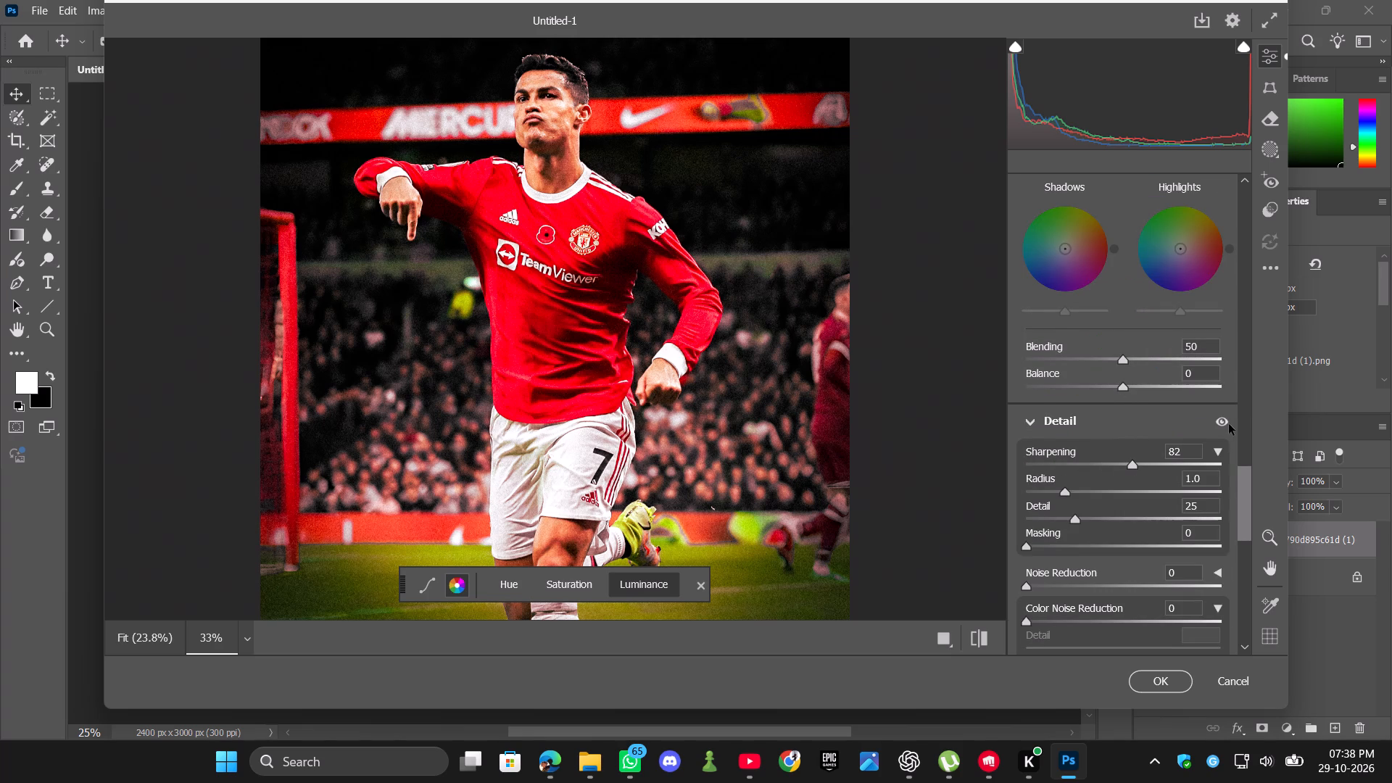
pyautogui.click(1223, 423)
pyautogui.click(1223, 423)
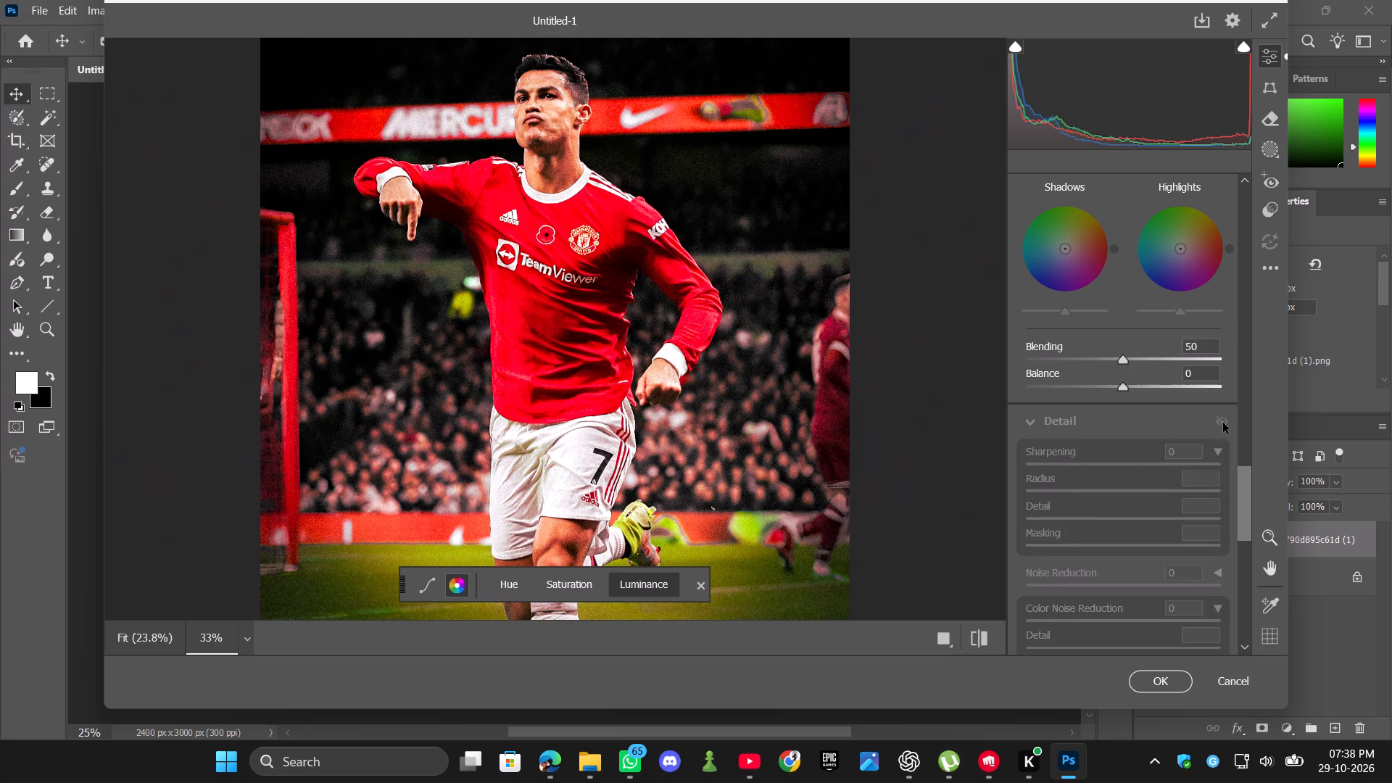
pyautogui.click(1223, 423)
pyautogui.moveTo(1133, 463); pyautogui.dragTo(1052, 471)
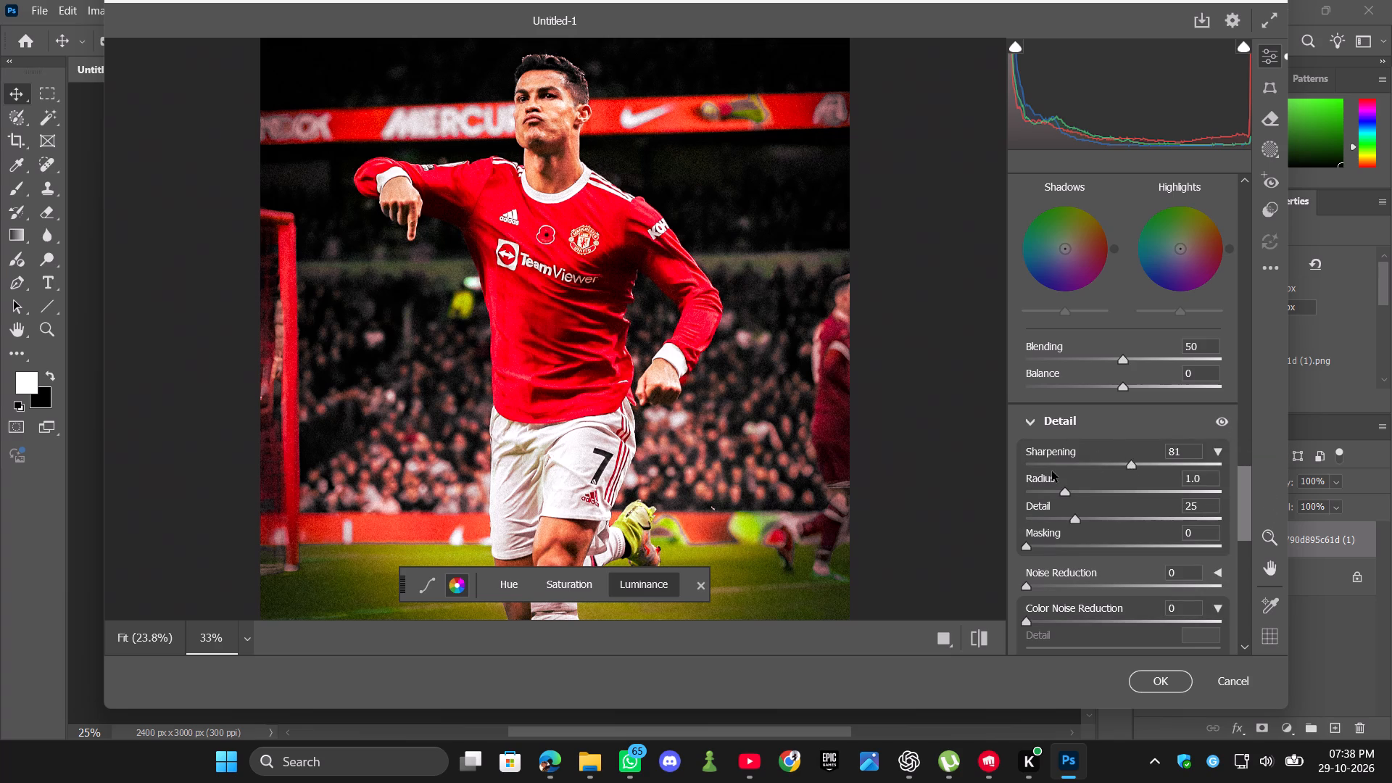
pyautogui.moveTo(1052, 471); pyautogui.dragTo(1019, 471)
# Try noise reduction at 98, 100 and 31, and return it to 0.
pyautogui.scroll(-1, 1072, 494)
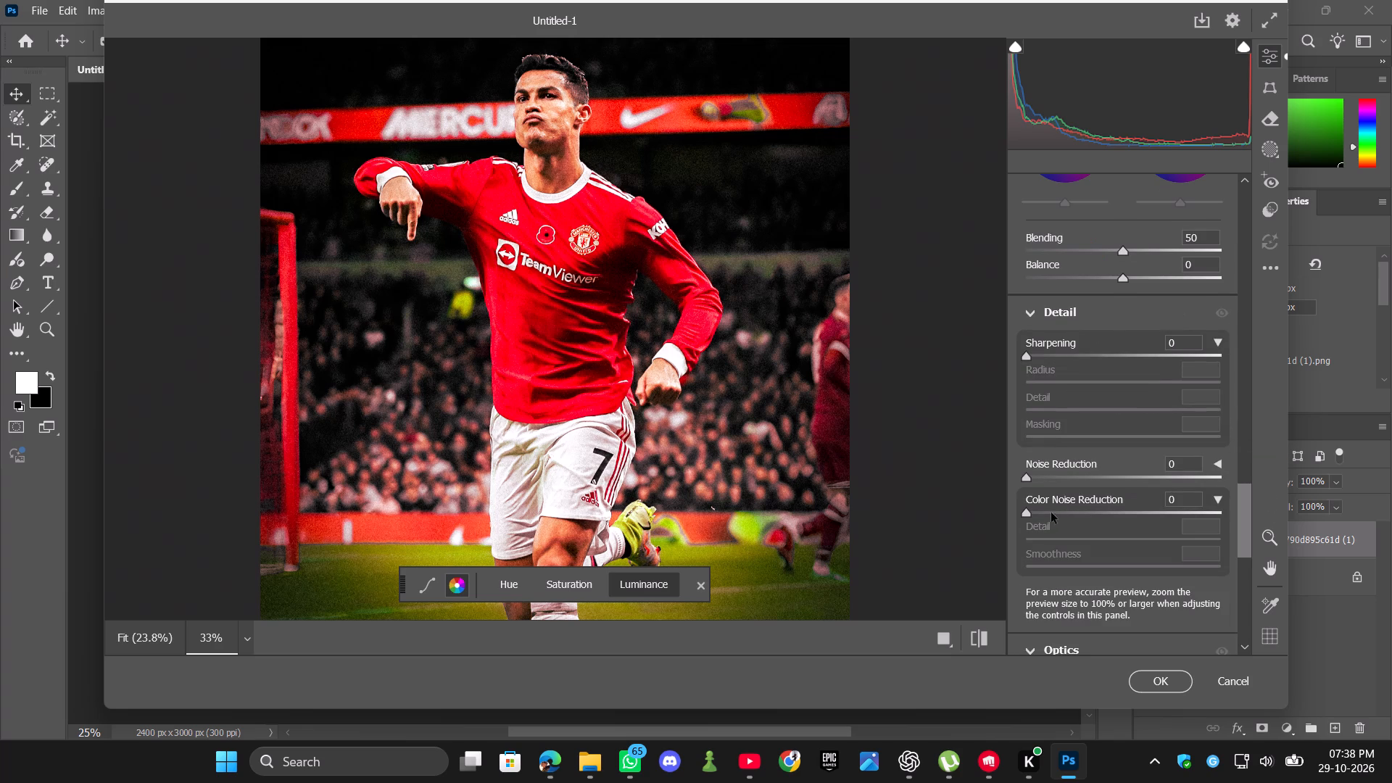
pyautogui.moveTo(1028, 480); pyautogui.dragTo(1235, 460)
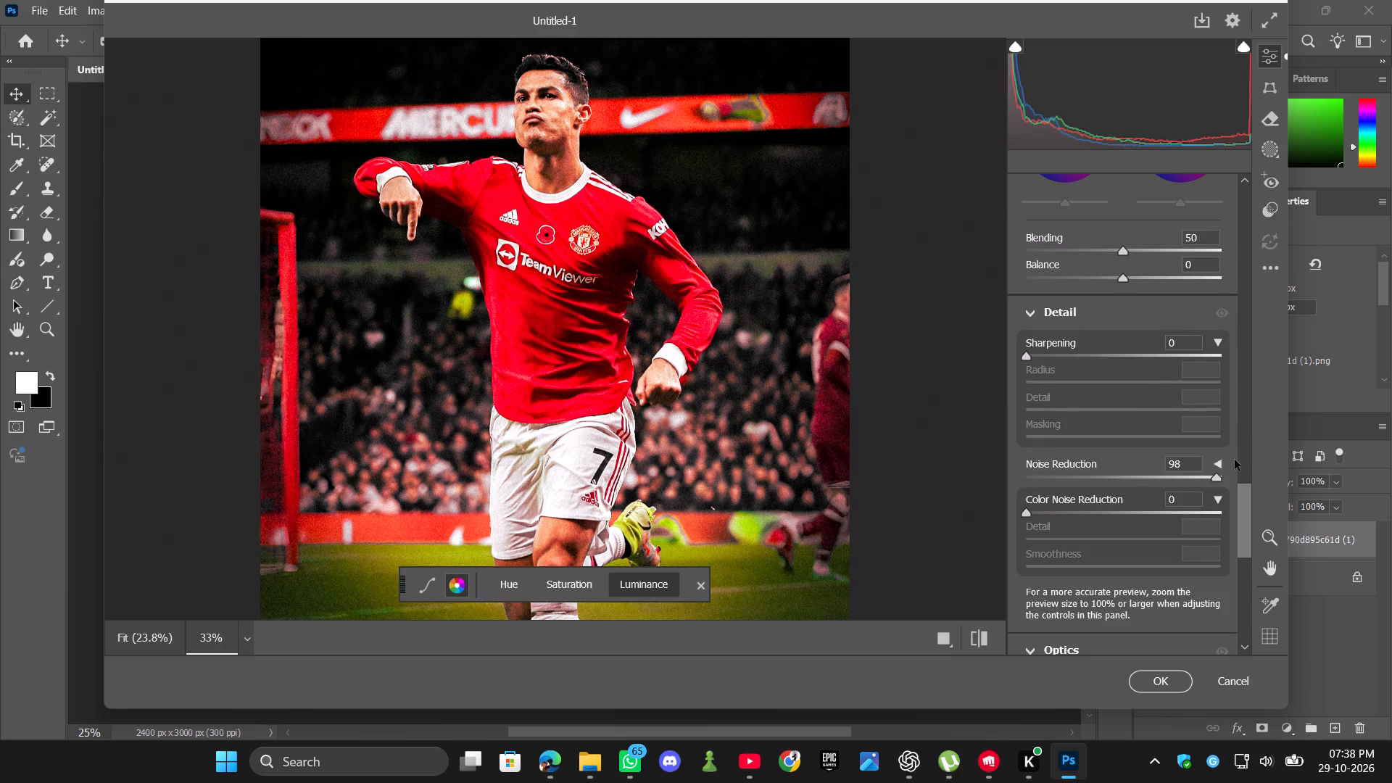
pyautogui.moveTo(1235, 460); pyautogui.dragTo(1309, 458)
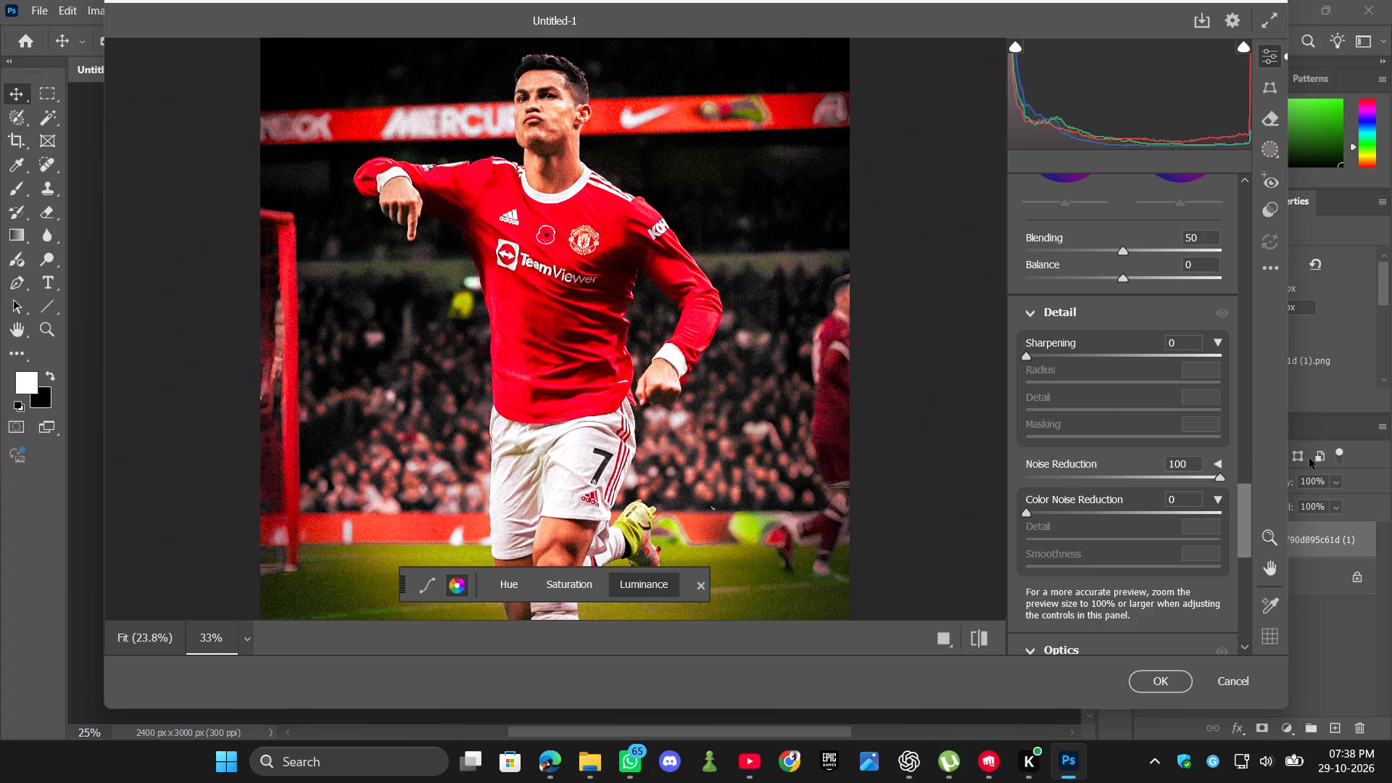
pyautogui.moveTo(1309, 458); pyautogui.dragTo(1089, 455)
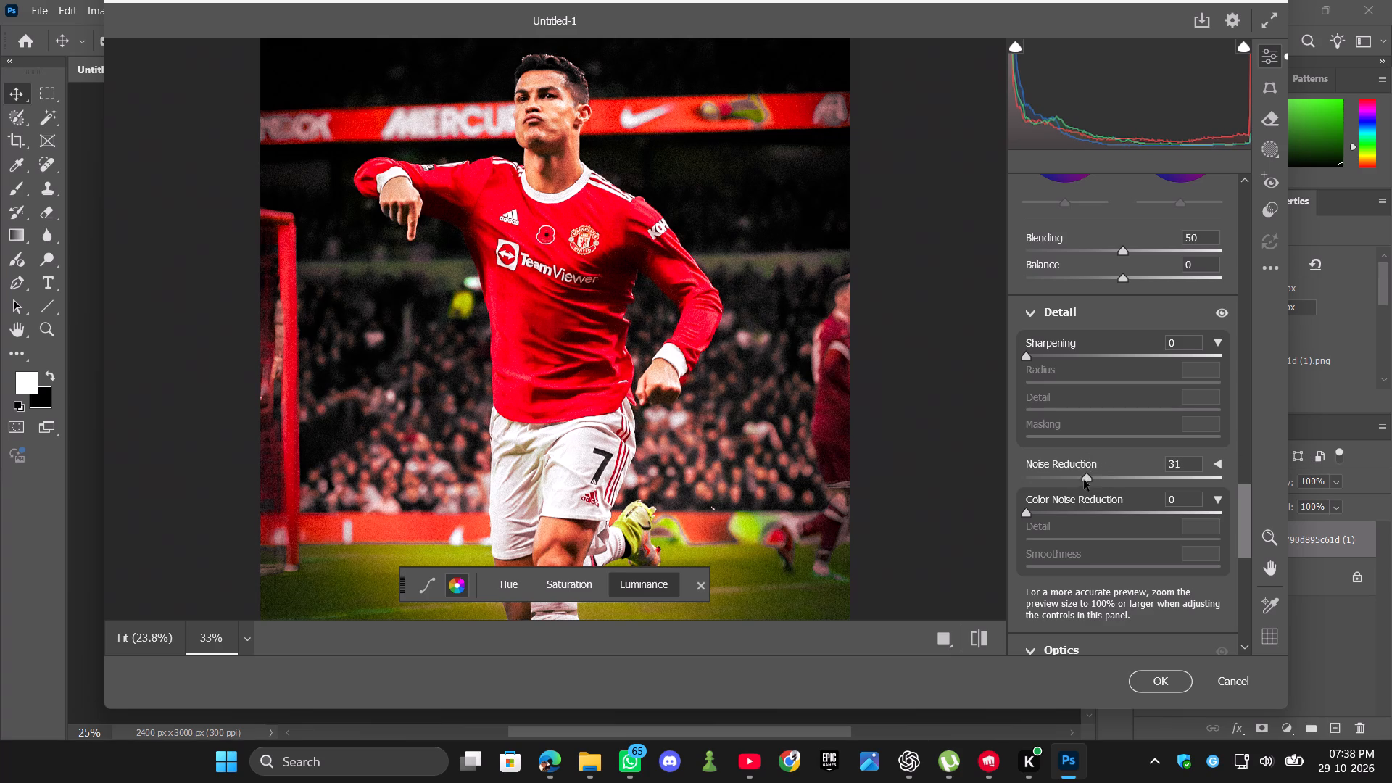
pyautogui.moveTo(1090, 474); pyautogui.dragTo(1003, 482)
# Set the Optics vignette to +21, trying -23, -30, +18, -41, +5 and +47 on the way.
pyautogui.scroll(-3, 1216, 478)
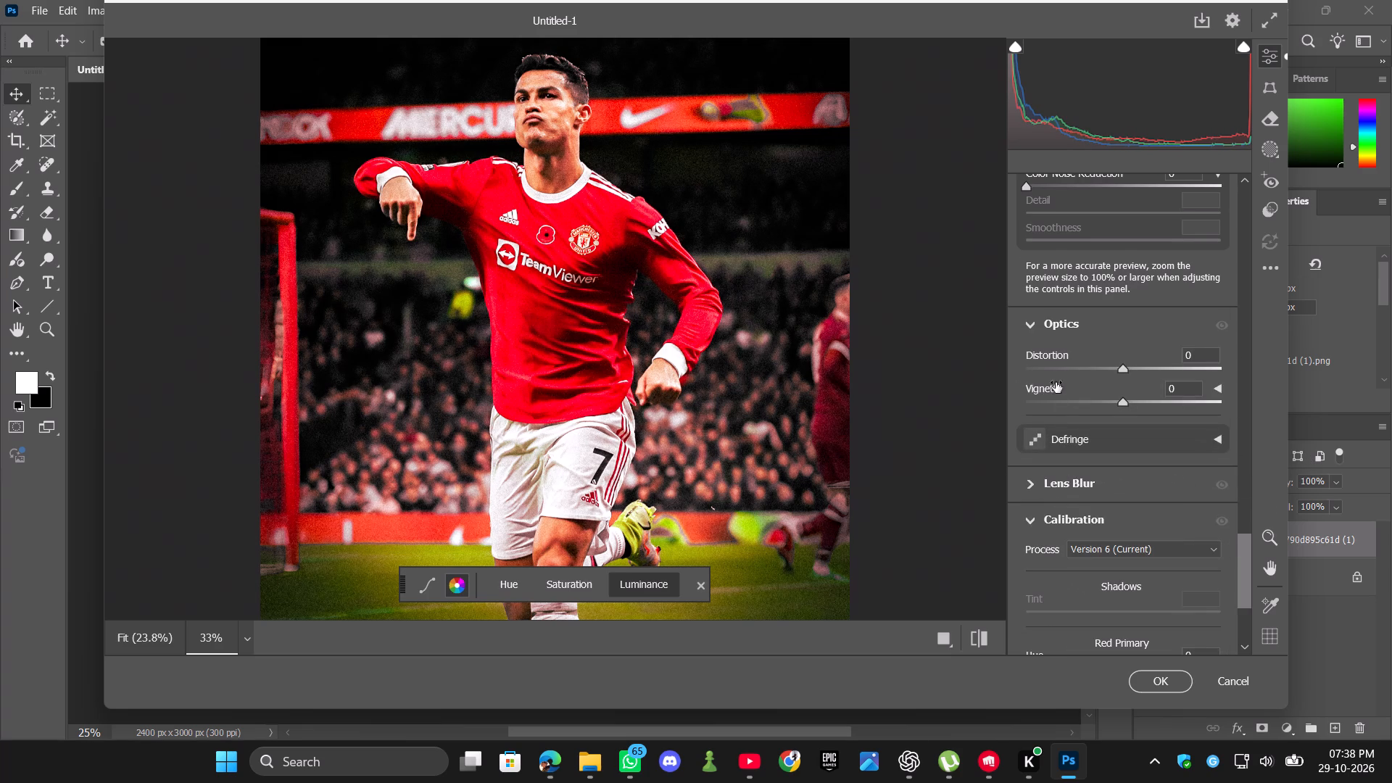
pyautogui.moveTo(1122, 402); pyautogui.dragTo(1097, 404)
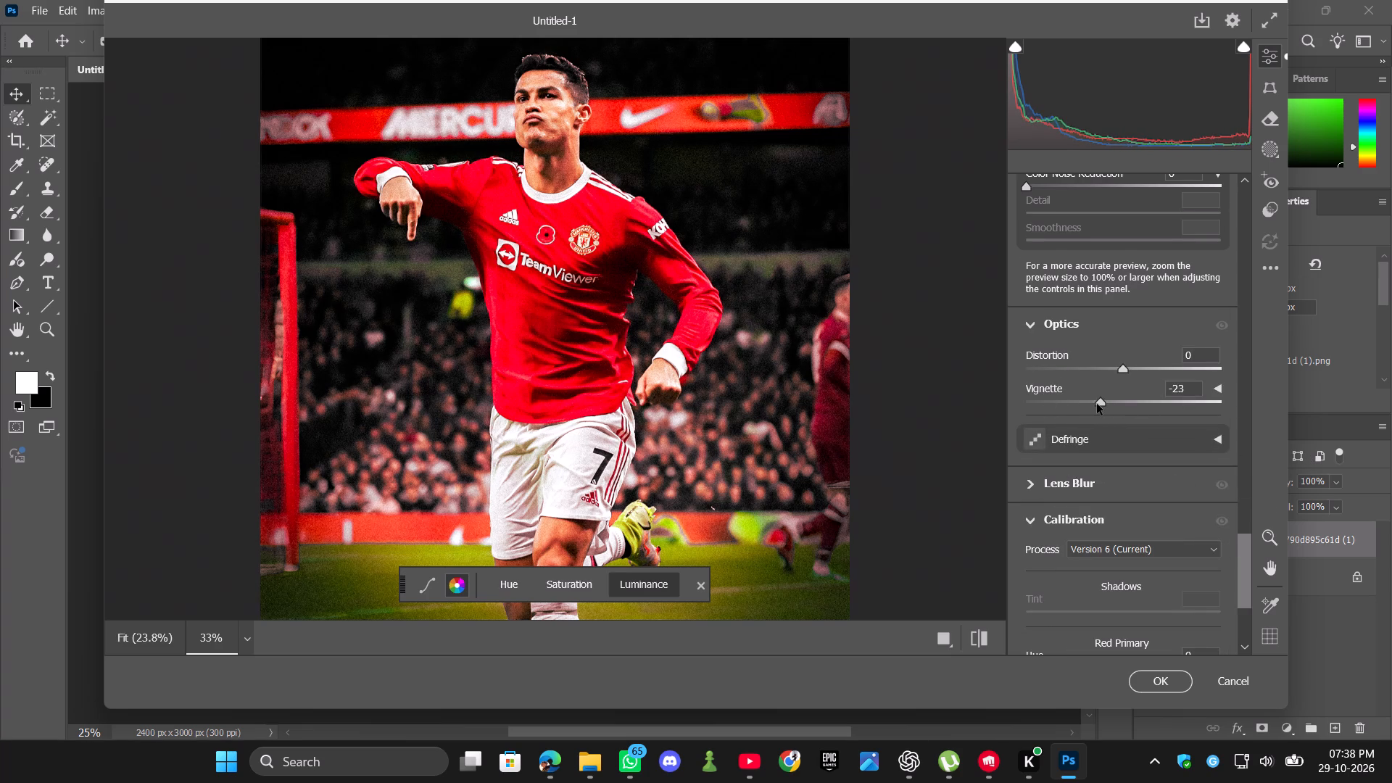
pyautogui.moveTo(1097, 404); pyautogui.dragTo(1093, 404)
pyautogui.scroll(-1, 980, 440)
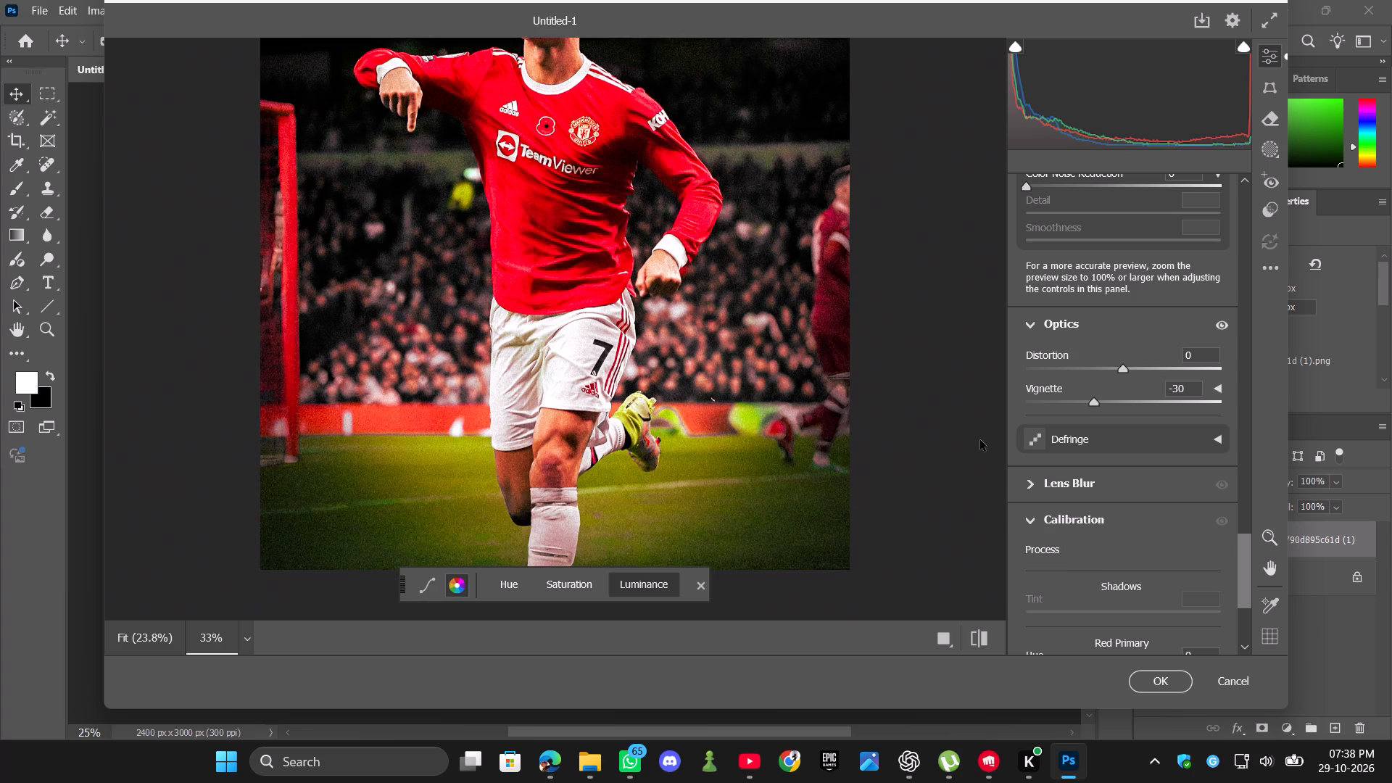
pyautogui.moveTo(1094, 405); pyautogui.dragTo(1140, 400)
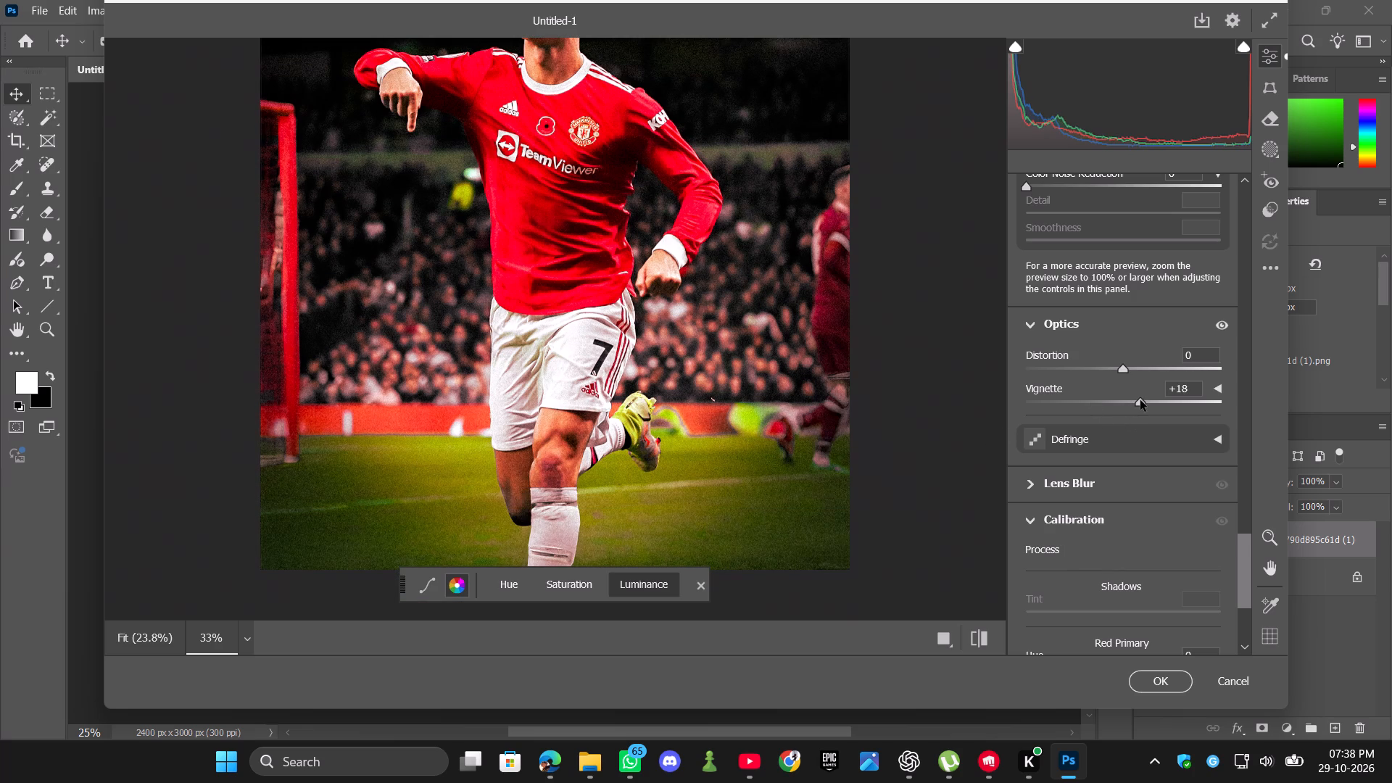
pyautogui.moveTo(1140, 400); pyautogui.dragTo(1080, 398)
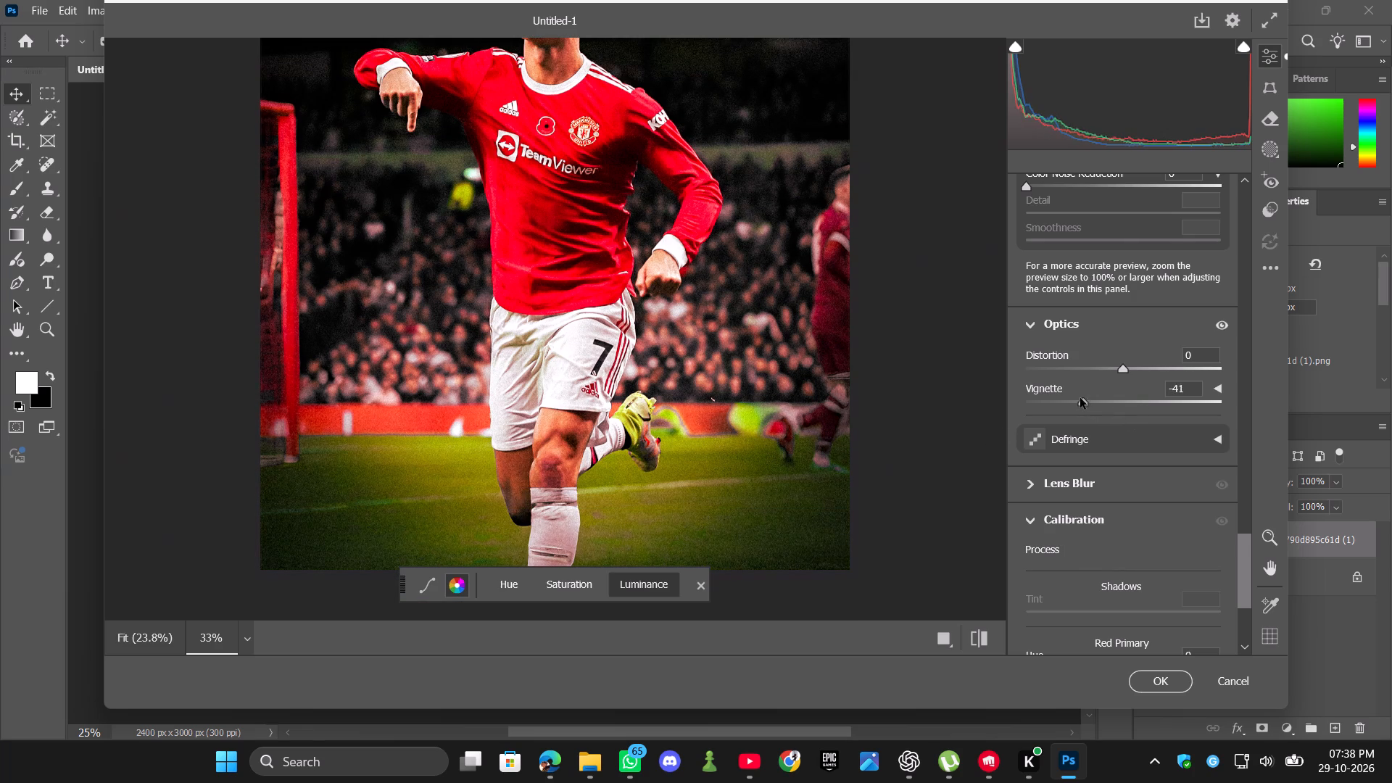
pyautogui.moveTo(1080, 398); pyautogui.dragTo(1127, 396)
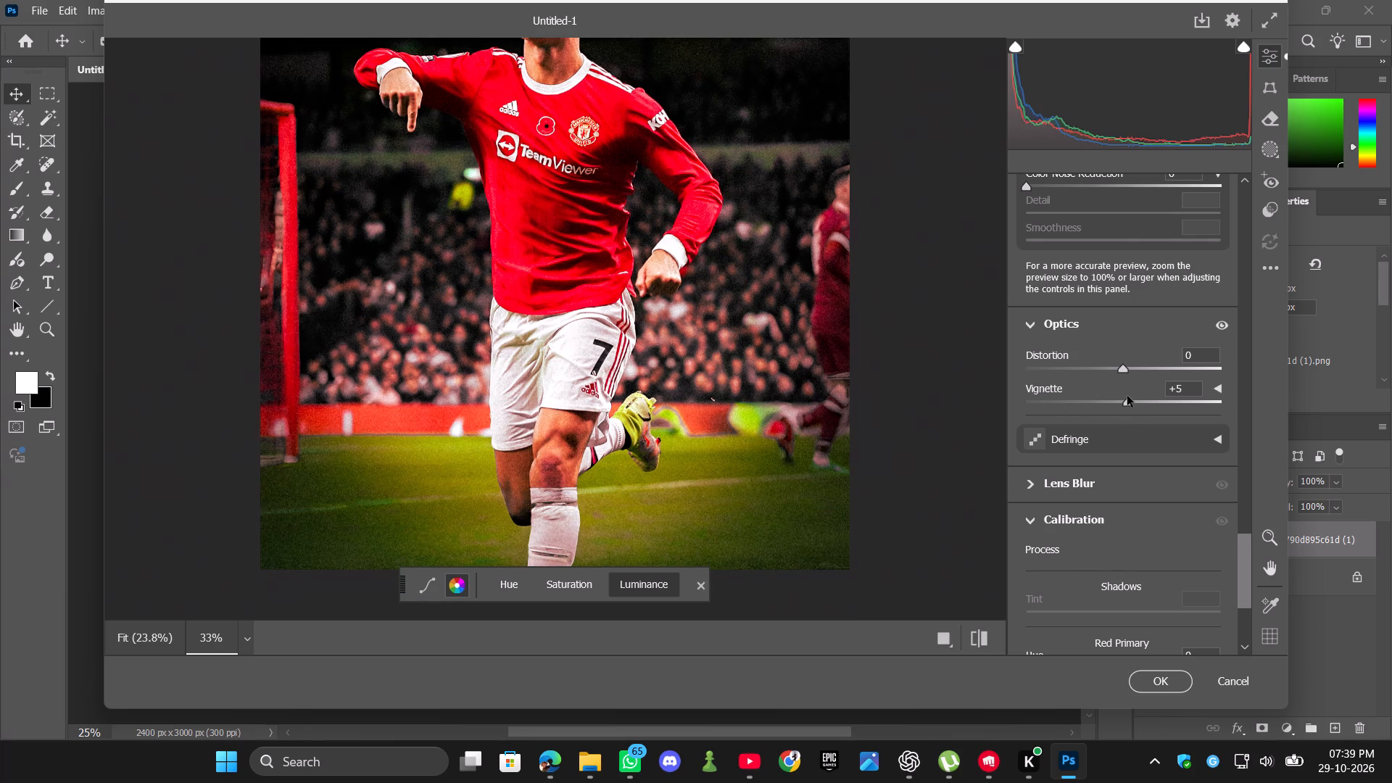
pyautogui.moveTo(1127, 396); pyautogui.dragTo(1165, 398)
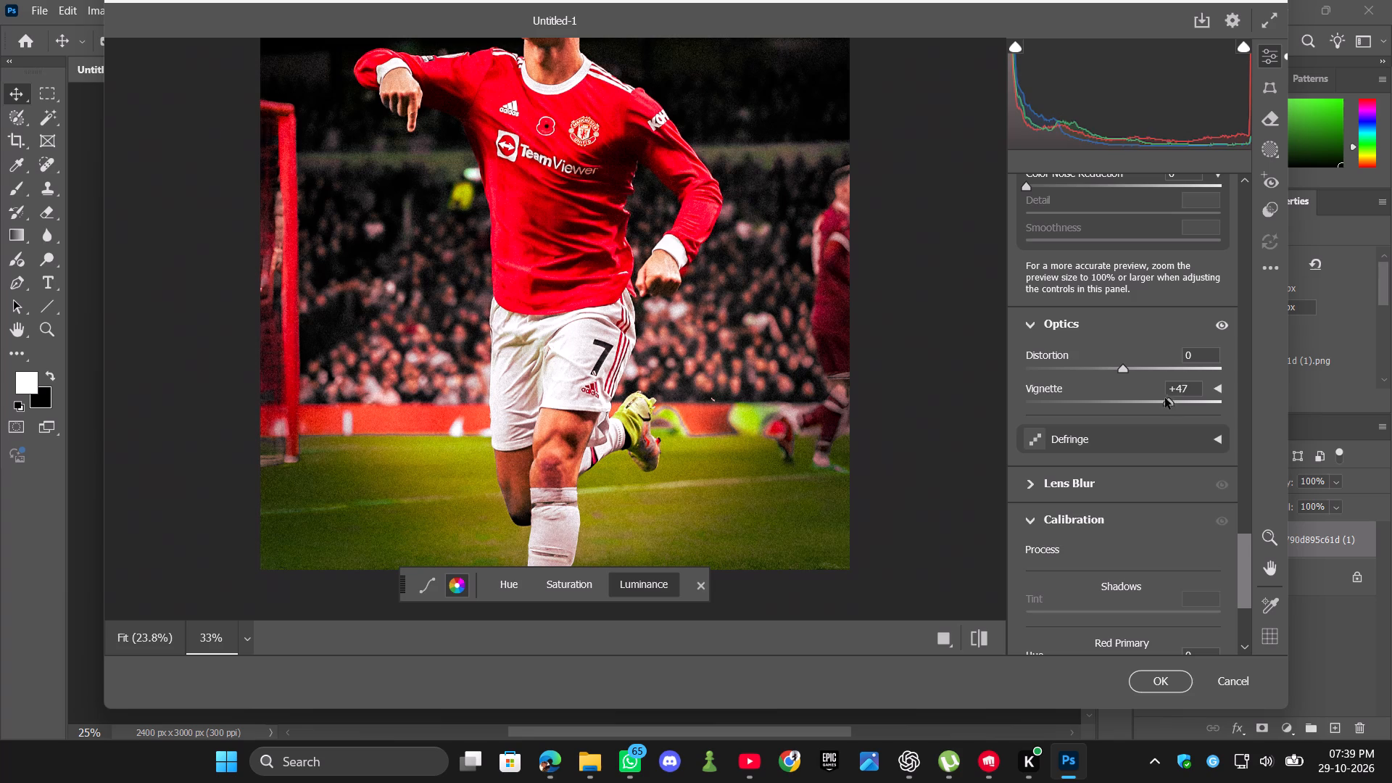
pyautogui.moveTo(1165, 398); pyautogui.dragTo(1143, 397)
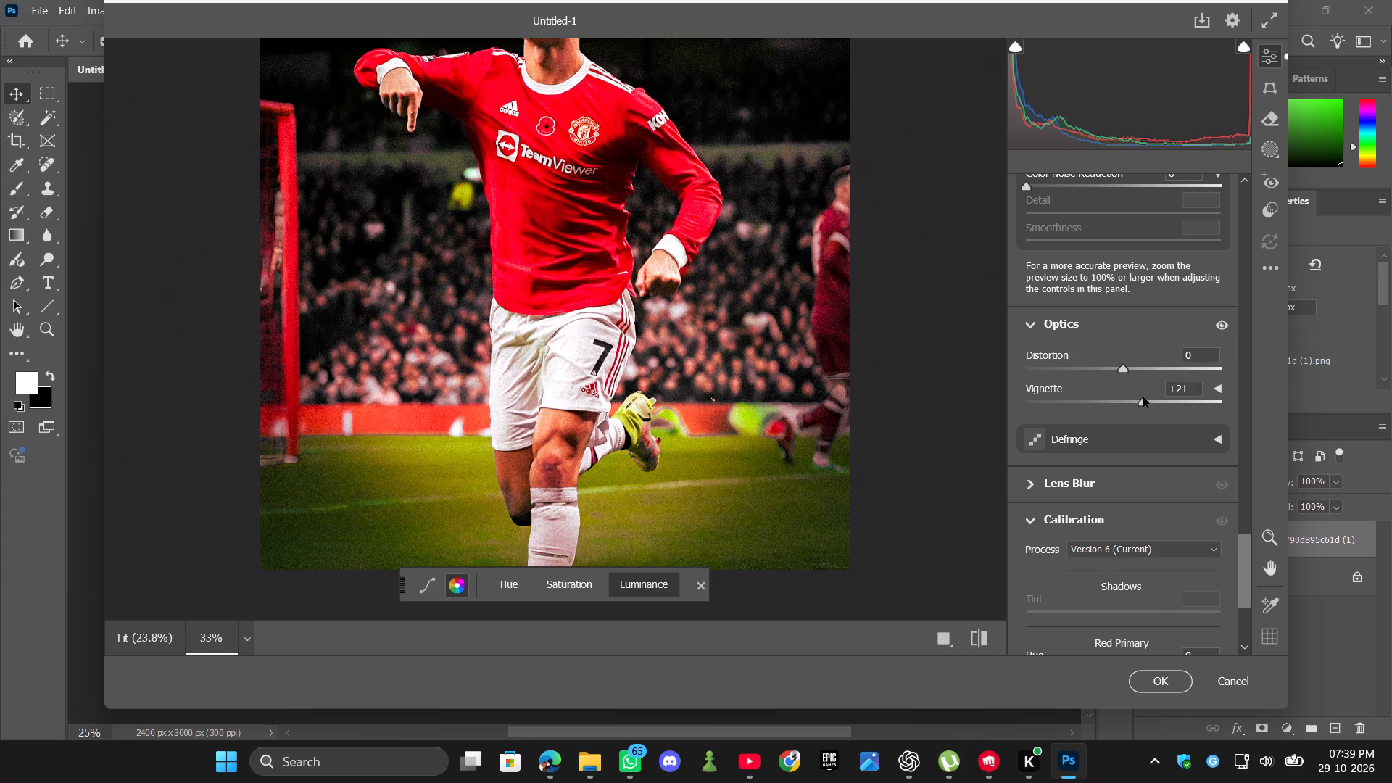
pyautogui.click(1222, 326)
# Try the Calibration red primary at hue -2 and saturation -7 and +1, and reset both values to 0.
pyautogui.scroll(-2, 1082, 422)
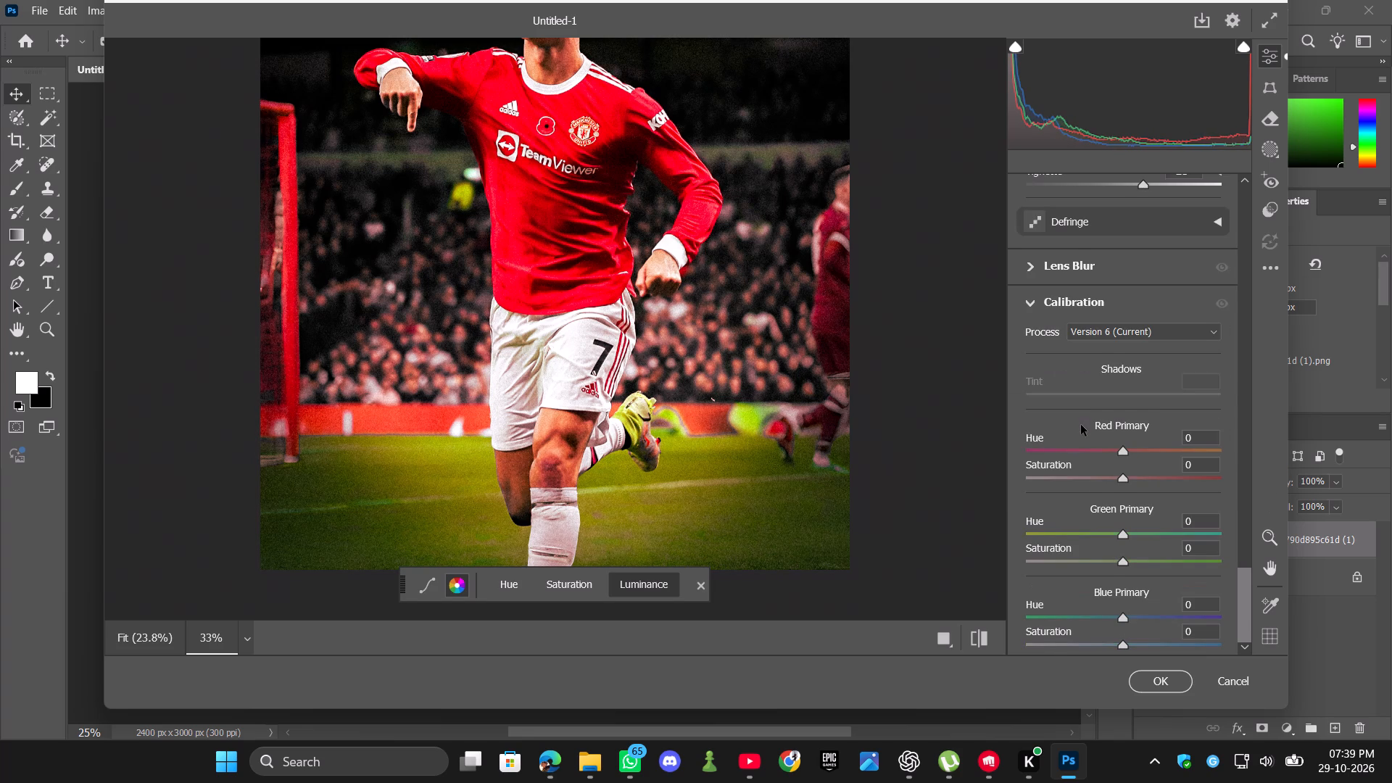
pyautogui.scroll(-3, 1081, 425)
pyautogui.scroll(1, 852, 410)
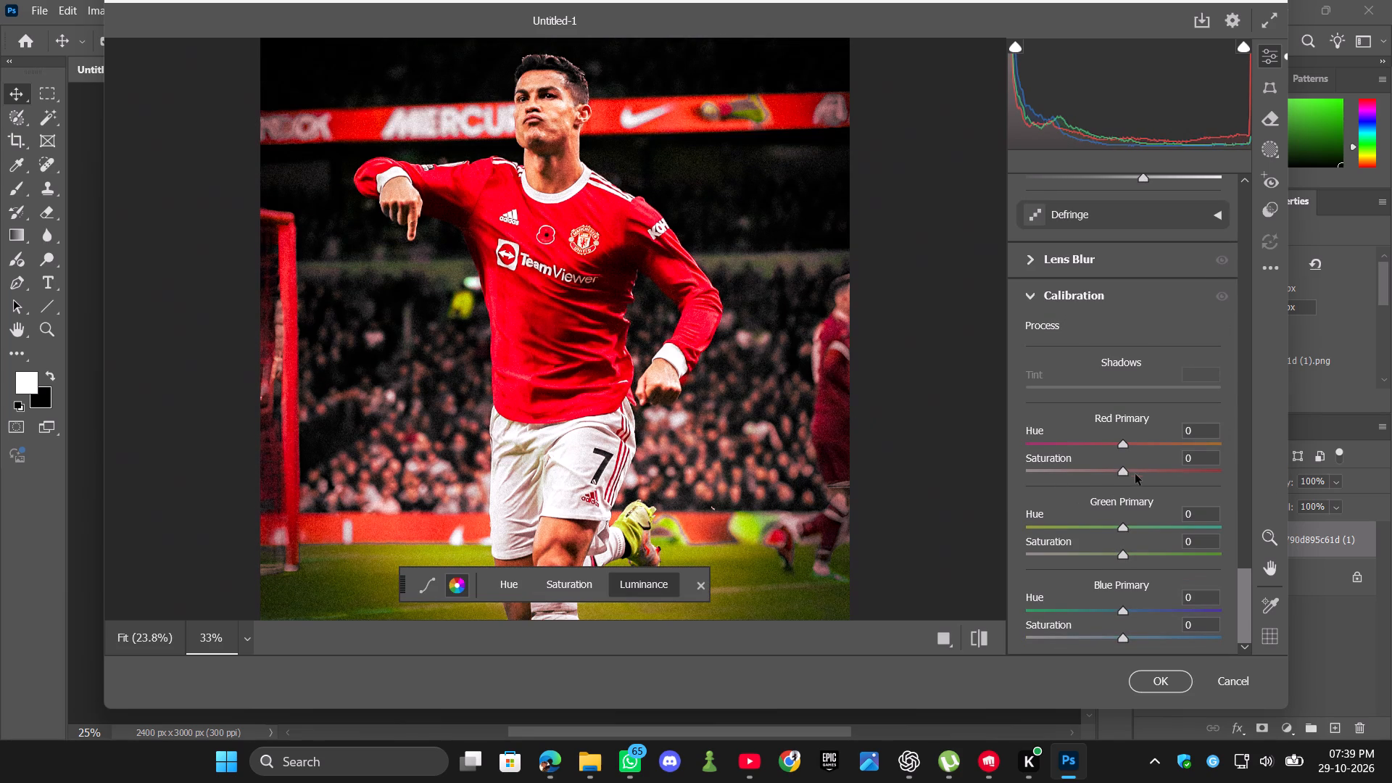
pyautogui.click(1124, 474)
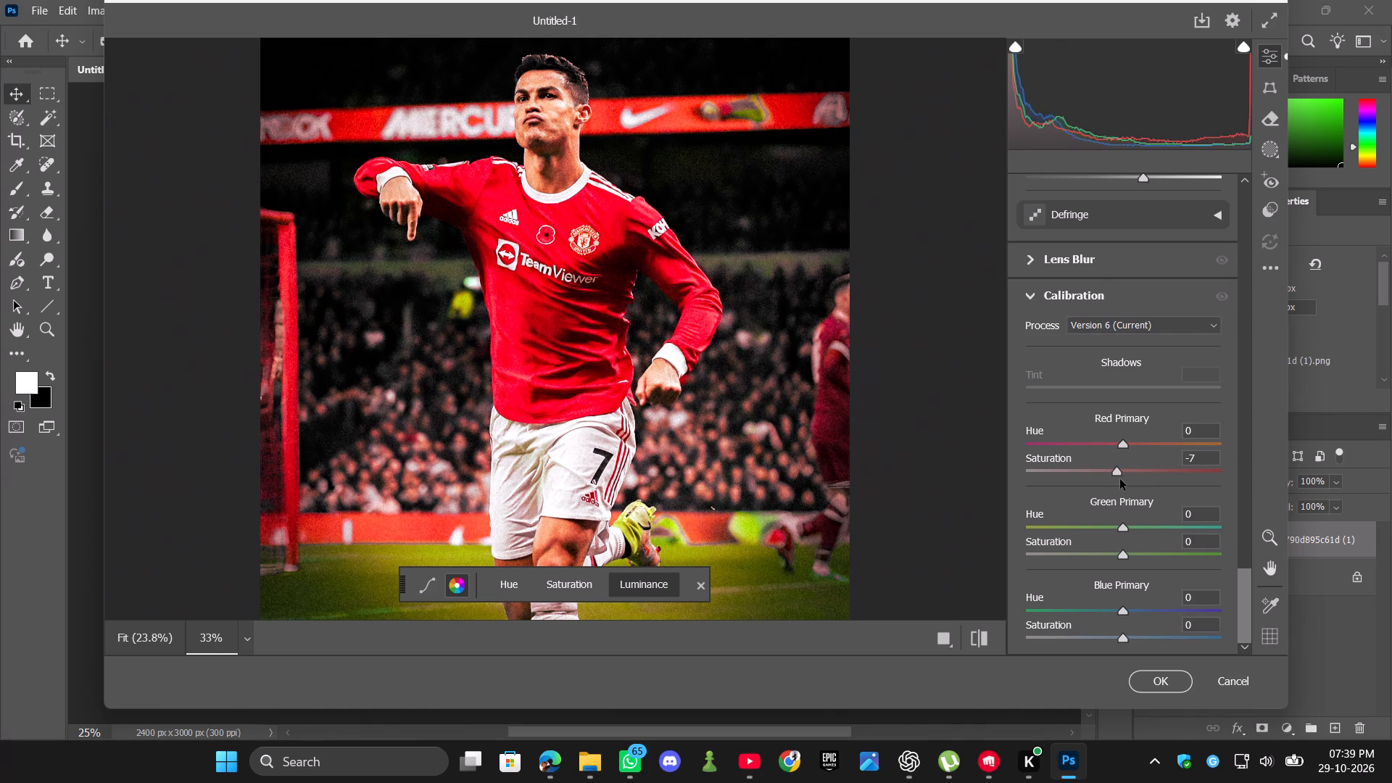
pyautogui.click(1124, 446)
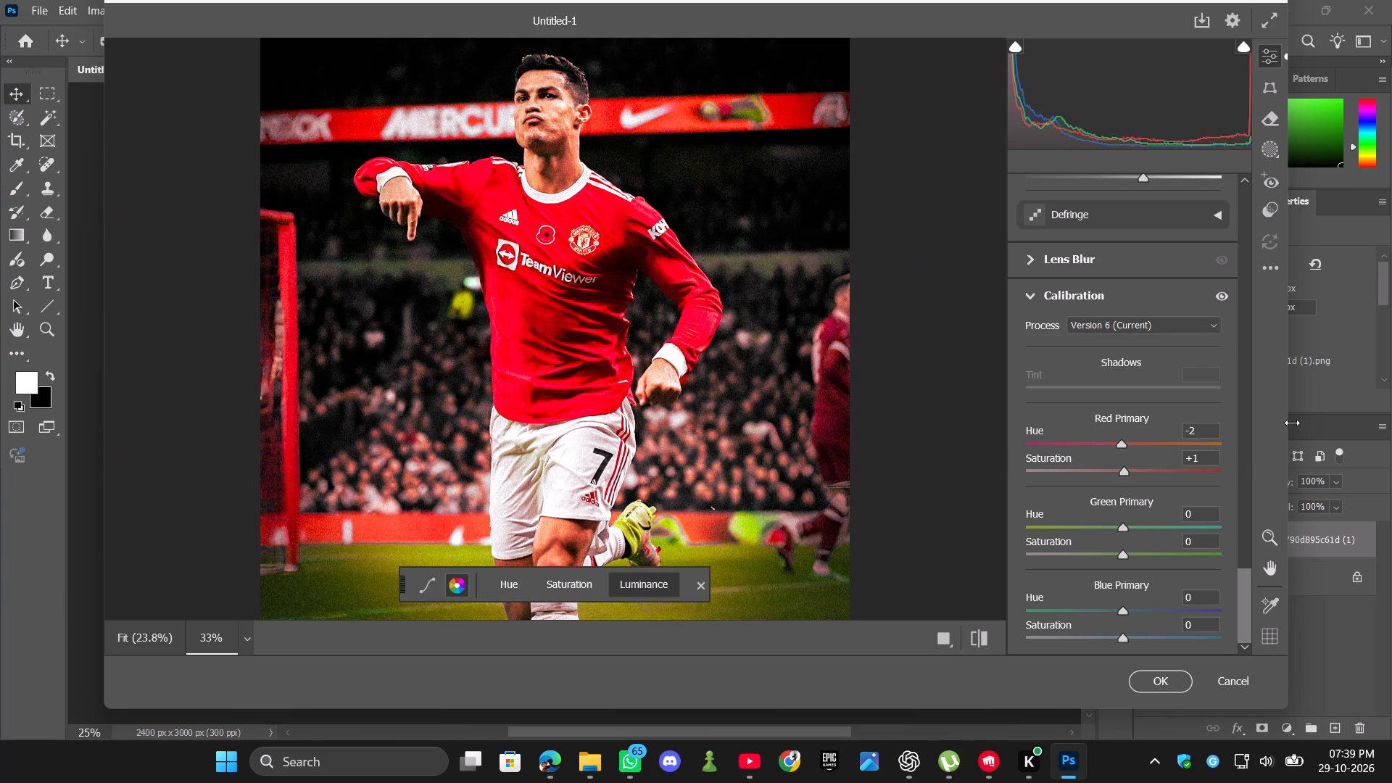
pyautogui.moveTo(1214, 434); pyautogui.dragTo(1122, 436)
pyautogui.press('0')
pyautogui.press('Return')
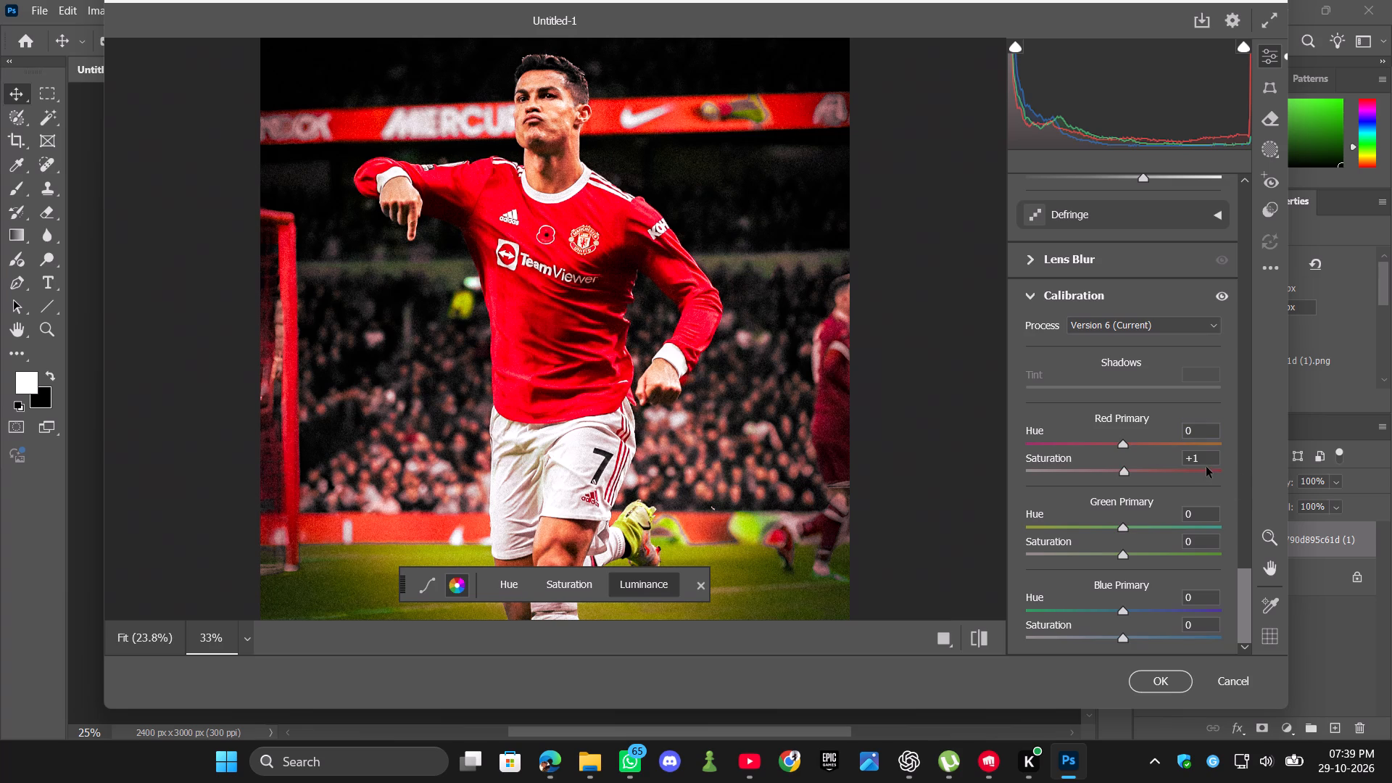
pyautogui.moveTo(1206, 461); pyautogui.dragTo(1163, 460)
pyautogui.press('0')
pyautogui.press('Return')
# Compare the graded photo with its default settings across the player and the stadium background.
pyautogui.scroll(-10, 1181, 470)
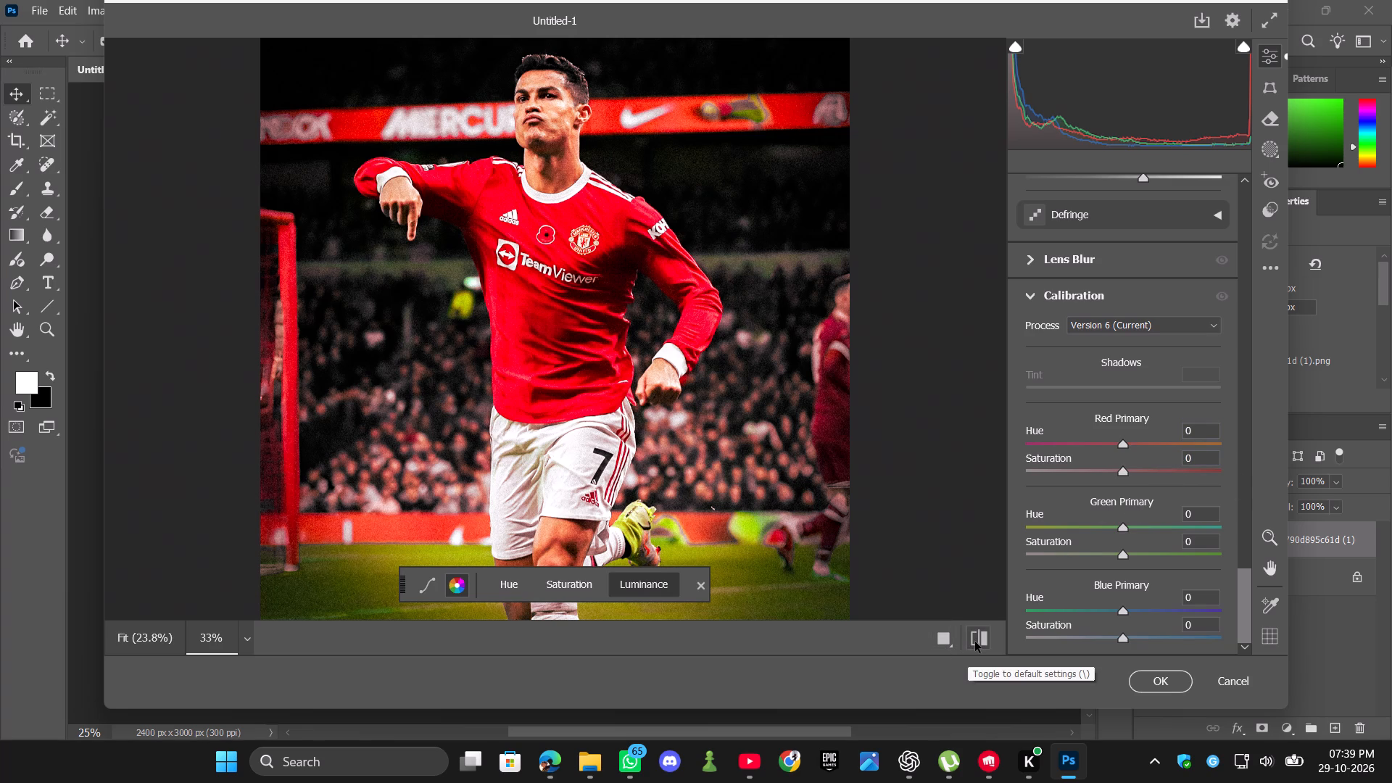
pyautogui.click(975, 642)
pyautogui.click(975, 642)
pyautogui.click(975, 642)
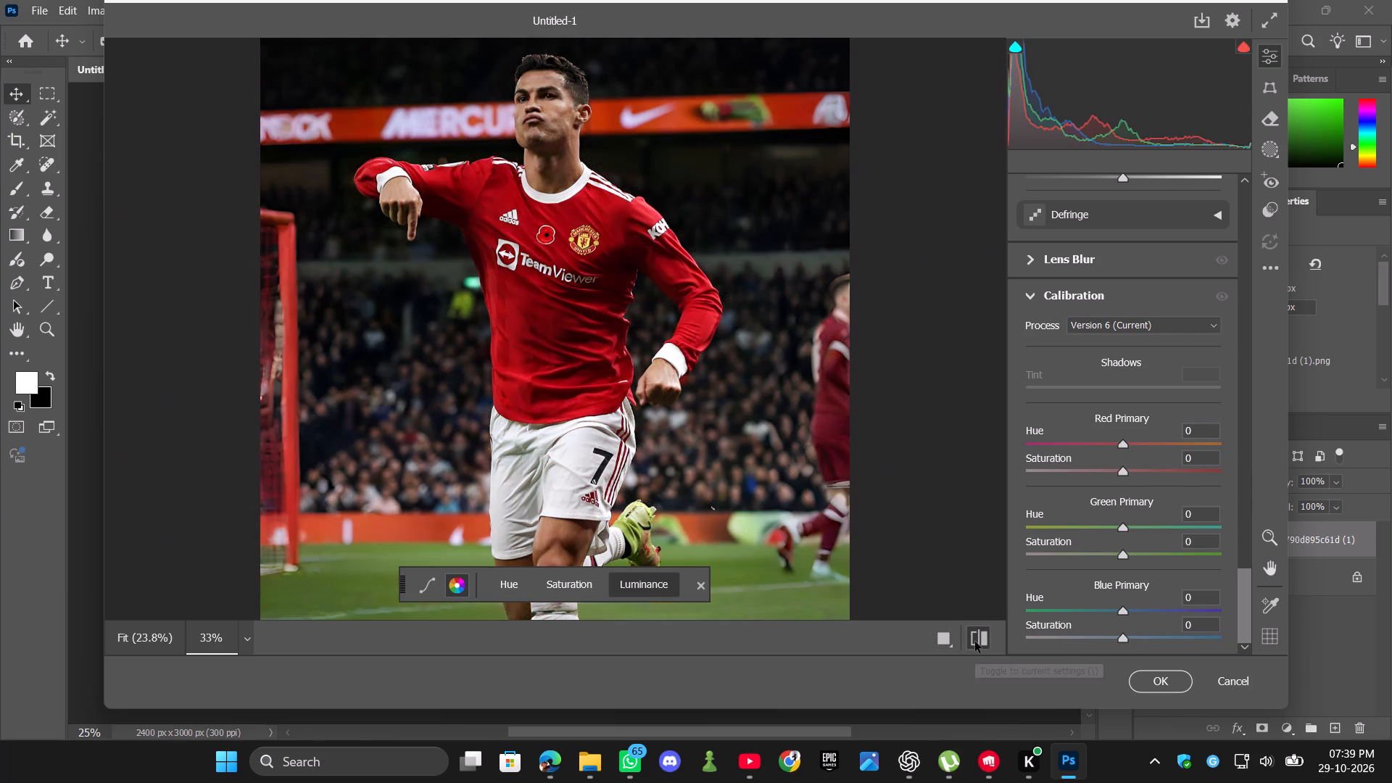
pyautogui.scroll(-3, 928, 550)
pyautogui.scroll(4, 928, 550)
pyautogui.scroll(-1, 928, 550)
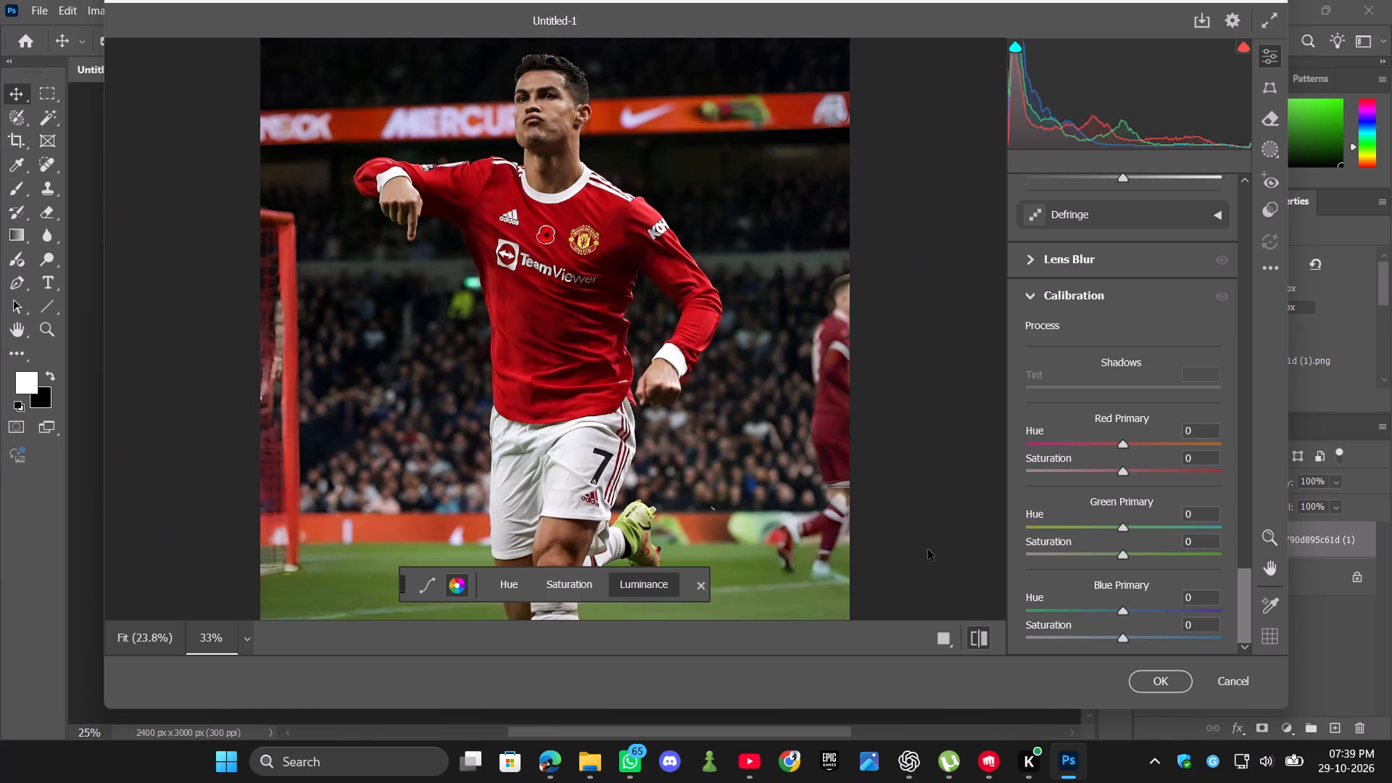
pyautogui.scroll(1, 966, 590)
pyautogui.click(985, 644)
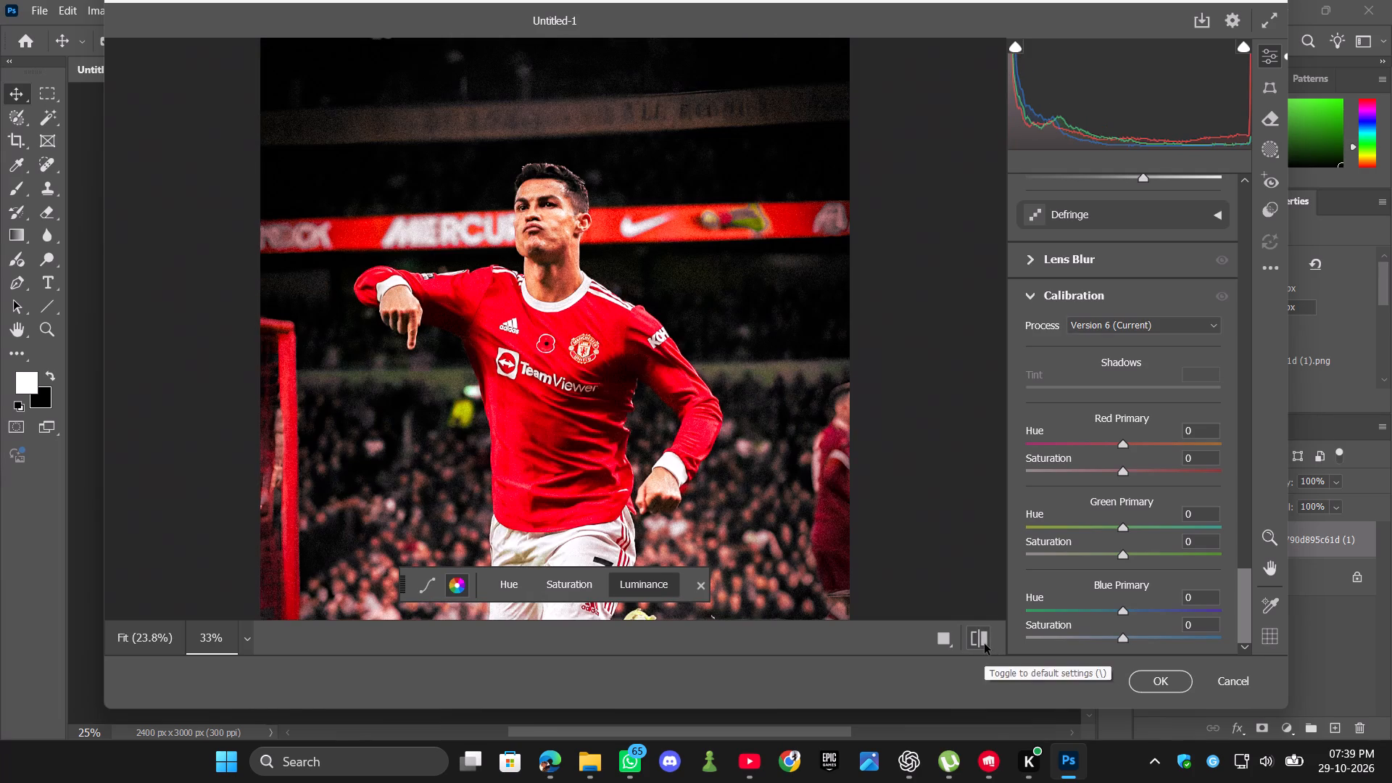
pyautogui.scroll(-1, 960, 547)
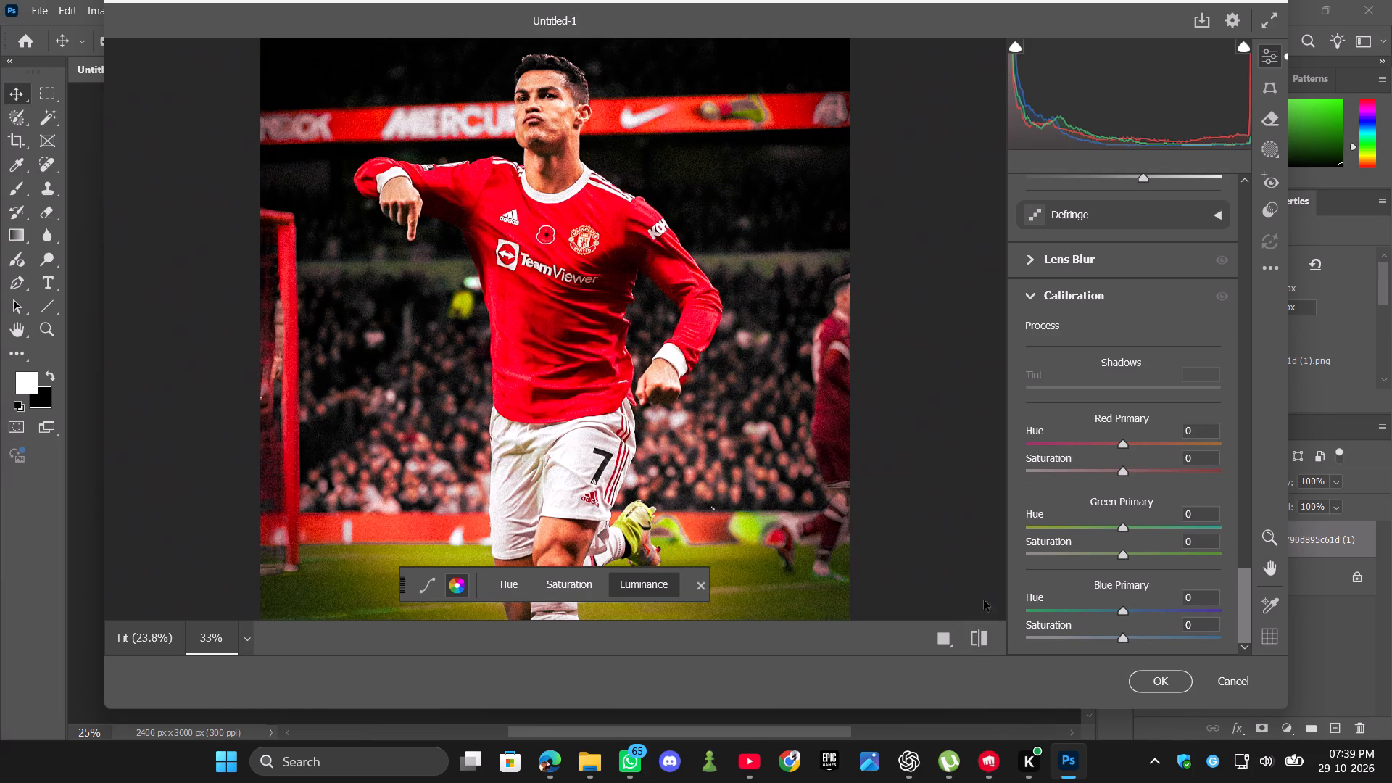
# Apply the Camera Raw grading to the footballer photo.
pyautogui.click(1161, 686)
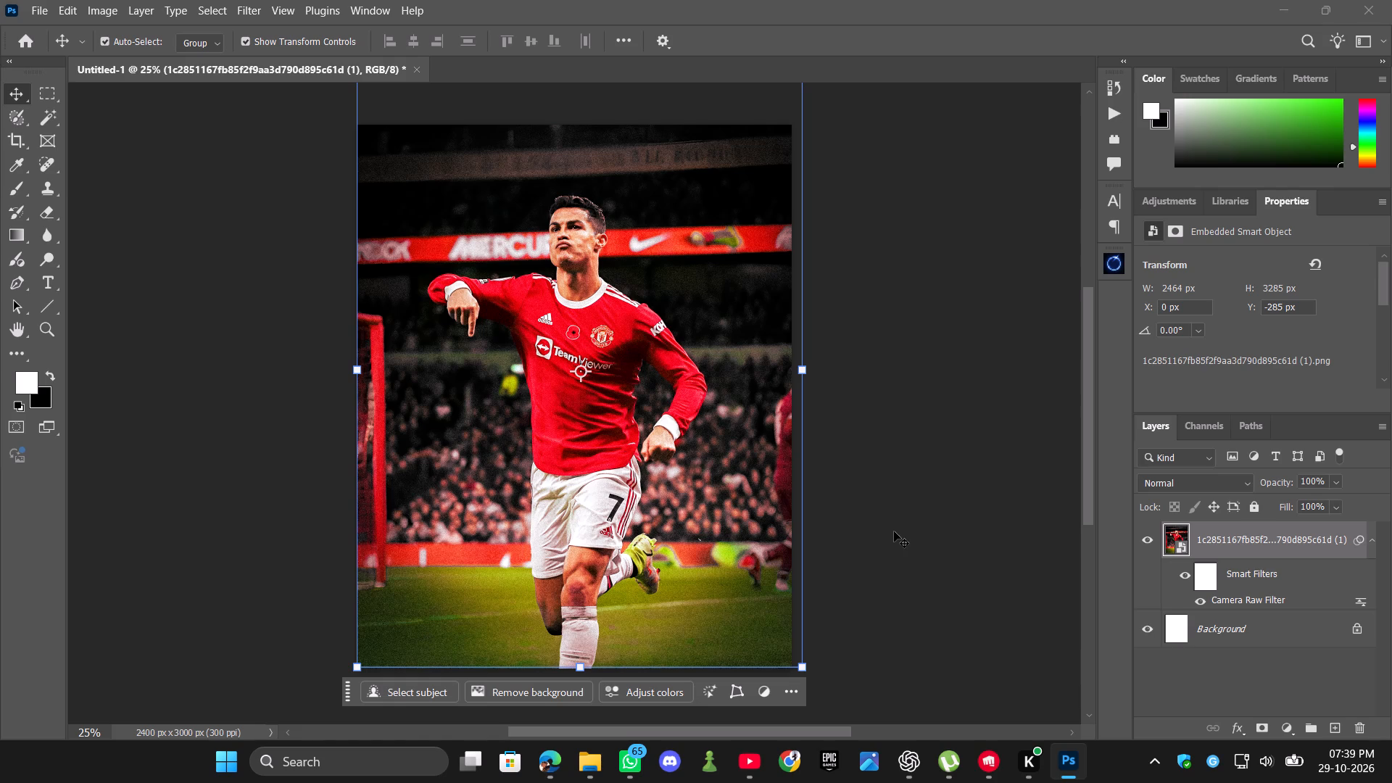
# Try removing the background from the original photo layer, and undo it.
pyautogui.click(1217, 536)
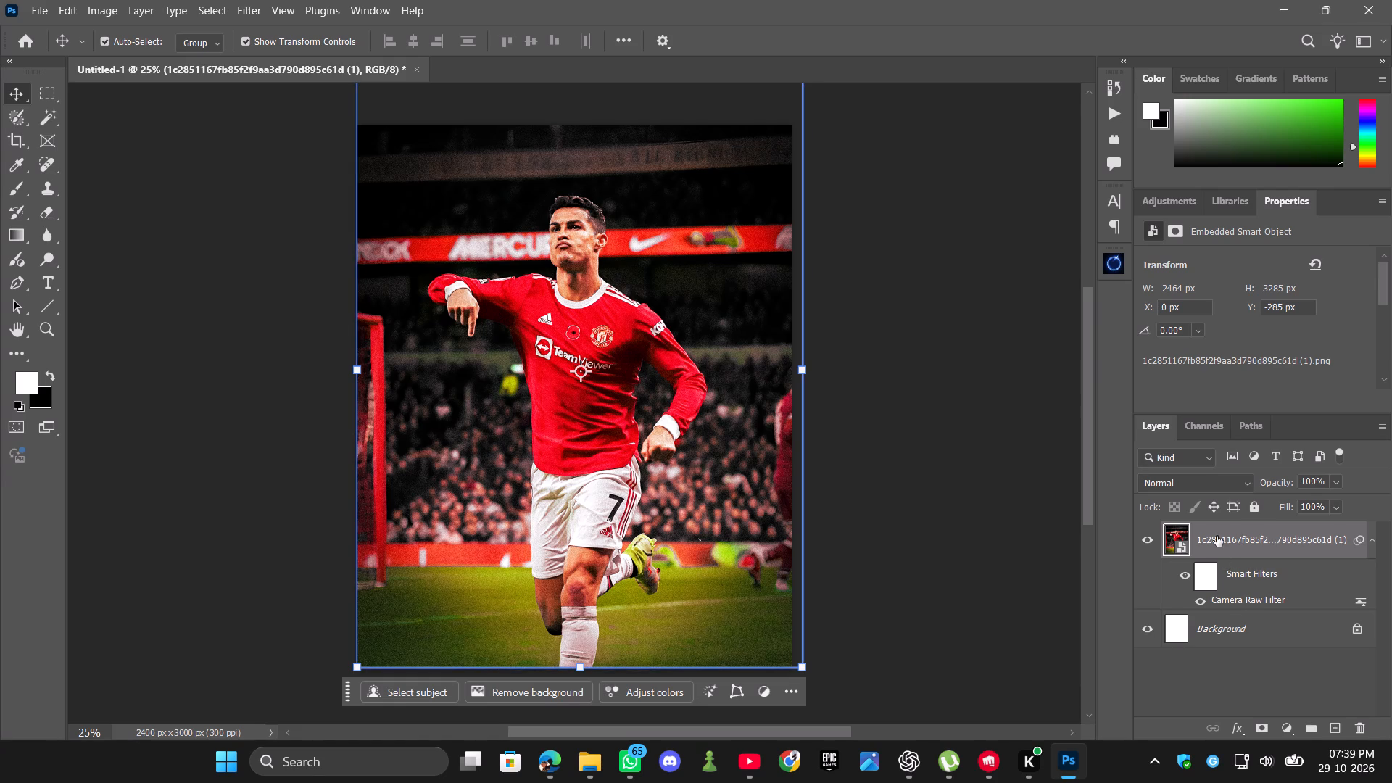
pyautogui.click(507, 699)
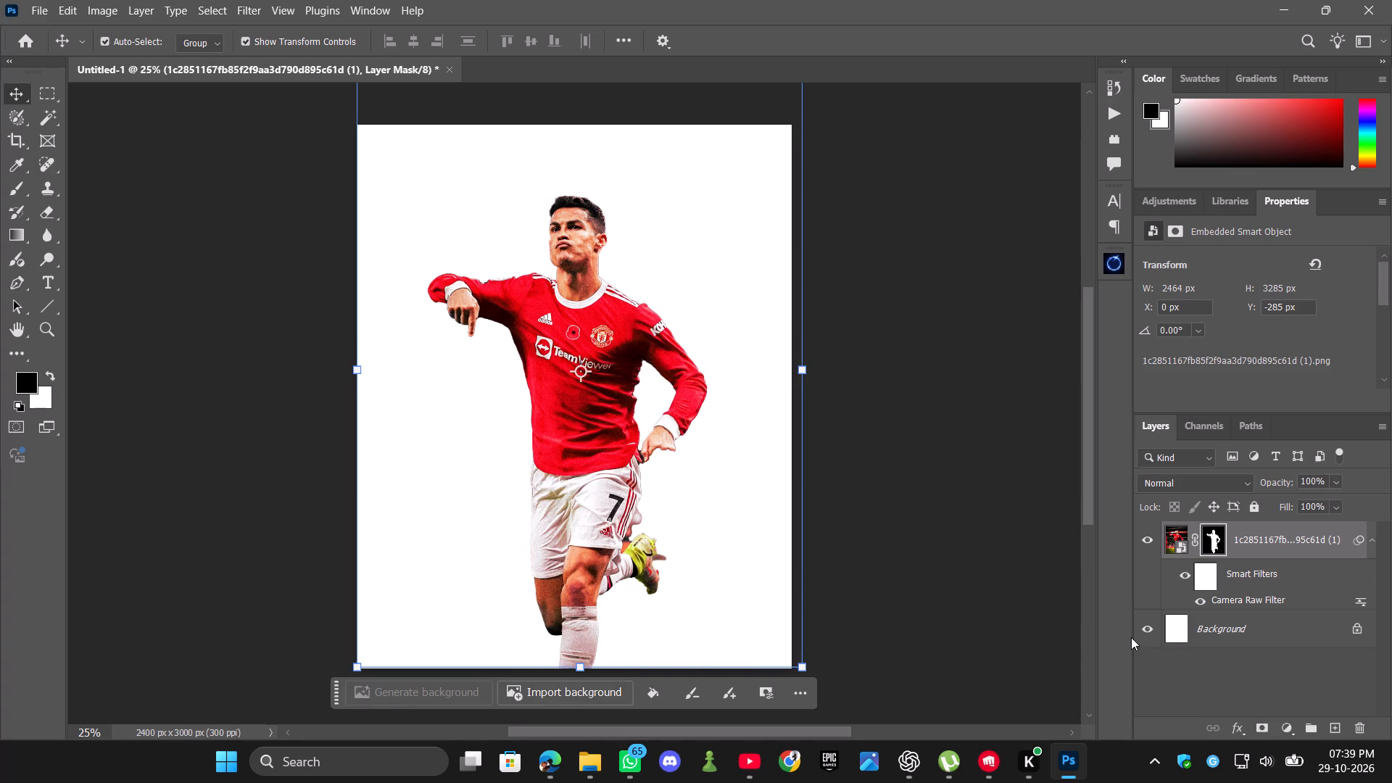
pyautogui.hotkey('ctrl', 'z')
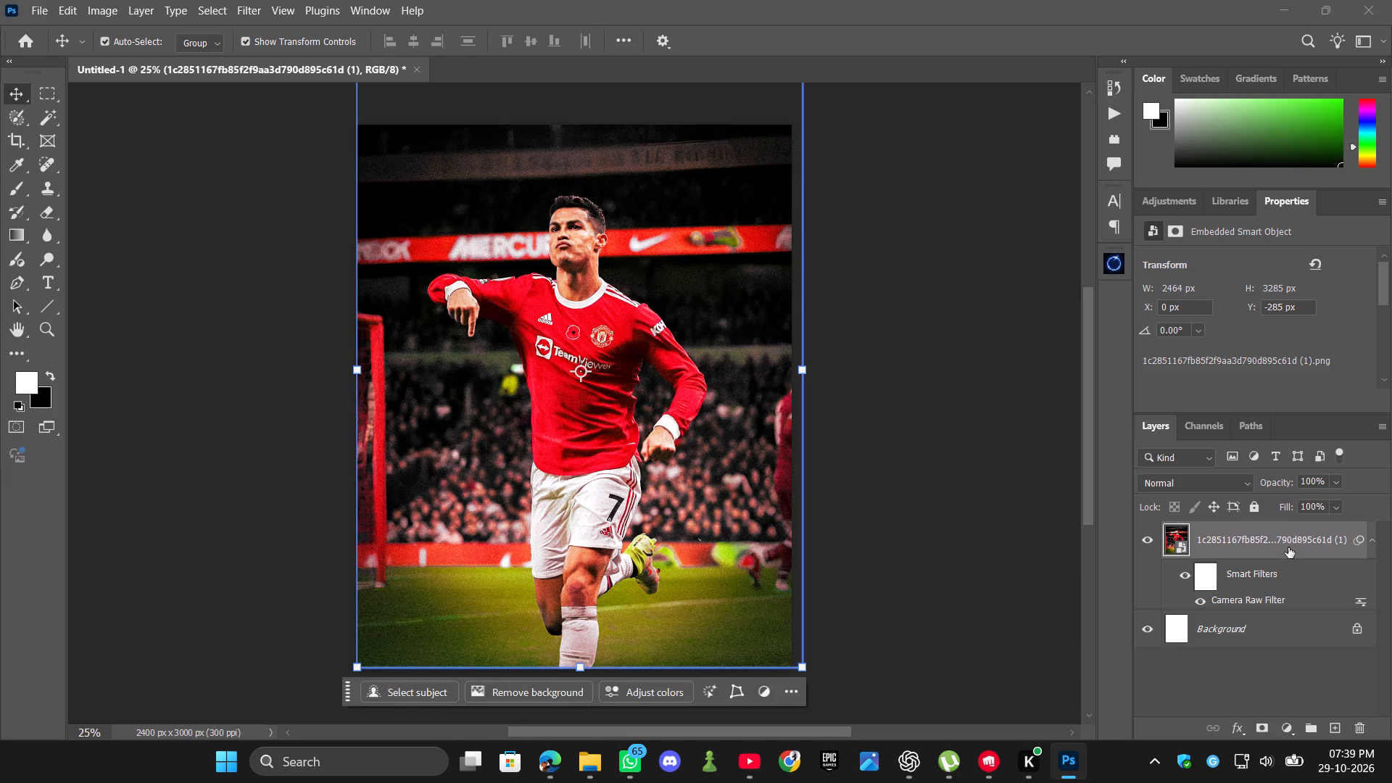
# Duplicate the graded photo layer and remove the background from the copy.
pyautogui.hotkey('ctrl', 'j')
pyautogui.click(1289, 547)
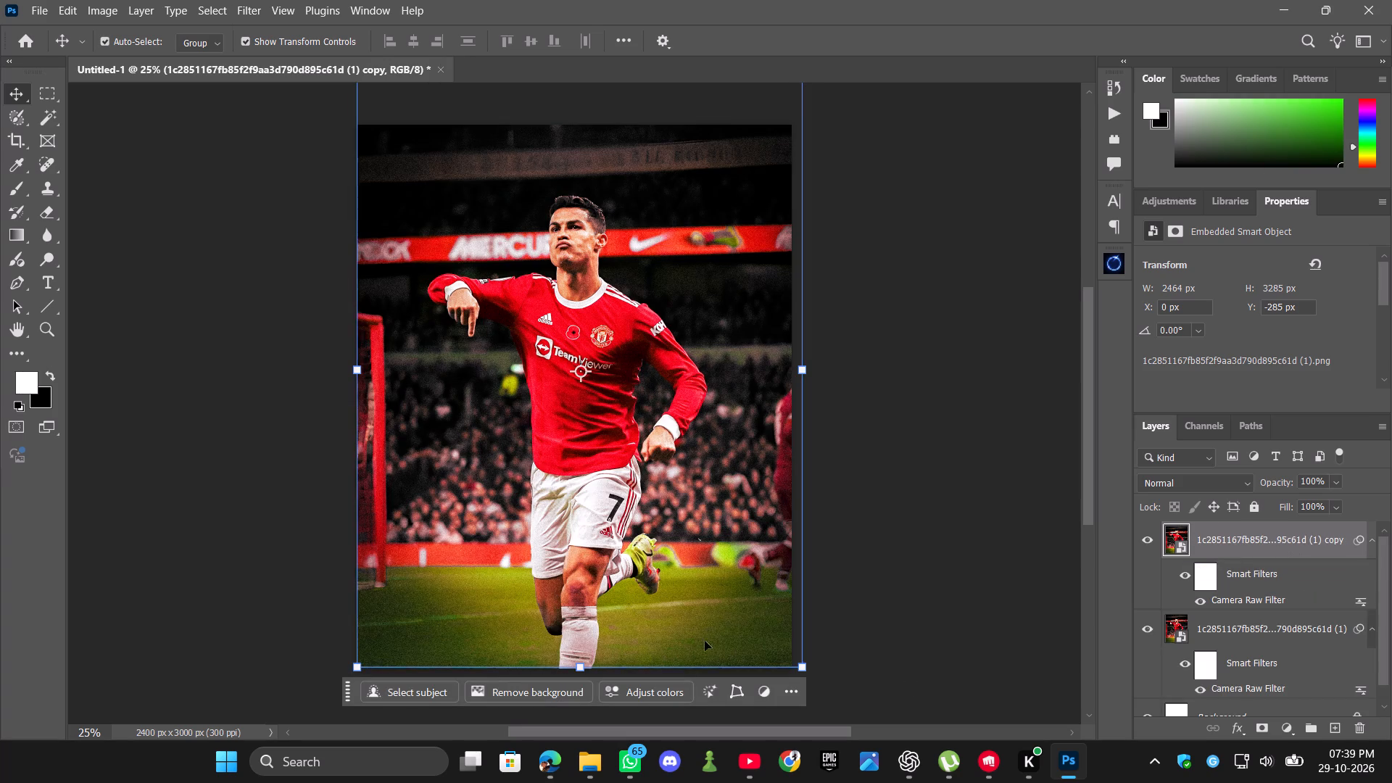
pyautogui.click(565, 684)
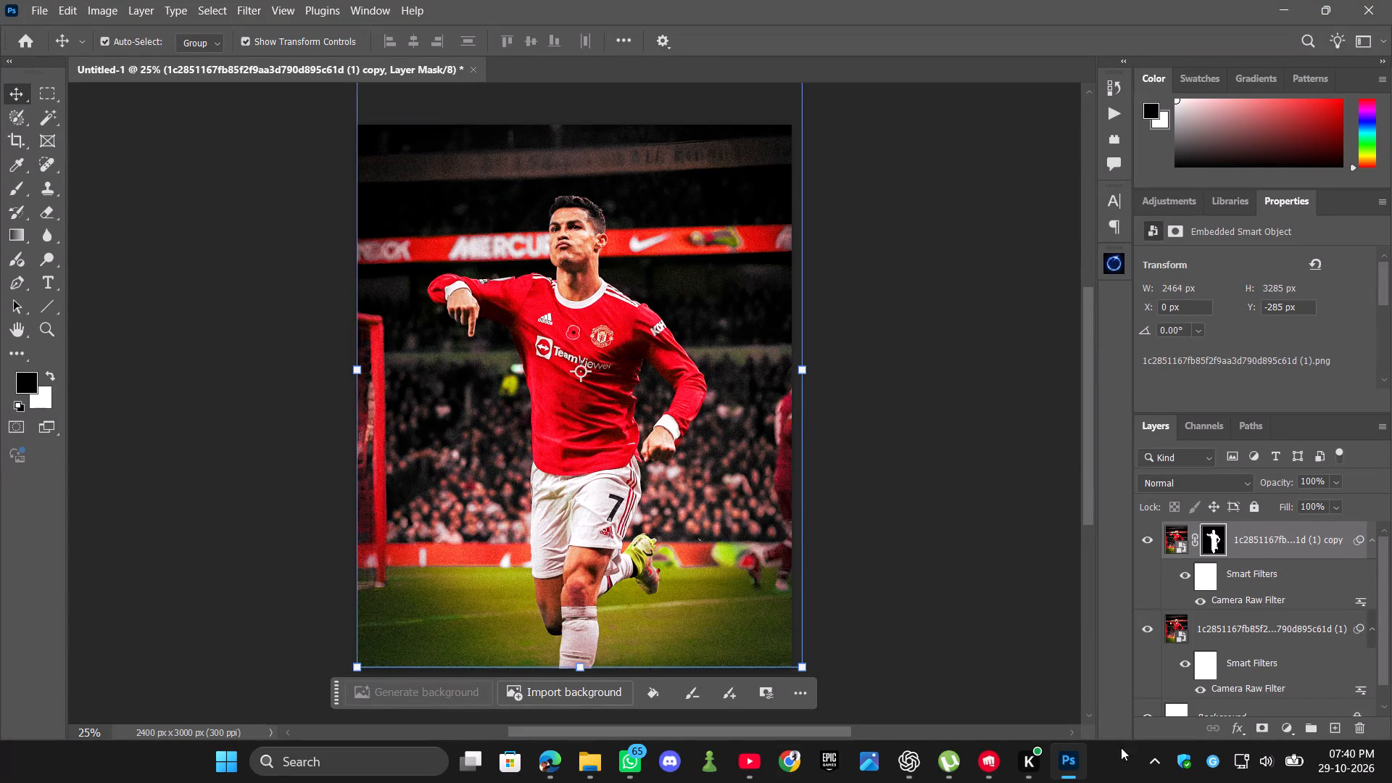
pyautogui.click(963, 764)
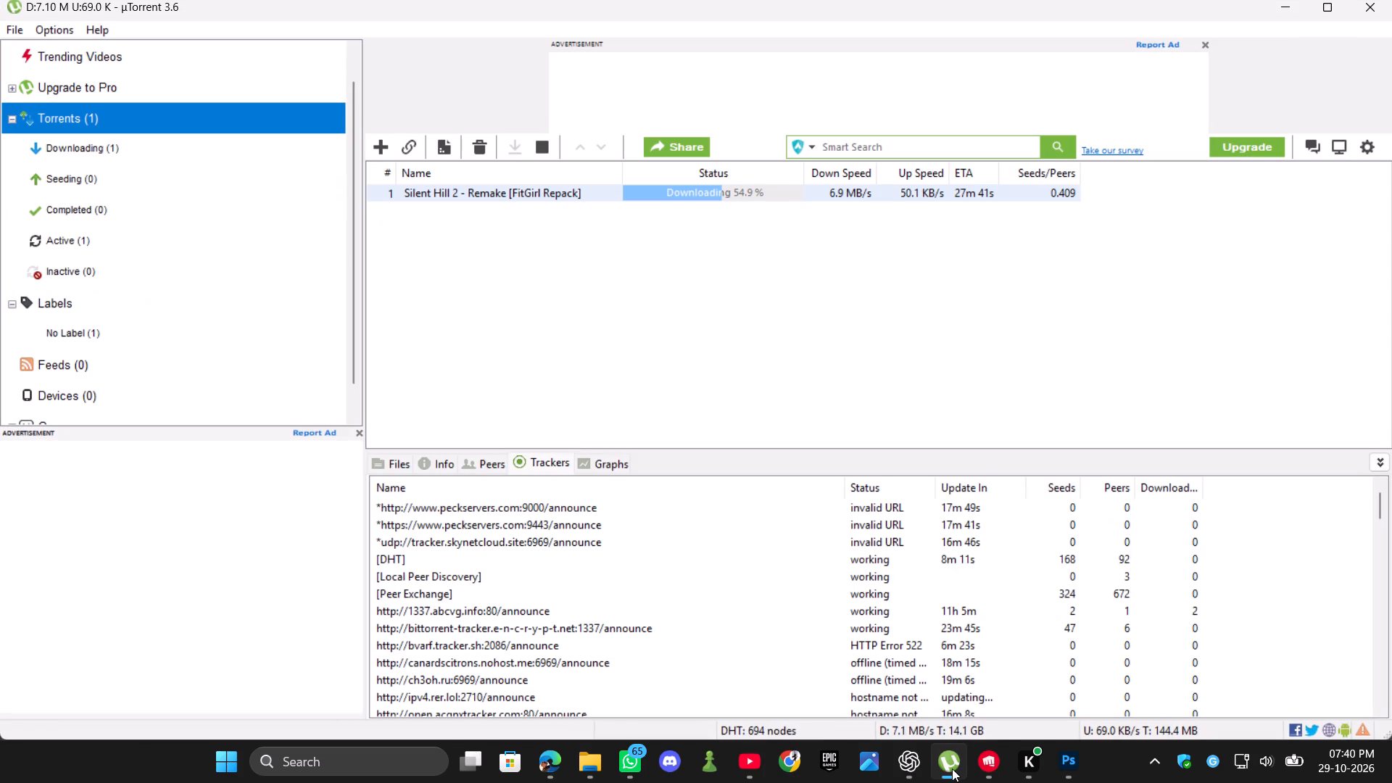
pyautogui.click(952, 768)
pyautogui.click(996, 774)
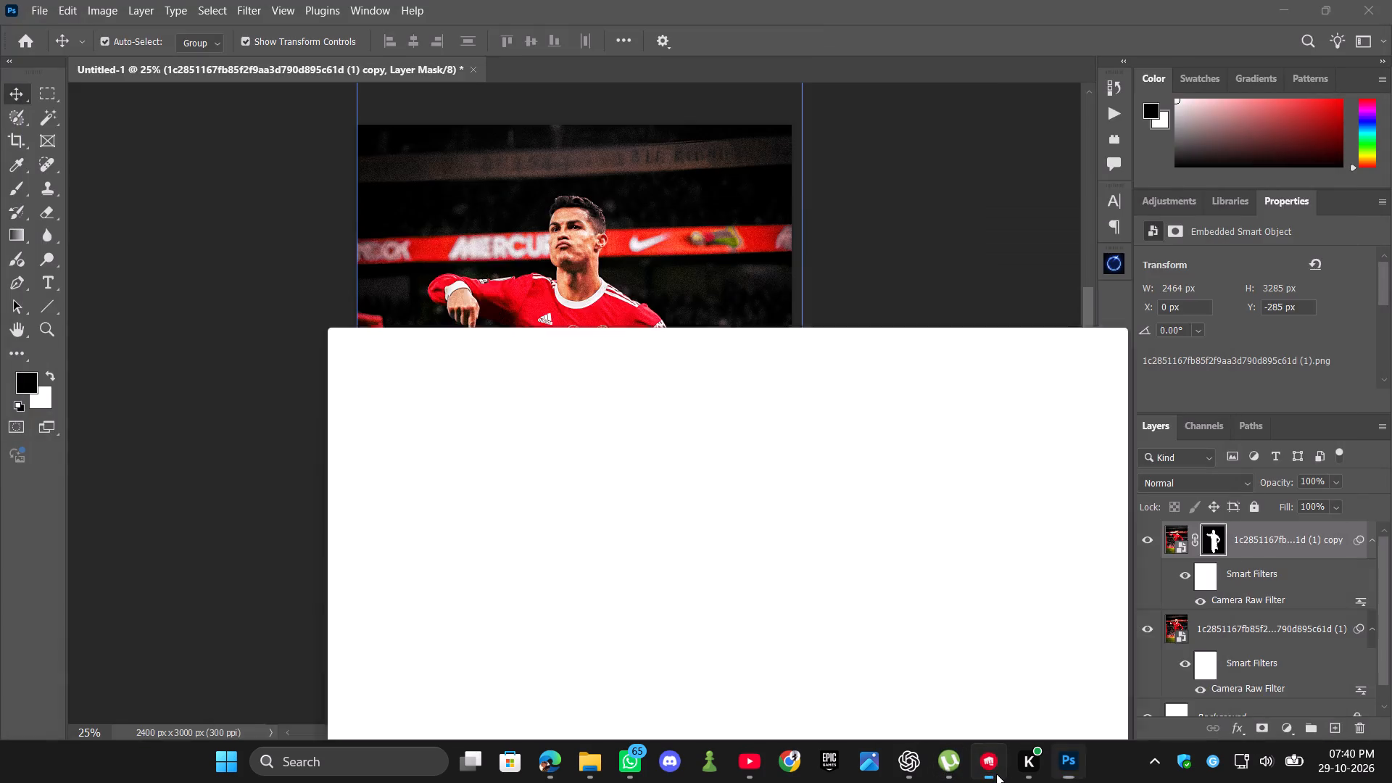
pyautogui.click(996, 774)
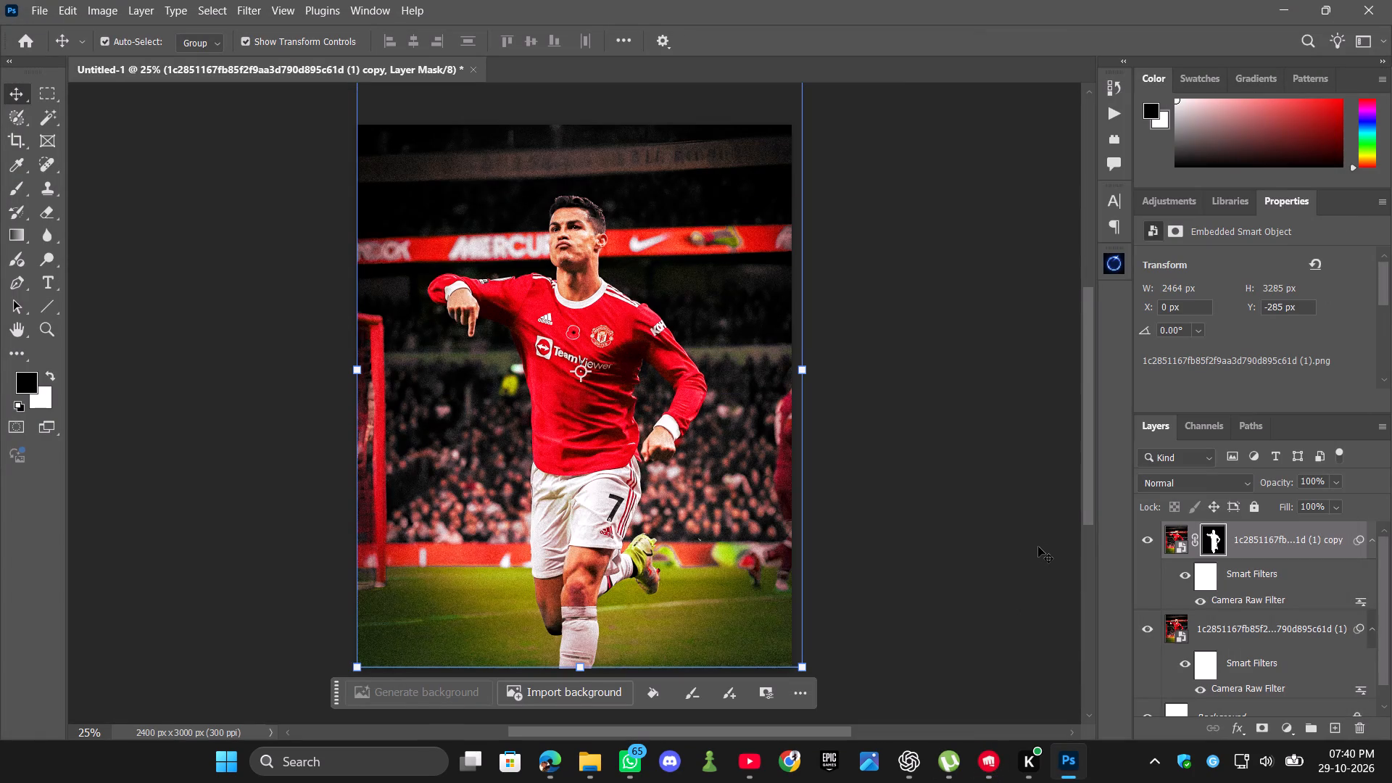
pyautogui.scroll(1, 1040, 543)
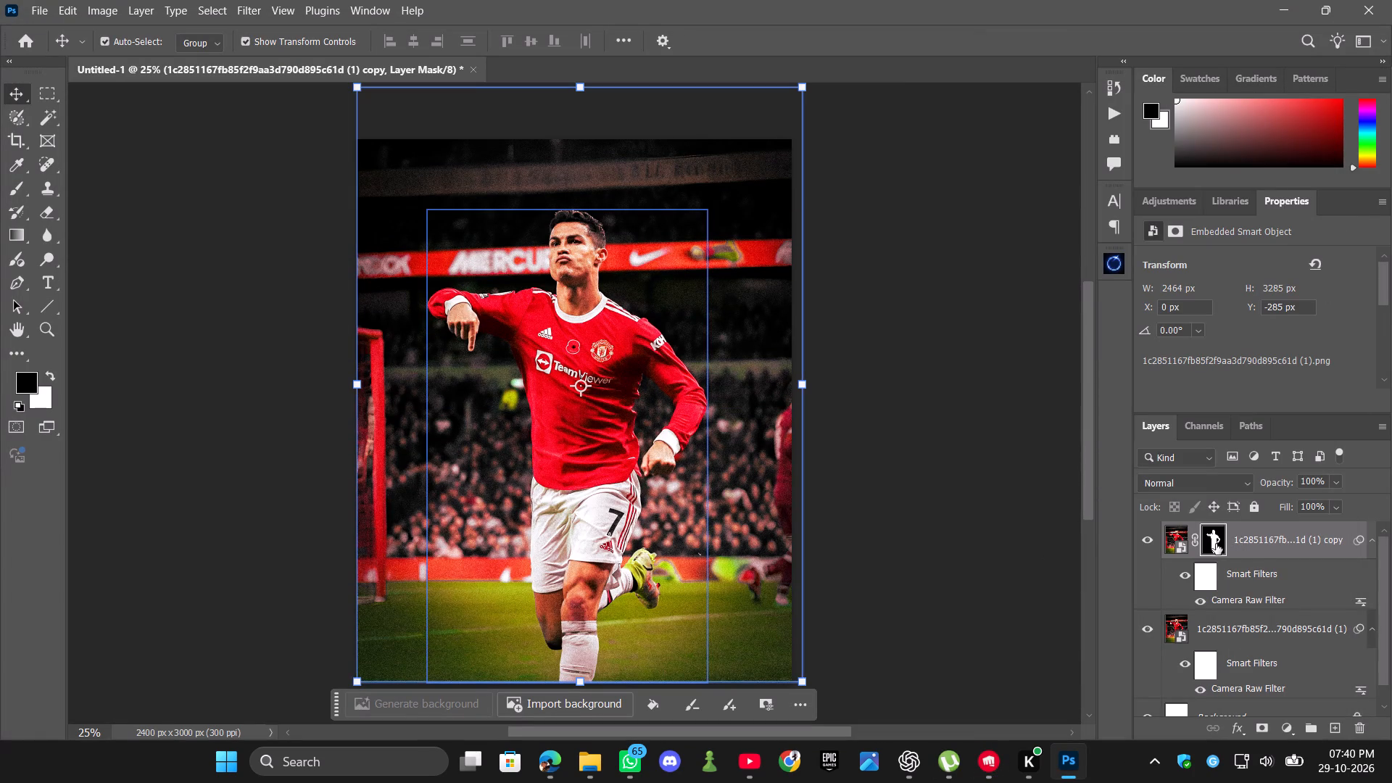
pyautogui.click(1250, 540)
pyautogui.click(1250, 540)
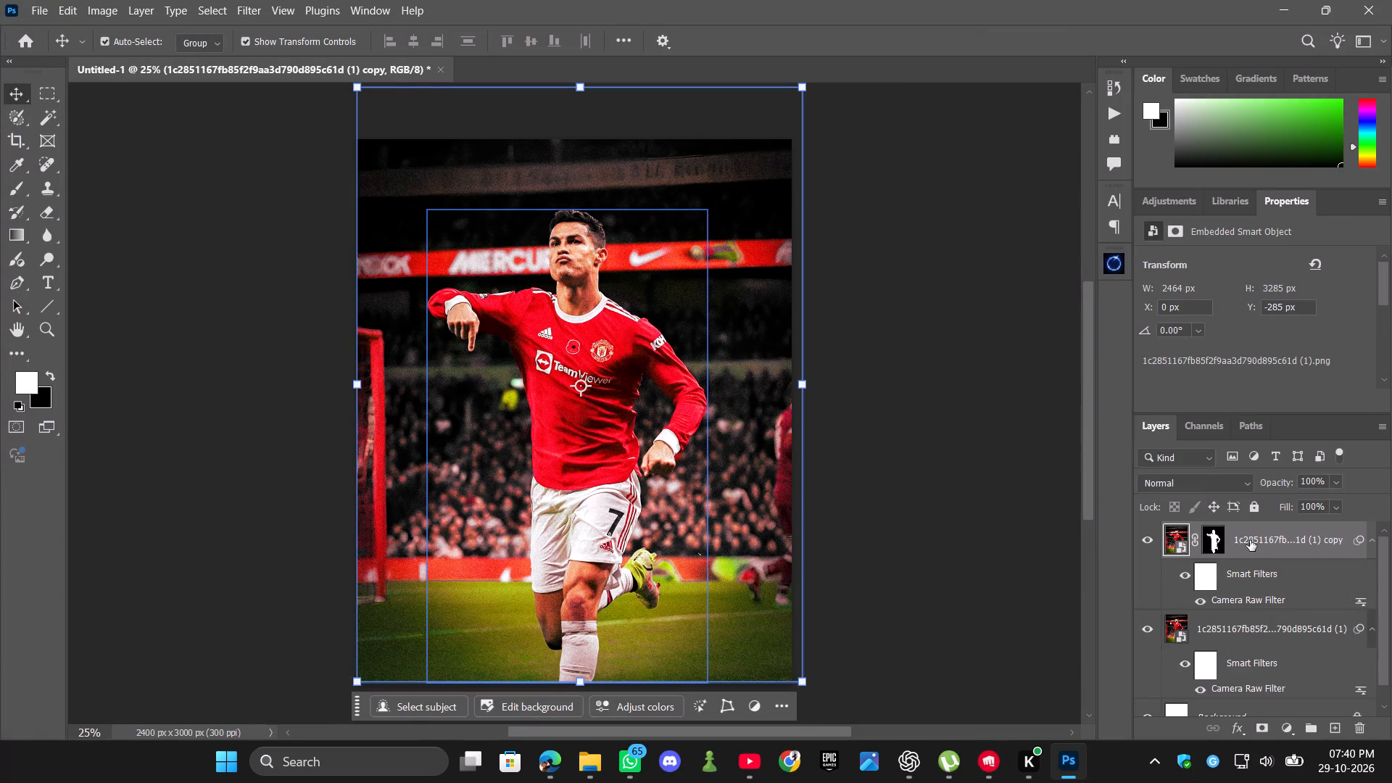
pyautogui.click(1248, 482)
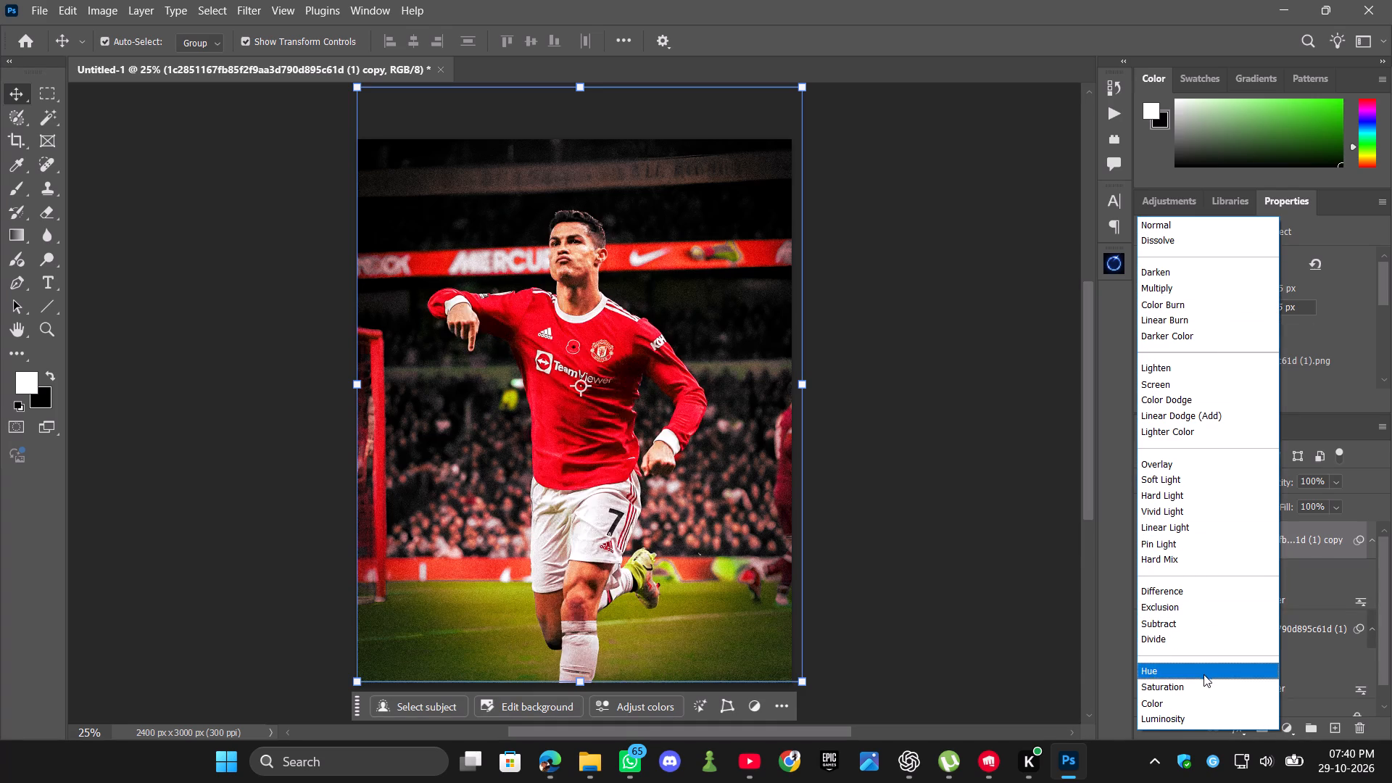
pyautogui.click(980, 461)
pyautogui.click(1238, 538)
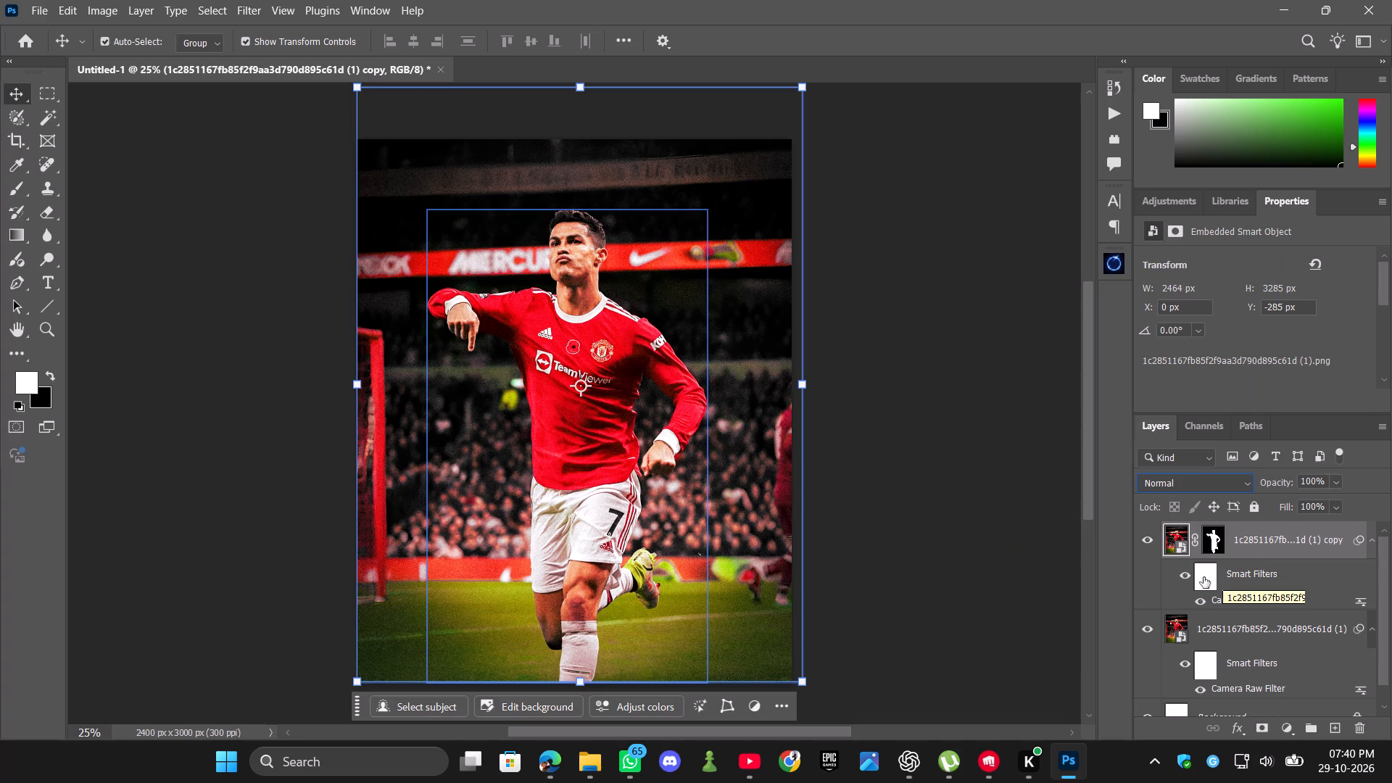
# Compare the player cutout with its smart filters hidden and shown.
pyautogui.click(1184, 574)
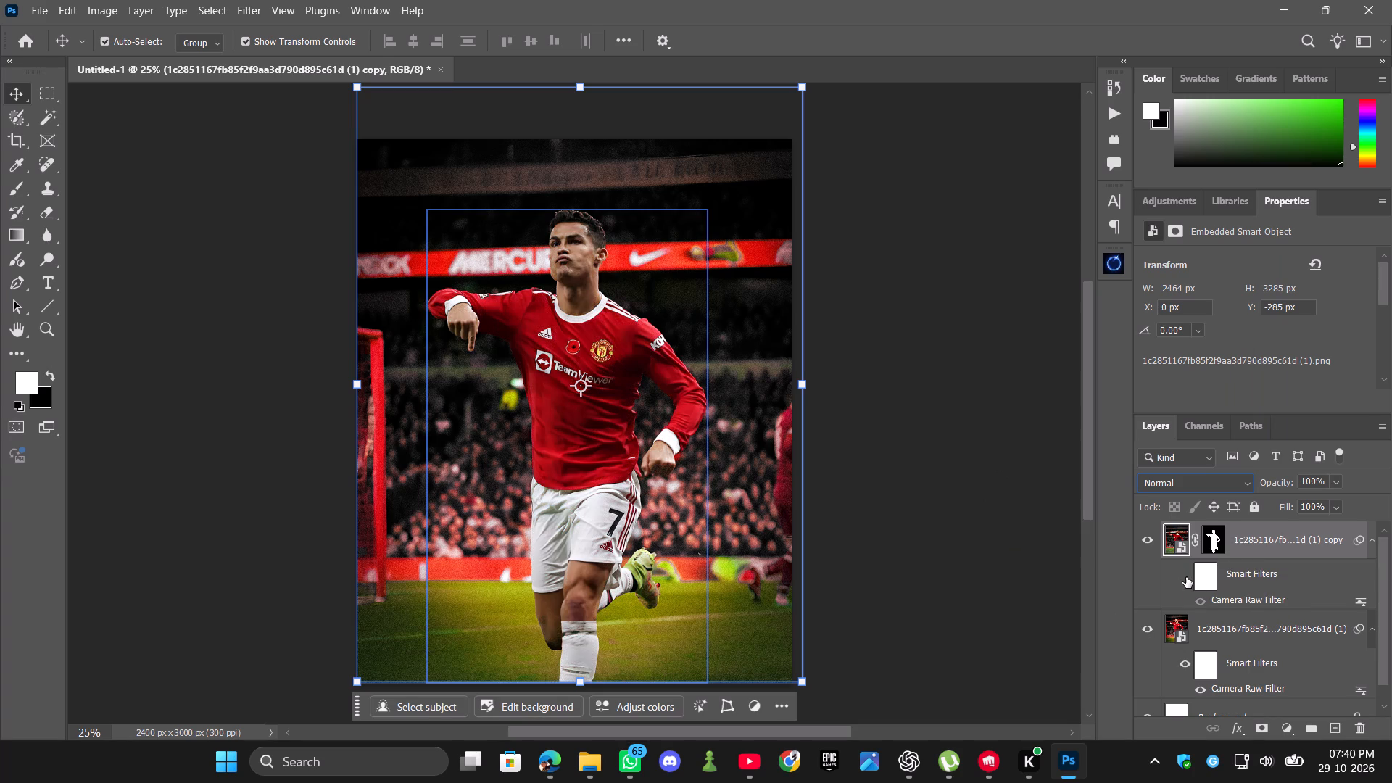
pyautogui.click(1186, 577)
pyautogui.click(1186, 577)
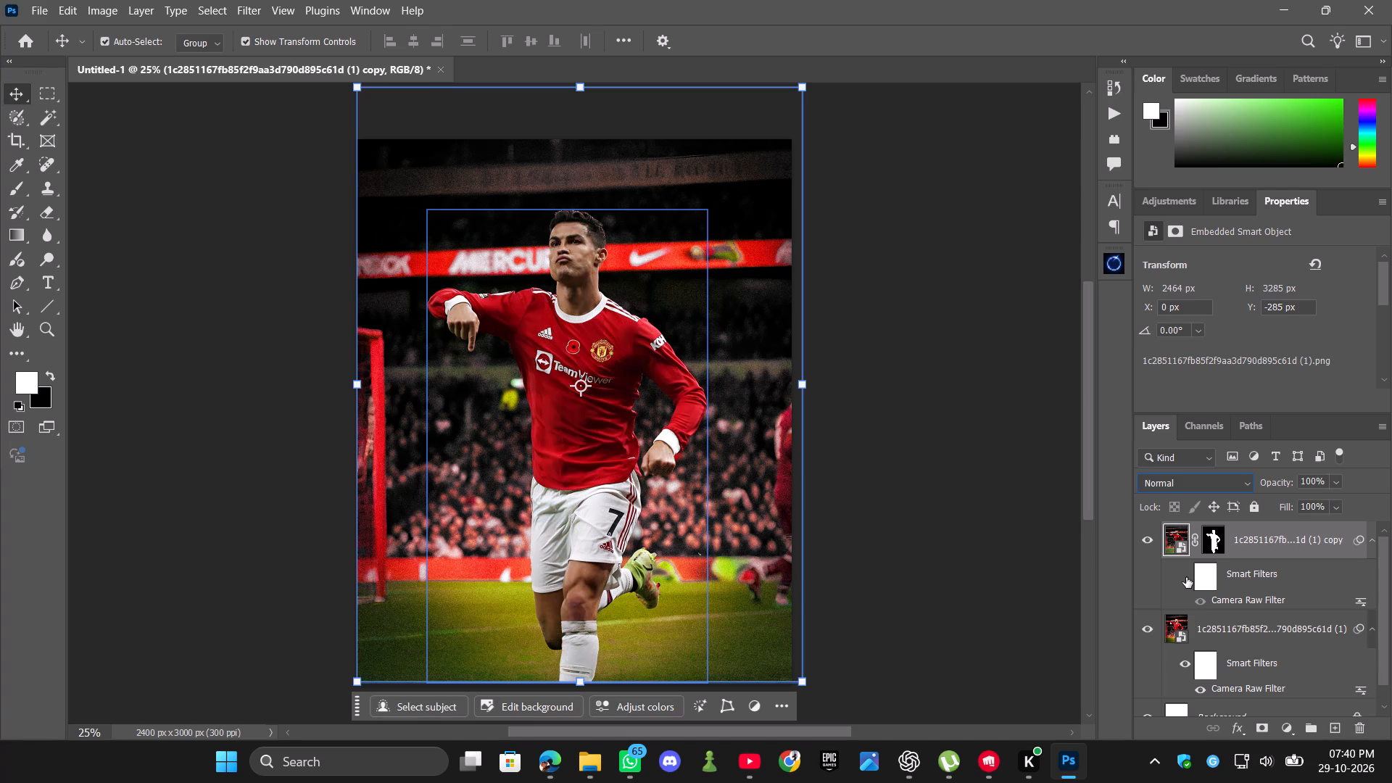
pyautogui.doubleClick(1186, 577)
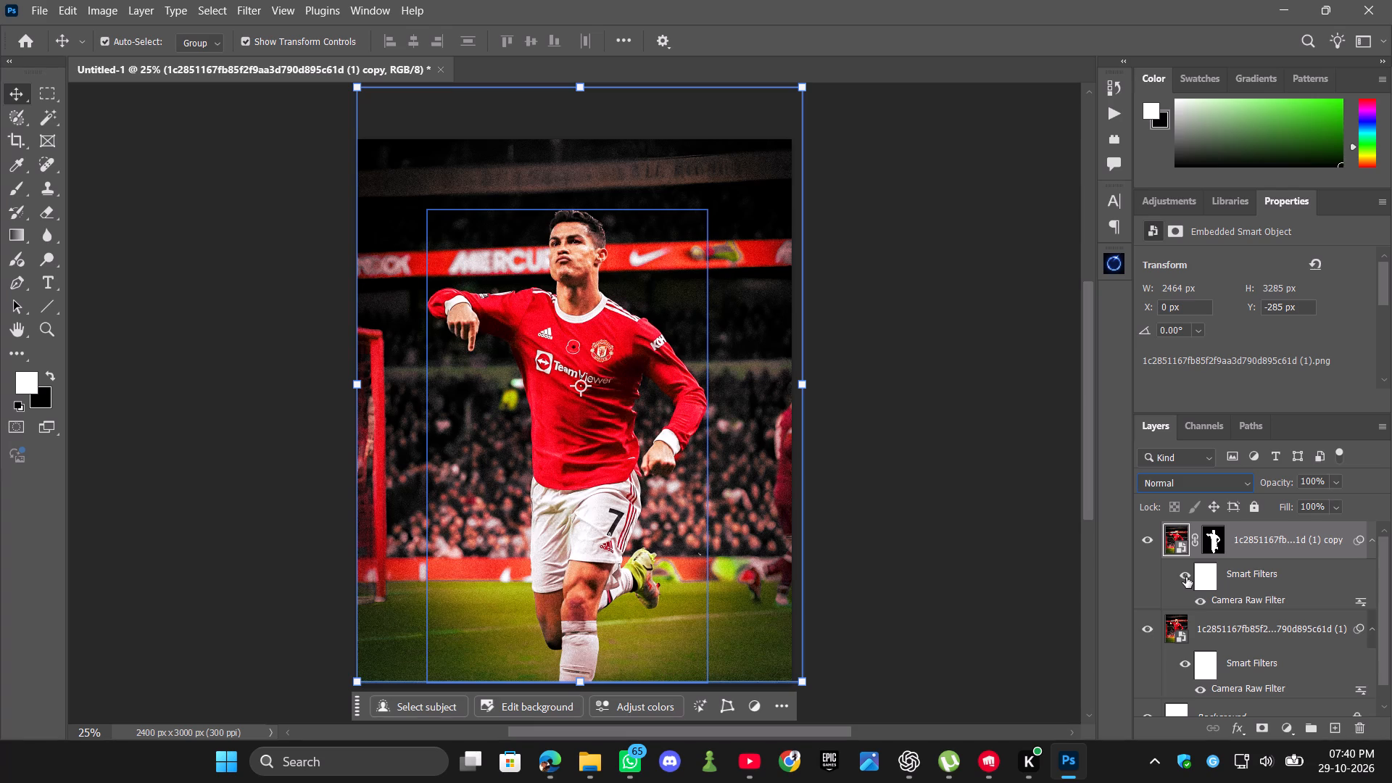
pyautogui.click(1186, 577)
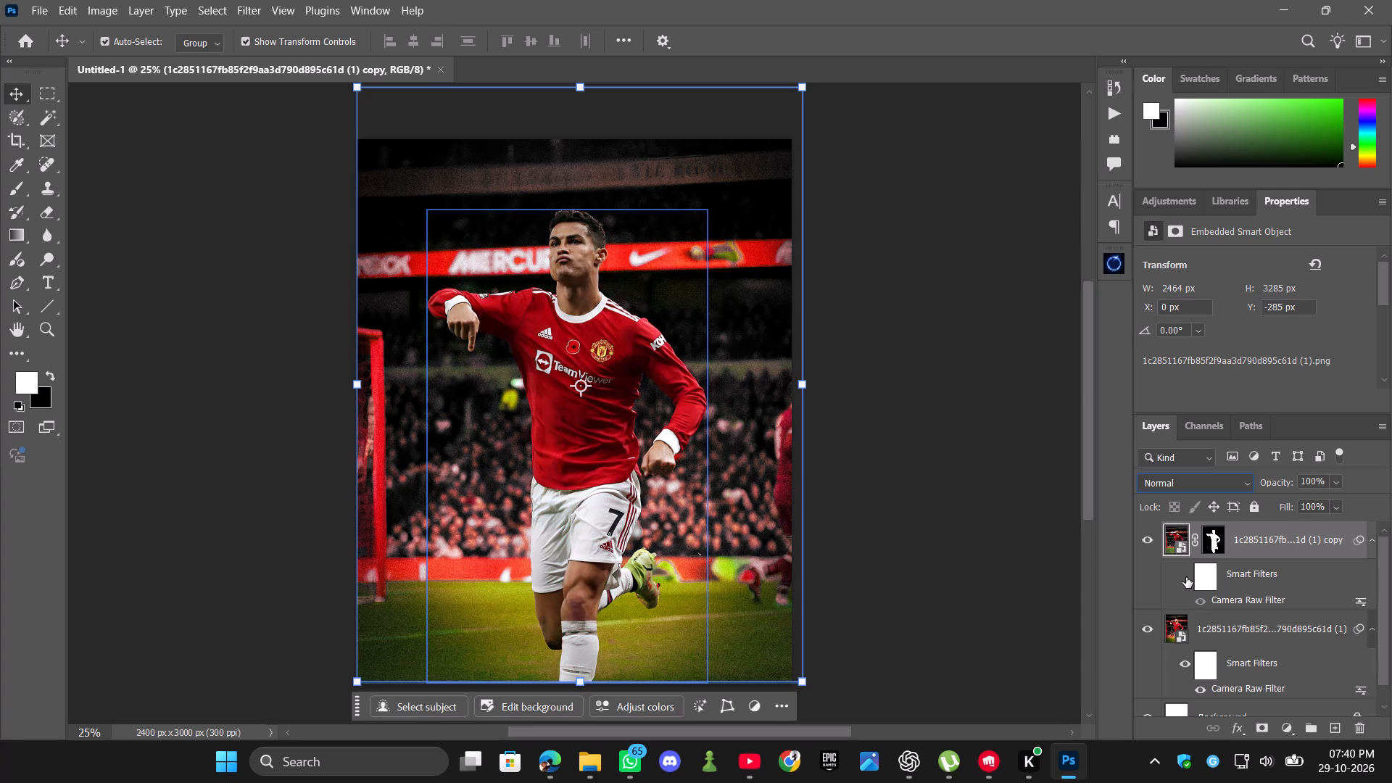
pyautogui.click(1186, 577)
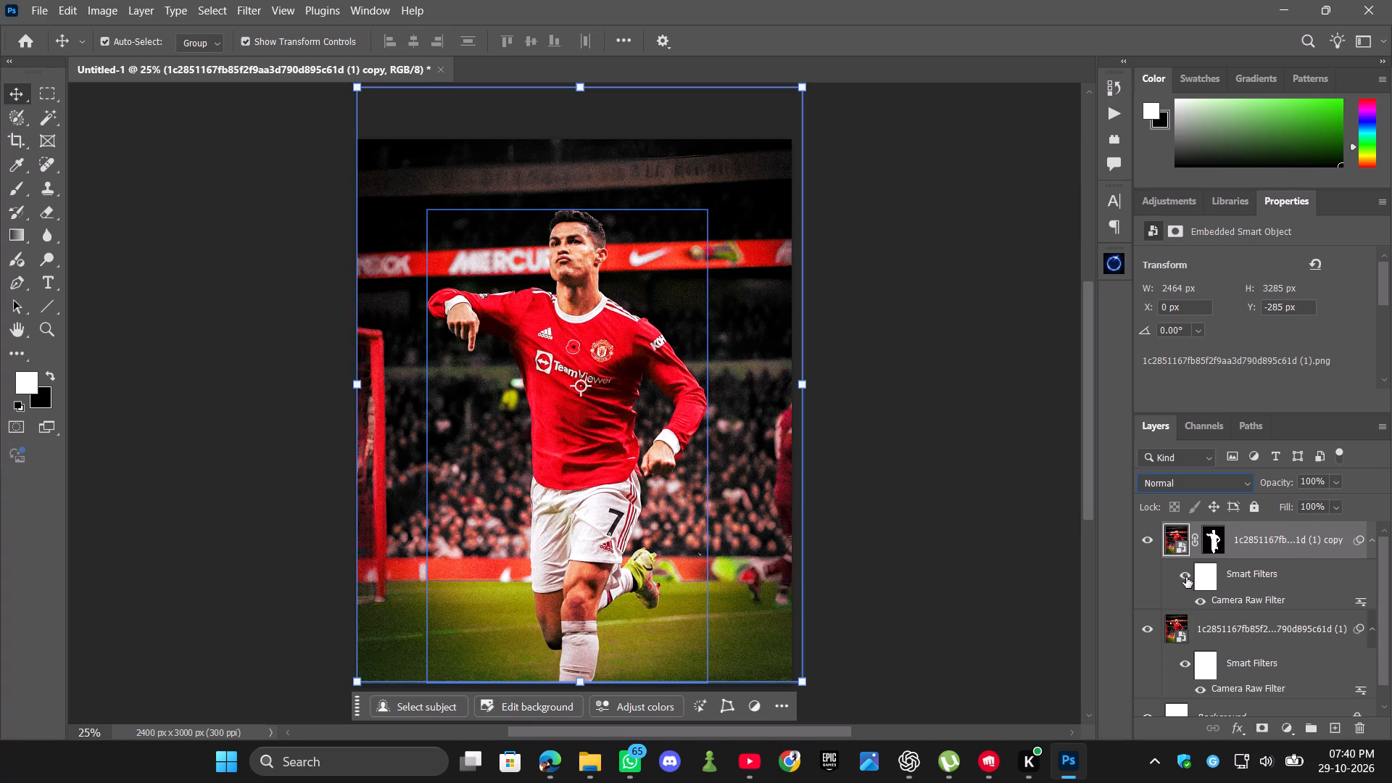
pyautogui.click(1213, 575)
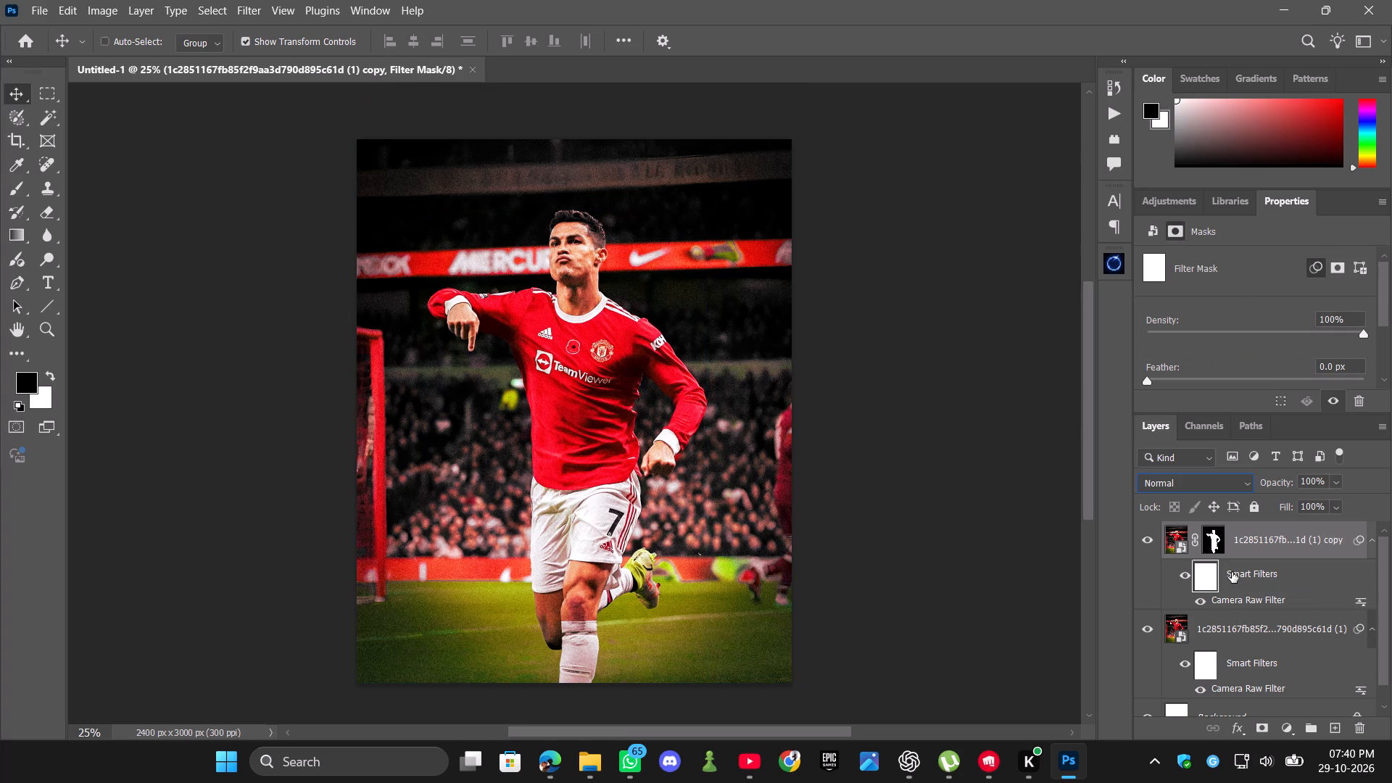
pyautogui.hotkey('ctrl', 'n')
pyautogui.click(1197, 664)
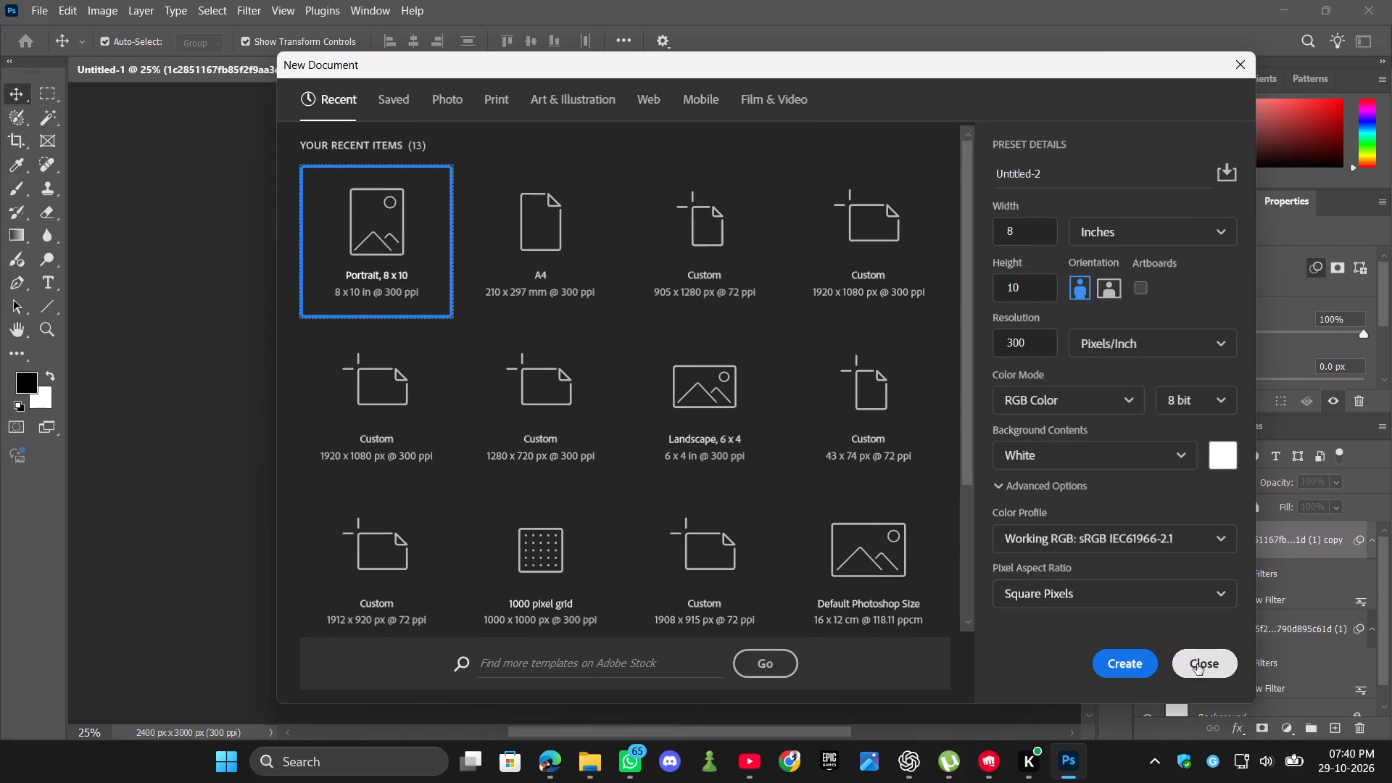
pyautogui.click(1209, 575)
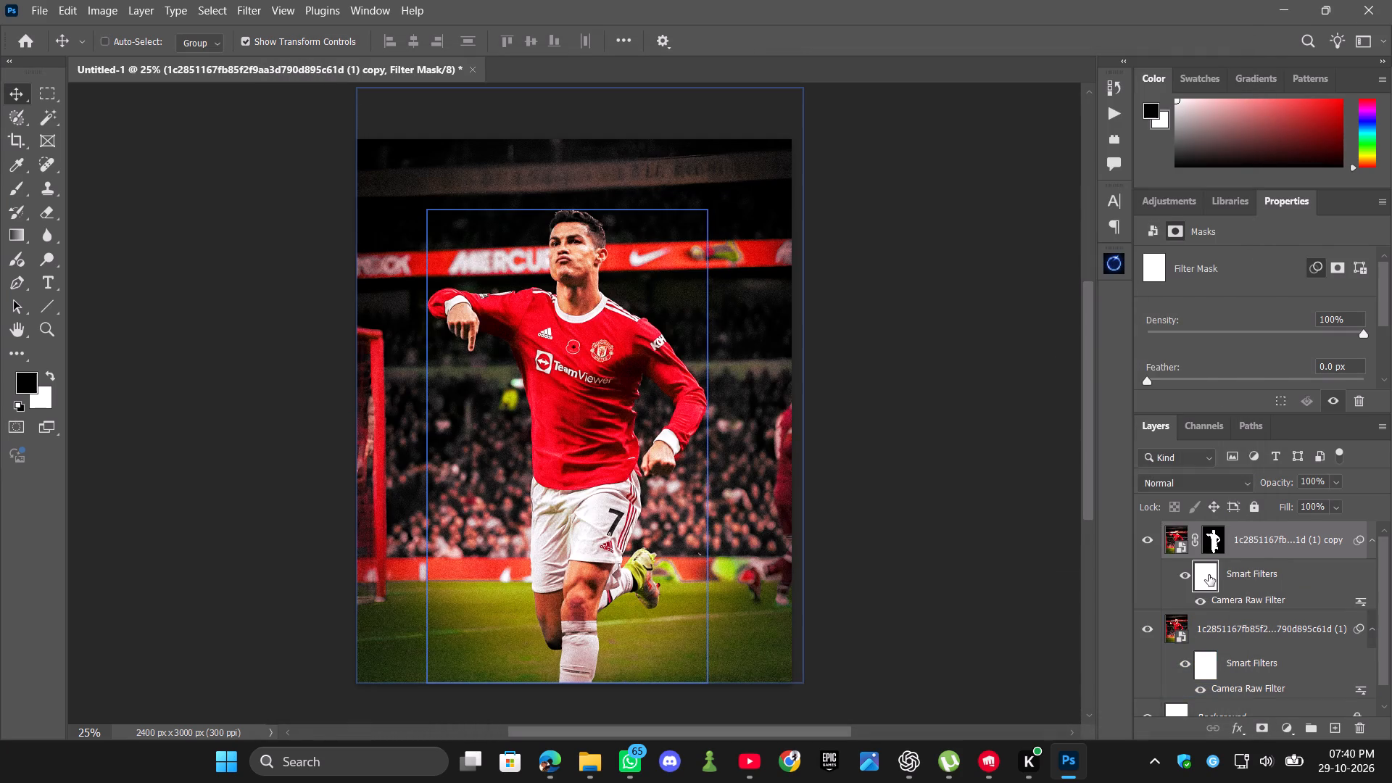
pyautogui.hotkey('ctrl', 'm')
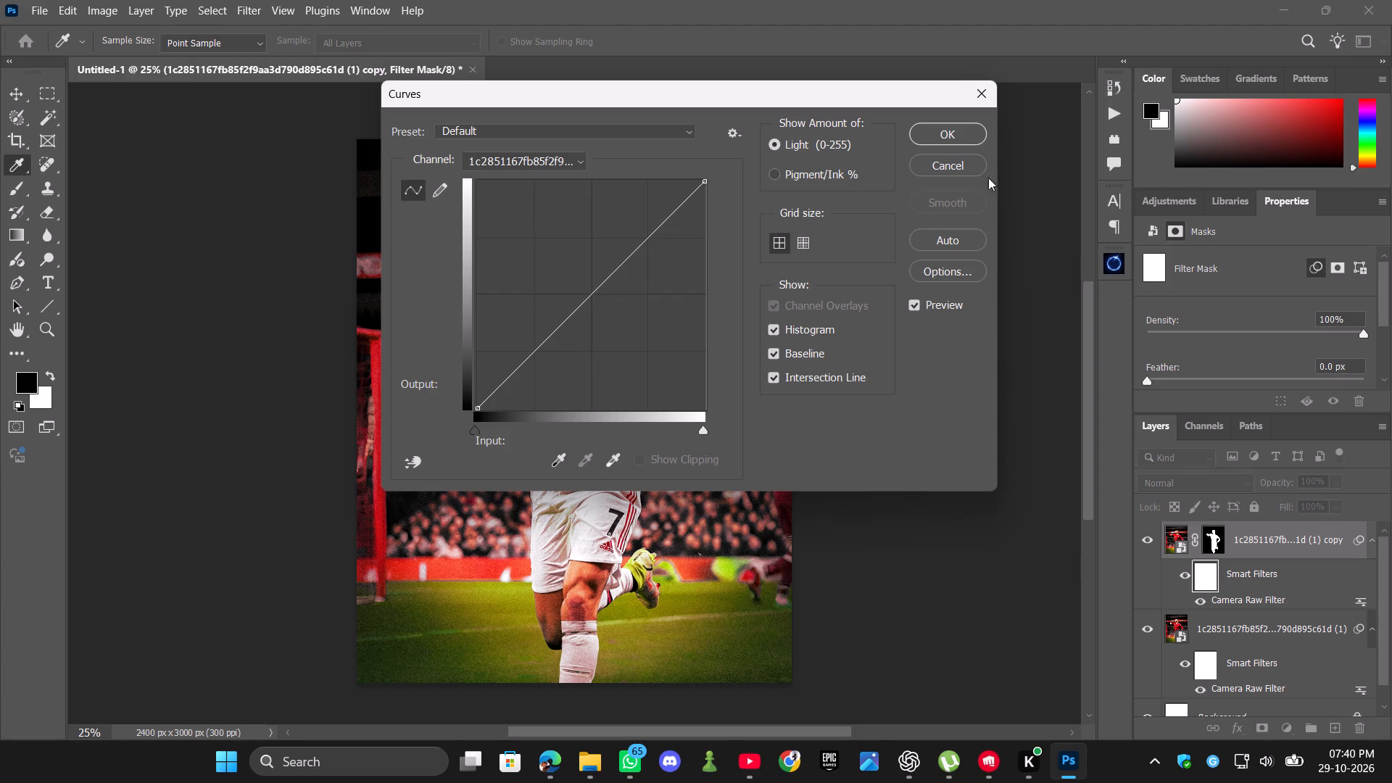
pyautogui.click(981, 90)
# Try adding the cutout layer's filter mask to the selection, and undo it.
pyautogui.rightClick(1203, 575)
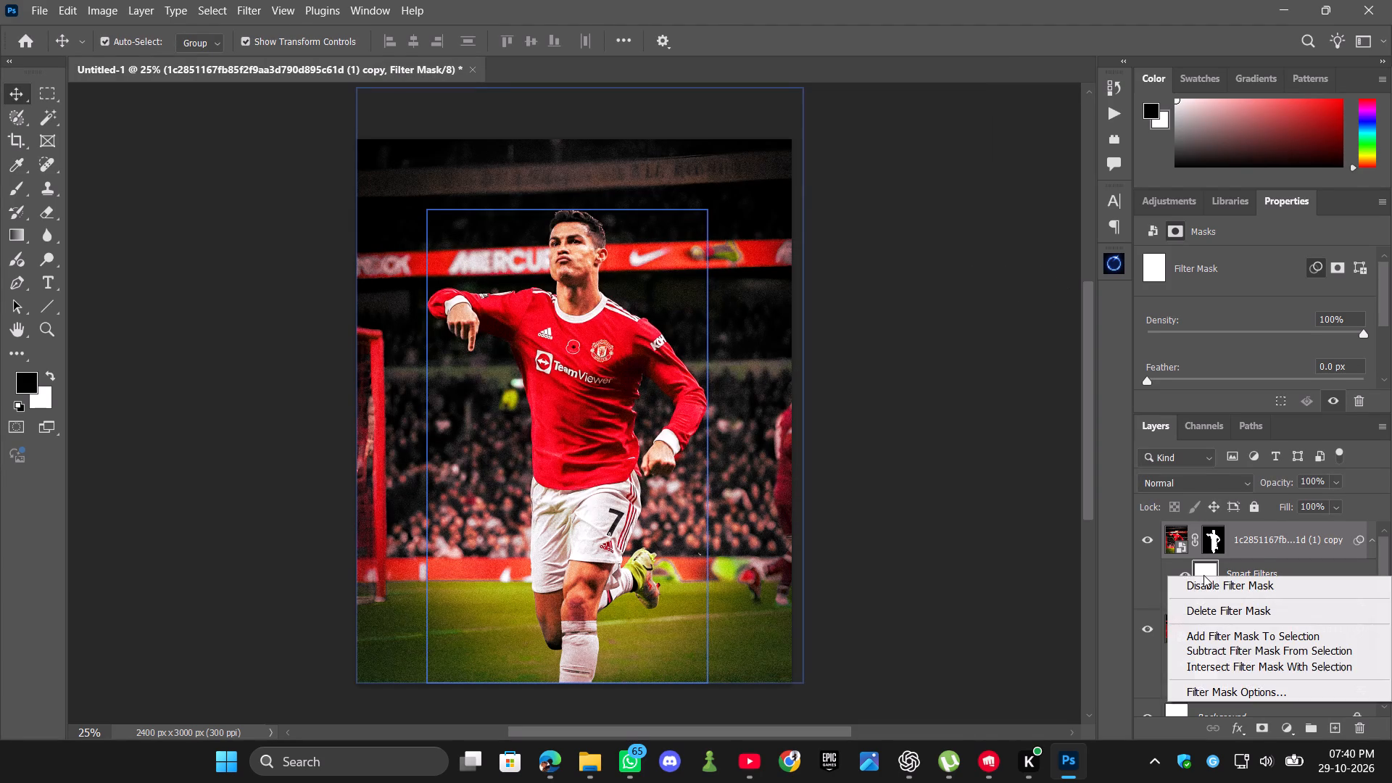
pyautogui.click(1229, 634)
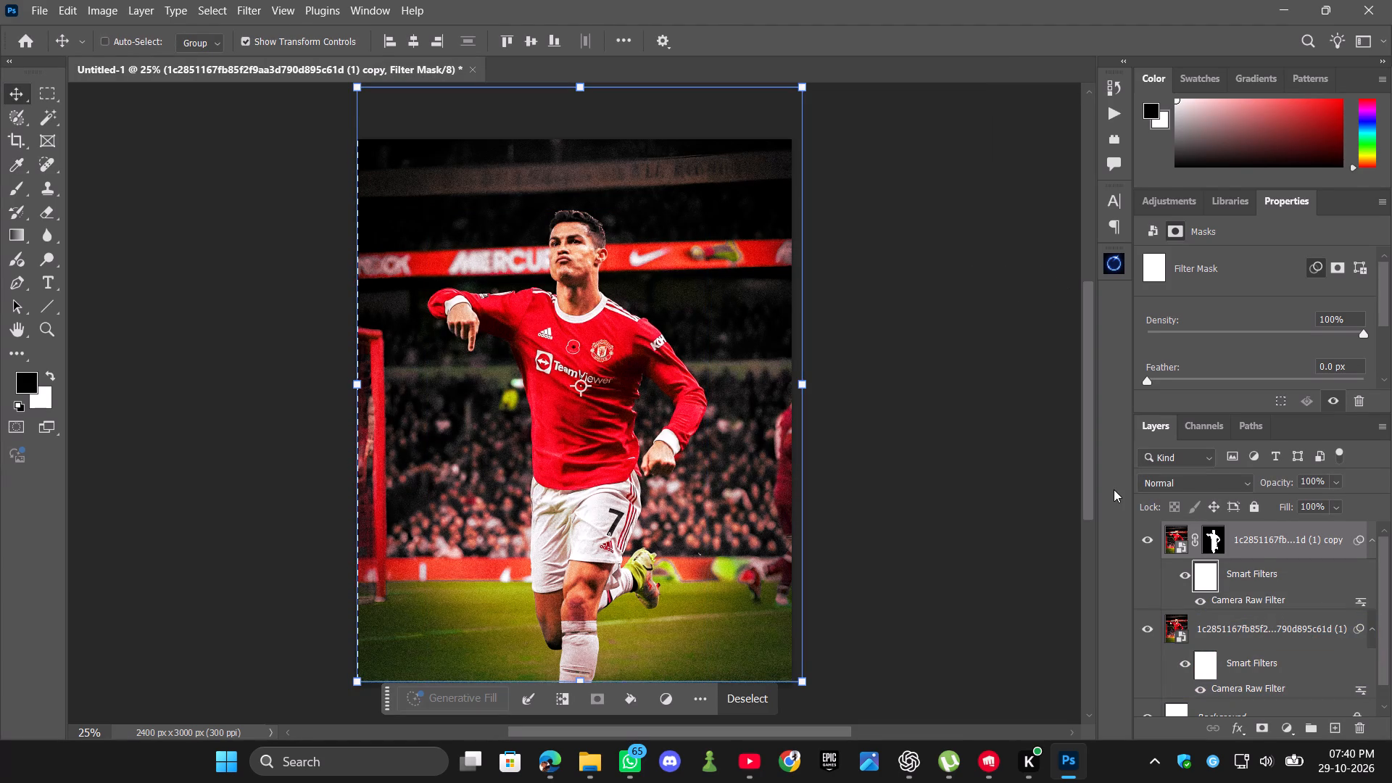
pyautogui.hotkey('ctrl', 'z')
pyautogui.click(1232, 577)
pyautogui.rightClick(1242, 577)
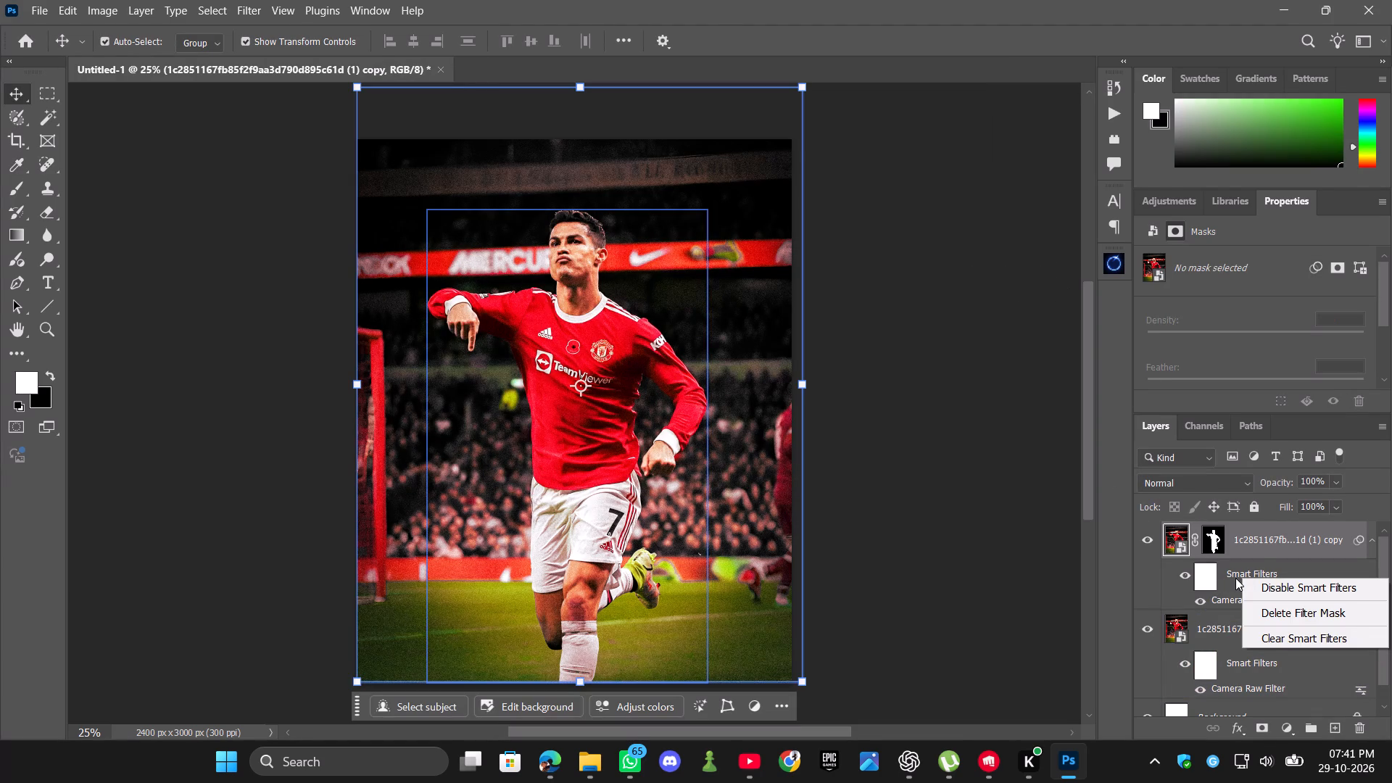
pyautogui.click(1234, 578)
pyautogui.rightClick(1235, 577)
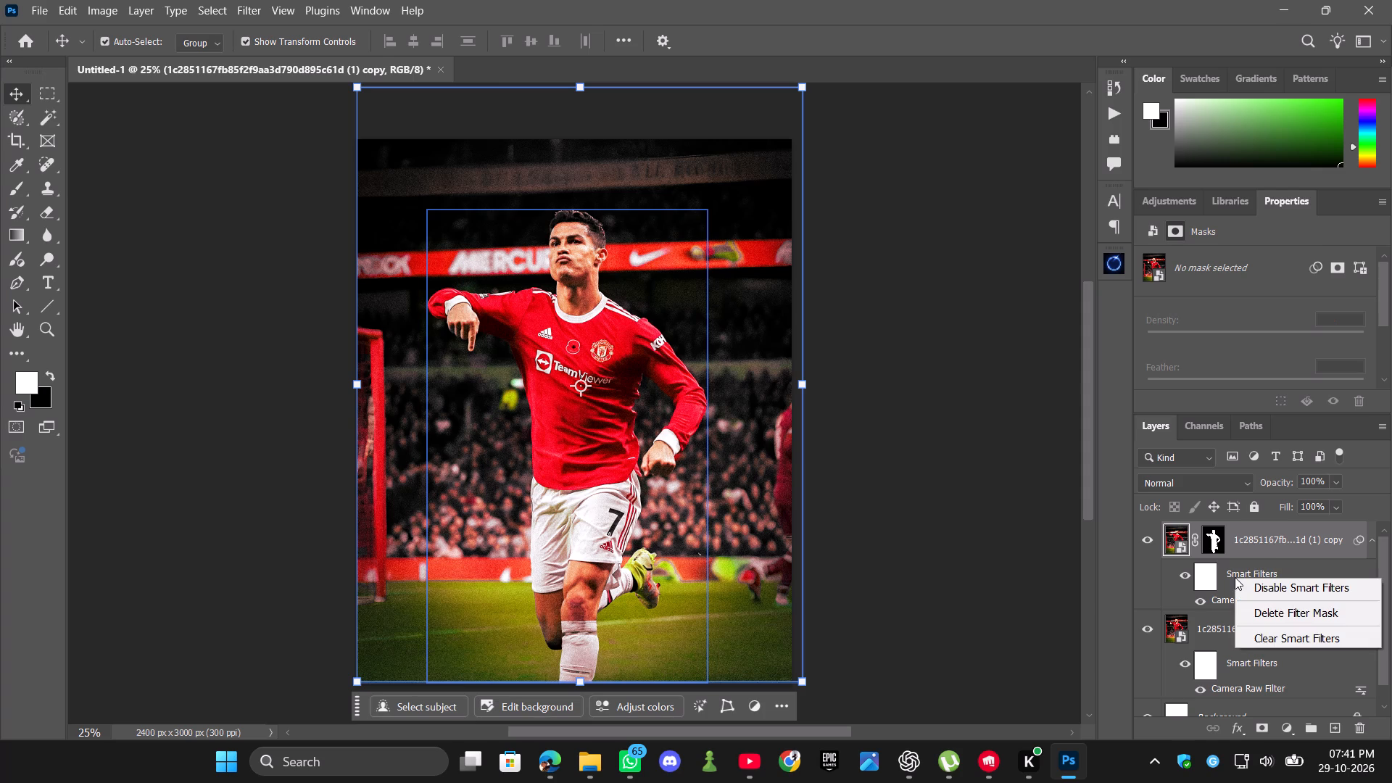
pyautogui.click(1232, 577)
# Compare the player cutout with its Camera Raw Filter and smart filters switched off and on.
pyautogui.click(1202, 602)
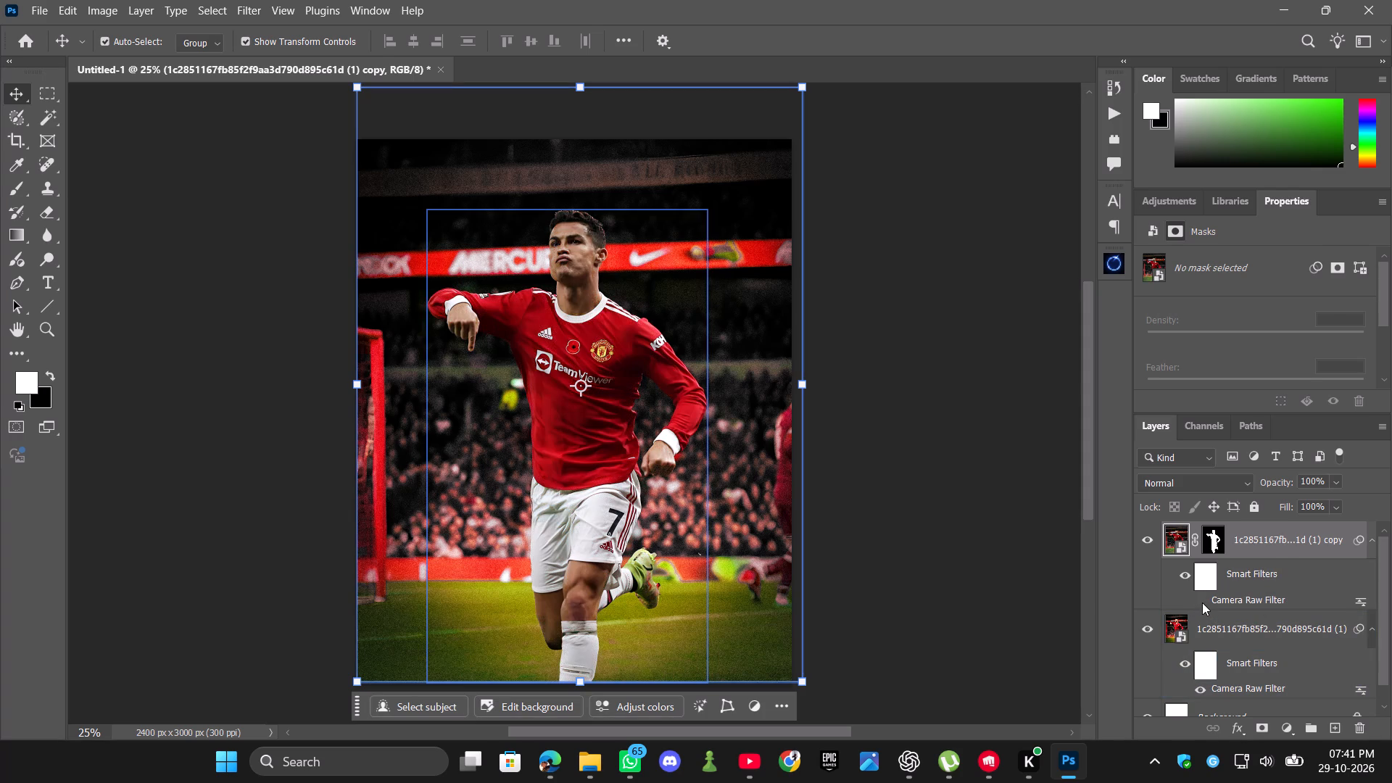
pyautogui.click(1202, 602)
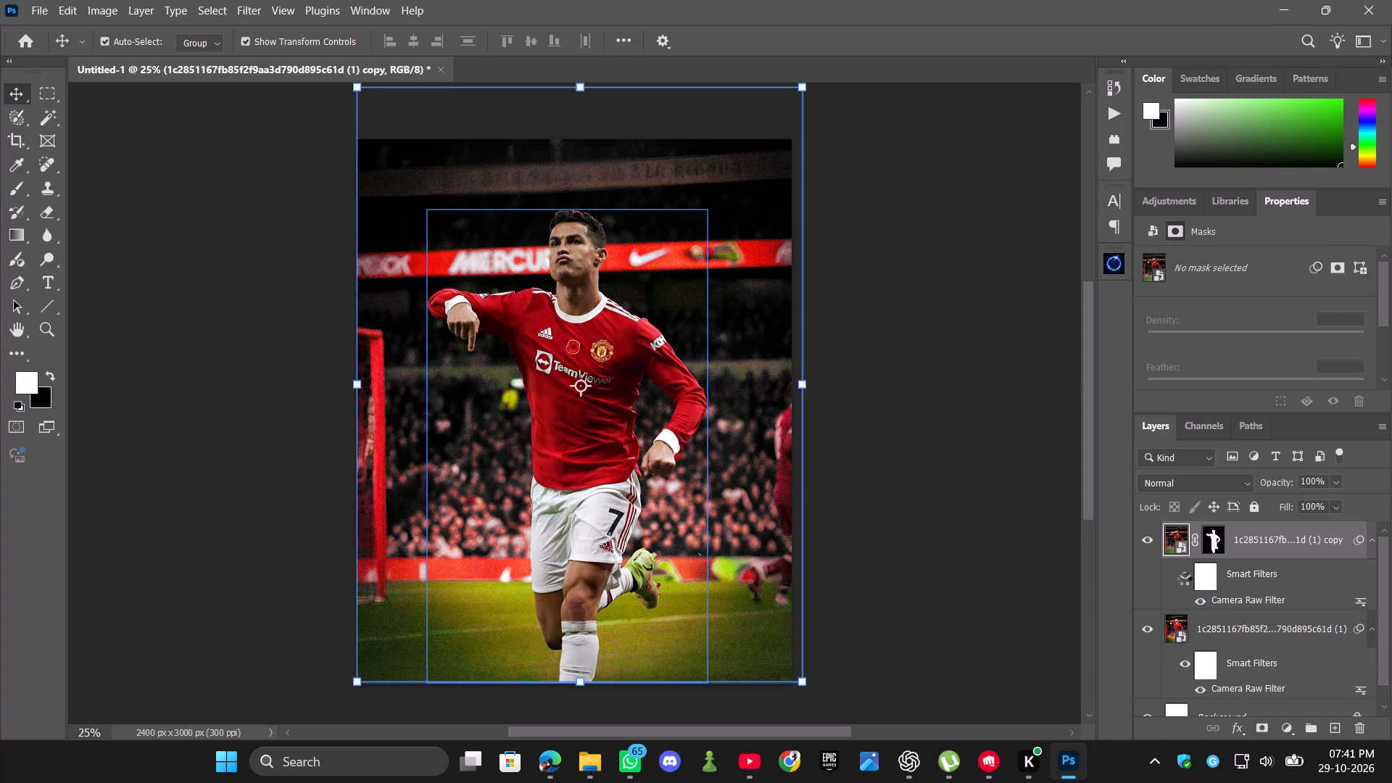
pyautogui.click(1185, 576)
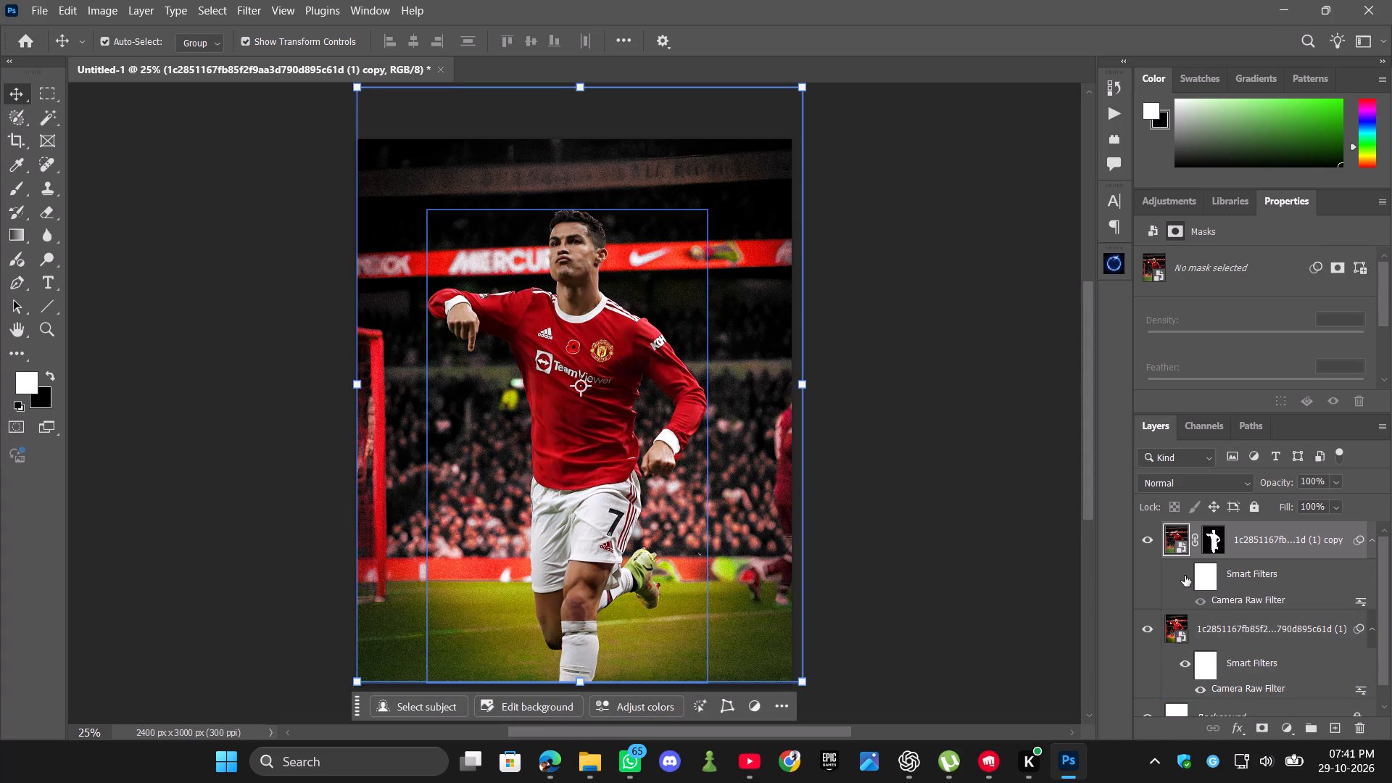
pyautogui.click(1185, 576)
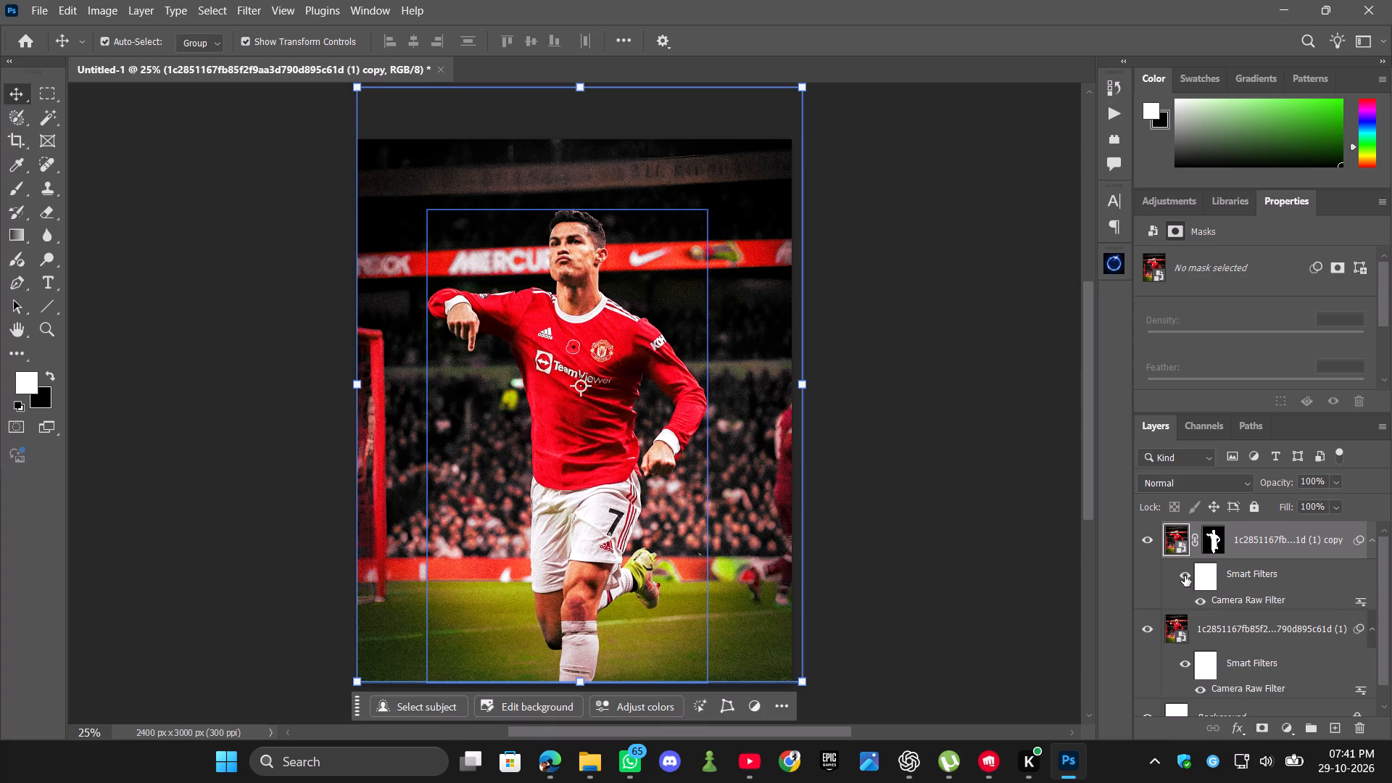
pyautogui.click(1185, 576)
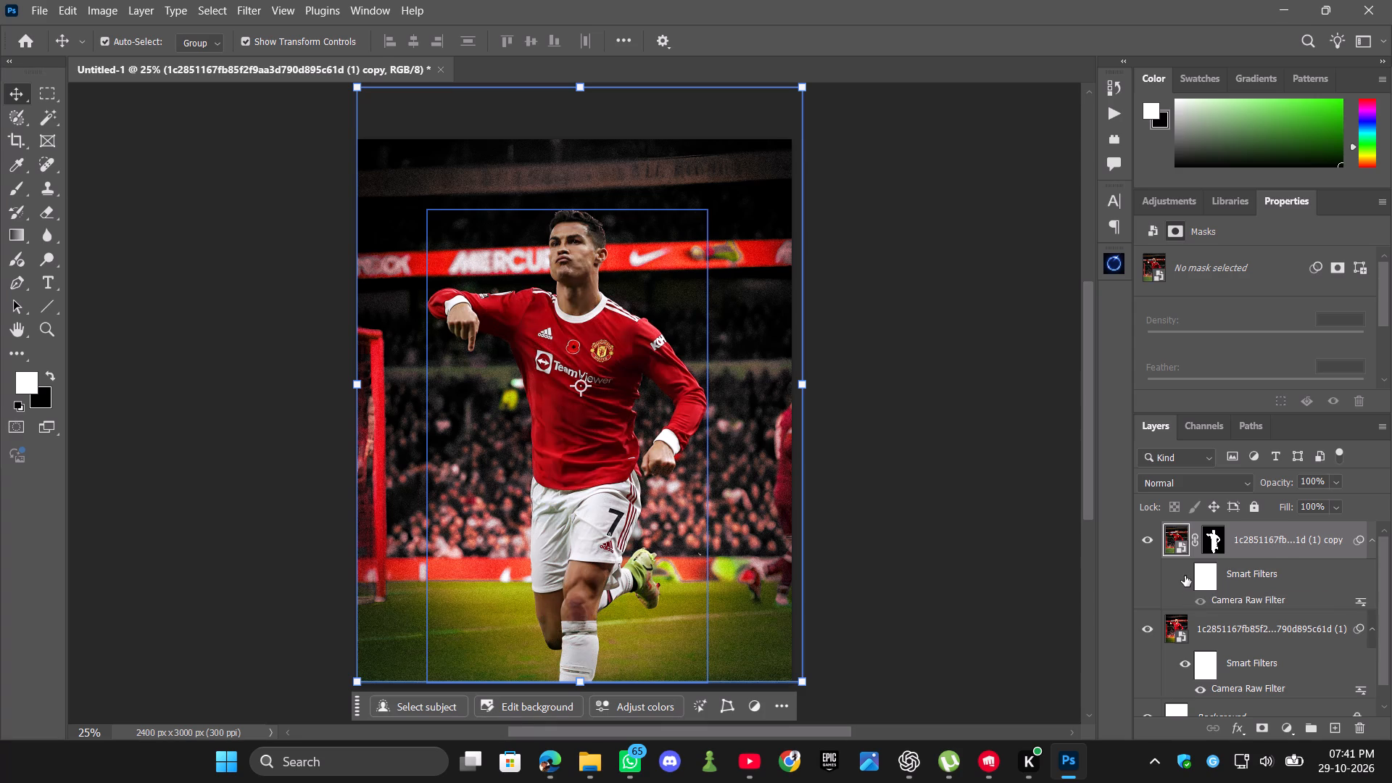
pyautogui.click(1185, 576)
pyautogui.click(1185, 576)
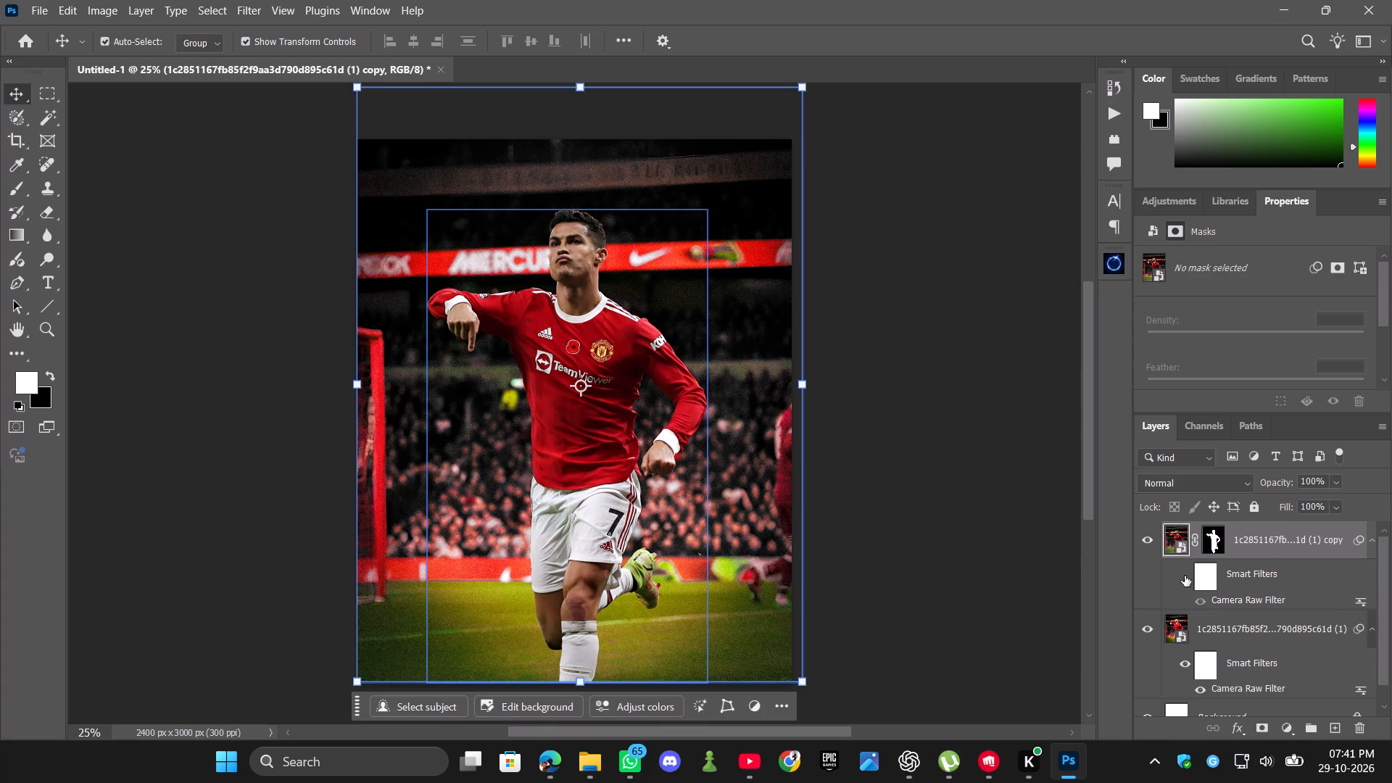
pyautogui.click(1185, 576)
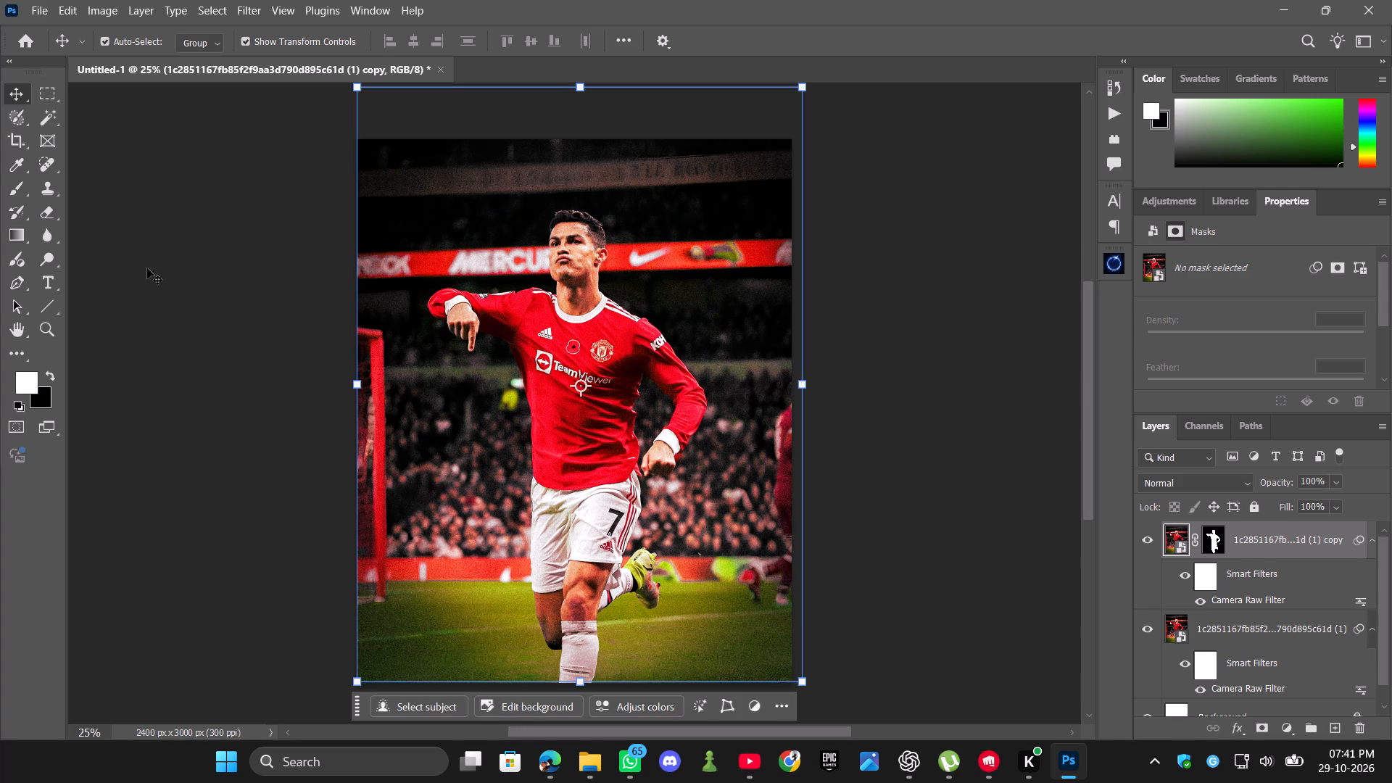
# Draw a paragraph text box across the player's head and shoulders, spanning most of the poster's width.
pyautogui.click(51, 283)
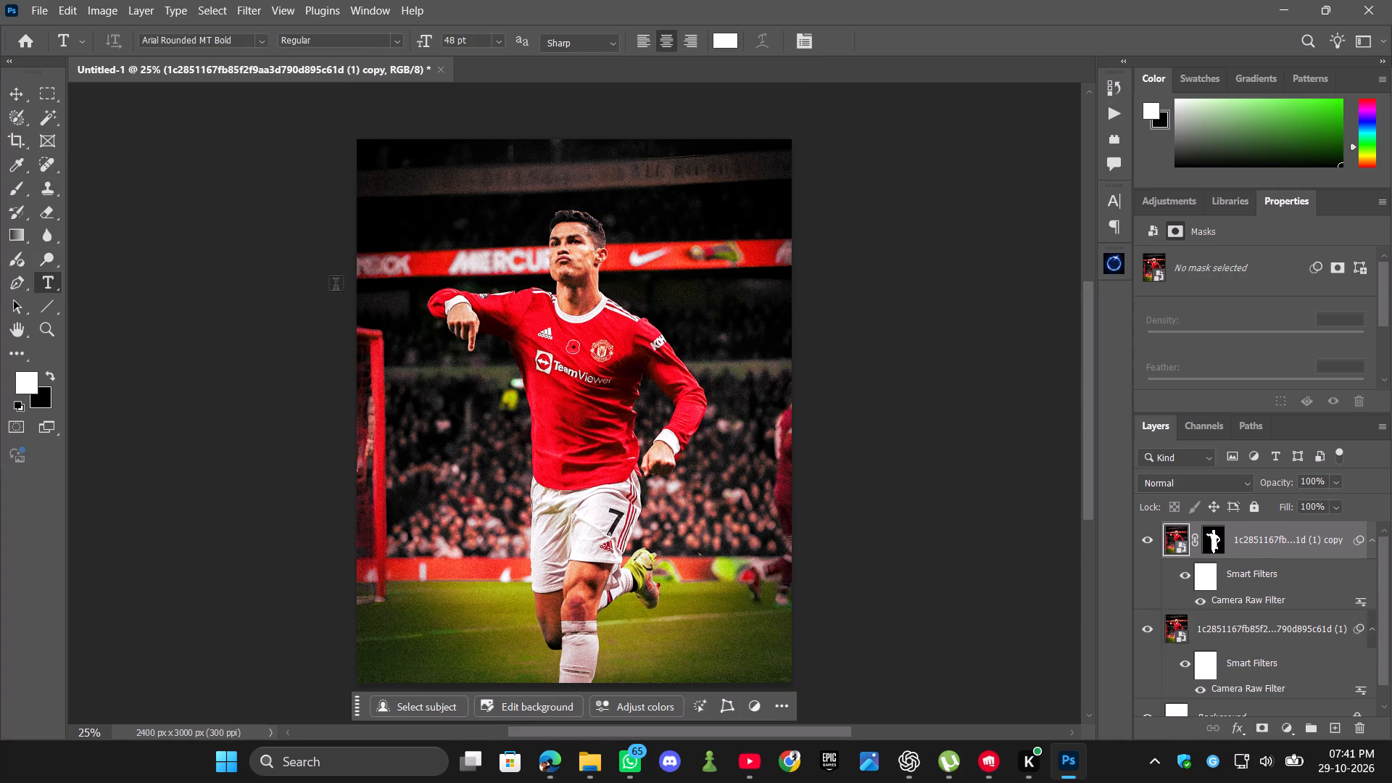
pyautogui.moveTo(384, 227); pyautogui.dragTo(785, 352)
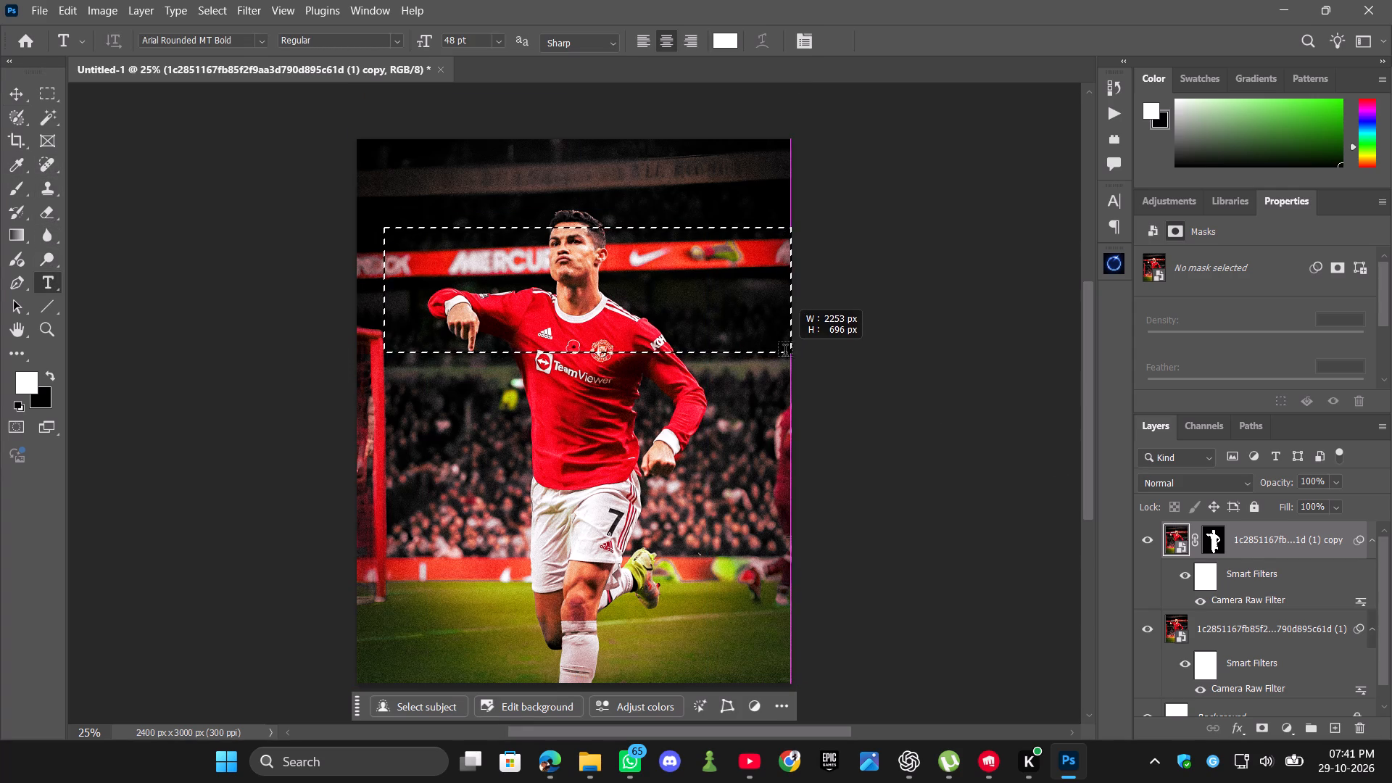
pyautogui.moveTo(785, 352); pyautogui.dragTo(775, 335)
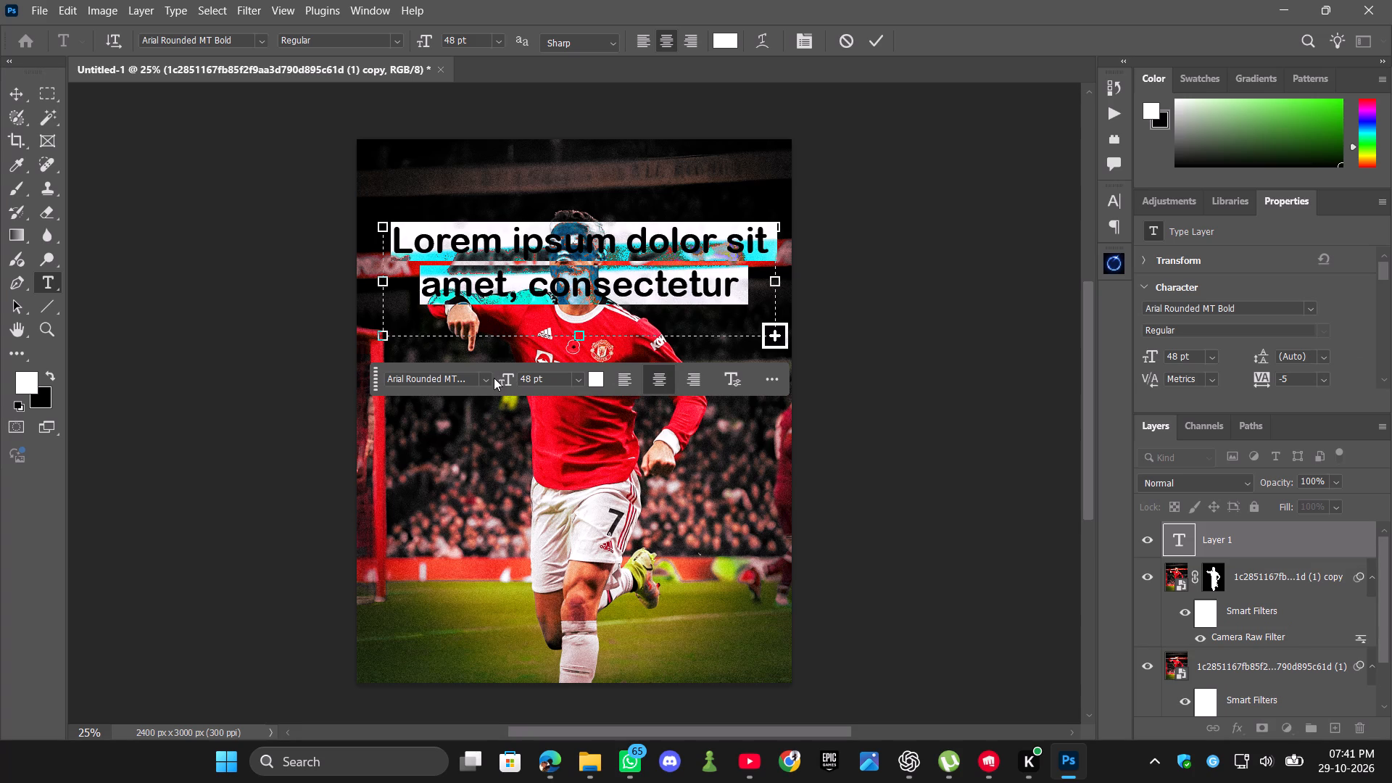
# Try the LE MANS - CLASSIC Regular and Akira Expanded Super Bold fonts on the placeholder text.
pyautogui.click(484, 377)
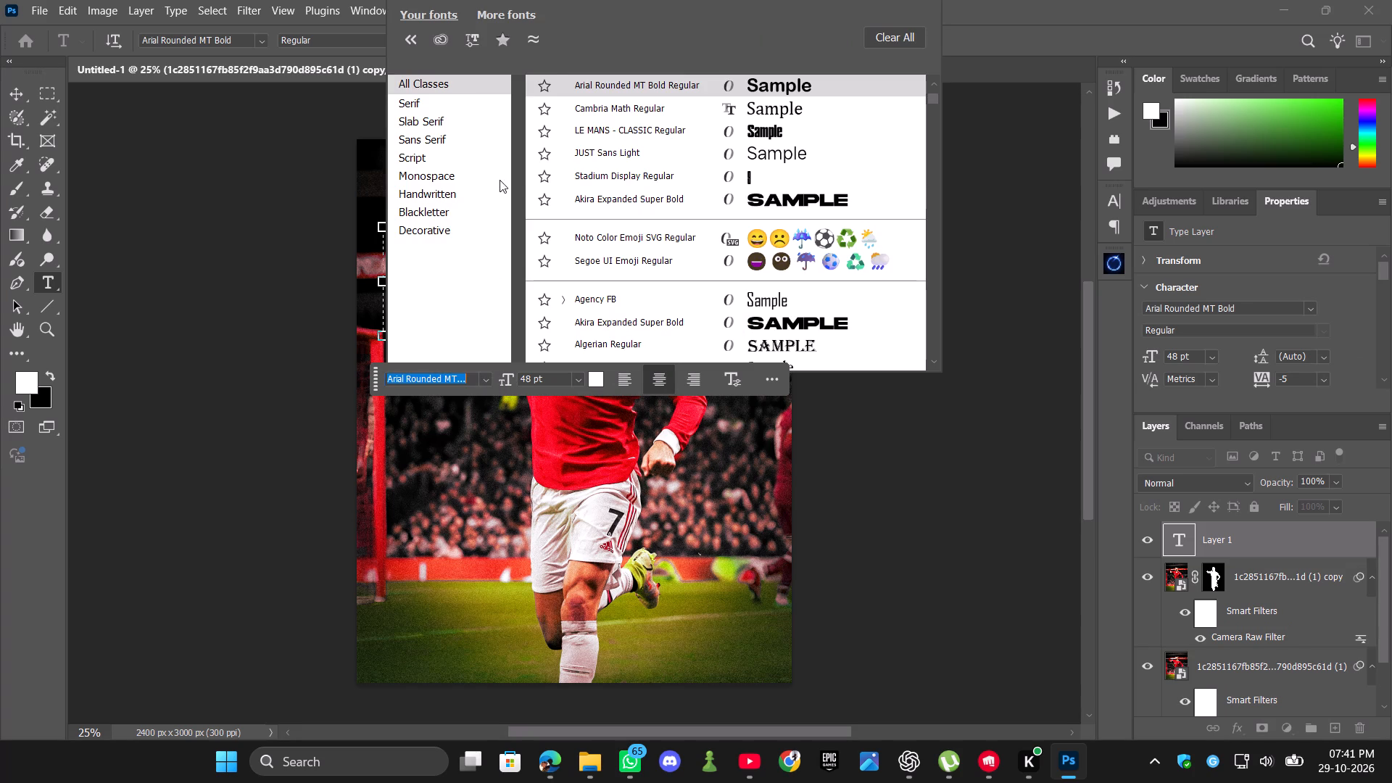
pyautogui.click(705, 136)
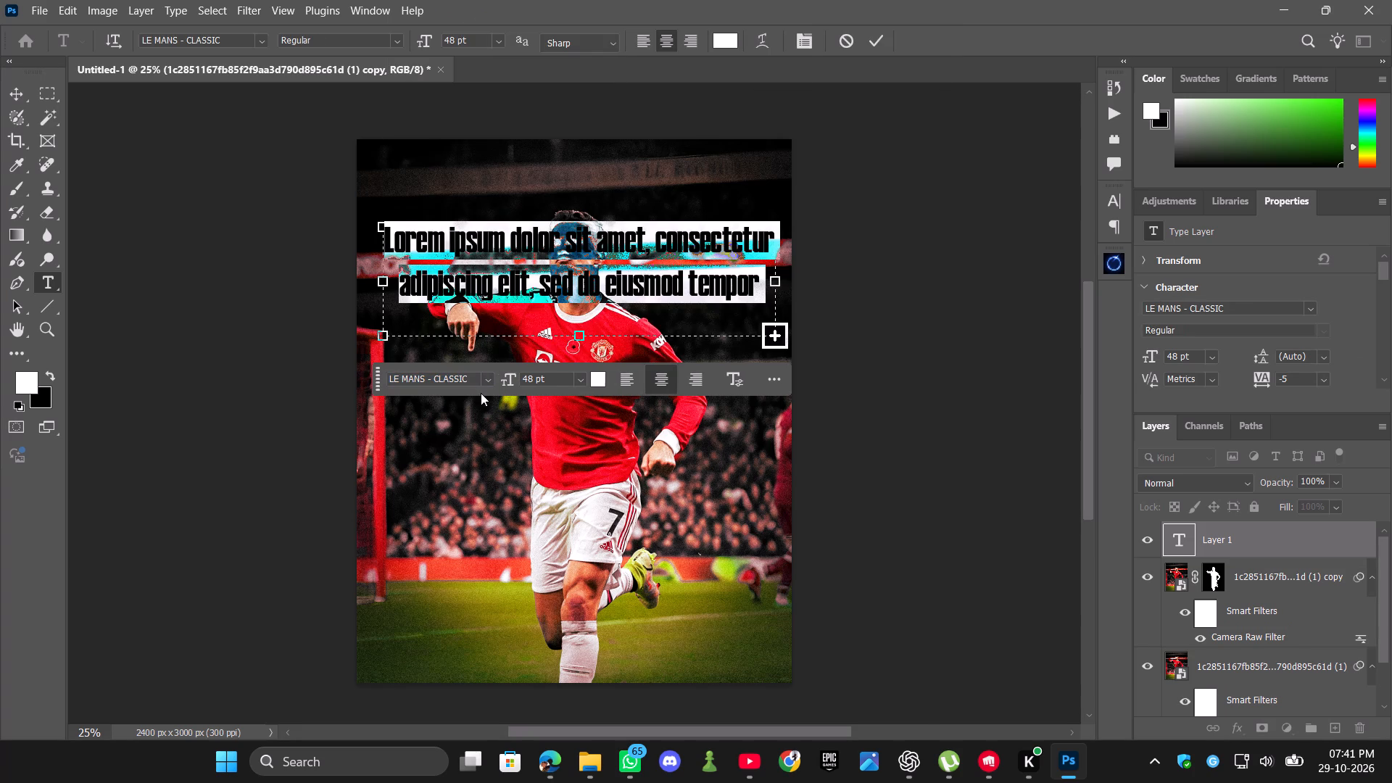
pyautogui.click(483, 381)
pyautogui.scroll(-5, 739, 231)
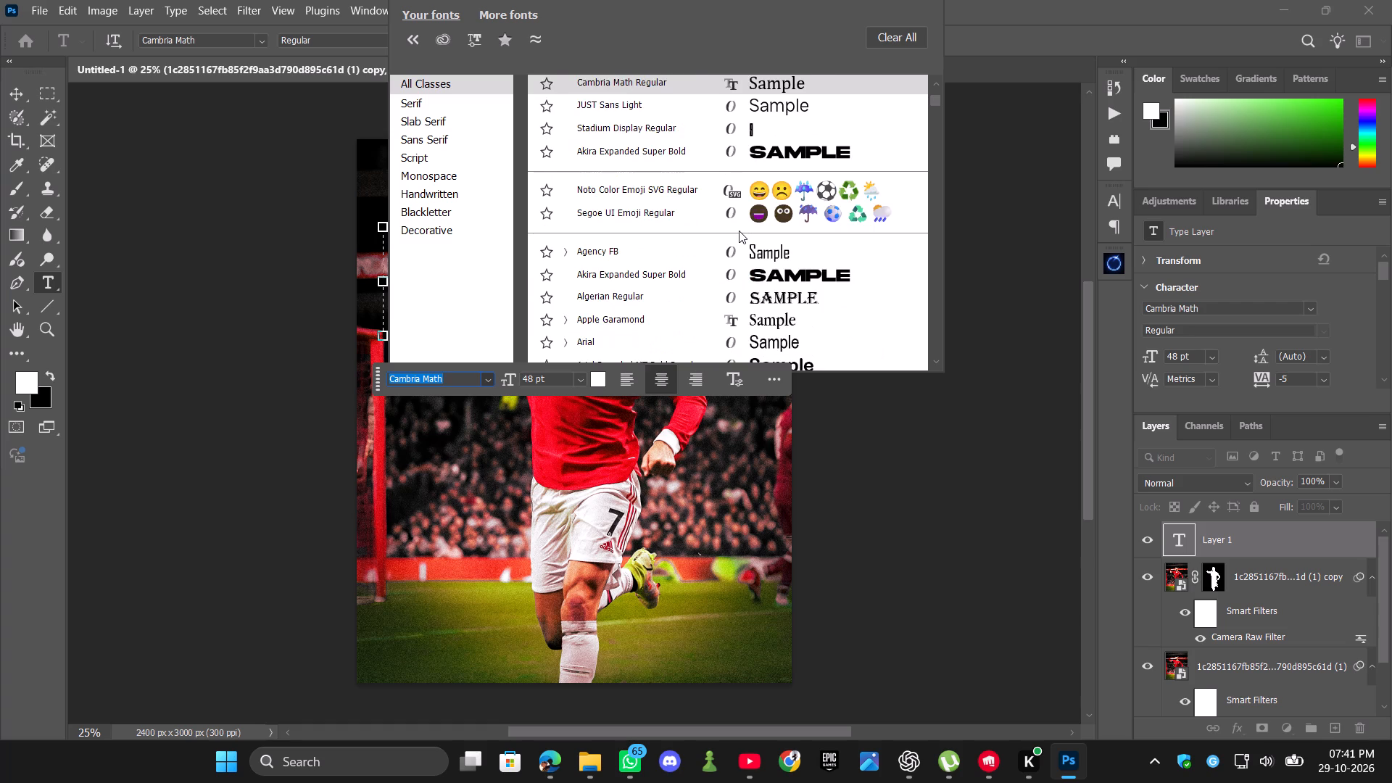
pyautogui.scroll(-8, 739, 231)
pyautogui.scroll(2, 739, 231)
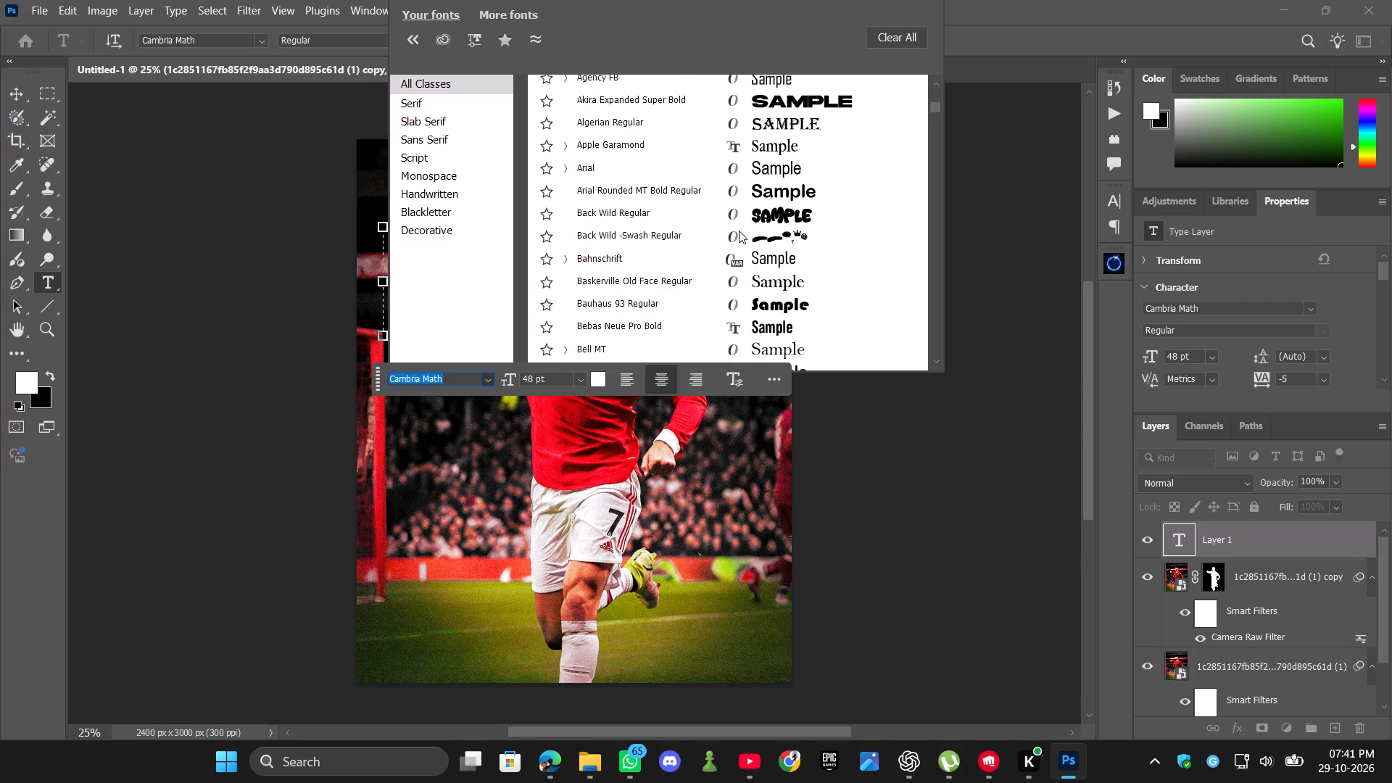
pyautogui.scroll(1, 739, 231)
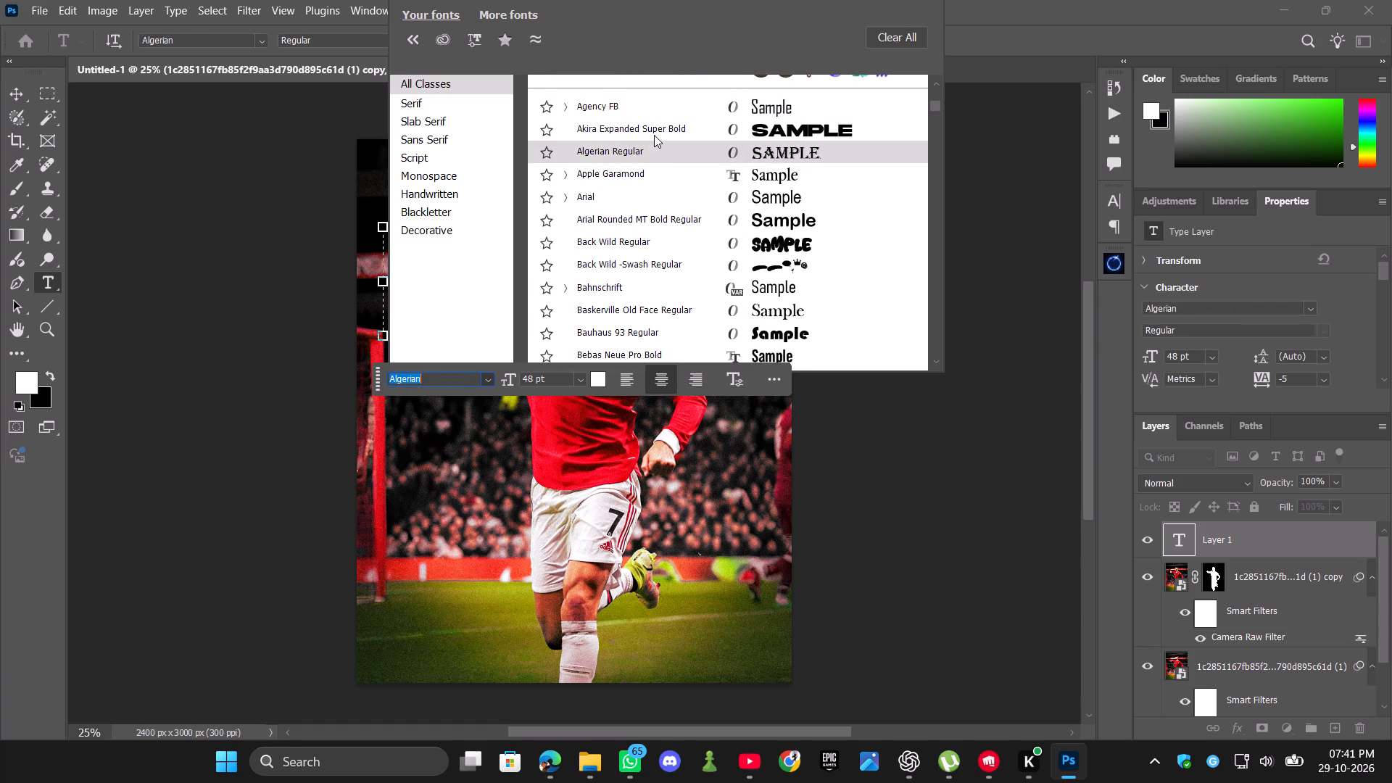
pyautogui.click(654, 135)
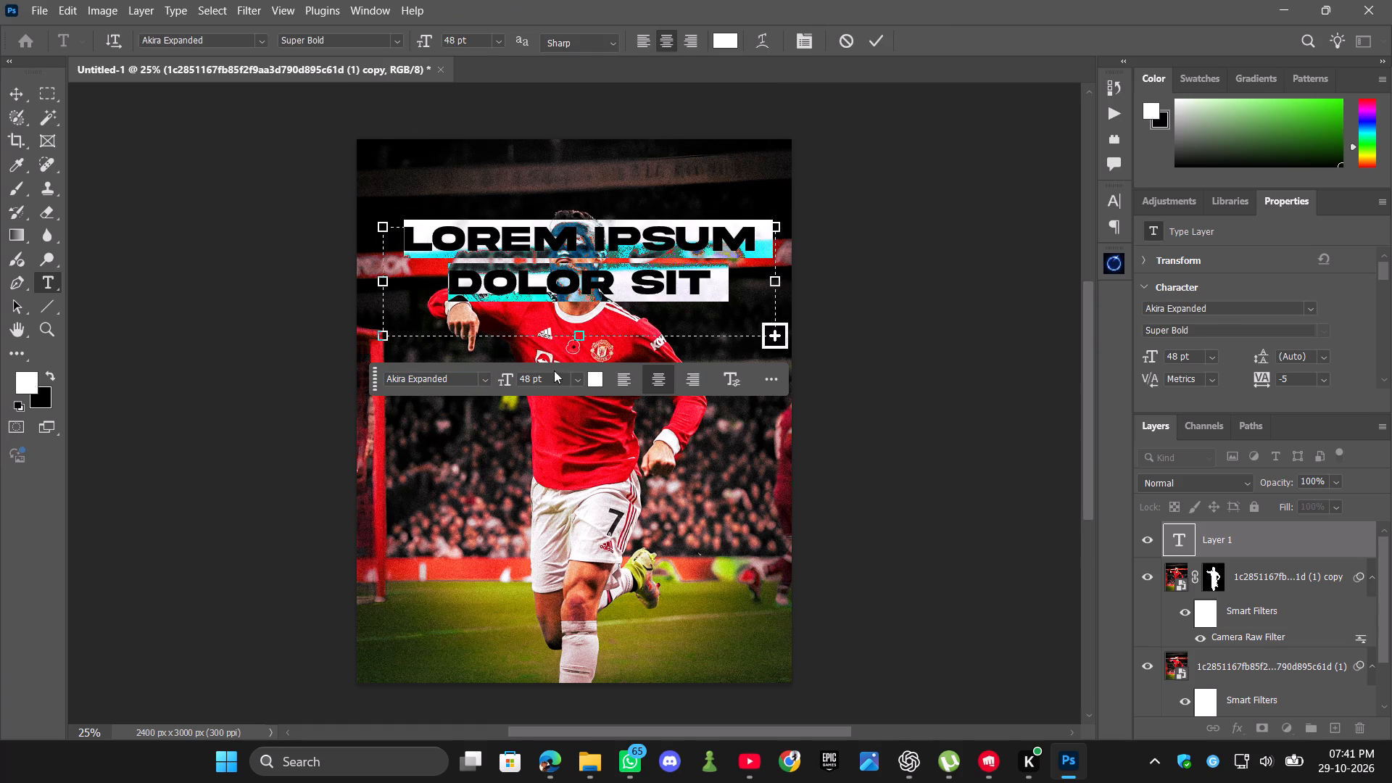
# Set the font to Stadium Display Regular and clear the placeholder text from the text box.
pyautogui.click(485, 382)
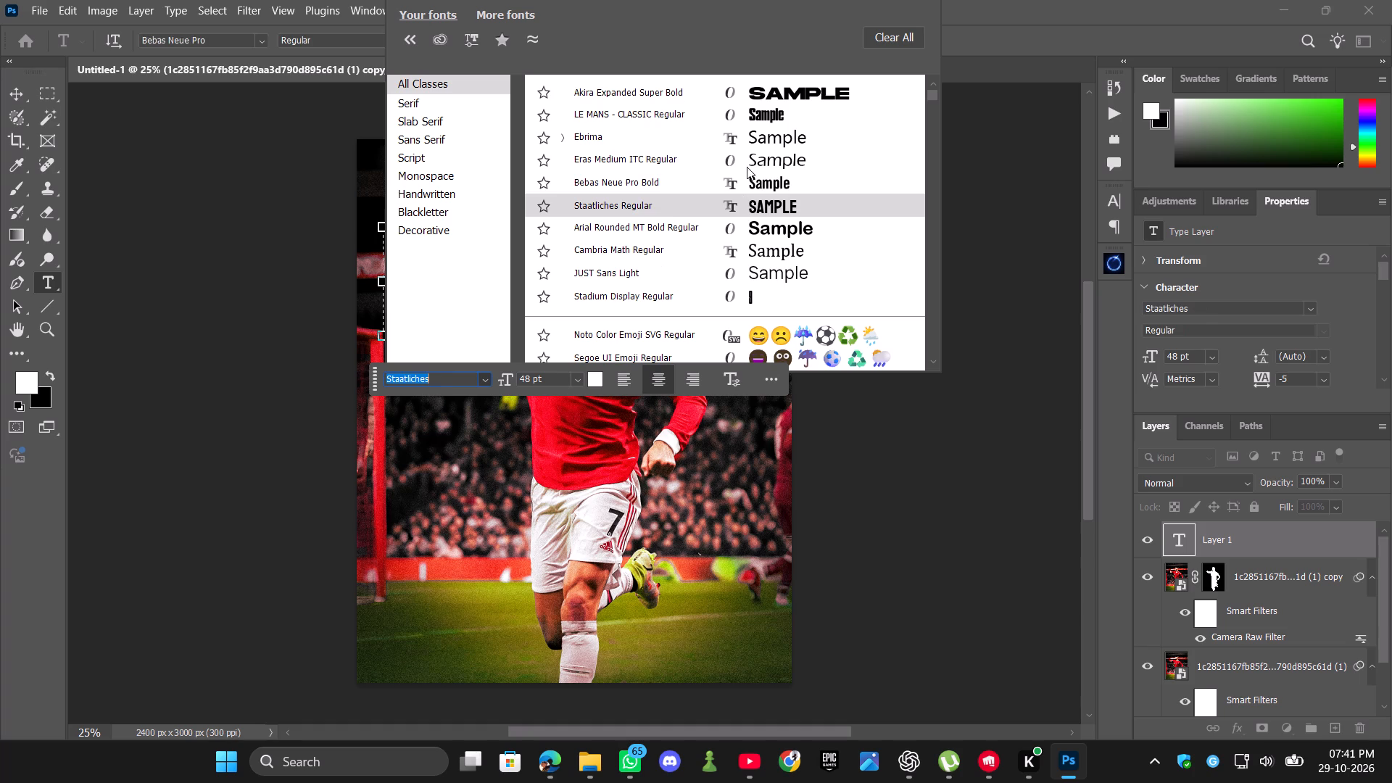
pyautogui.scroll(1, 748, 150)
pyautogui.scroll(-2, 739, 210)
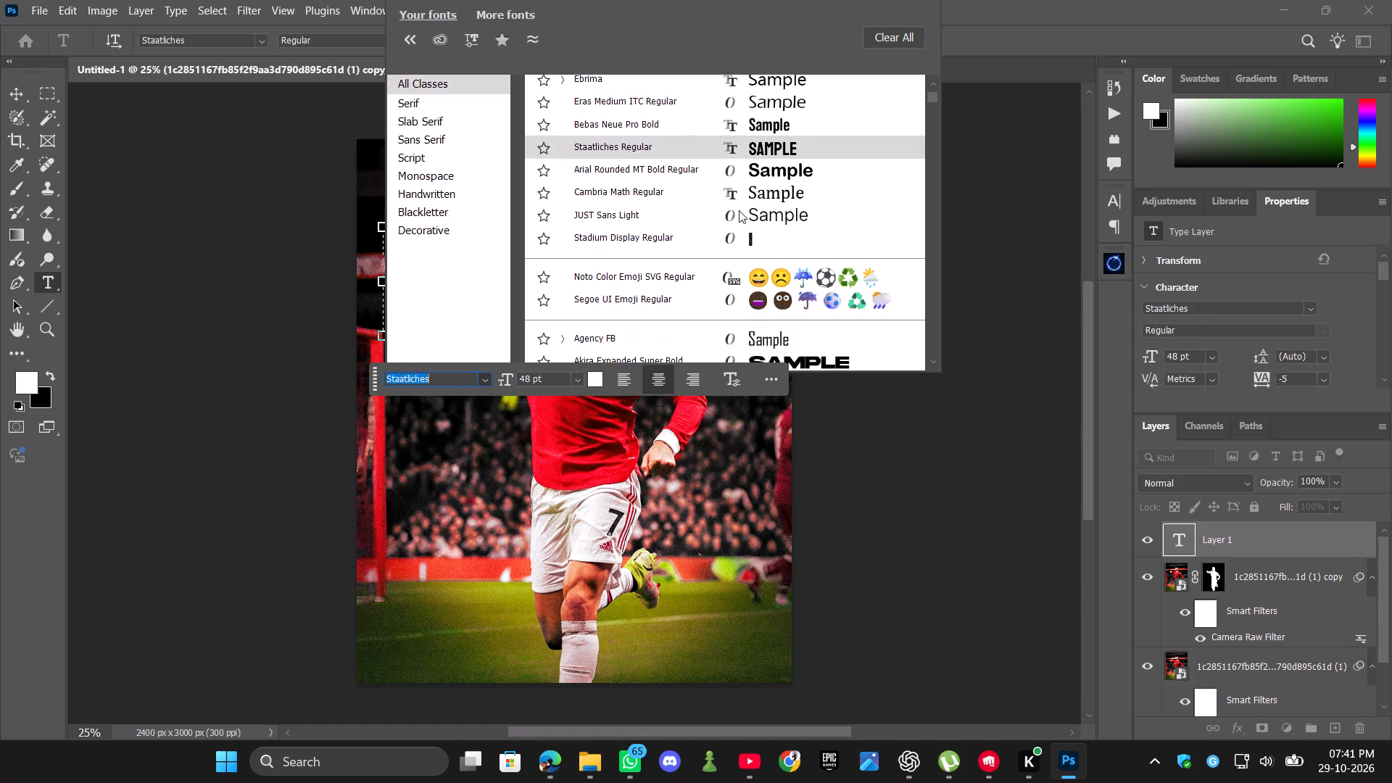
pyautogui.scroll(-6, 739, 210)
pyautogui.scroll(4, 739, 210)
pyautogui.click(734, 187)
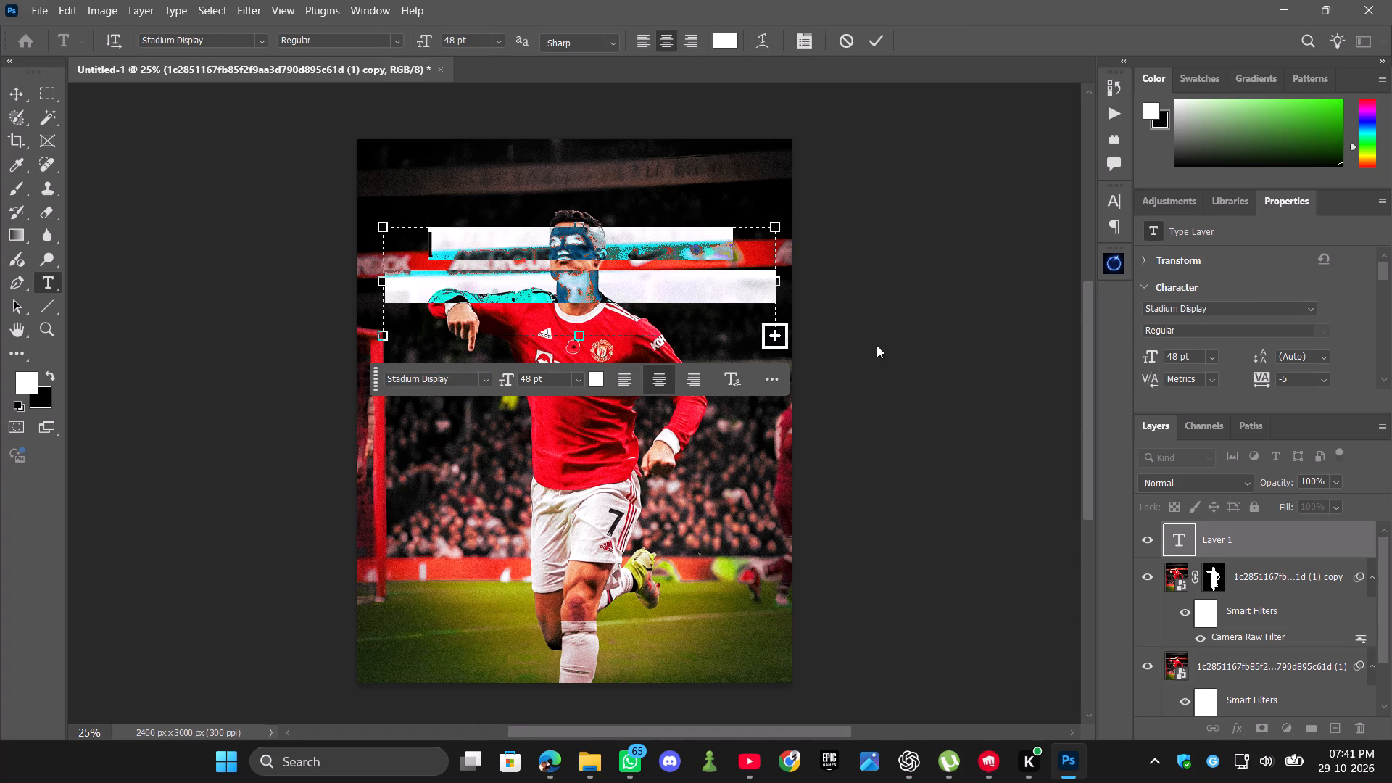
pyautogui.press('BackSpace')
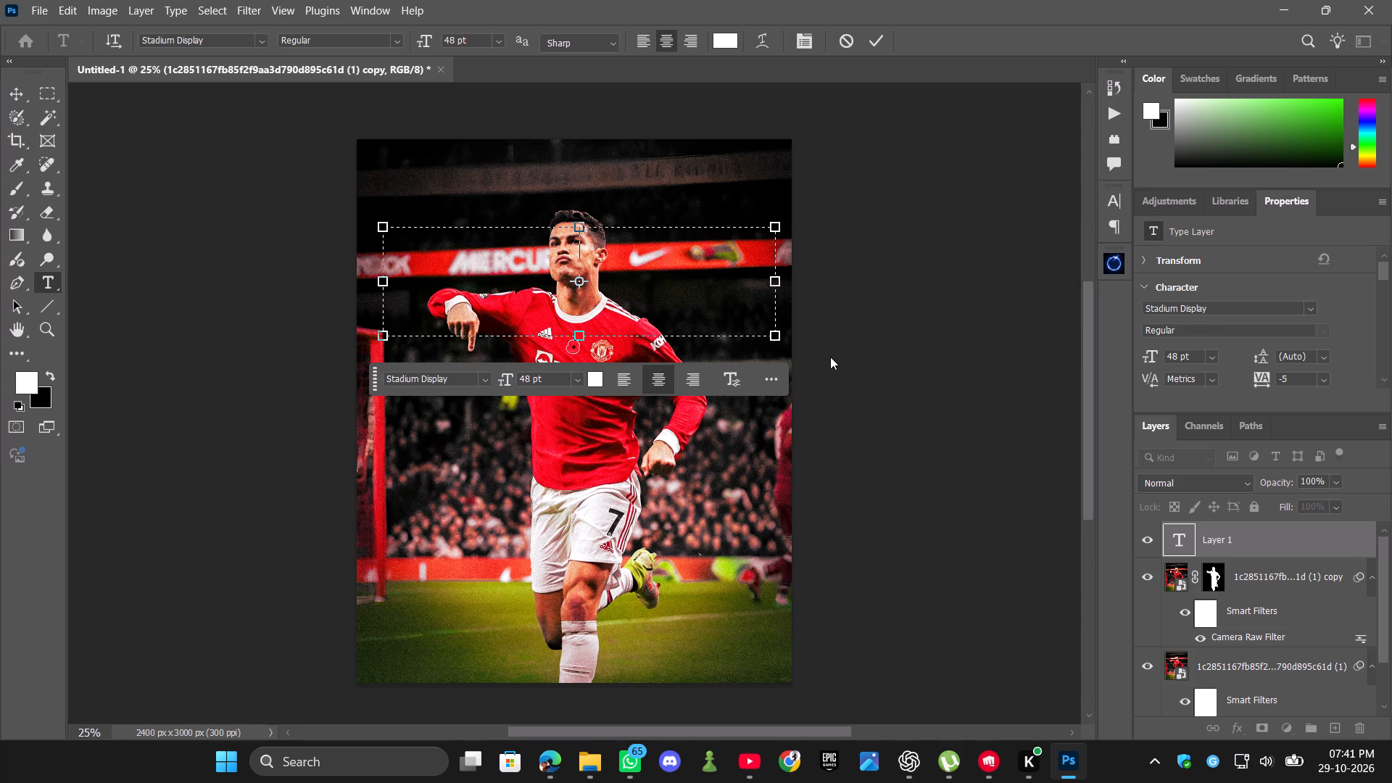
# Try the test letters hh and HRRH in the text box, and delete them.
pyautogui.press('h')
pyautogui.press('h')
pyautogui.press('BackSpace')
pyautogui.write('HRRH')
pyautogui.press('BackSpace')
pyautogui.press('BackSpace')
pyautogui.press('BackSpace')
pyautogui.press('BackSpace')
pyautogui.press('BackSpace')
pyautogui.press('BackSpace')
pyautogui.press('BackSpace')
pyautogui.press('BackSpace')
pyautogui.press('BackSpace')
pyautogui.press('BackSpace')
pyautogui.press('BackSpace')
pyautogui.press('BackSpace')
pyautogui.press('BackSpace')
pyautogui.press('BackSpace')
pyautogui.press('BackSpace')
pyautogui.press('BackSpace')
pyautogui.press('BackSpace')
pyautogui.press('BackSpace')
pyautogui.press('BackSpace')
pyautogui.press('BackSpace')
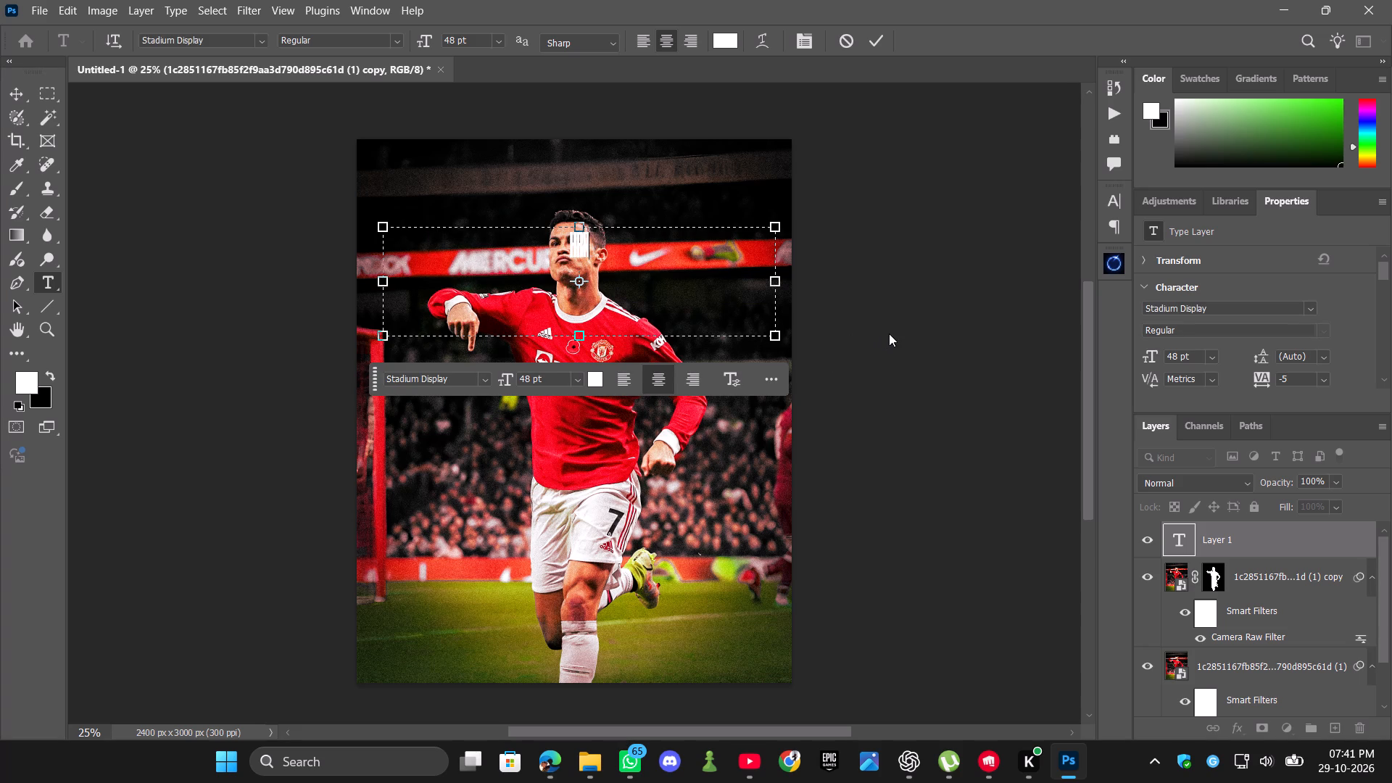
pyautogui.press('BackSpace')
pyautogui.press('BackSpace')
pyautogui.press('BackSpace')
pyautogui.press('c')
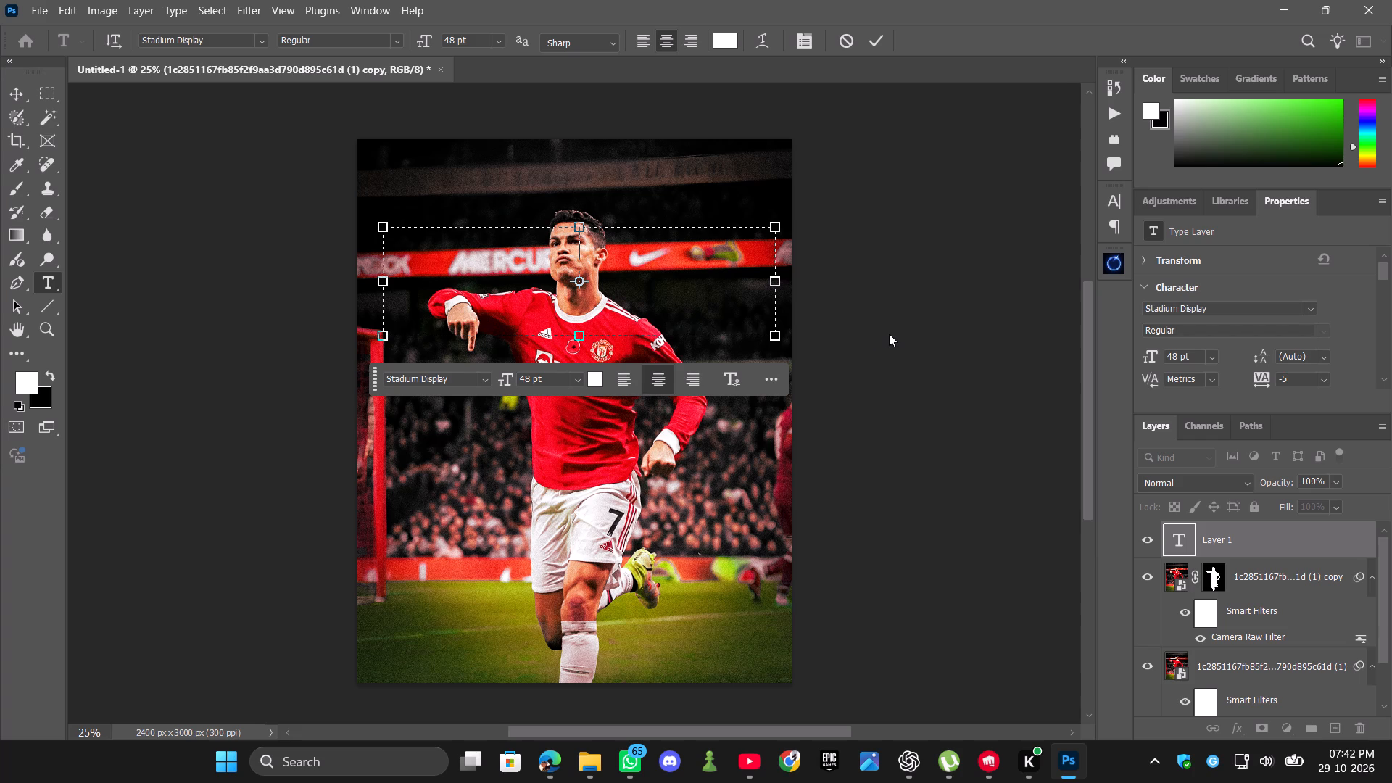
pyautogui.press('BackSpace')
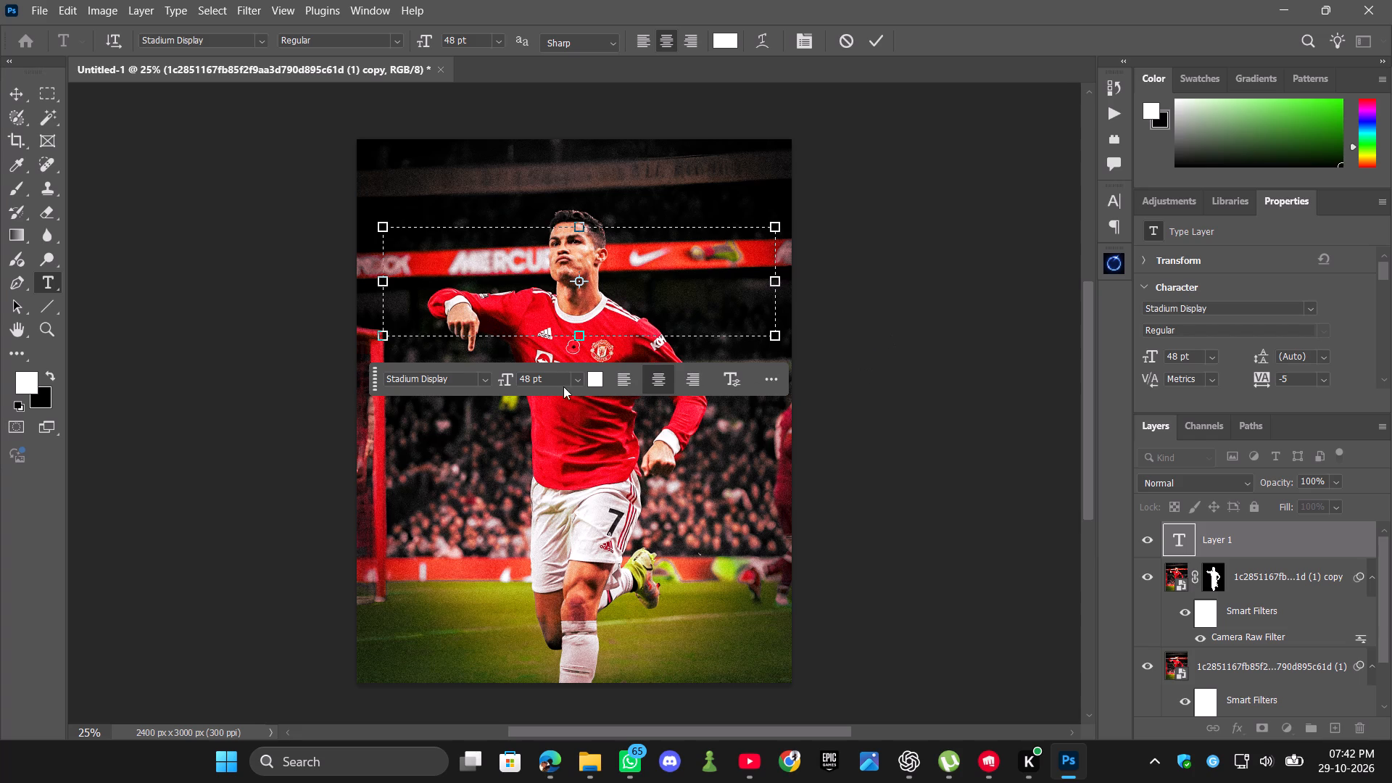
# Set the text size to 150 pt and enter CRISTIANO in the text box.
pyautogui.click(576, 385)
pyautogui.click(555, 641)
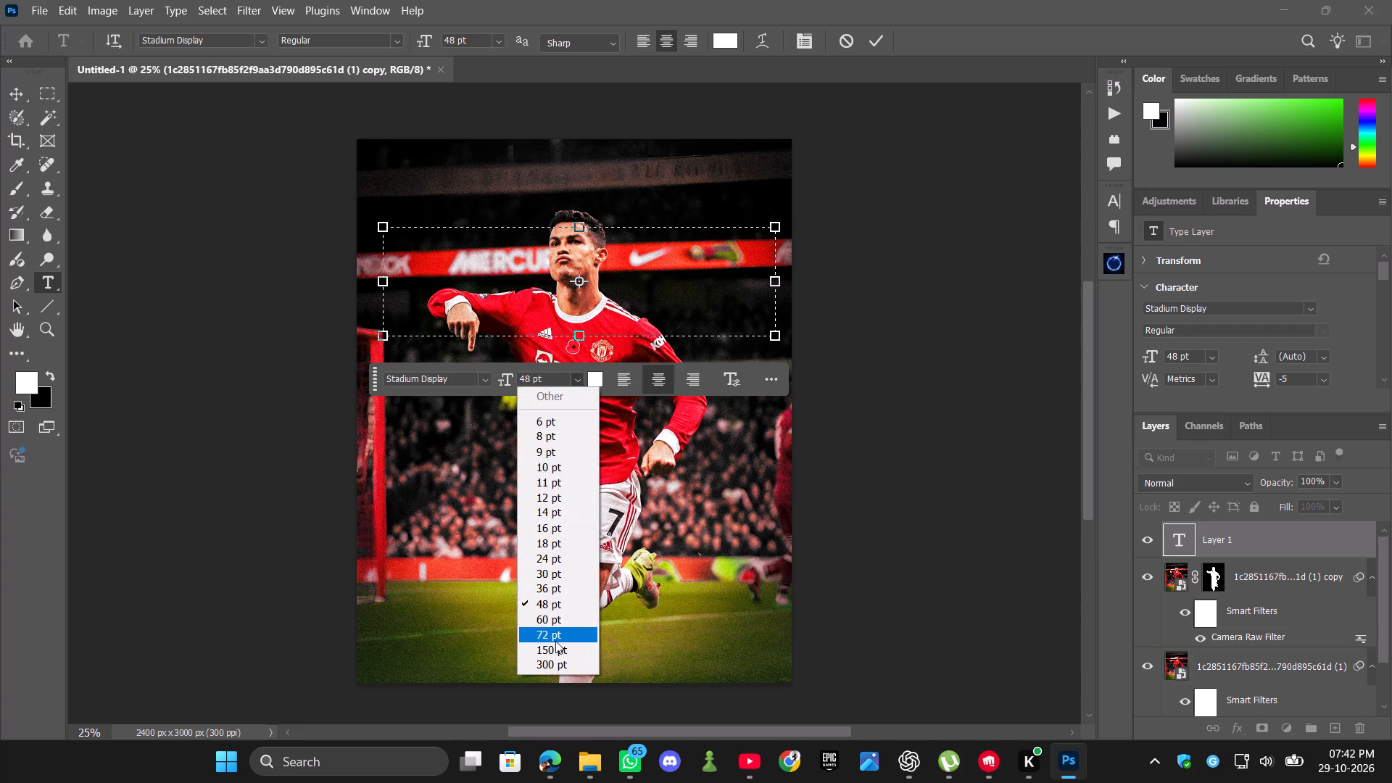
pyautogui.click(574, 384)
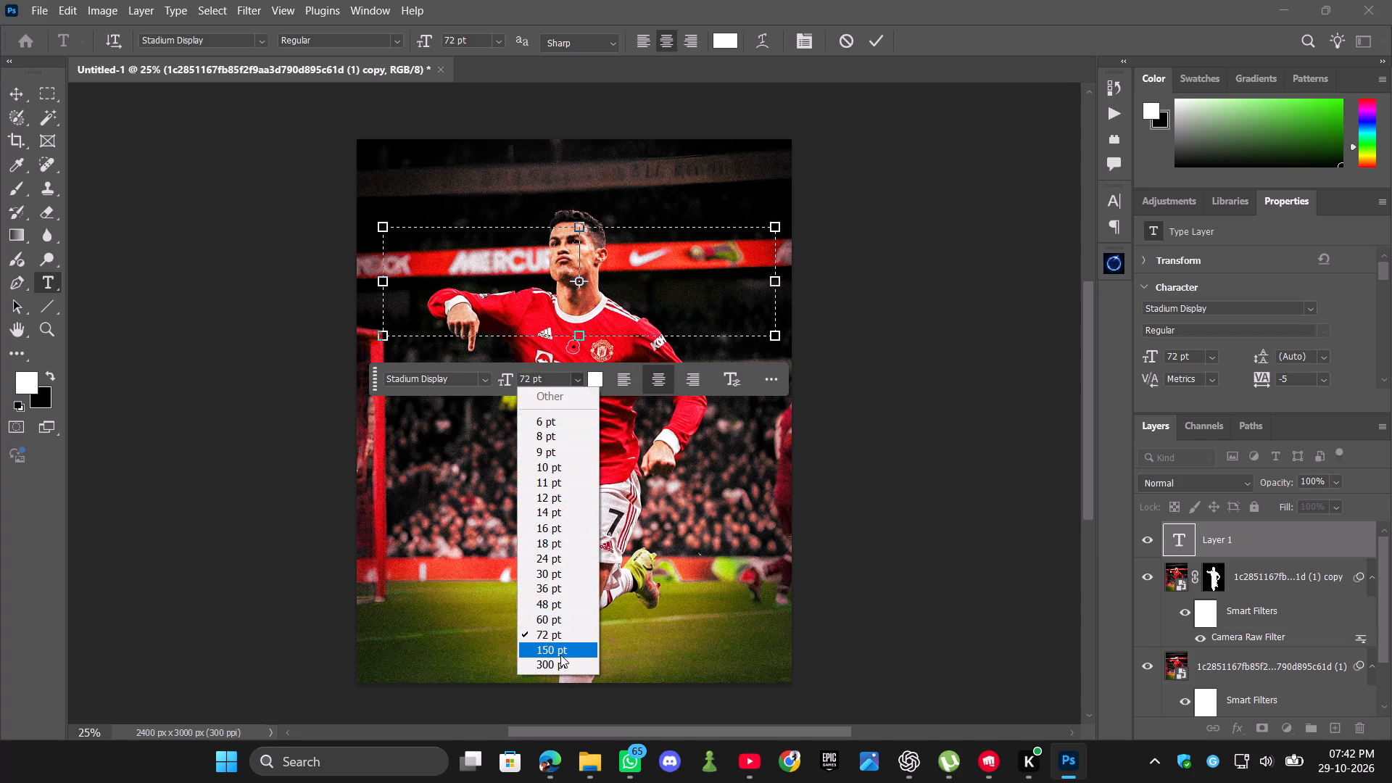
pyautogui.click(560, 655)
pyautogui.write('CRISTIANO')
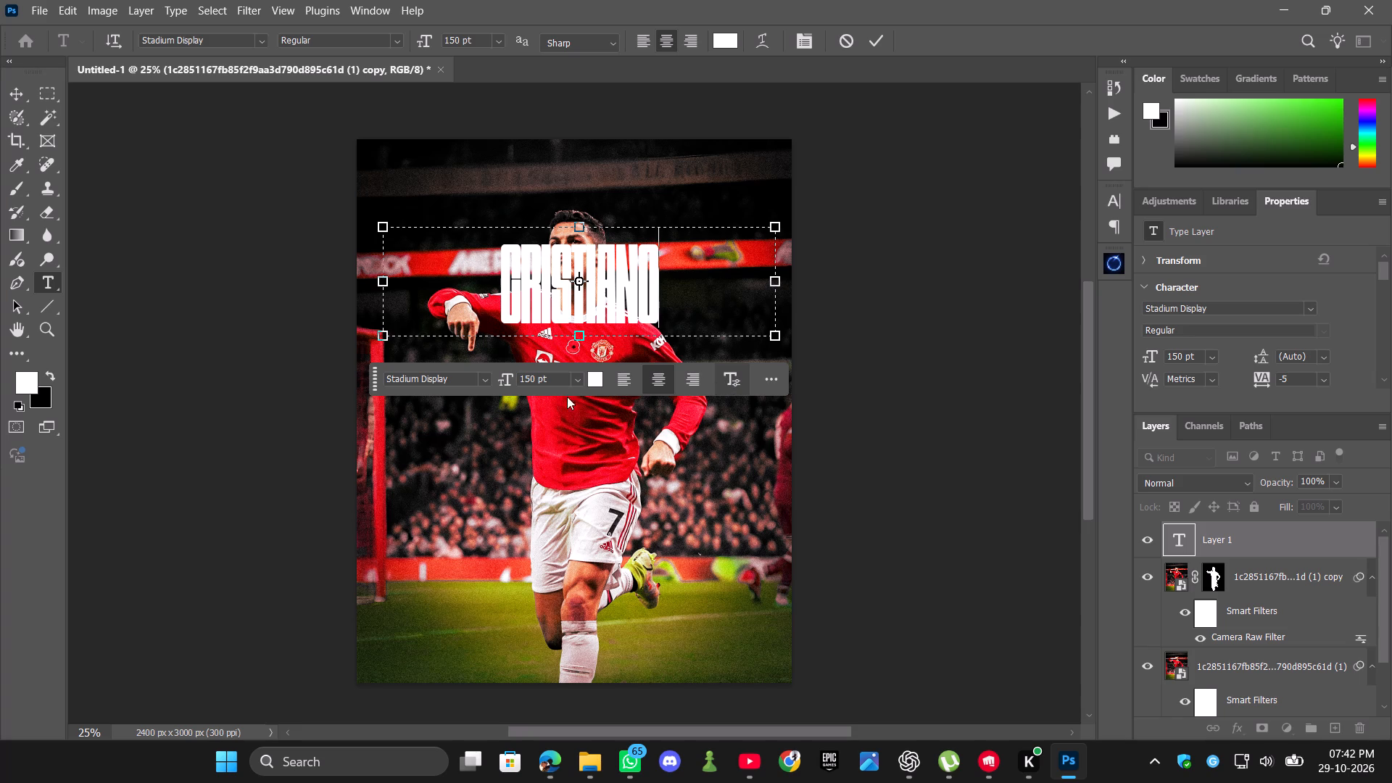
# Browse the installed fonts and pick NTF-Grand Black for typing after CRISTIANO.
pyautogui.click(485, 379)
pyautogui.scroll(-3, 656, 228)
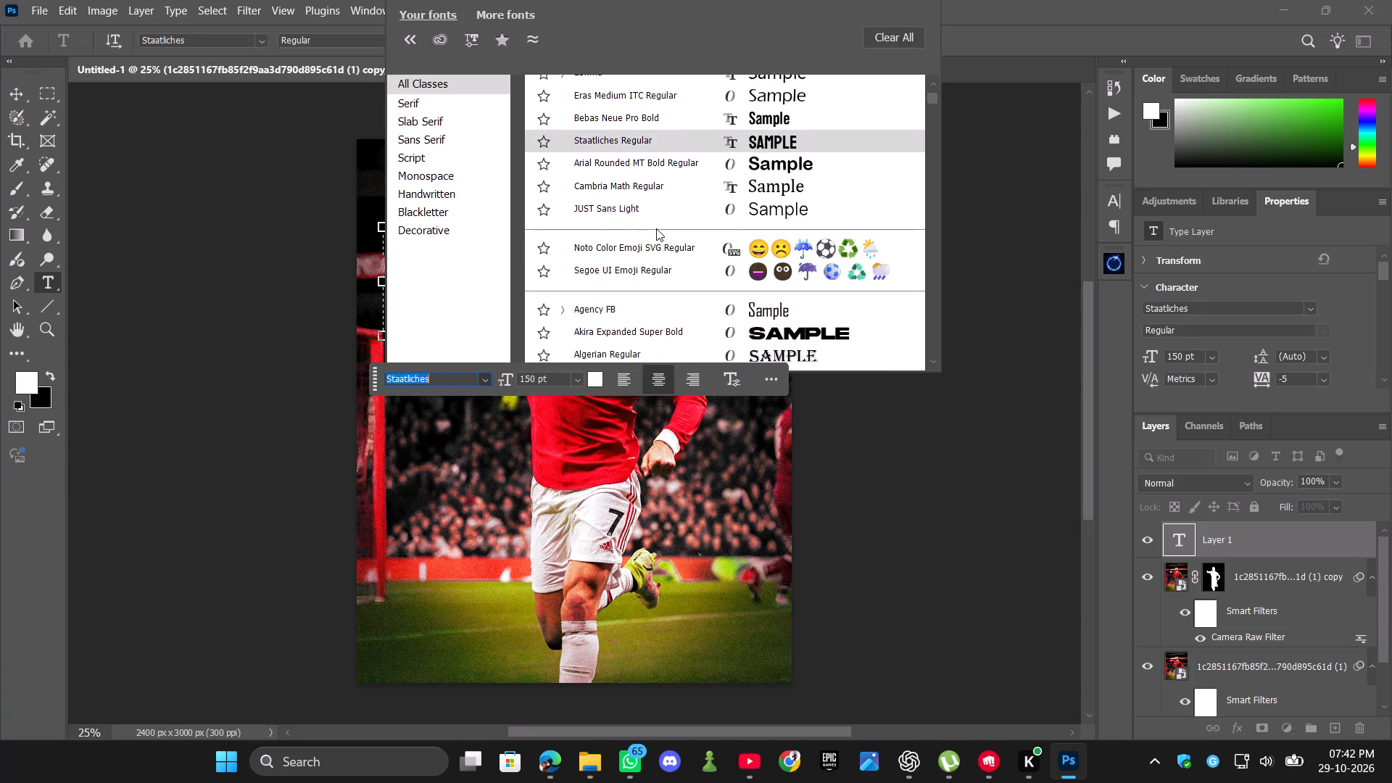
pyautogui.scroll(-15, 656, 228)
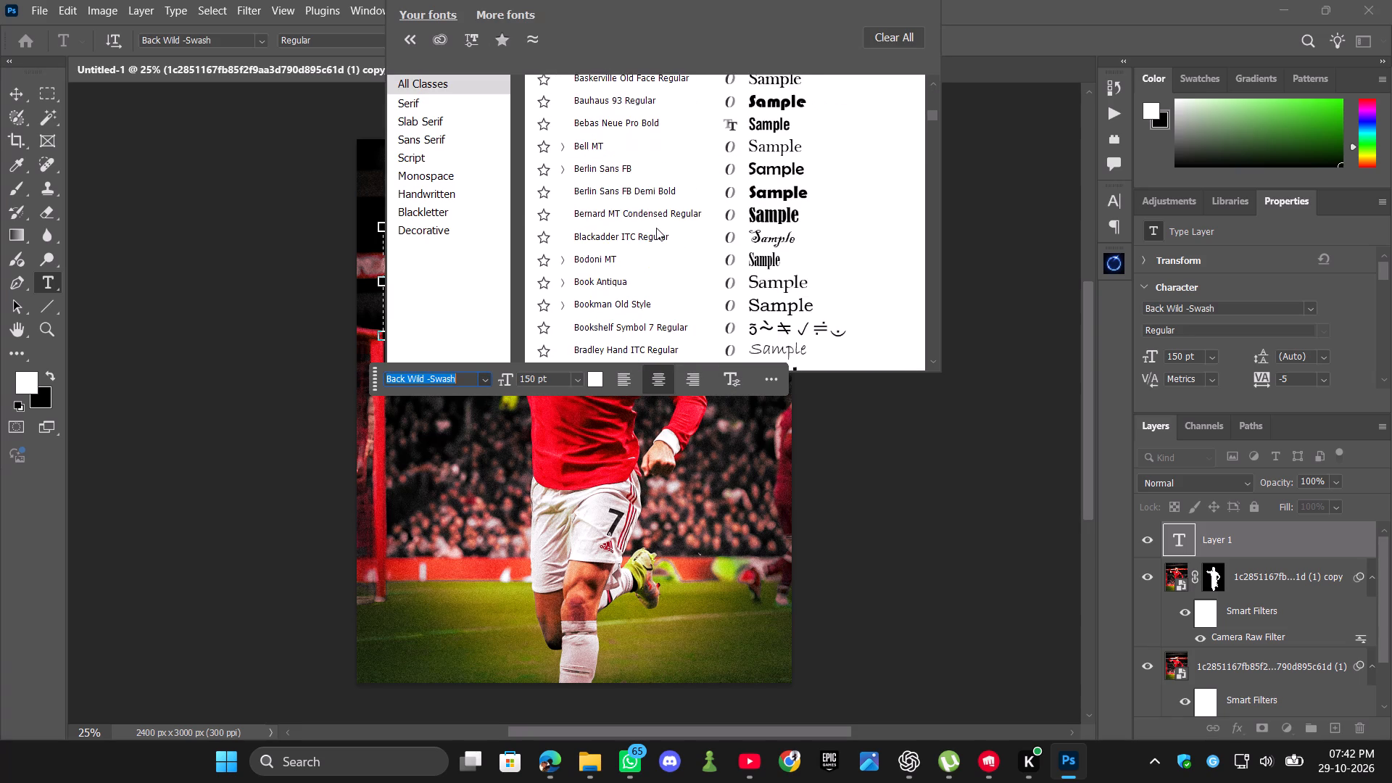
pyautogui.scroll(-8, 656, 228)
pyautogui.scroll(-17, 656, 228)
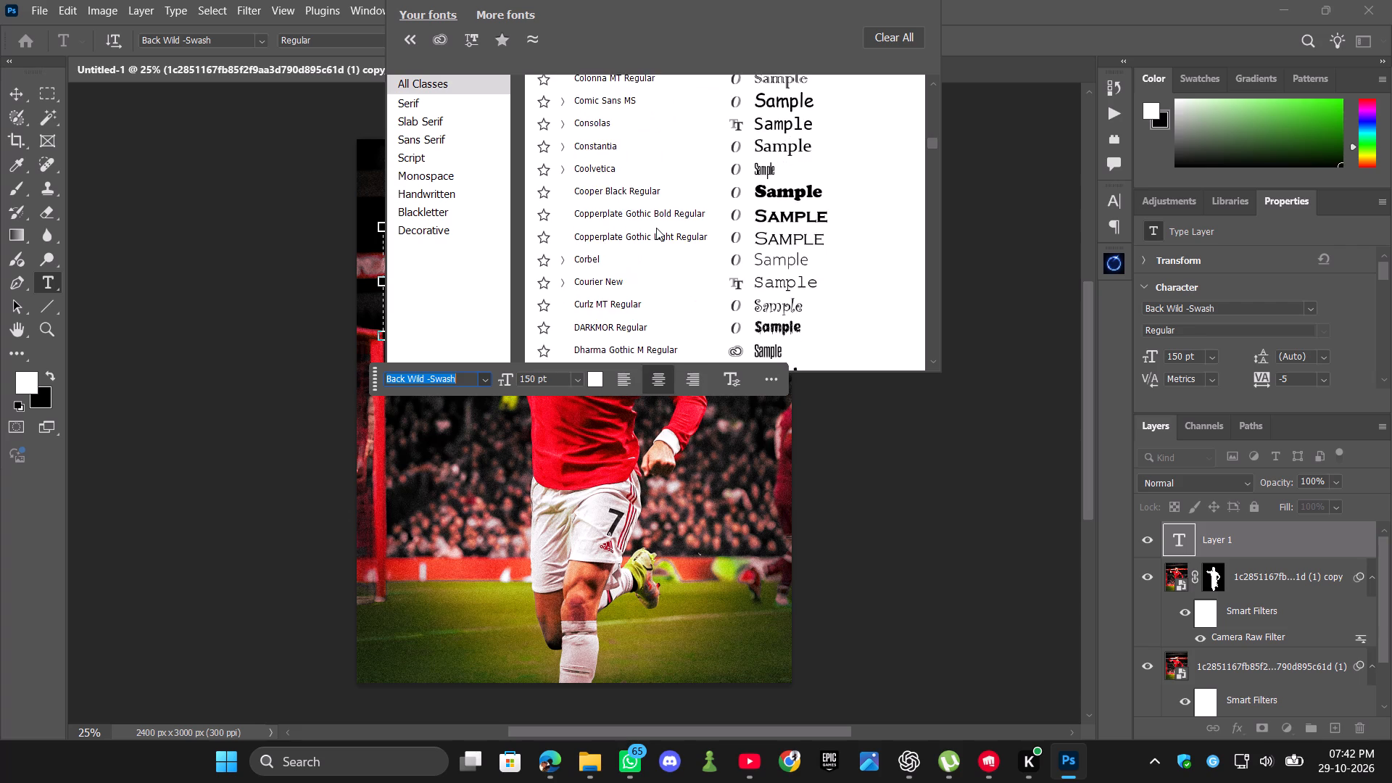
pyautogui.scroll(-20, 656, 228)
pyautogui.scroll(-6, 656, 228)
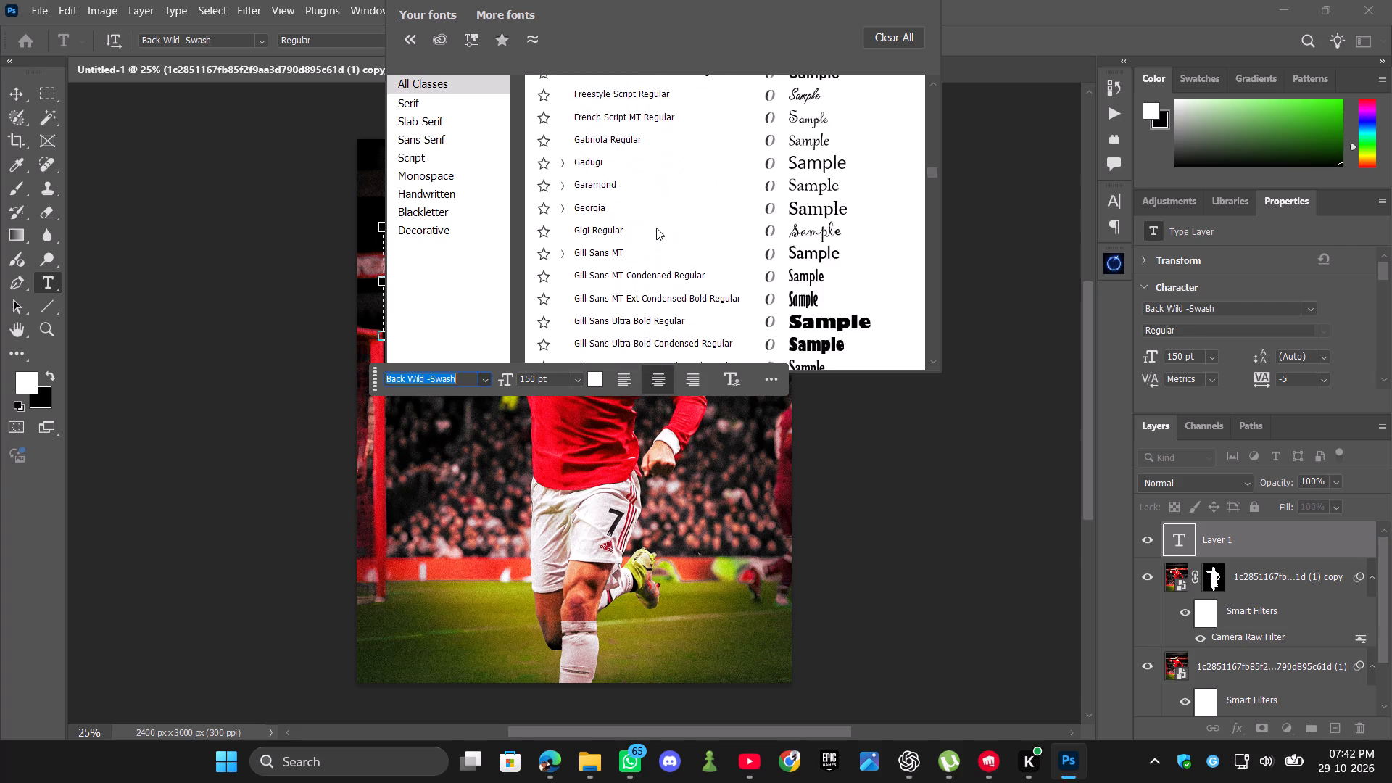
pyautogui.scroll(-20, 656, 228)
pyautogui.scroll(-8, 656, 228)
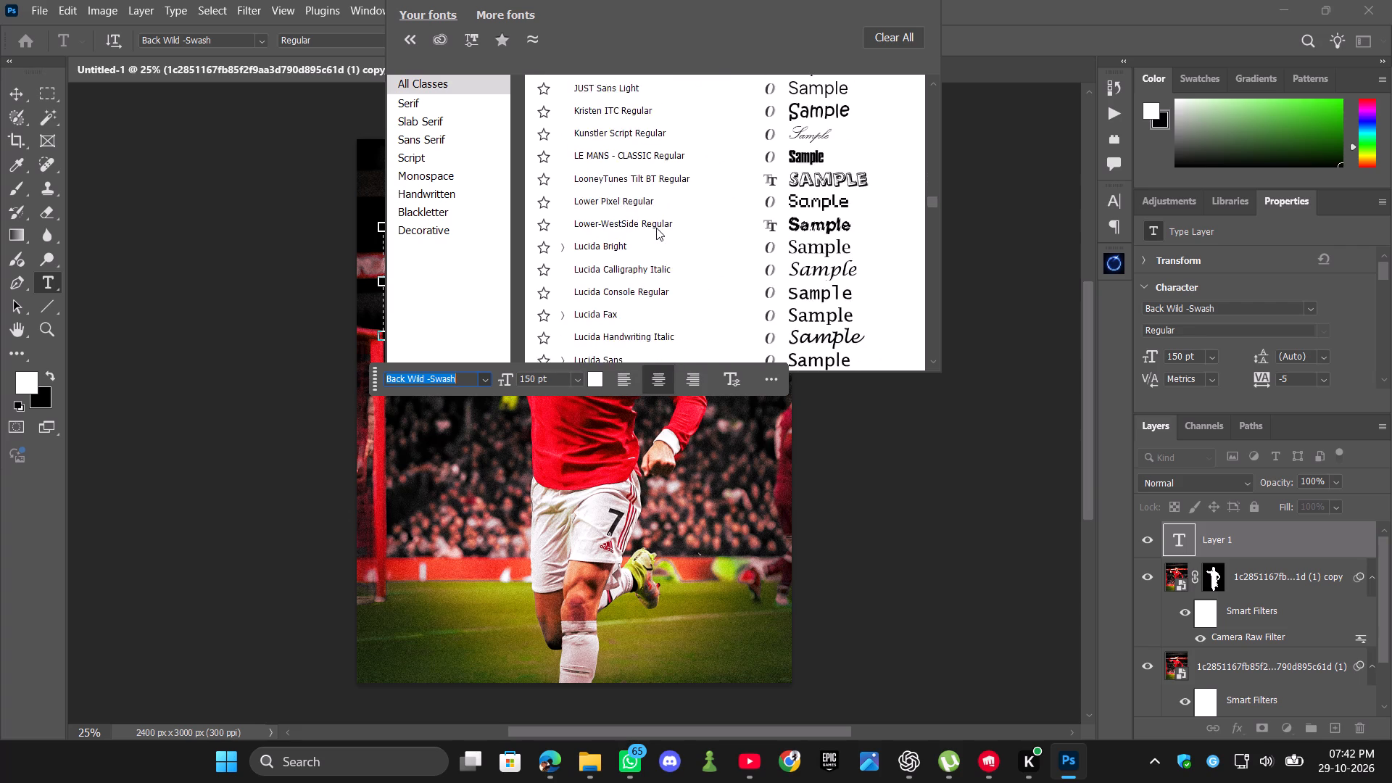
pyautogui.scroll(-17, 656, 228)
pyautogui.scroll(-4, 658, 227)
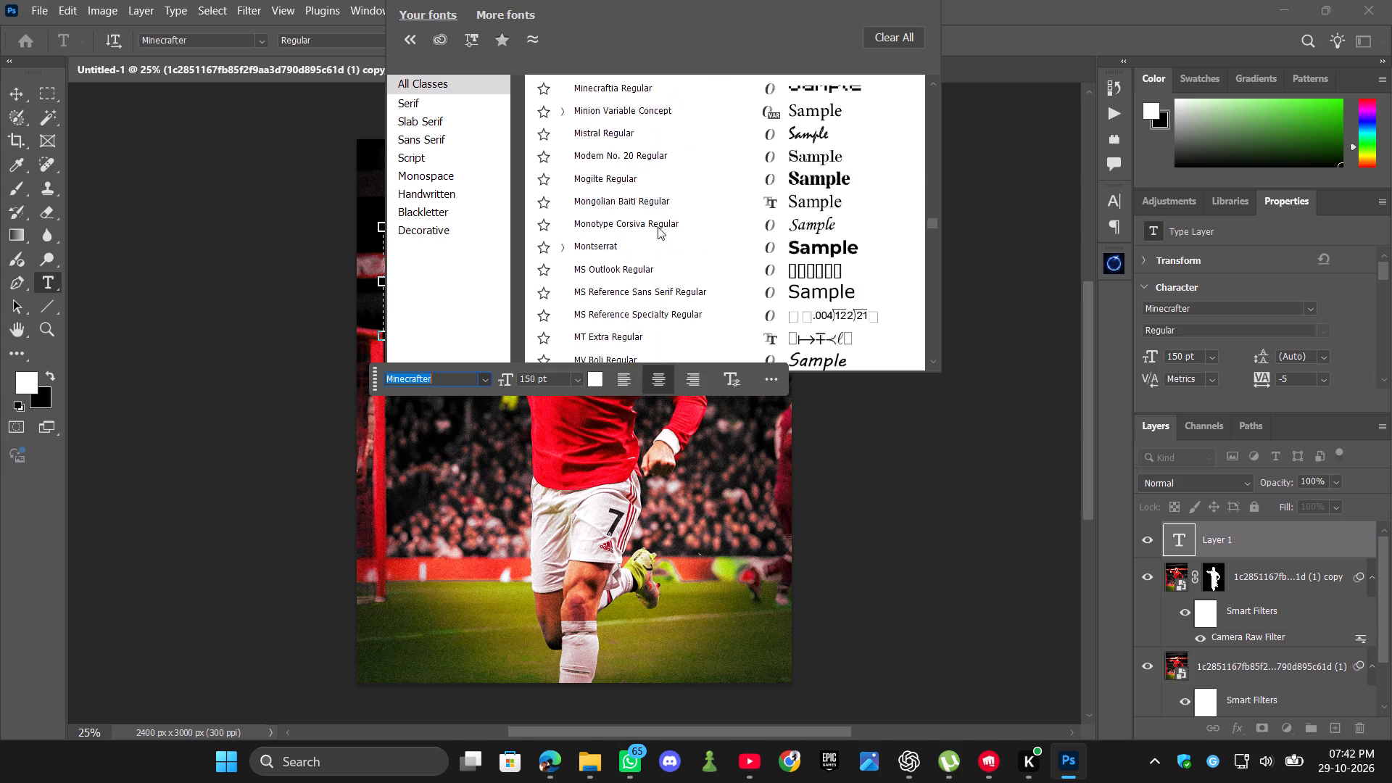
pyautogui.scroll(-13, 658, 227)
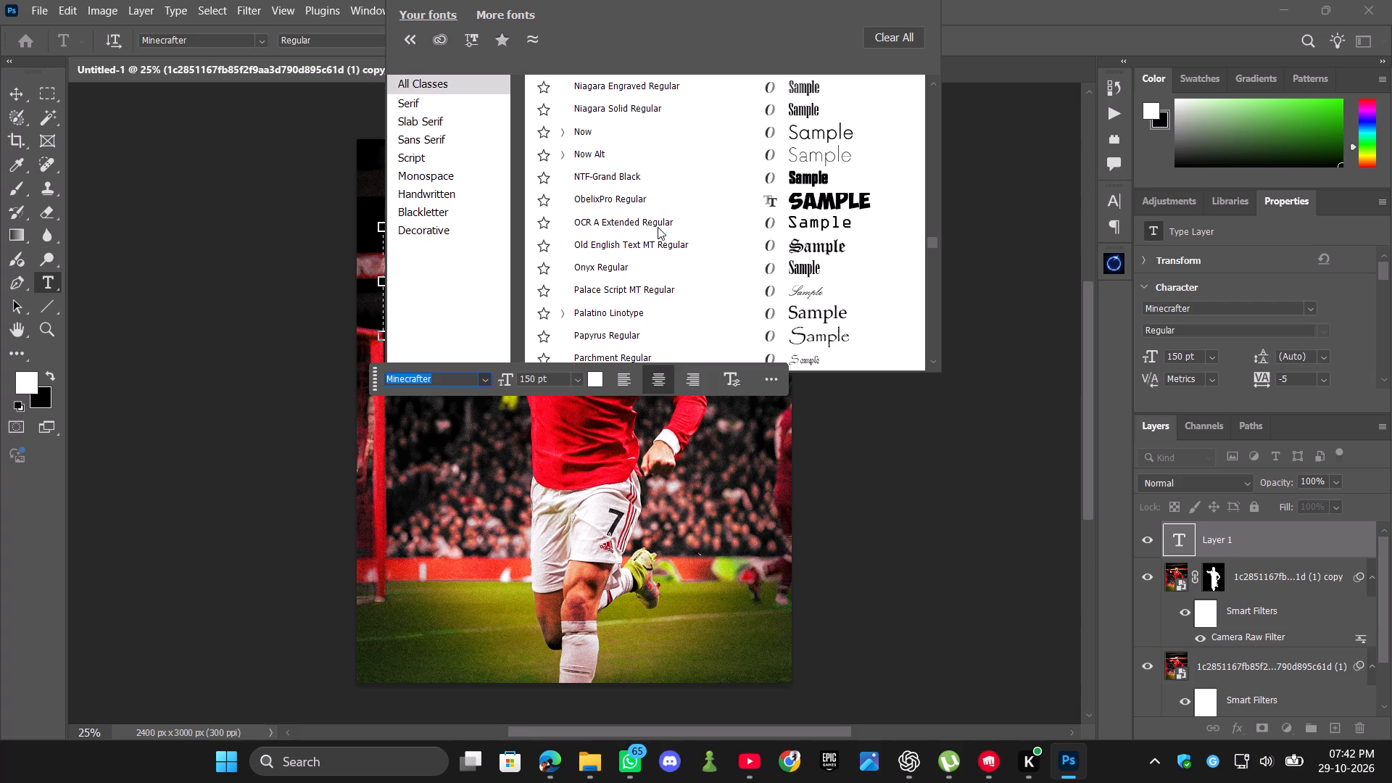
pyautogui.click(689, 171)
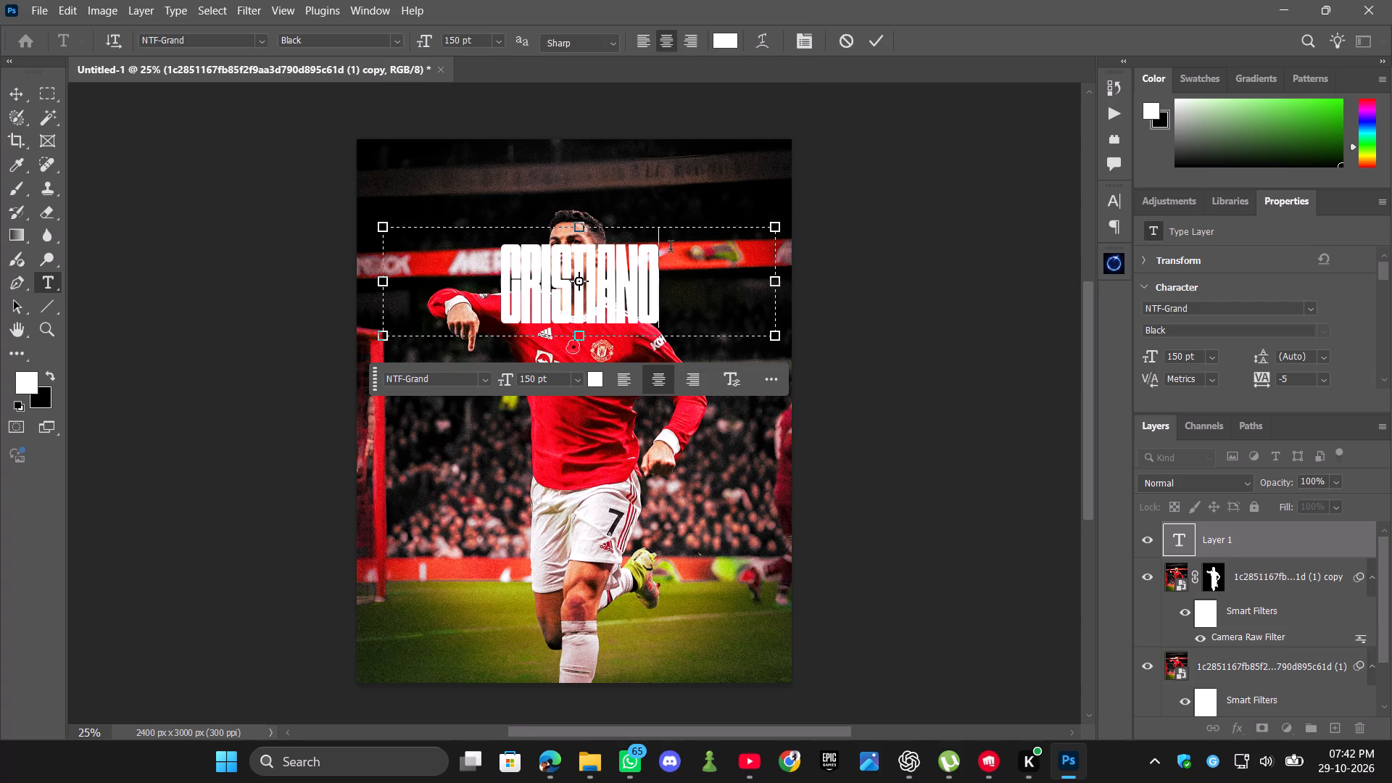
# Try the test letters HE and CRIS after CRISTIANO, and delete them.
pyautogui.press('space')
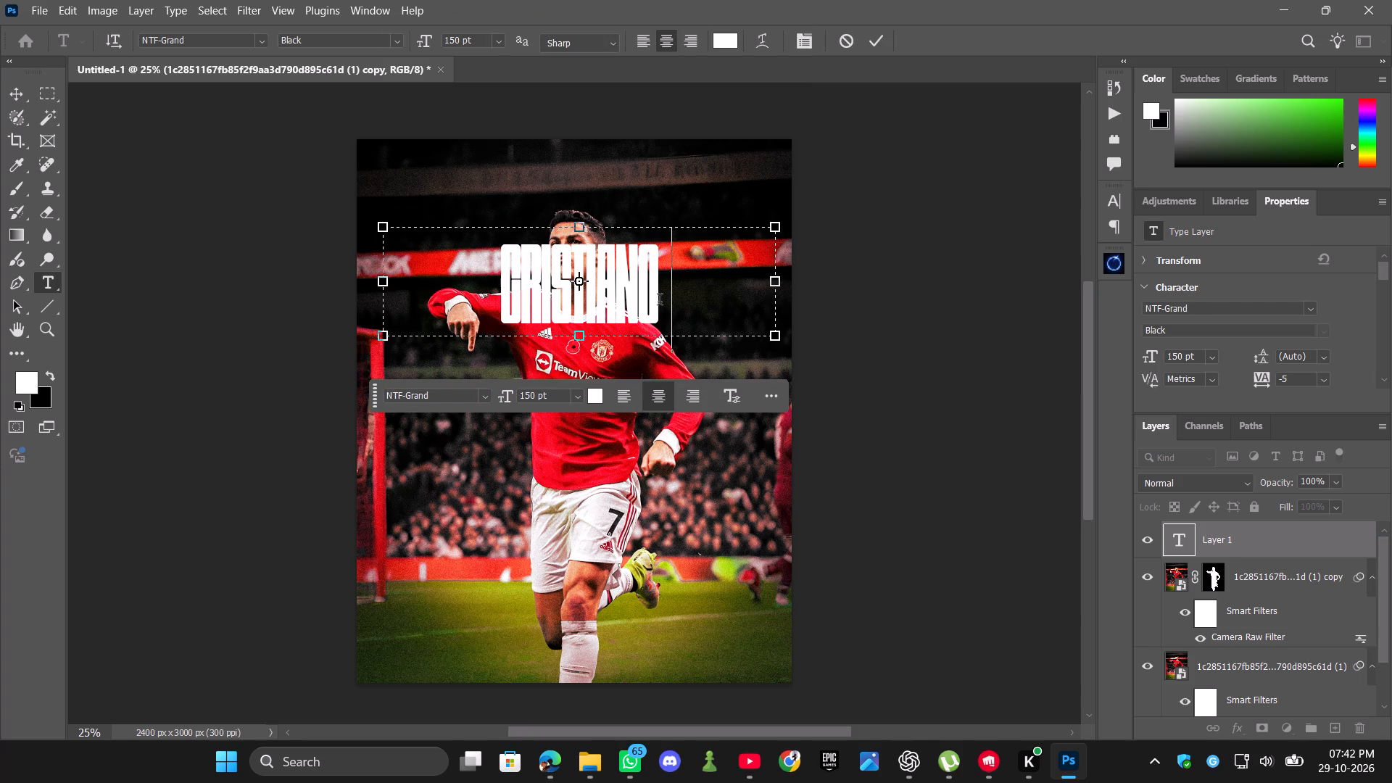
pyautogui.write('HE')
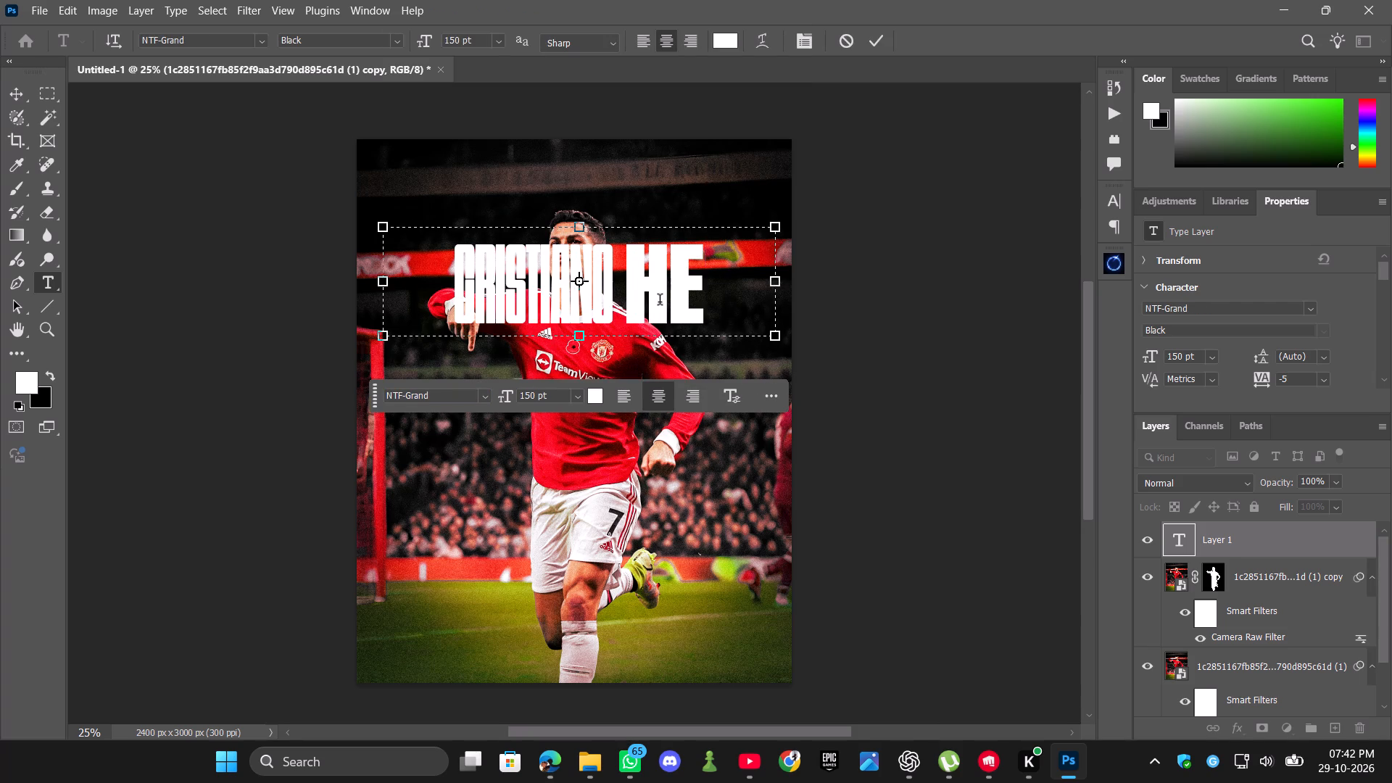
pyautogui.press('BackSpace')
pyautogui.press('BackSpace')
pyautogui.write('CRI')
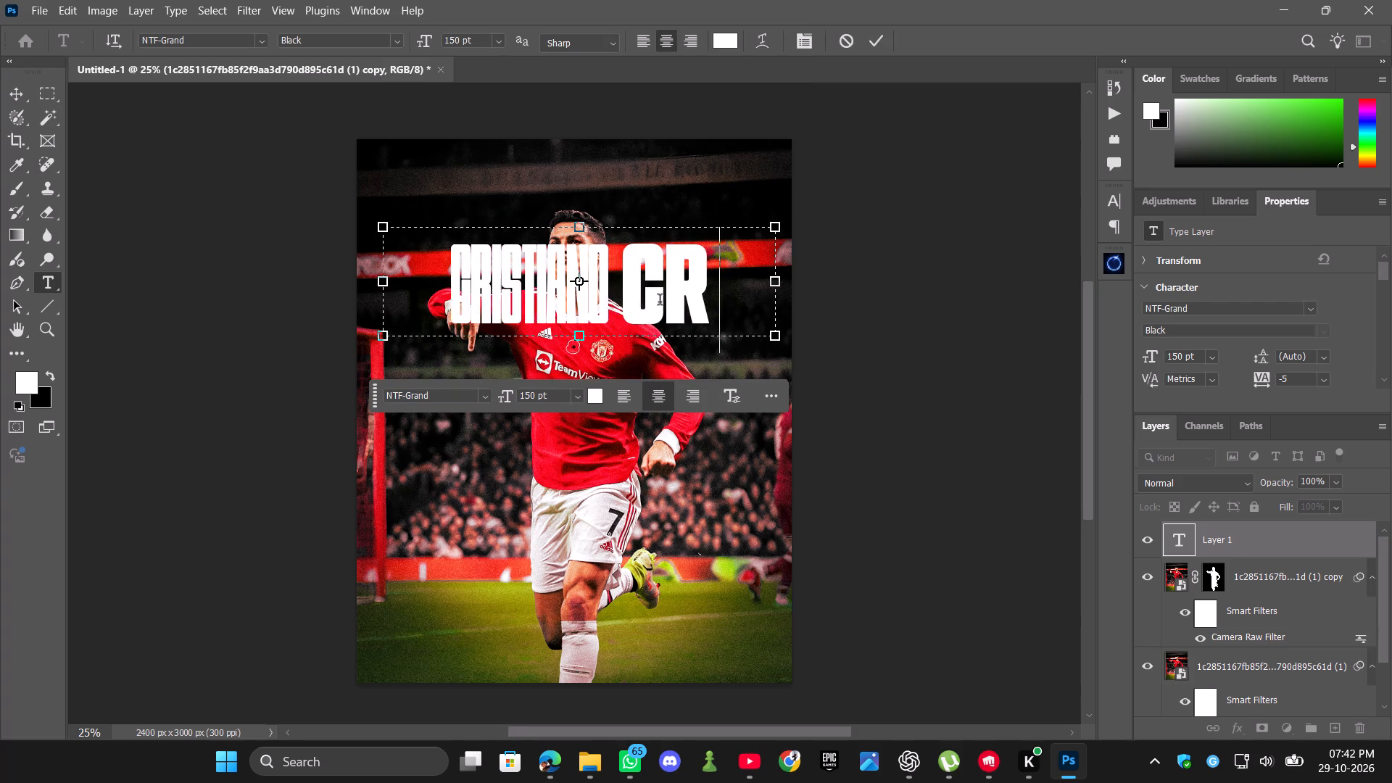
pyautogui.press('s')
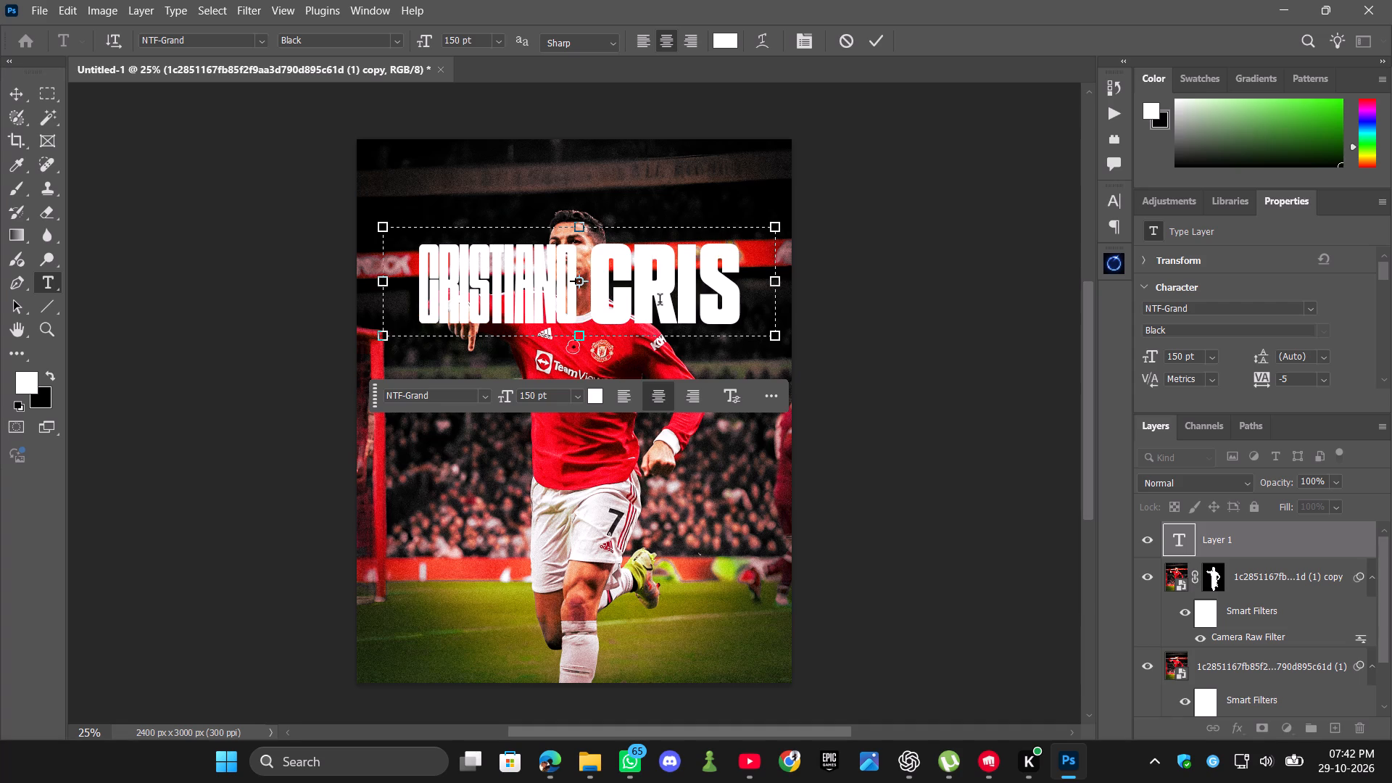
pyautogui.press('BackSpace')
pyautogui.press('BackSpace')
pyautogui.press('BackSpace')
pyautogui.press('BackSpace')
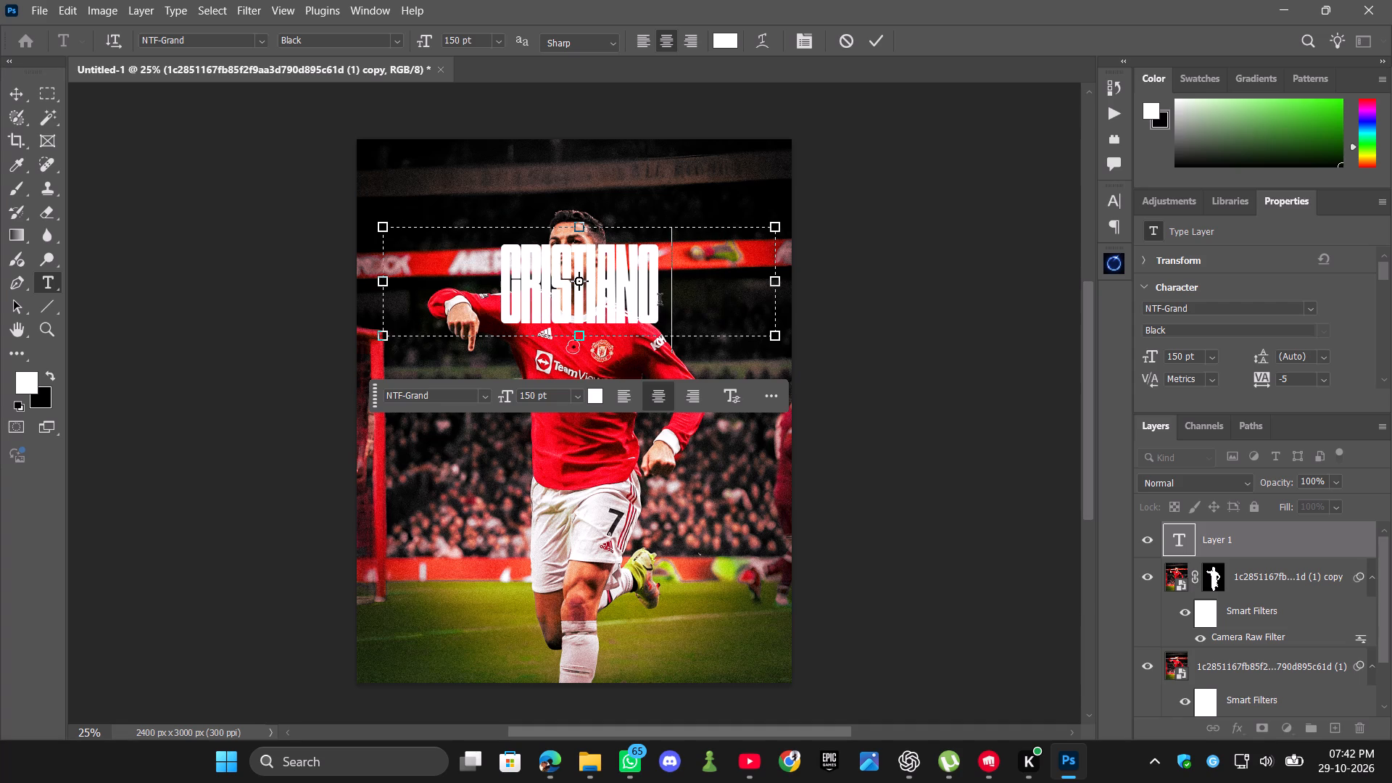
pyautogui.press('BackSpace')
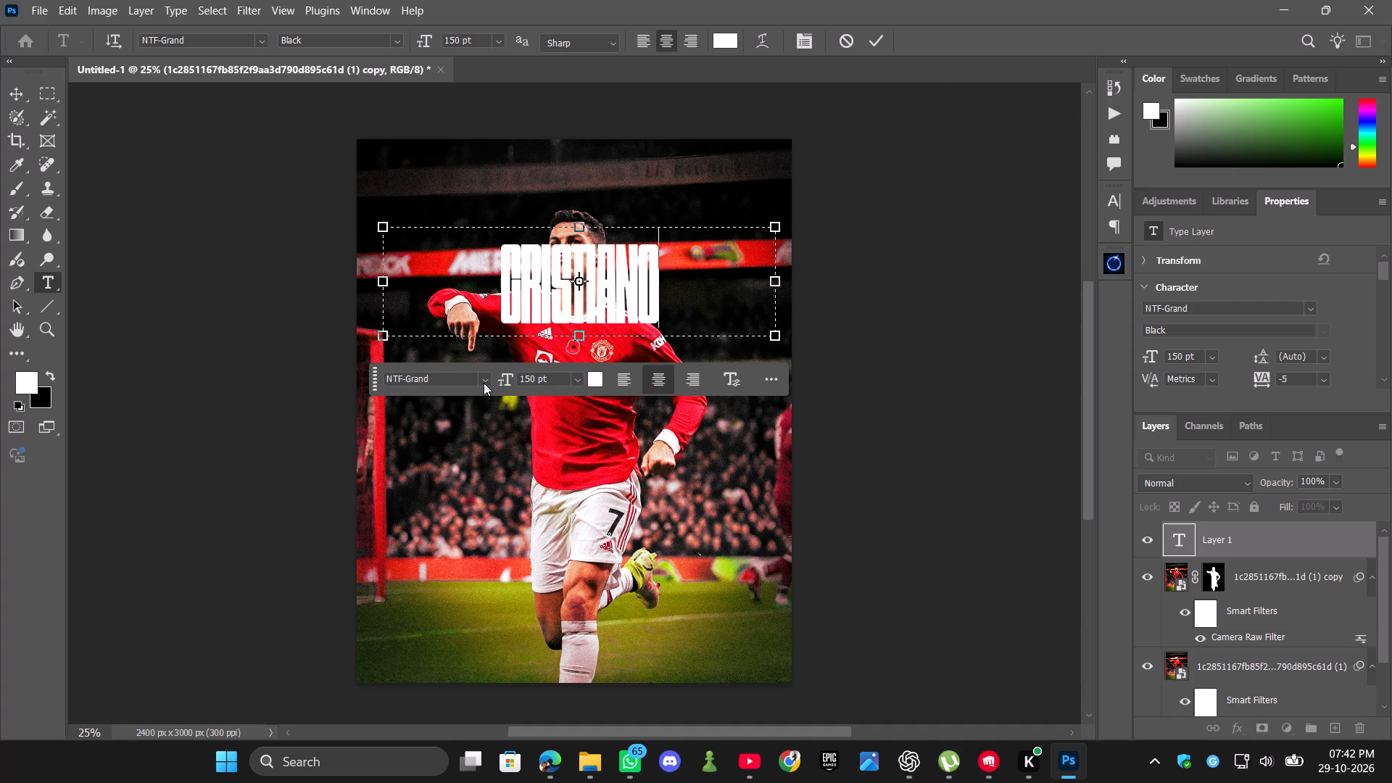
# Choose the Stadium Display Regular font for typing after CRISTIANO.
pyautogui.click(484, 383)
pyautogui.scroll(4, 692, 228)
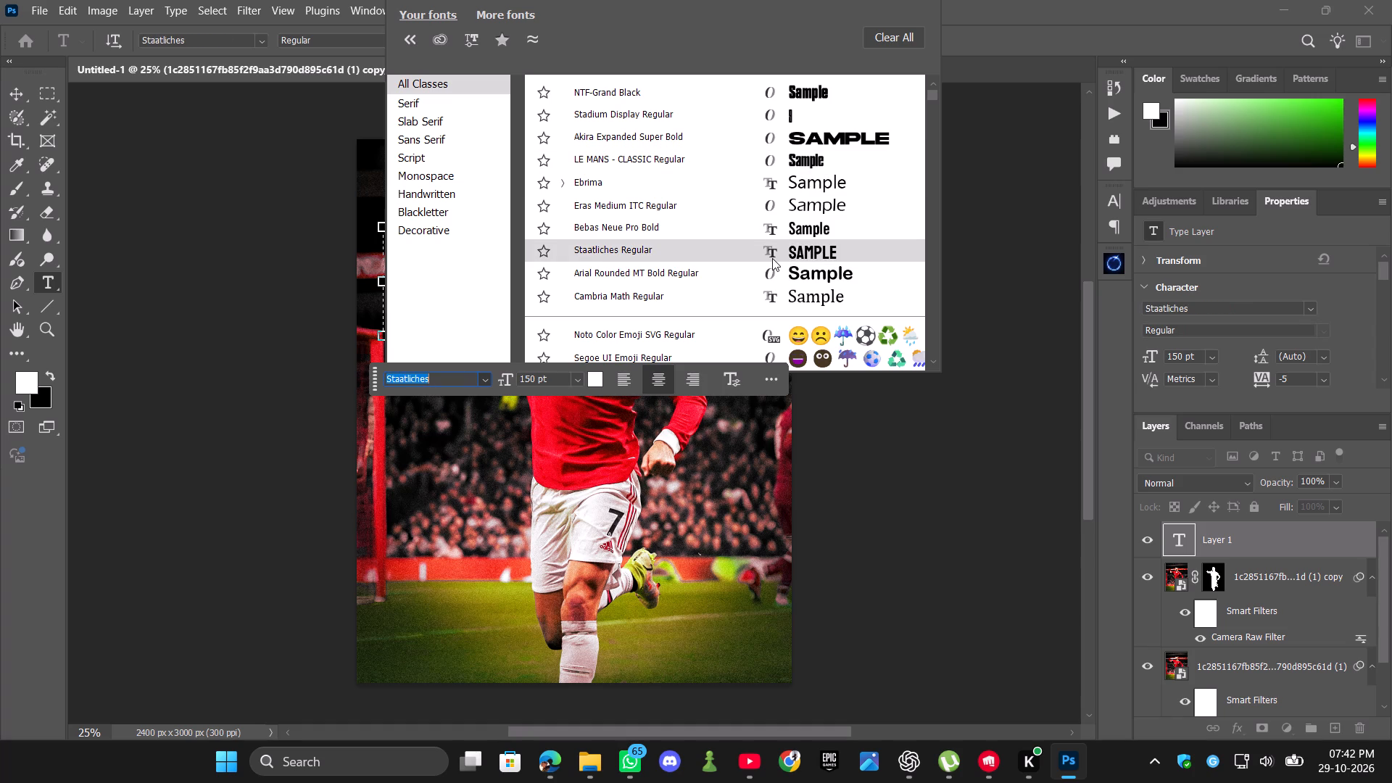
pyautogui.click(772, 109)
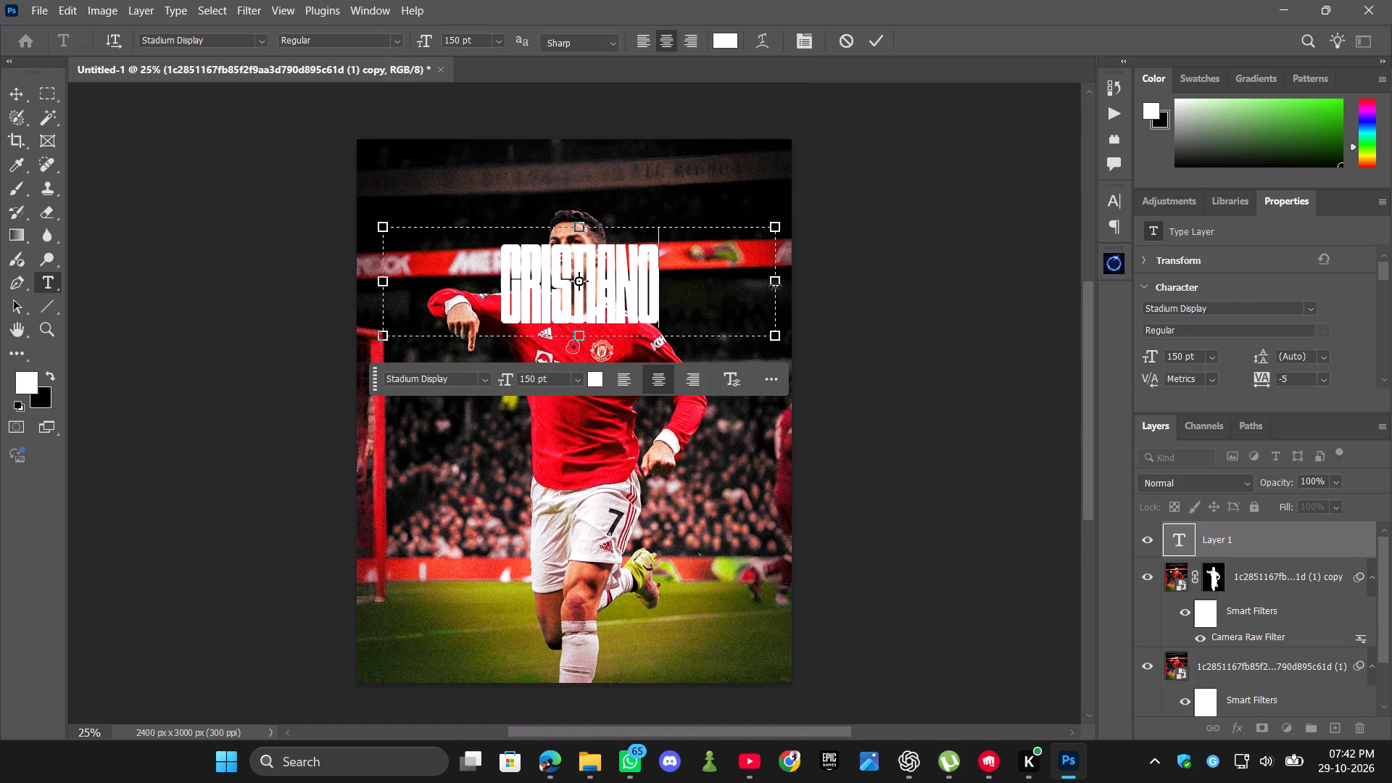
# Narrow the CRISTIANO text box close to the word and move it over the player's face and upper chest.
pyautogui.moveTo(776, 283); pyautogui.dragTo(569, 282)
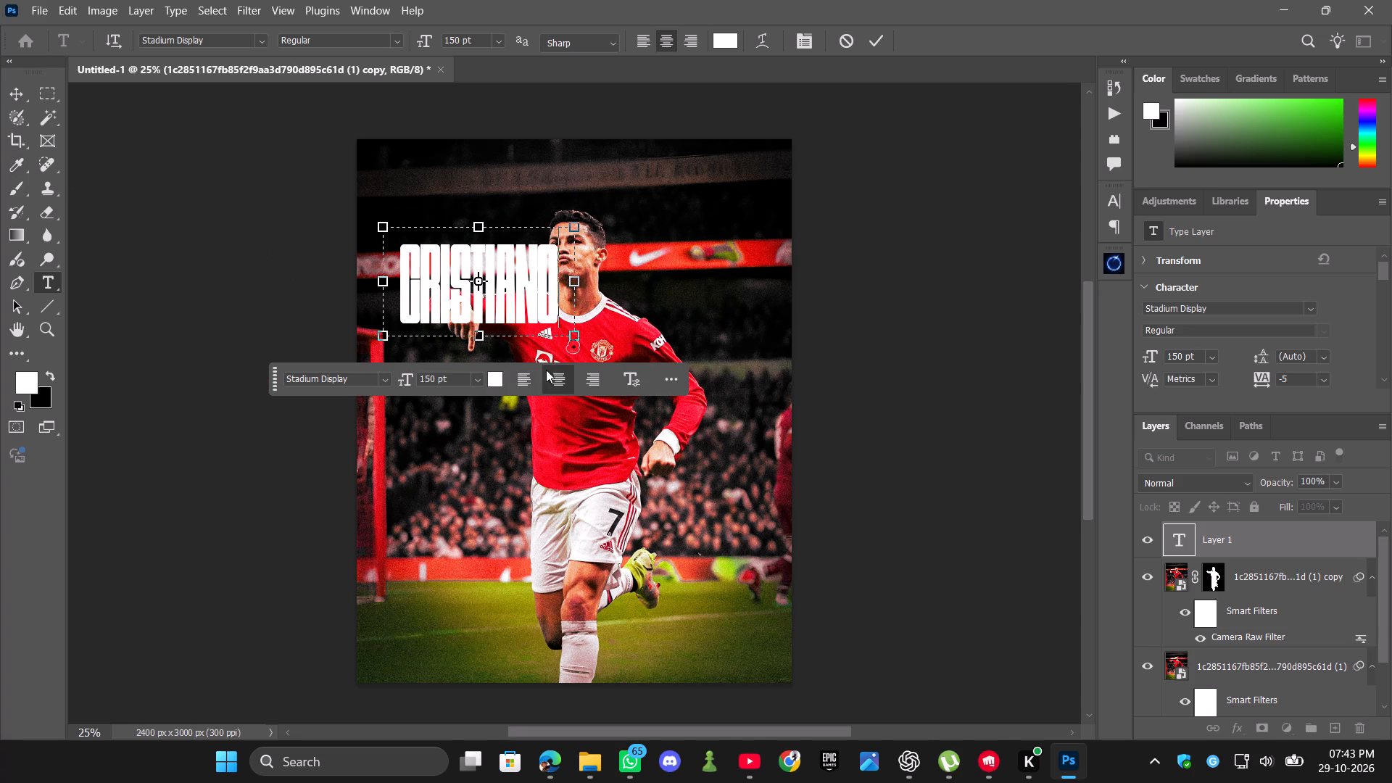
pyautogui.moveTo(534, 360); pyautogui.dragTo(632, 363)
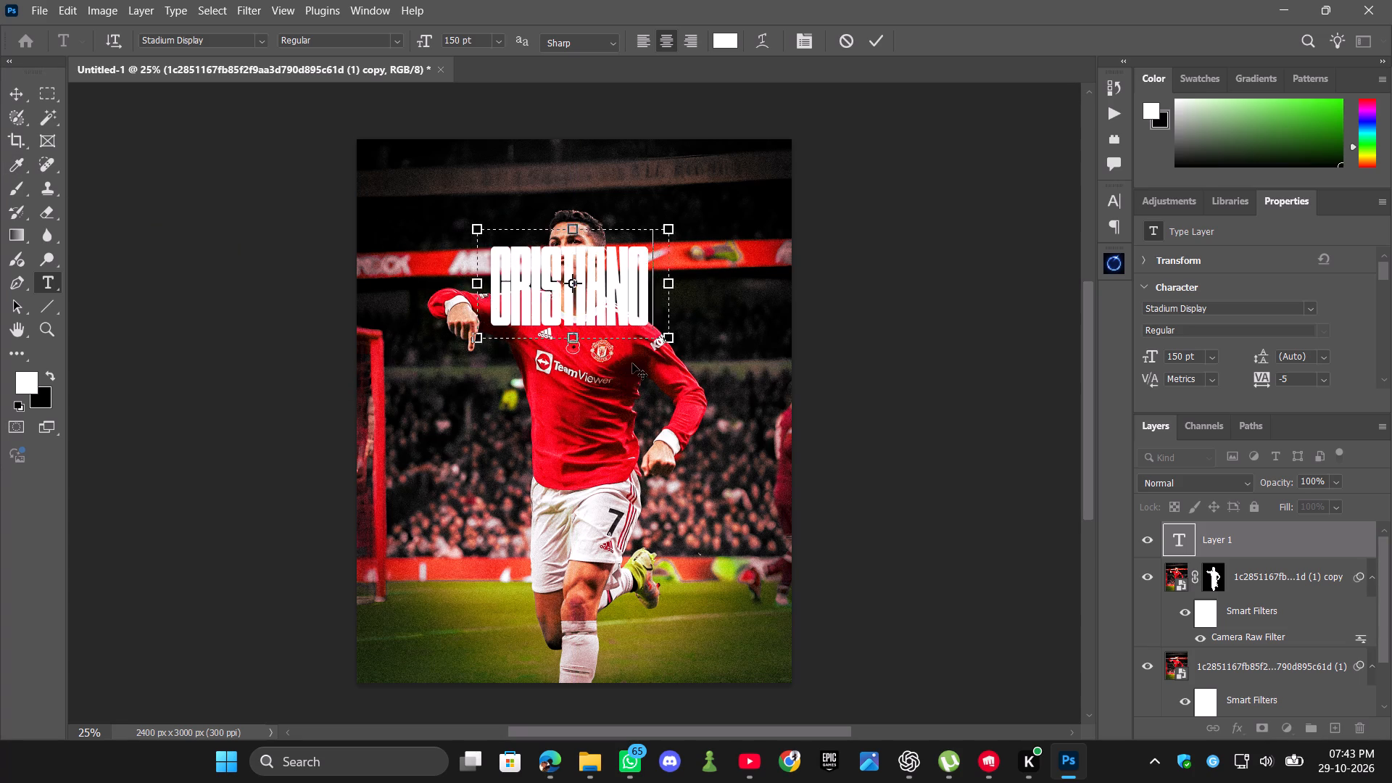
pyautogui.moveTo(632, 363); pyautogui.dragTo(626, 358)
# Move the CRISTIANO text layer between the player cutout and the background photo so the title sits behind the player.
pyautogui.moveTo(1251, 534); pyautogui.dragTo(1246, 605)
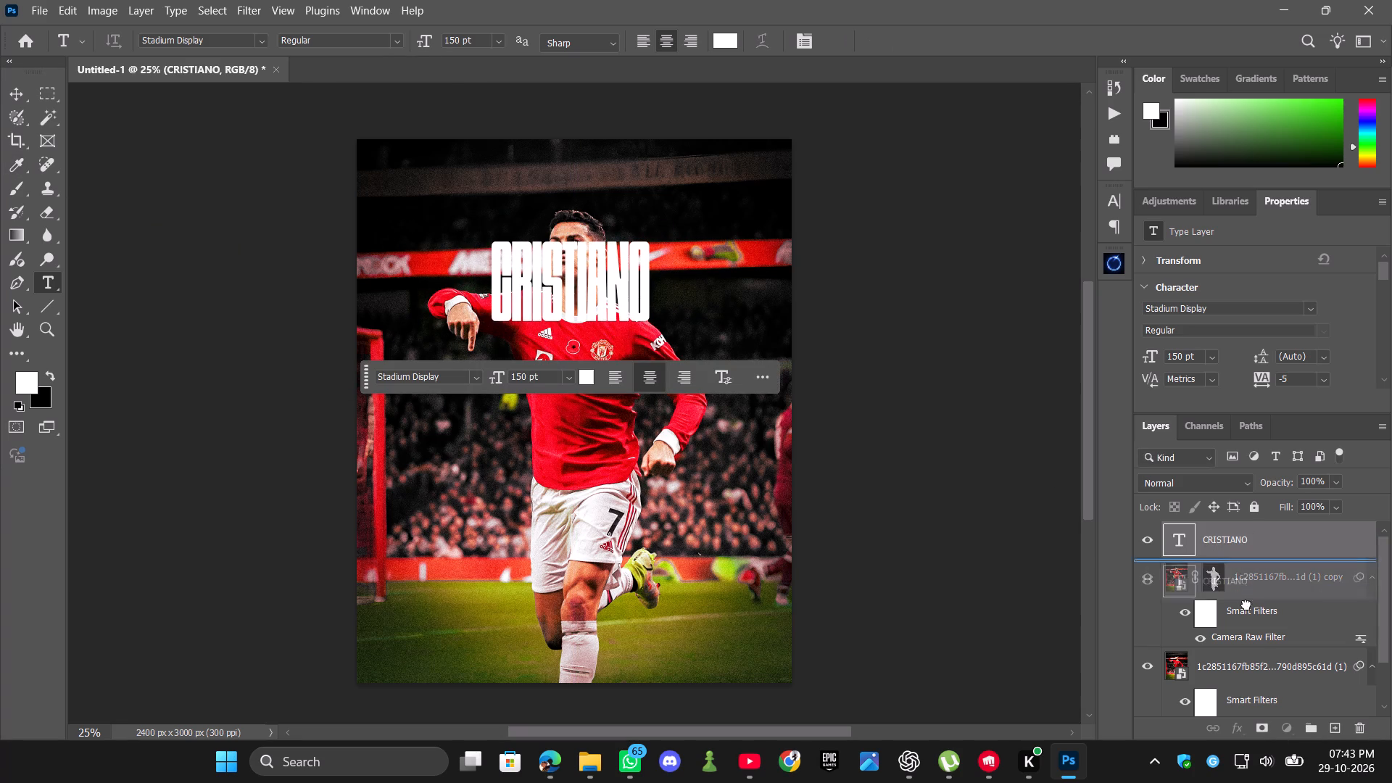
pyautogui.moveTo(1246, 605); pyautogui.dragTo(1246, 634)
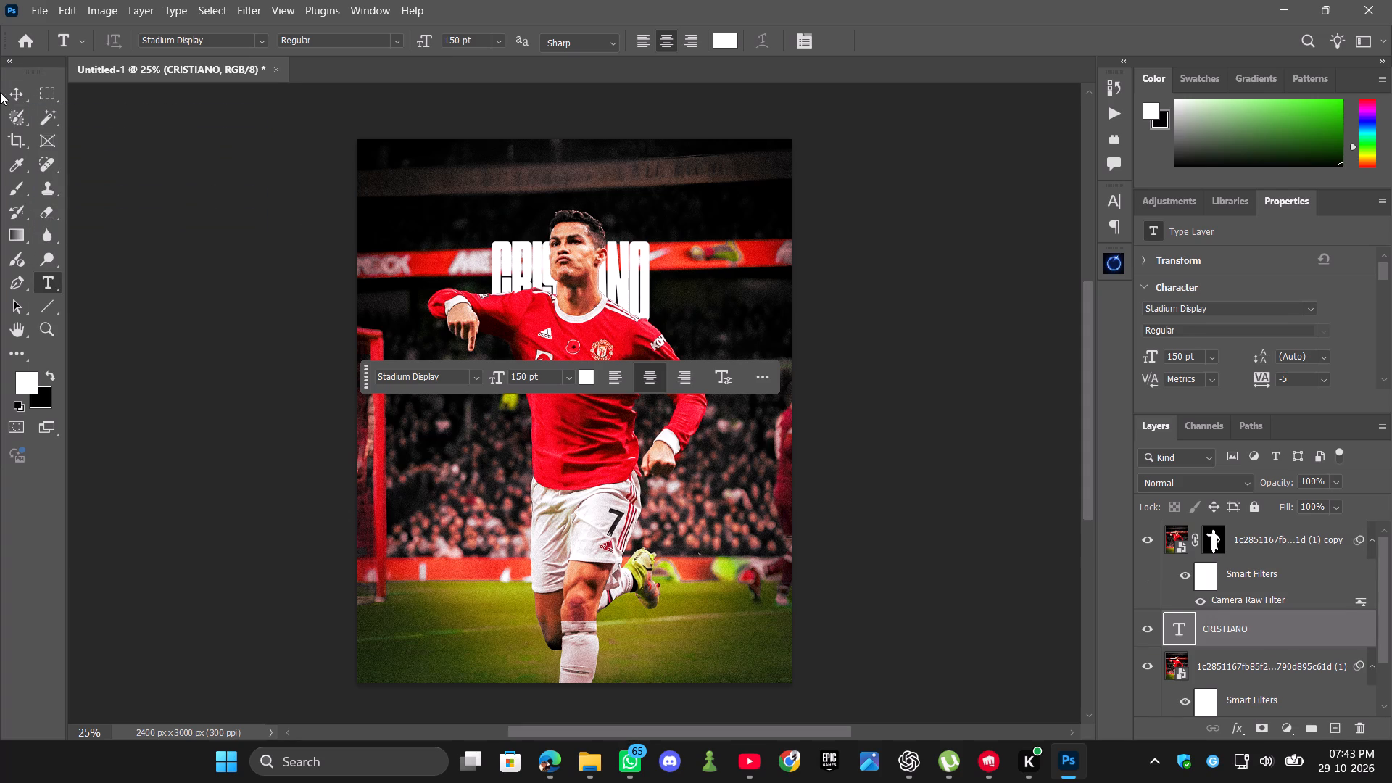
# Select the whole word CRISTIANO and set its anti-aliasing to Smooth.
pyautogui.click(608, 41)
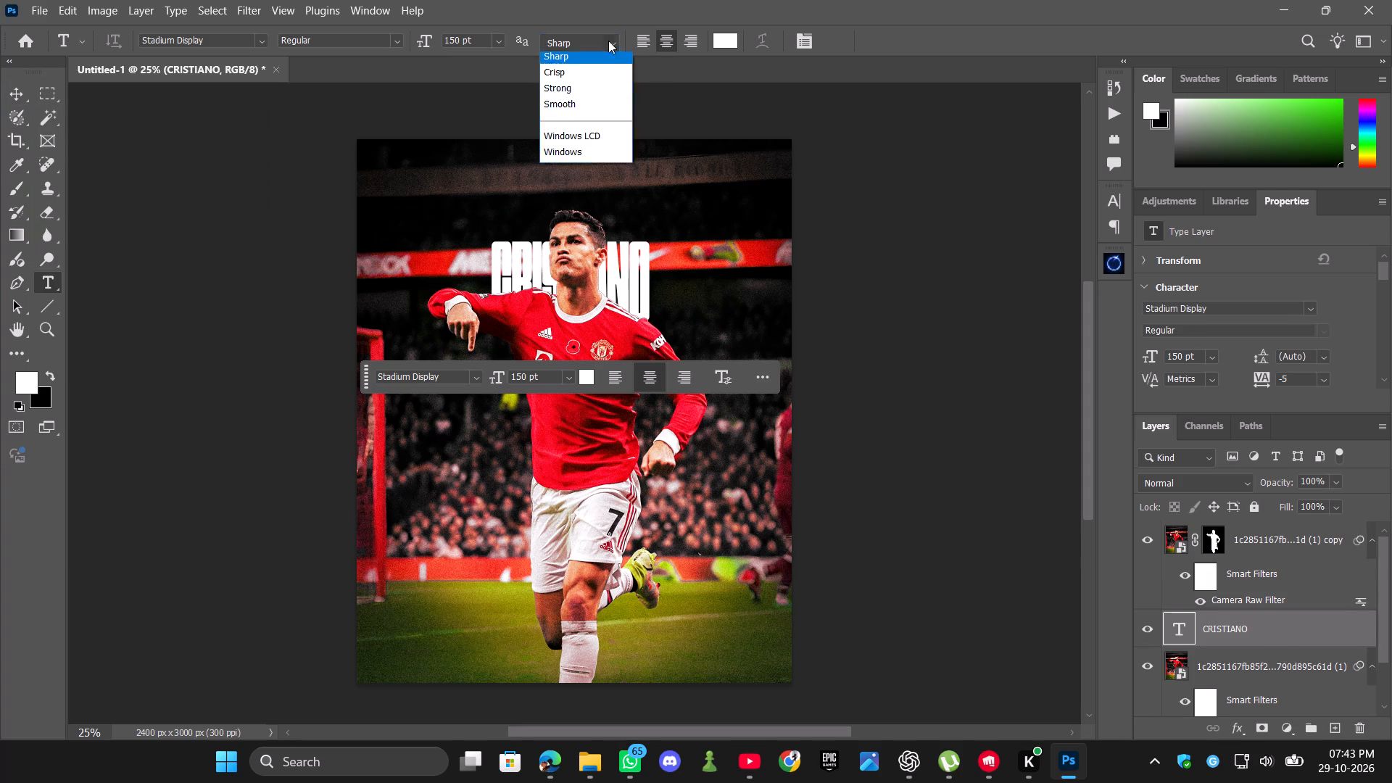
pyautogui.click(608, 41)
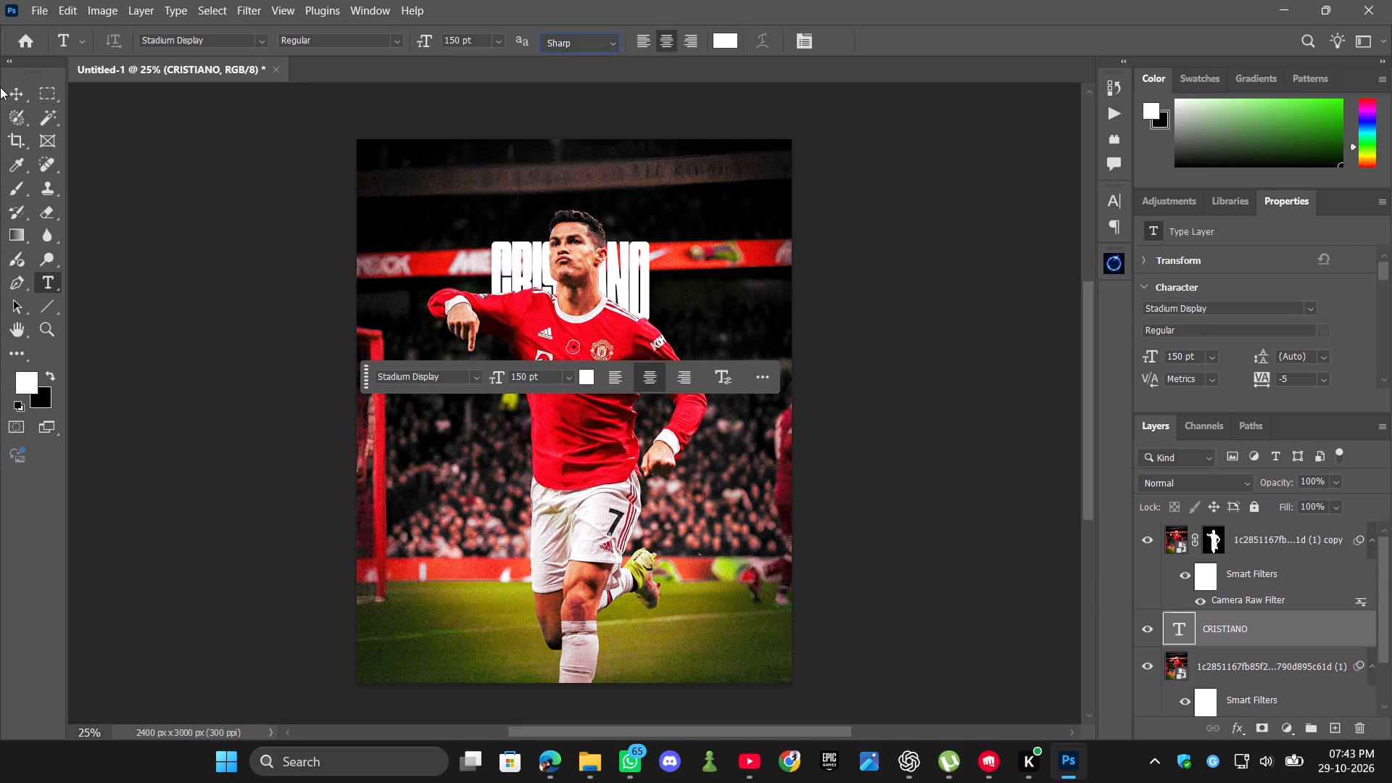
pyautogui.click(593, 43)
pyautogui.click(593, 43)
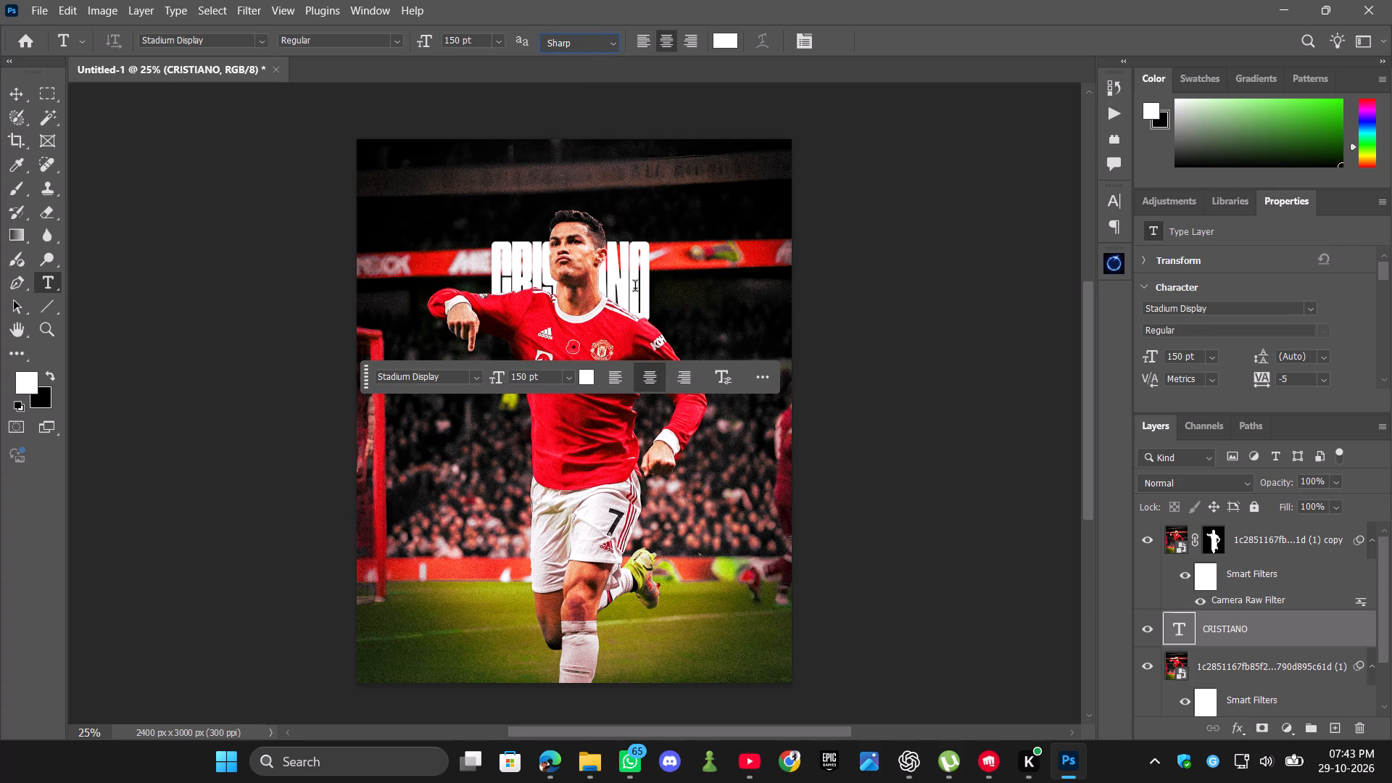
pyautogui.click(650, 291)
pyautogui.moveTo(650, 291); pyautogui.dragTo(467, 274)
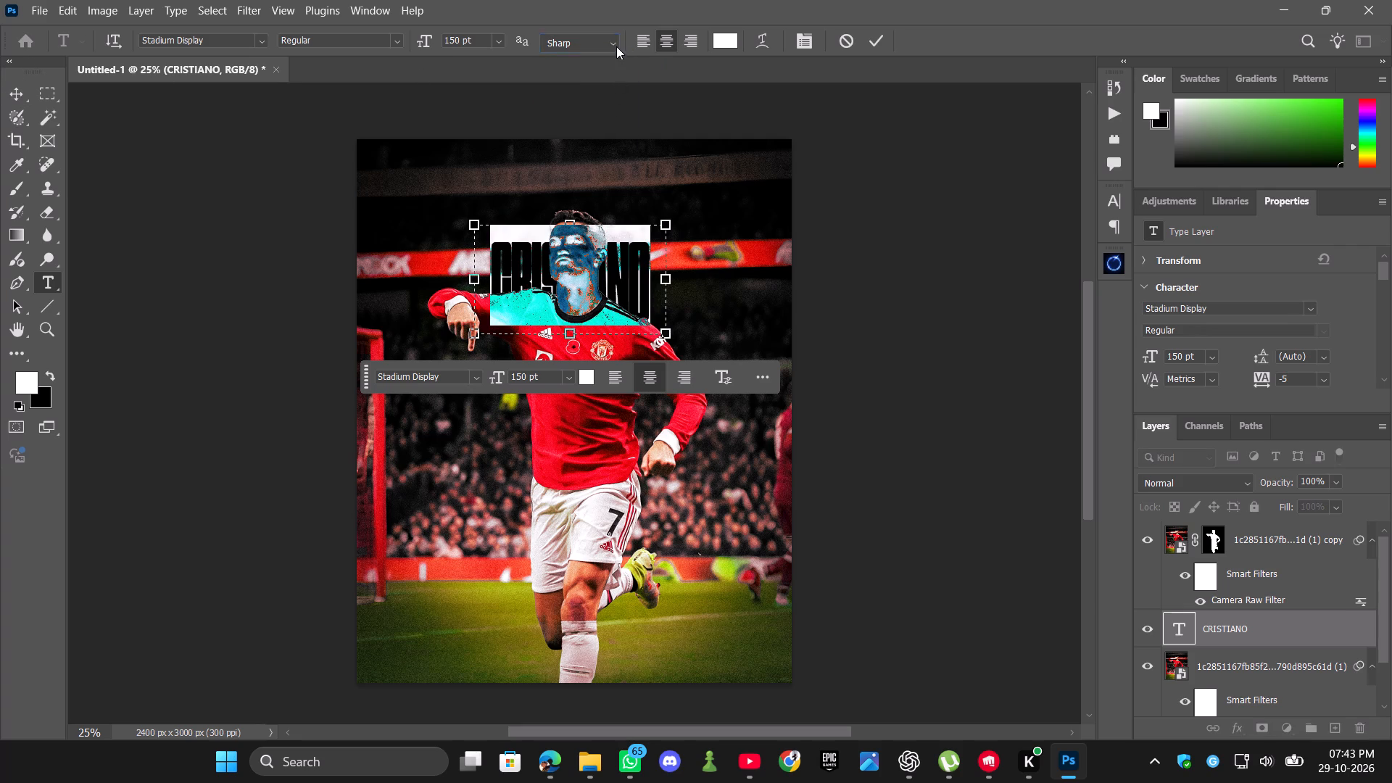
pyautogui.click(616, 46)
pyautogui.click(592, 118)
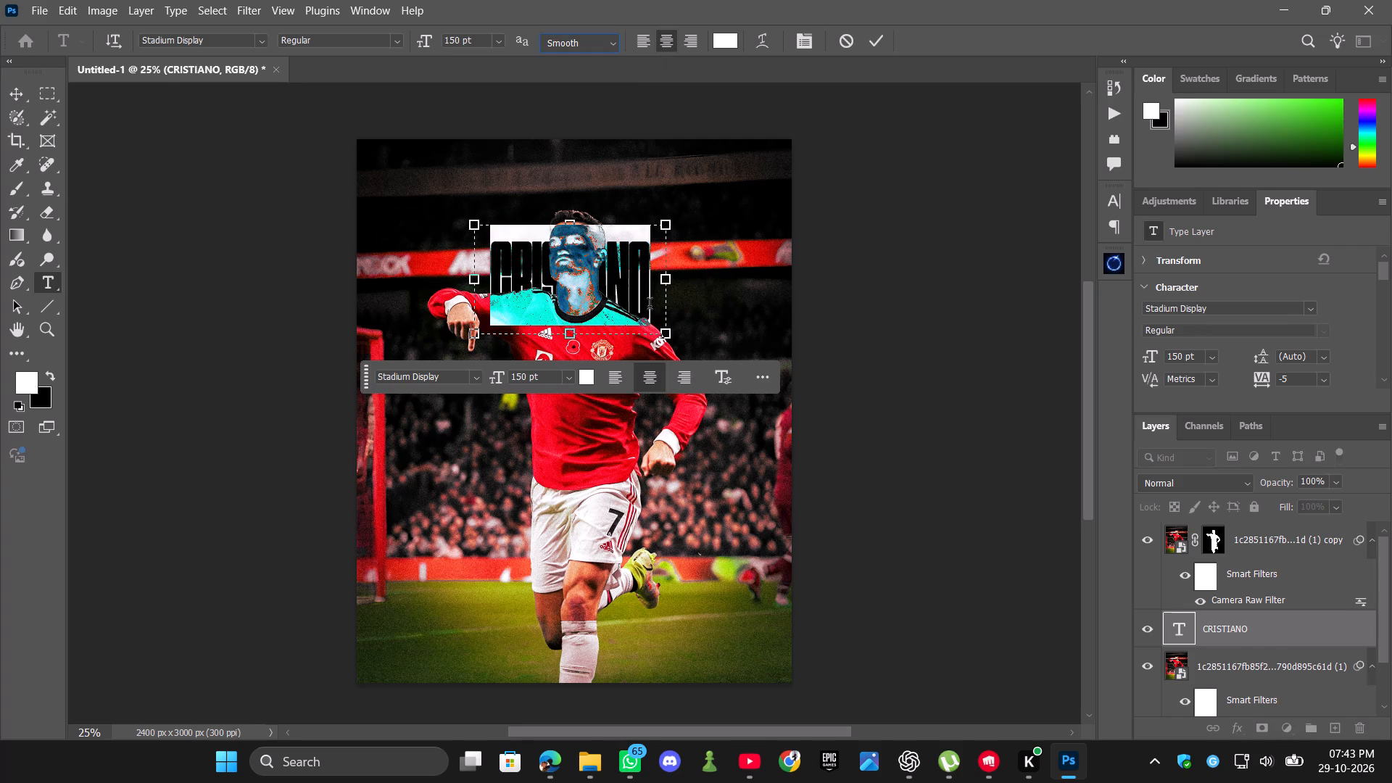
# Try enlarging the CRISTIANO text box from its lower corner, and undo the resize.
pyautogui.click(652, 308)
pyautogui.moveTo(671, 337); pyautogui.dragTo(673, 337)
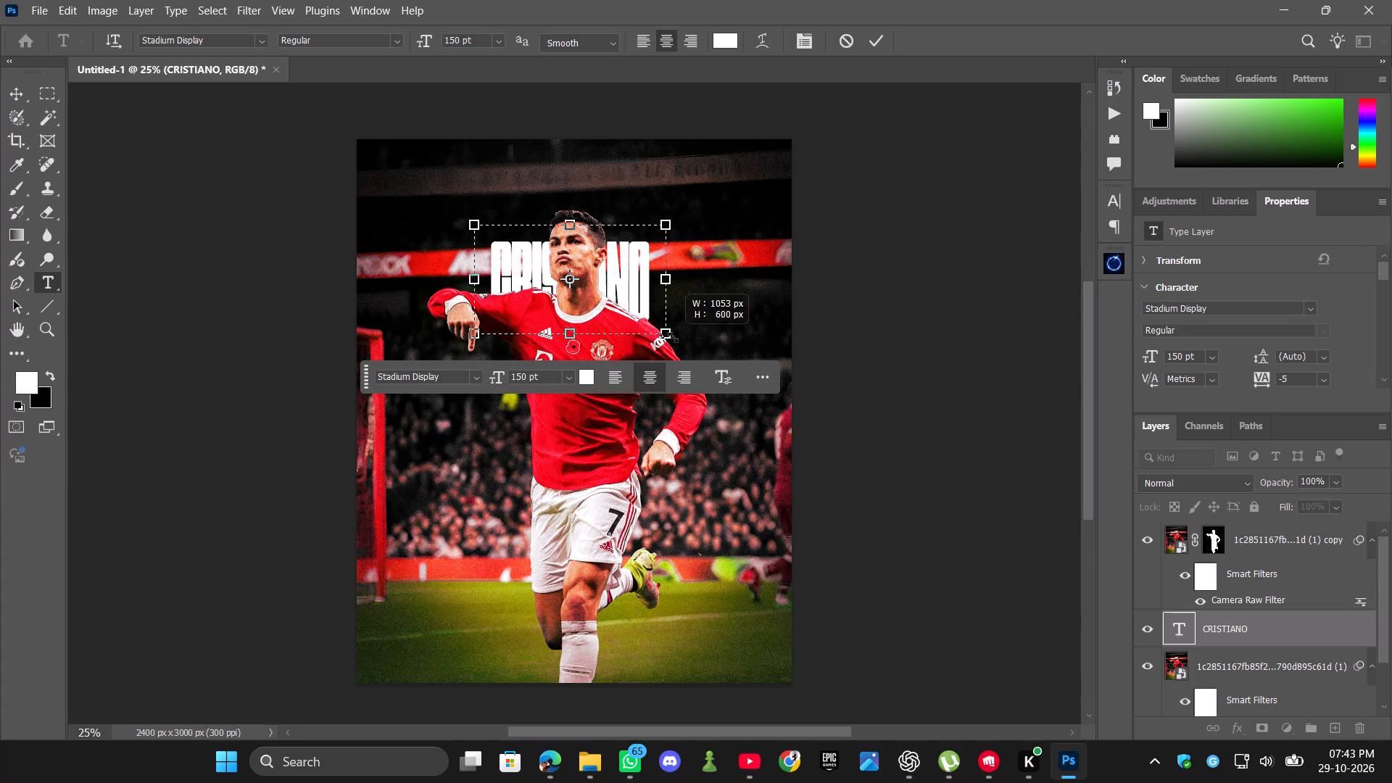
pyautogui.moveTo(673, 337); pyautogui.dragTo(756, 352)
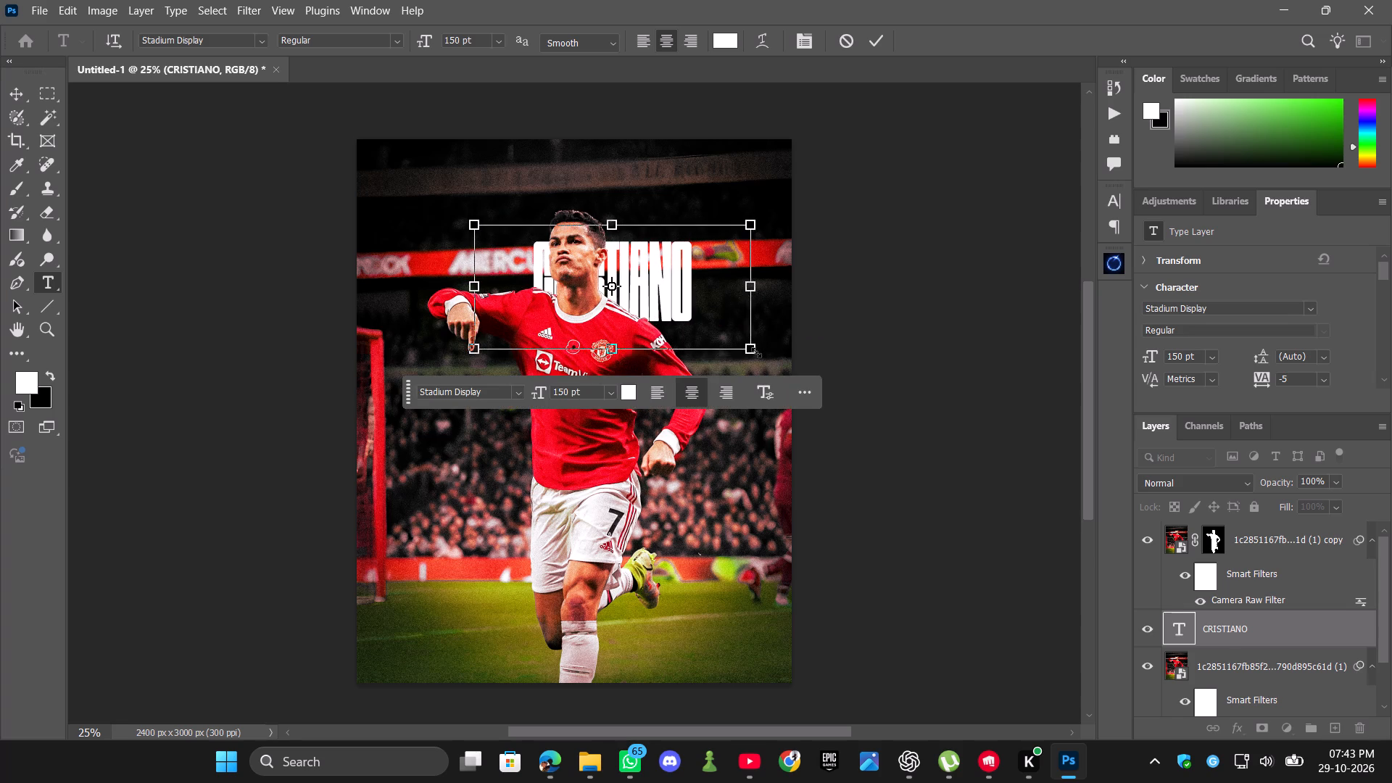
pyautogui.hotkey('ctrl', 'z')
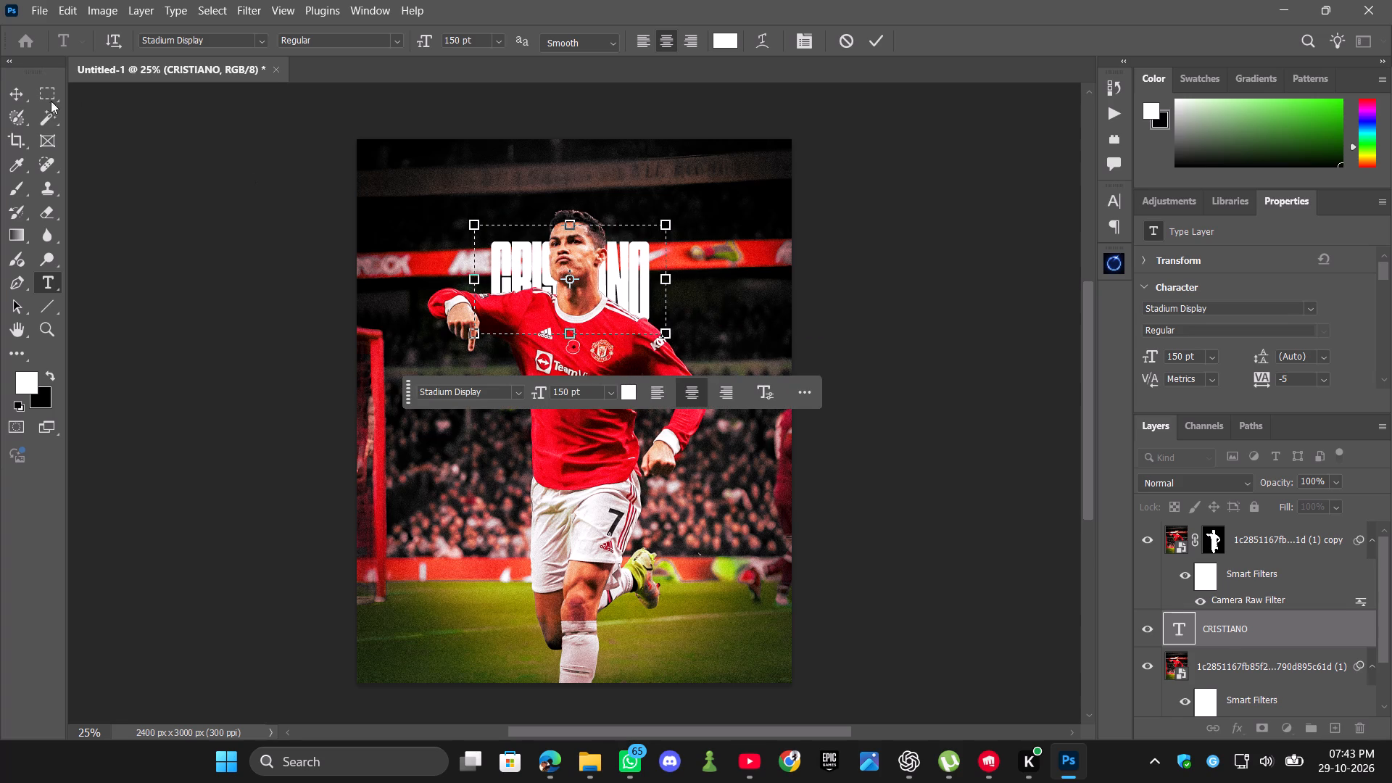
# Scale the CRISTIANO text proportionally to about 247 pt and position it behind the player's head and shoulders.
pyautogui.click(25, 91)
pyautogui.moveTo(631, 281); pyautogui.dragTo(508, 255)
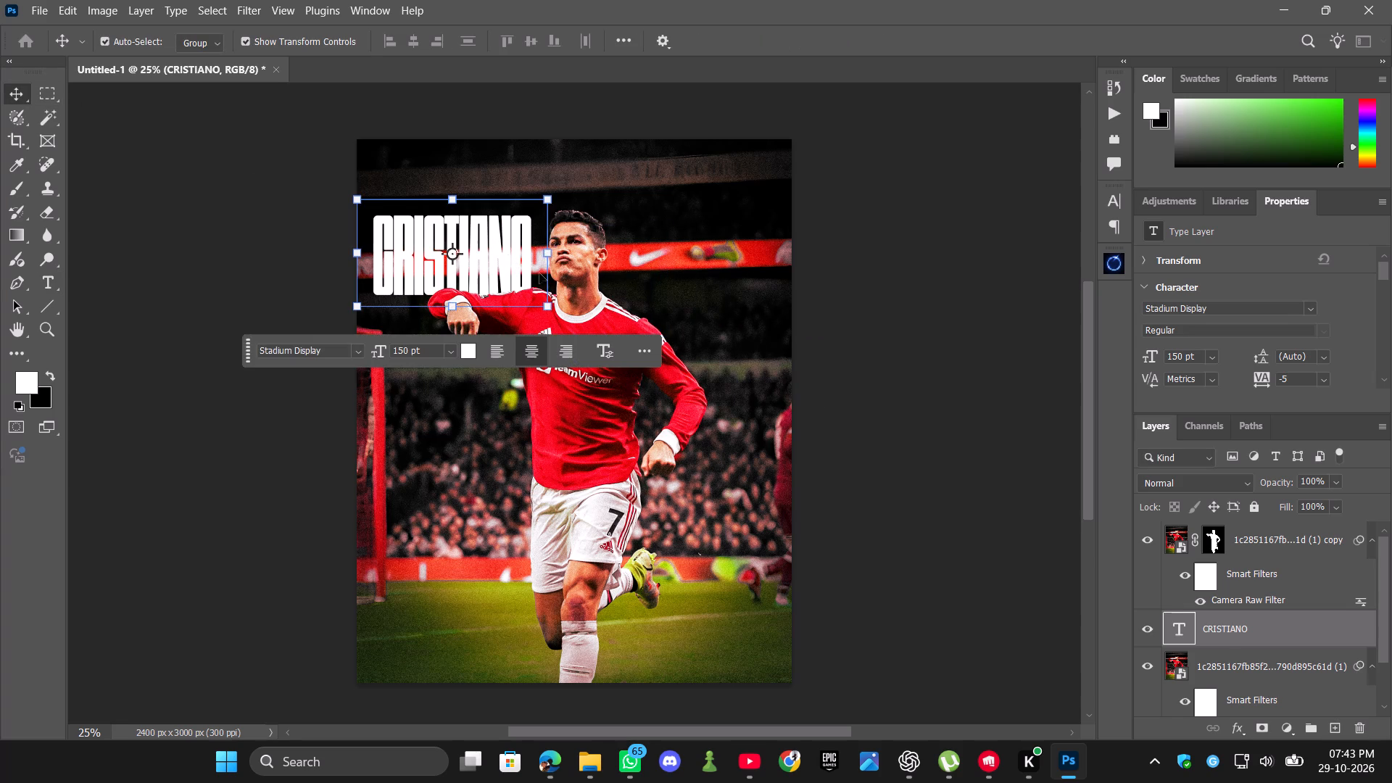
pyautogui.moveTo(547, 306); pyautogui.dragTo(748, 380)
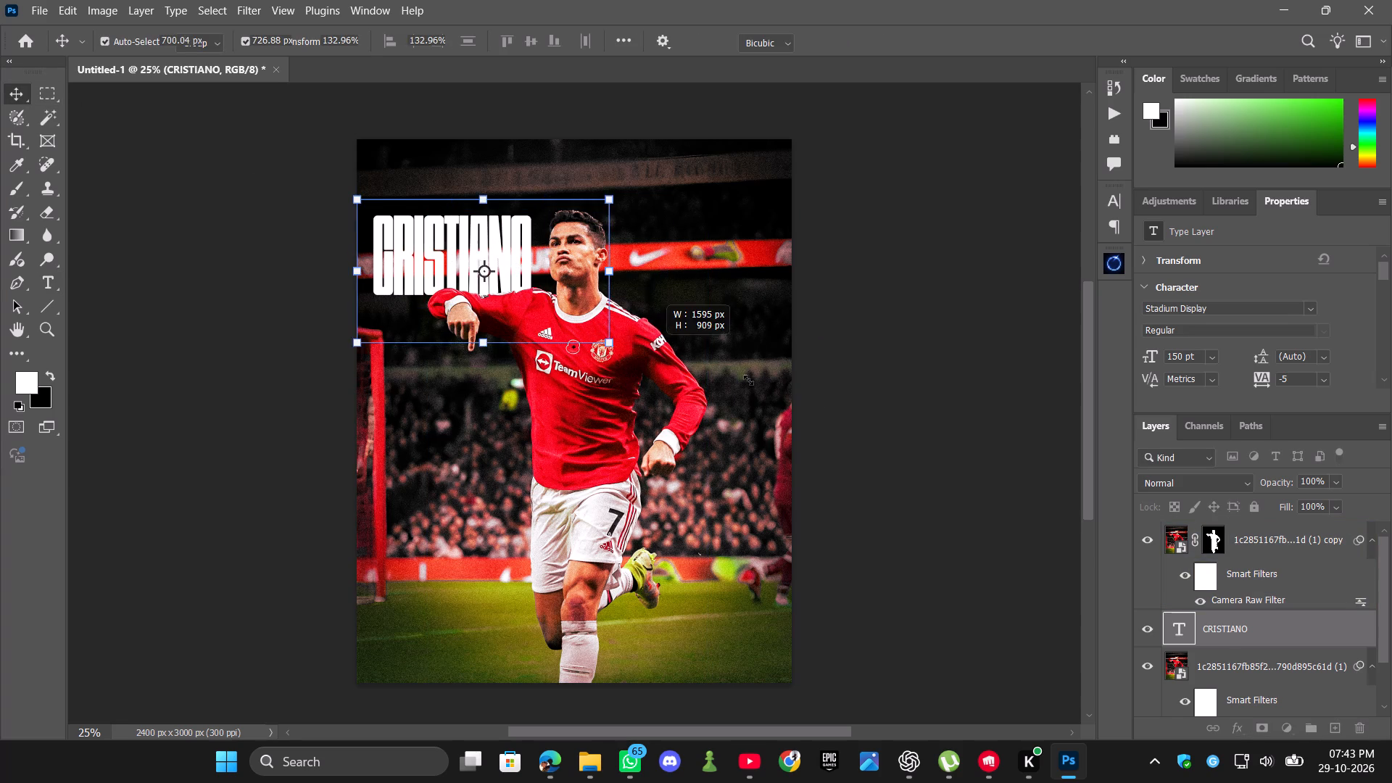
pyautogui.moveTo(748, 380); pyautogui.dragTo(808, 395)
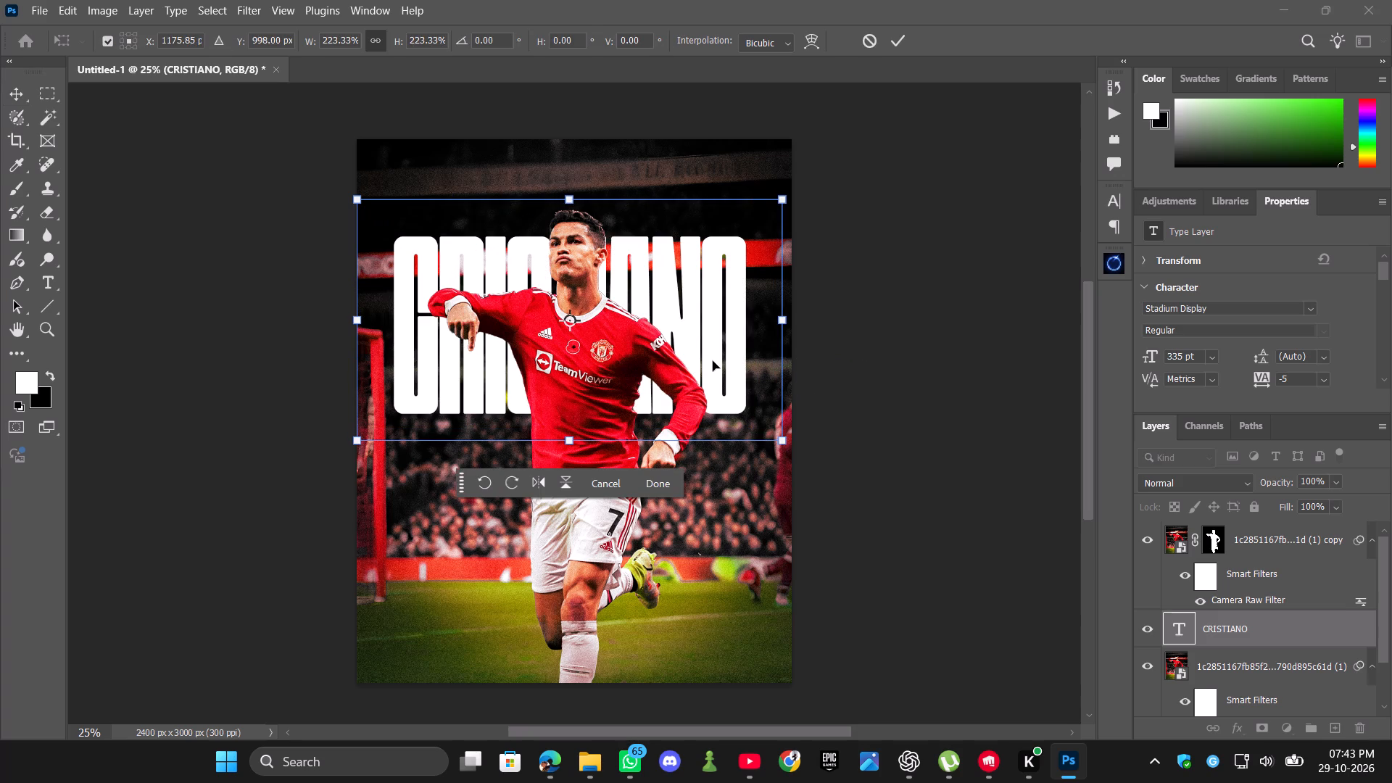
pyautogui.moveTo(713, 361); pyautogui.dragTo(711, 289)
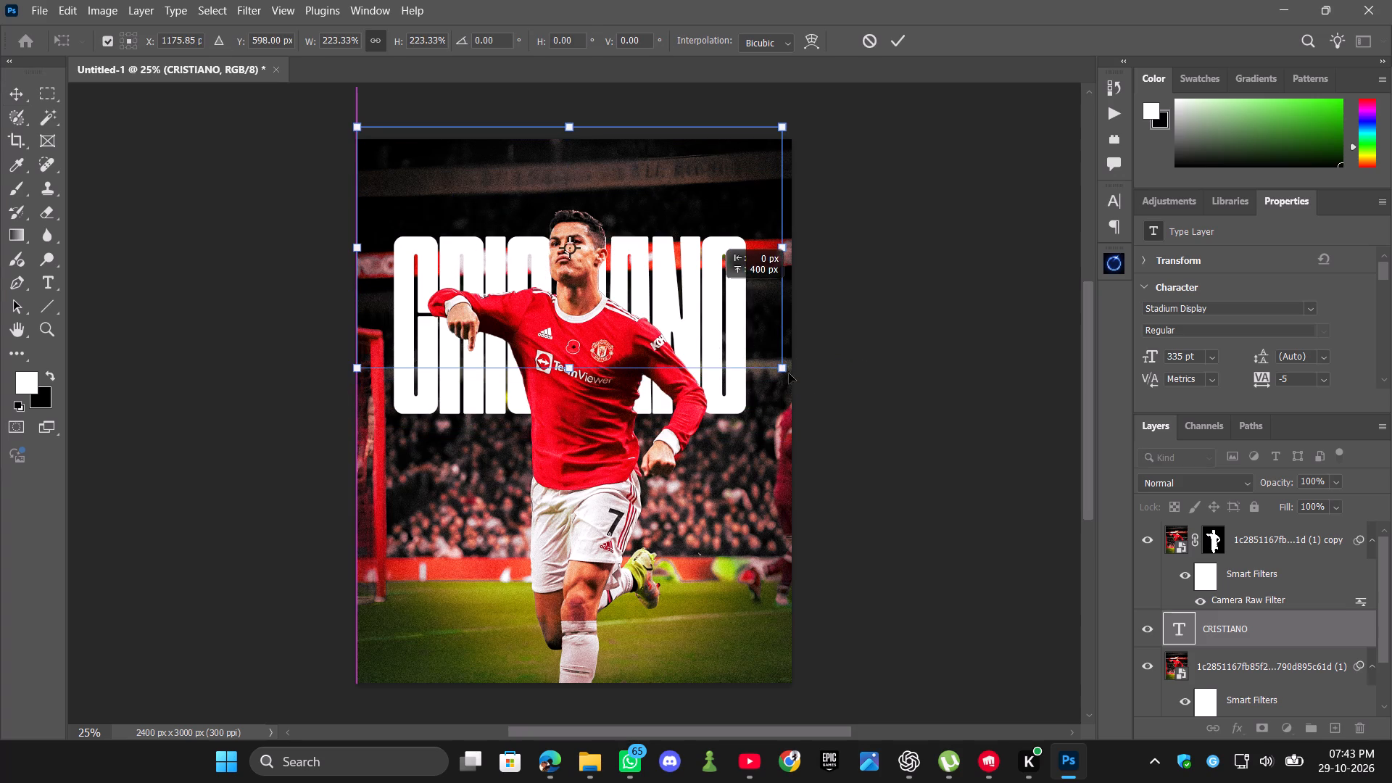
pyautogui.moveTo(784, 369); pyautogui.dragTo(678, 295)
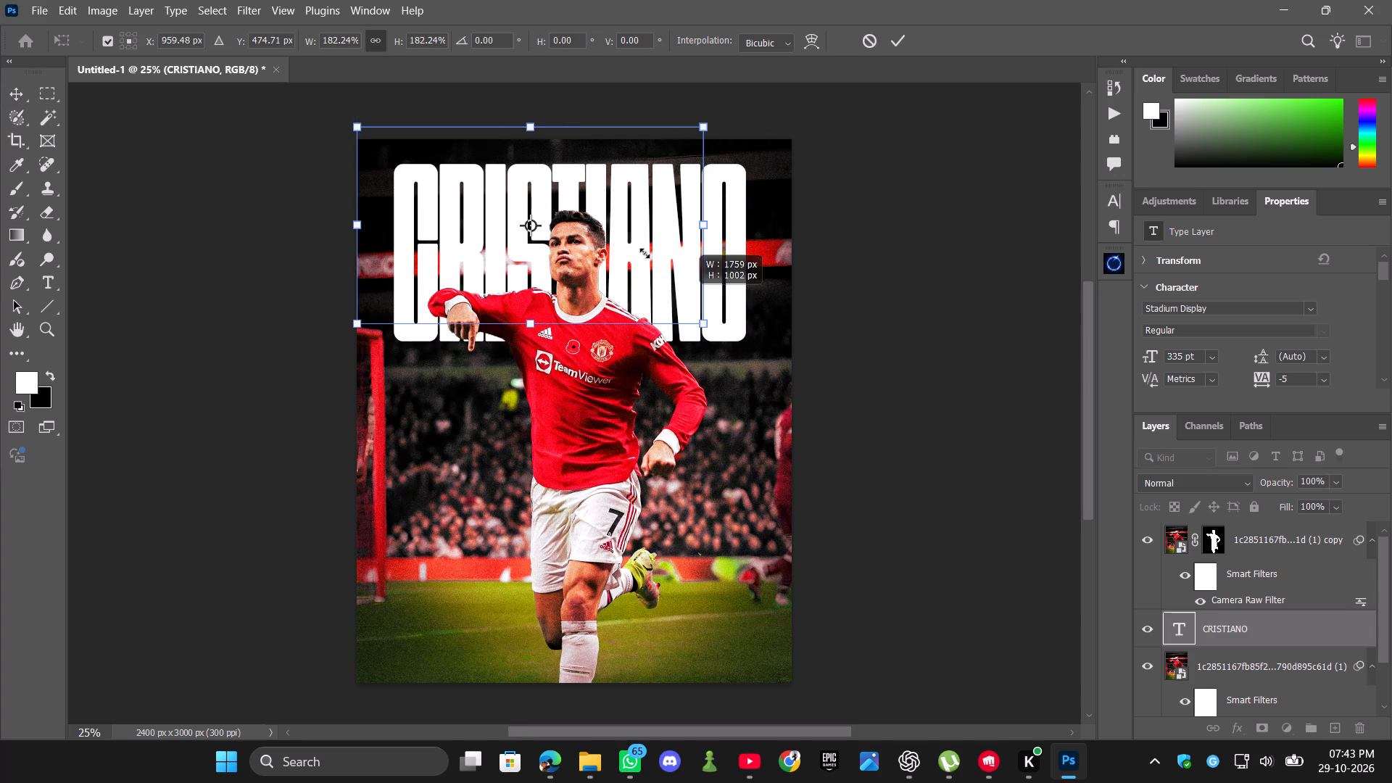
pyautogui.moveTo(618, 233); pyautogui.dragTo(655, 304)
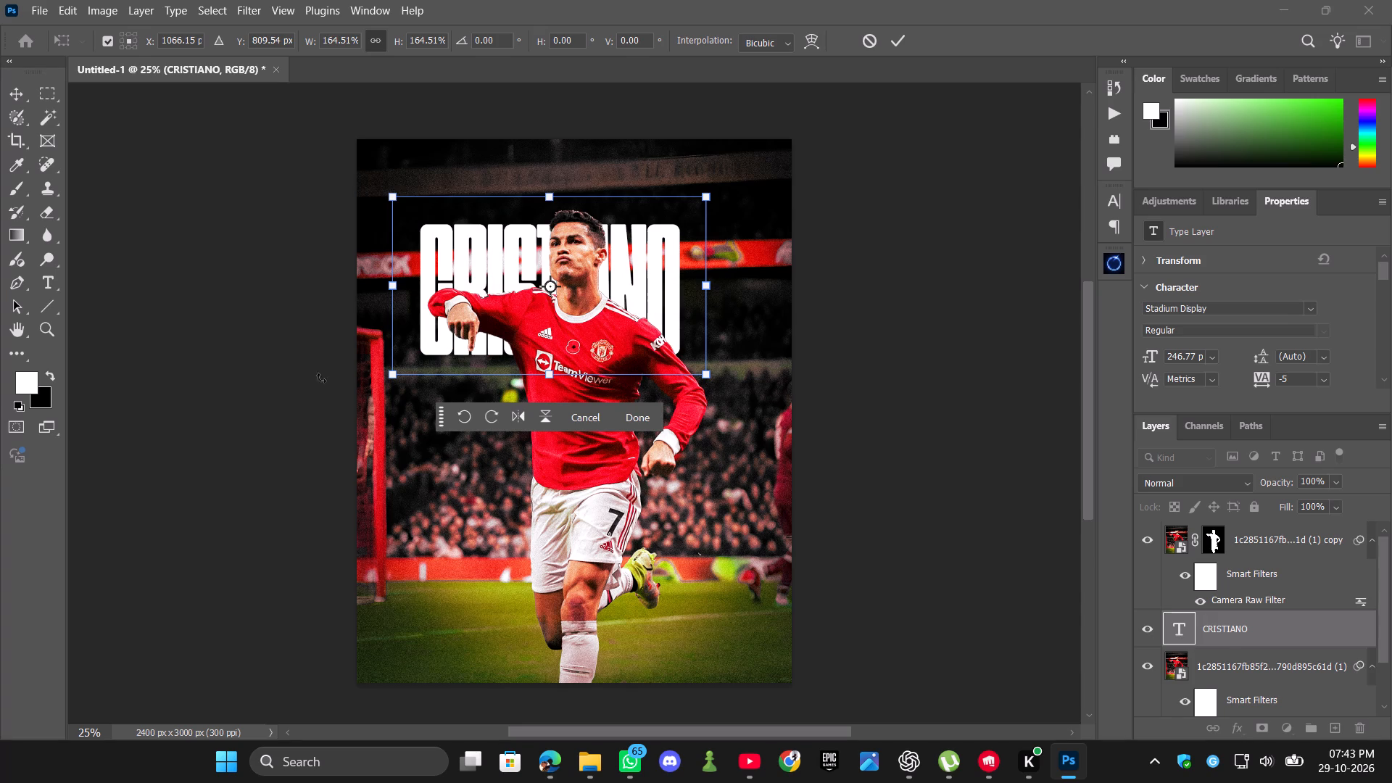
# Recolour the whole CRISTIANO title bright red #f90716, sampled from the player's shirt.
pyautogui.click(44, 286)
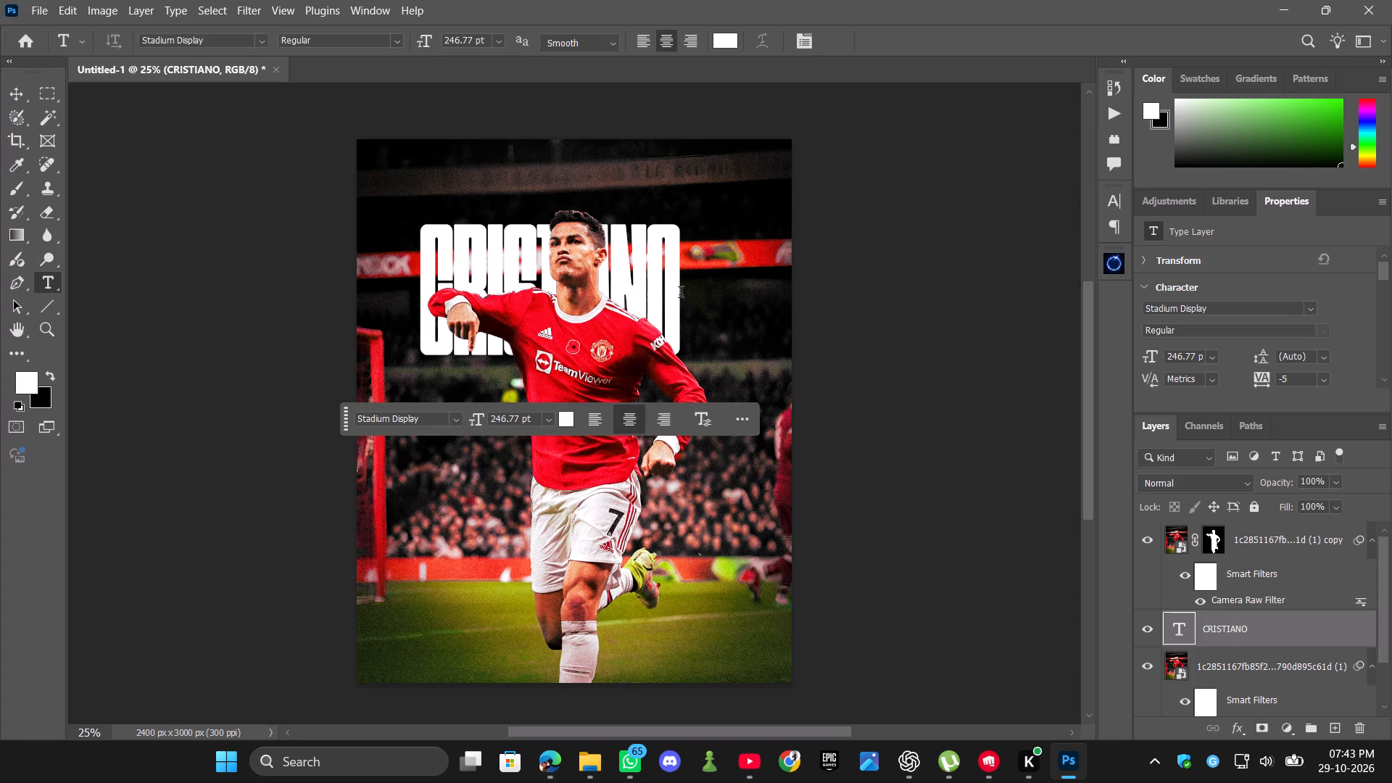
pyautogui.click(681, 294)
pyautogui.moveTo(681, 301); pyautogui.dragTo(376, 299)
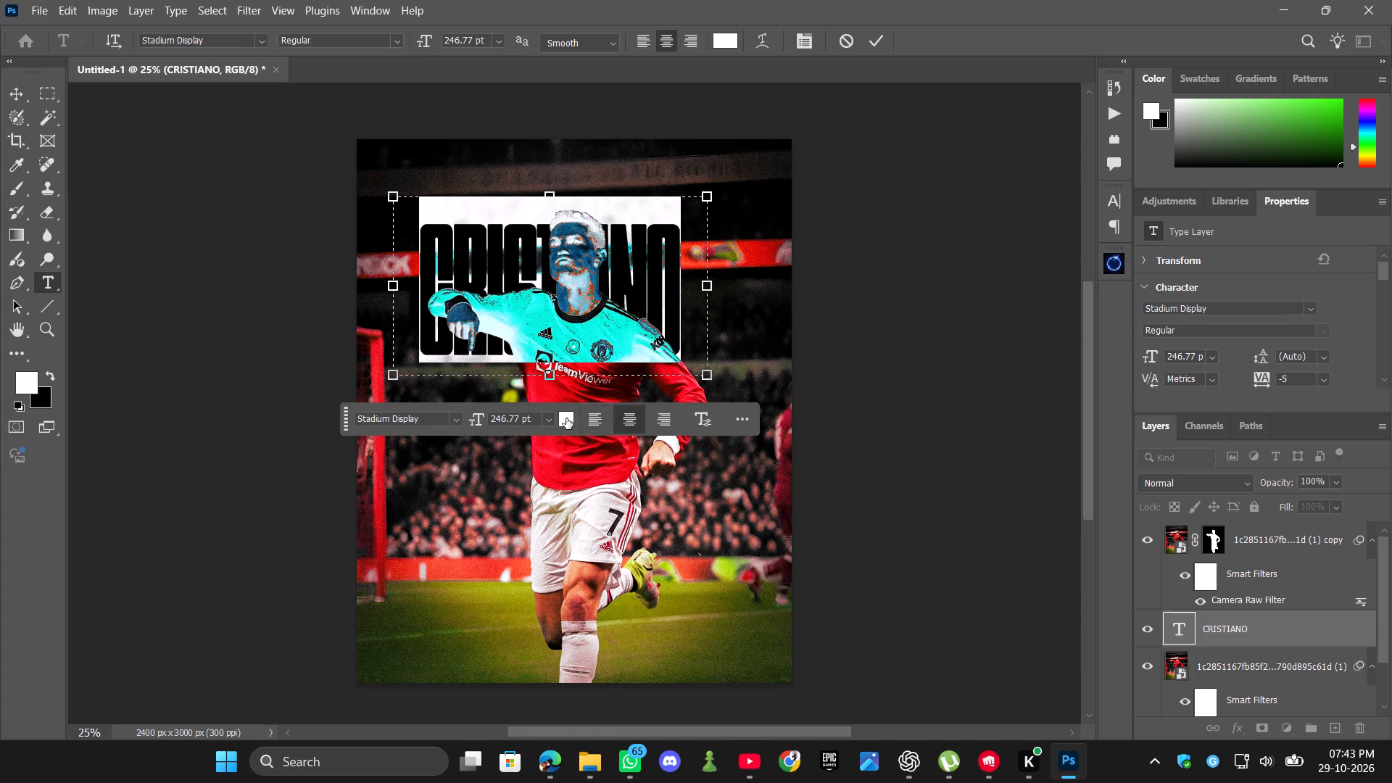
pyautogui.click(566, 418)
pyautogui.moveTo(1124, 352); pyautogui.dragTo(1156, 311)
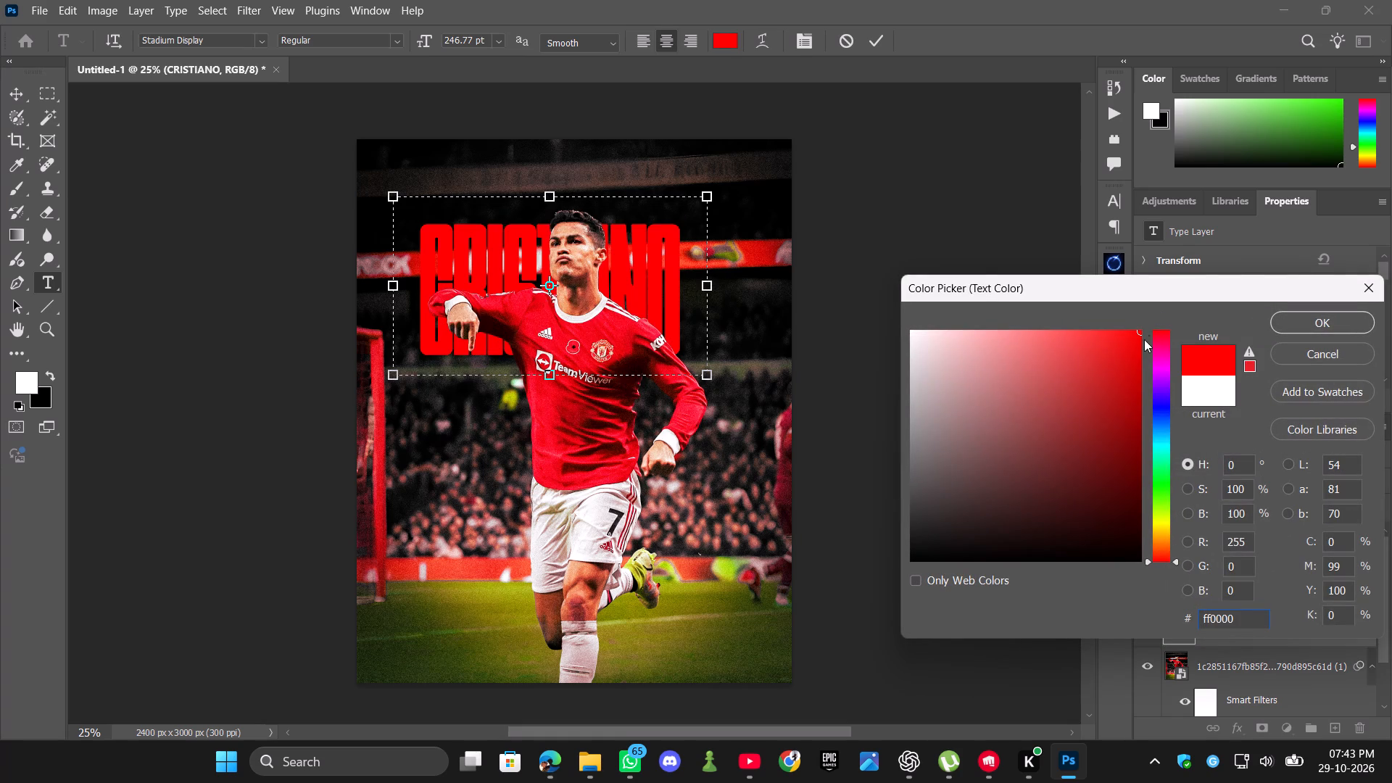
pyautogui.moveTo(1133, 370); pyautogui.dragTo(1133, 391)
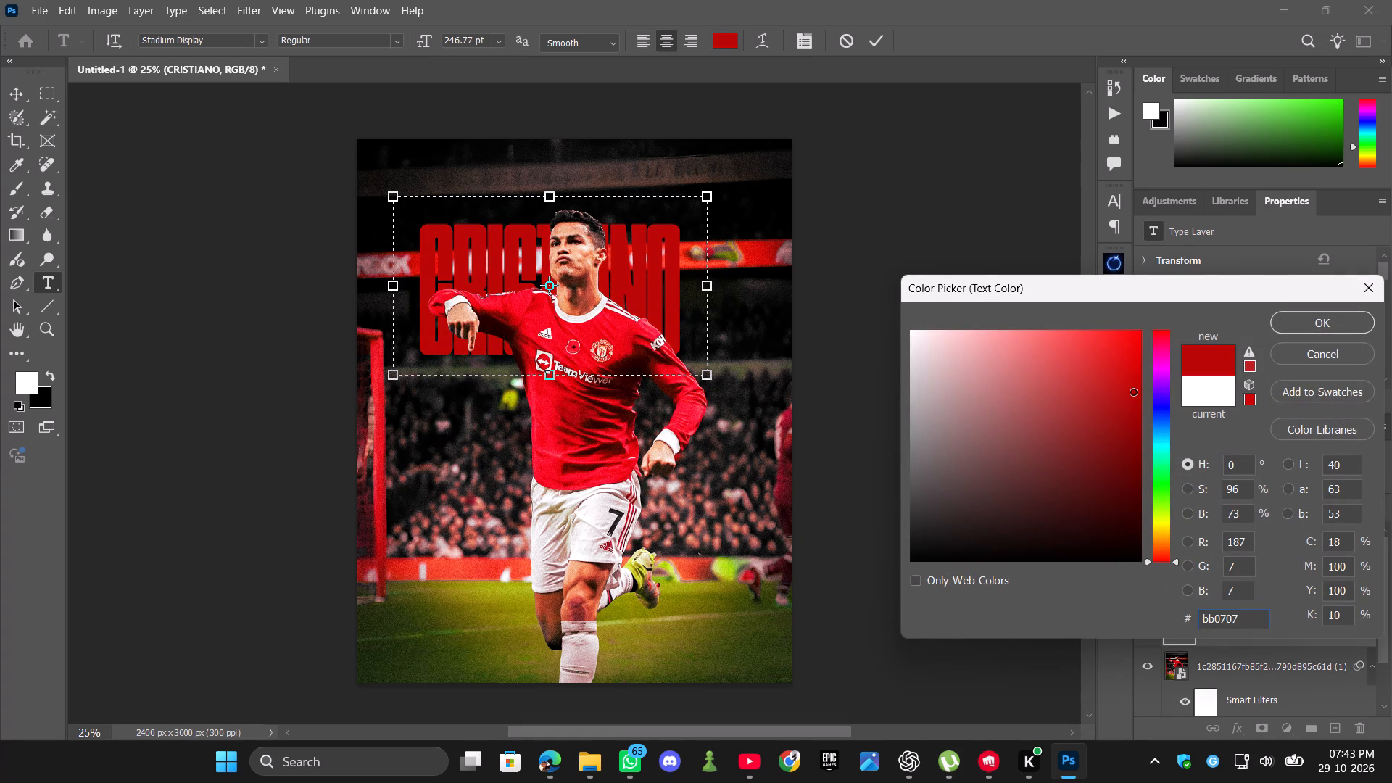
pyautogui.moveTo(1133, 391); pyautogui.dragTo(1103, 357)
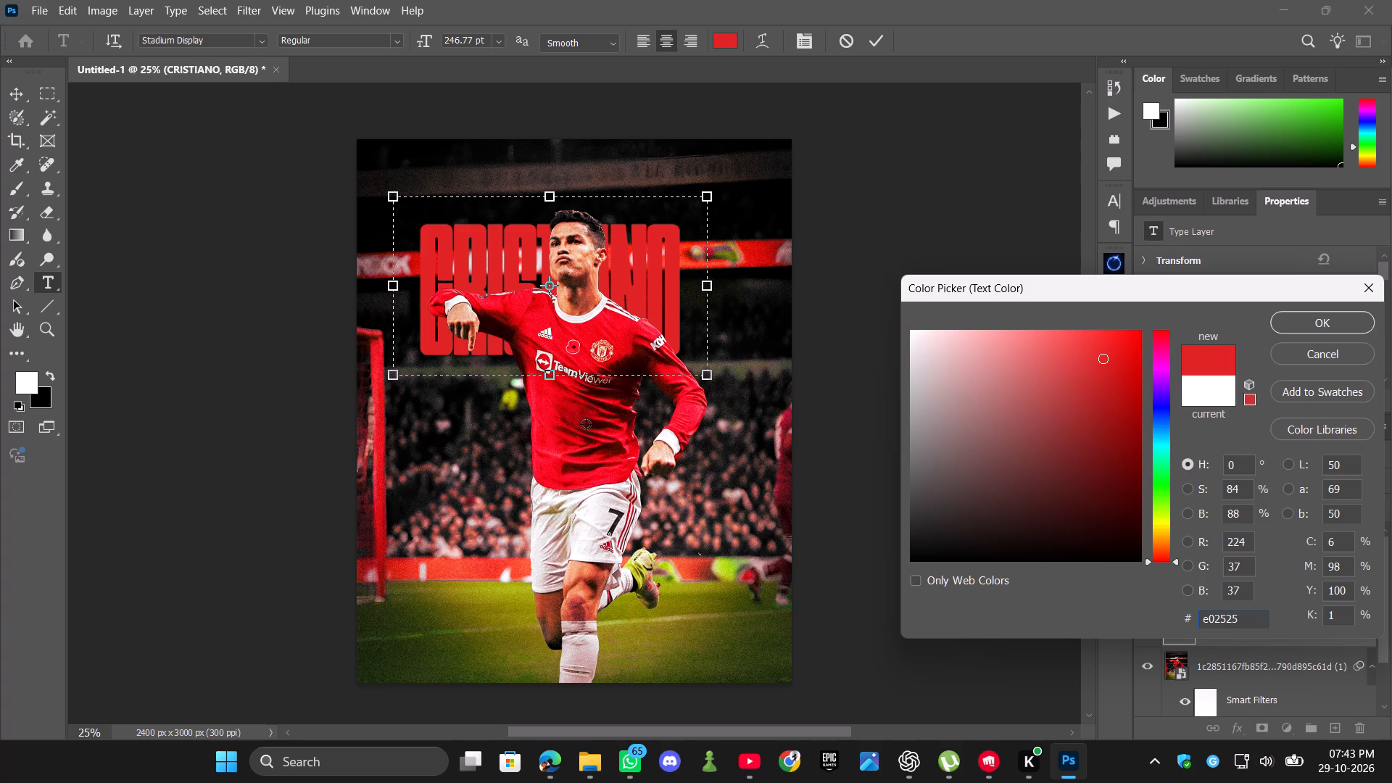
pyautogui.click(576, 410)
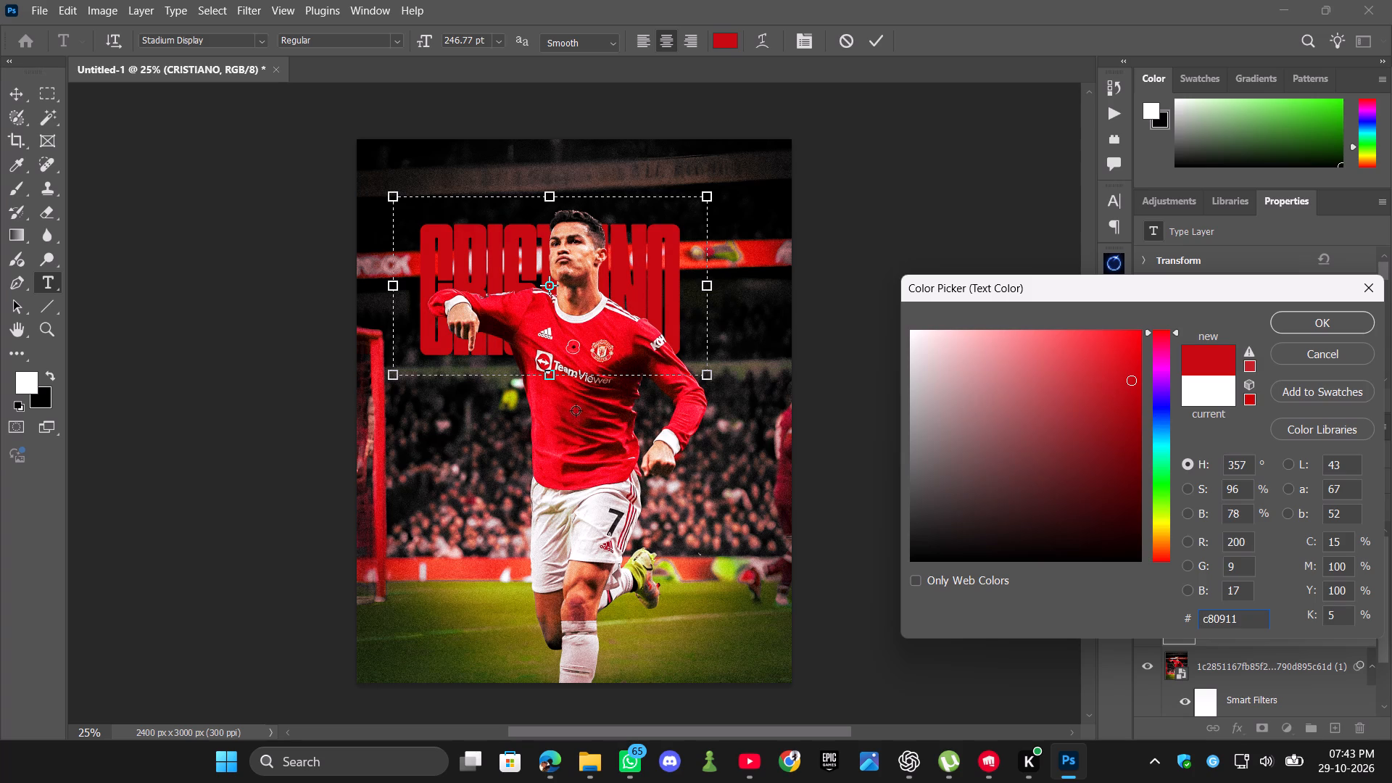
pyautogui.click(689, 420)
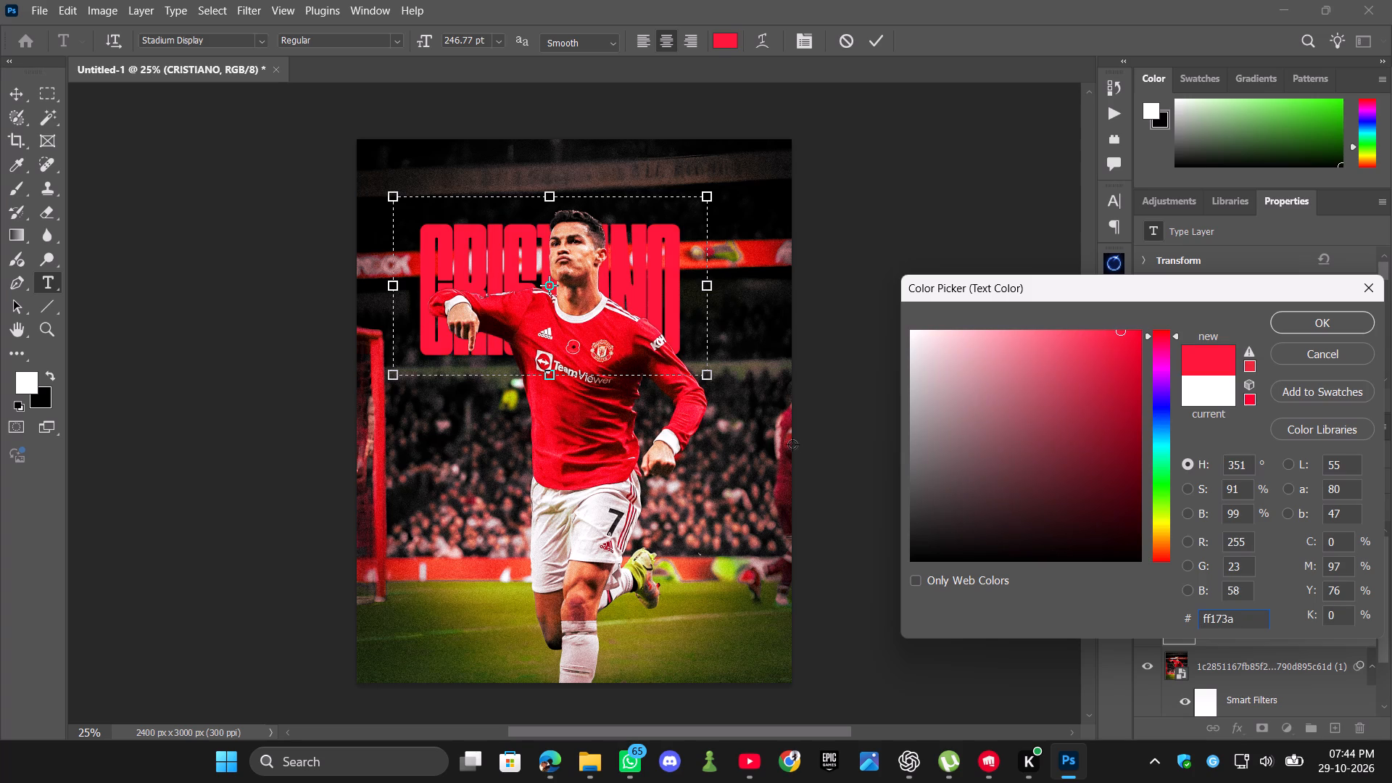
pyautogui.click(787, 444)
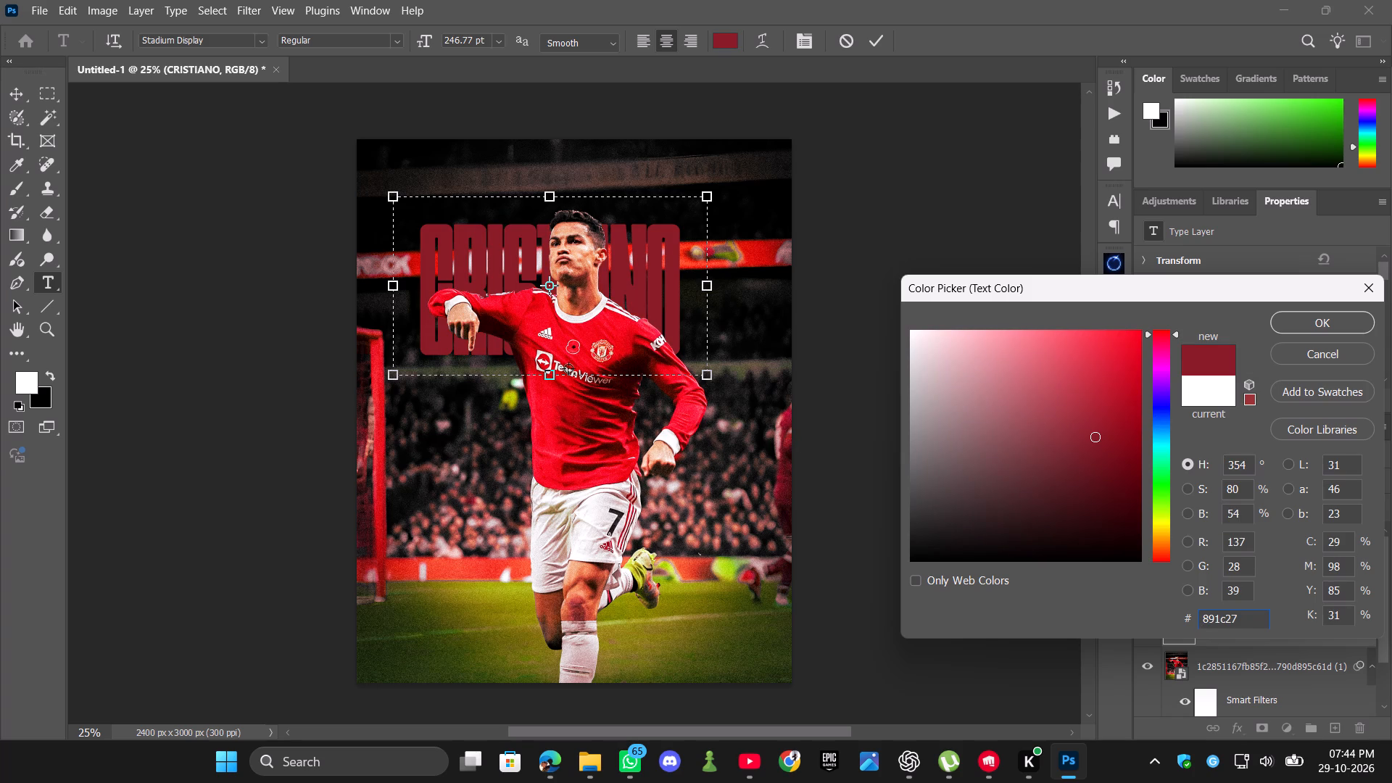
pyautogui.click(610, 324)
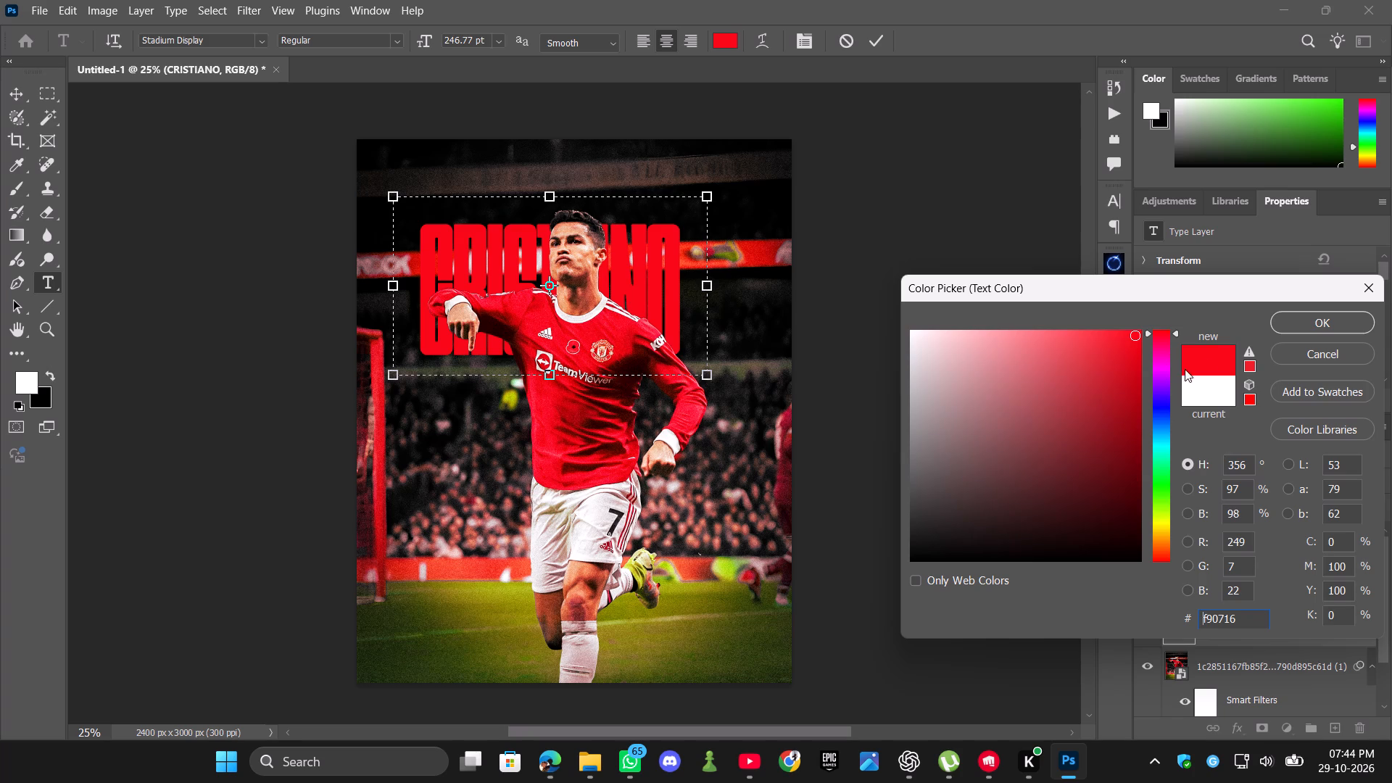
pyautogui.click(1312, 319)
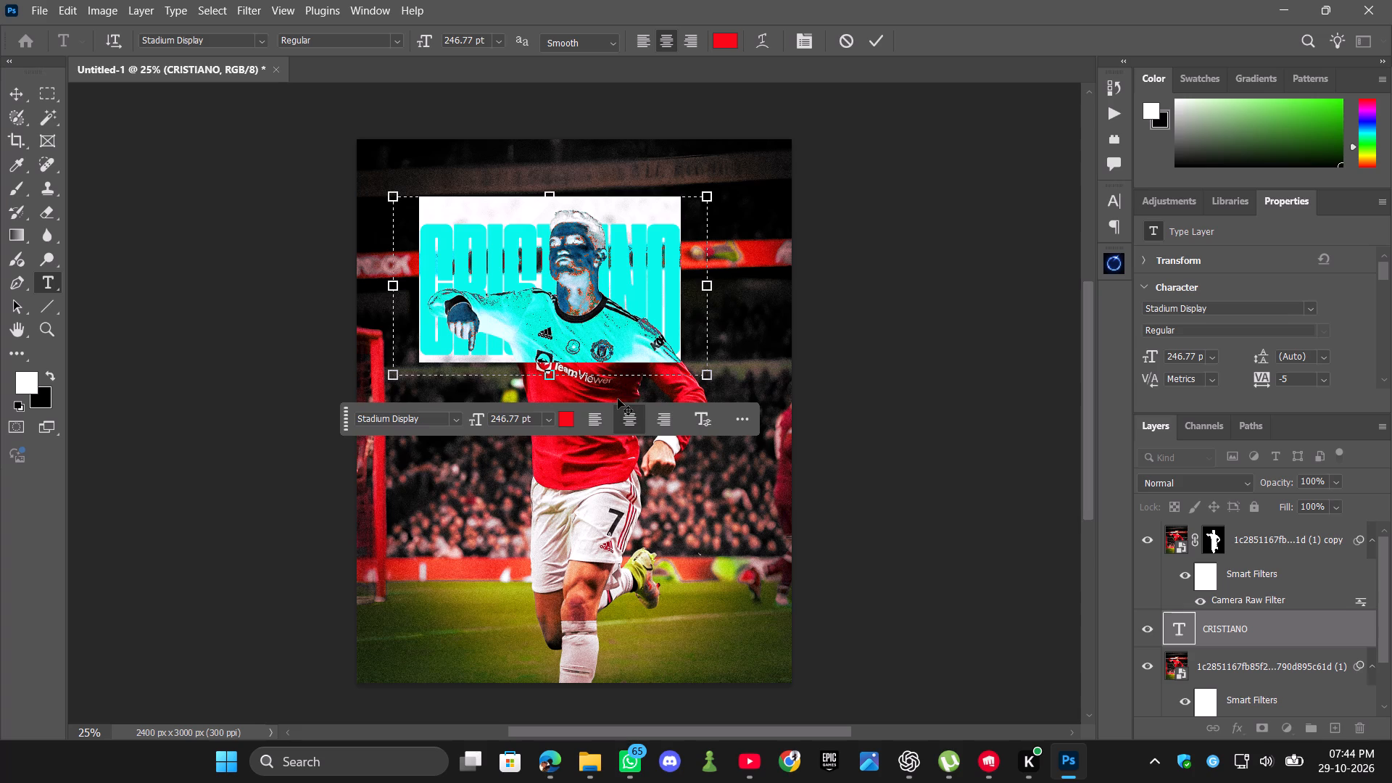
# Shift the CRISTIANO title sideways so it is roughly centred behind the player's head.
pyautogui.moveTo(618, 399); pyautogui.dragTo(645, 400)
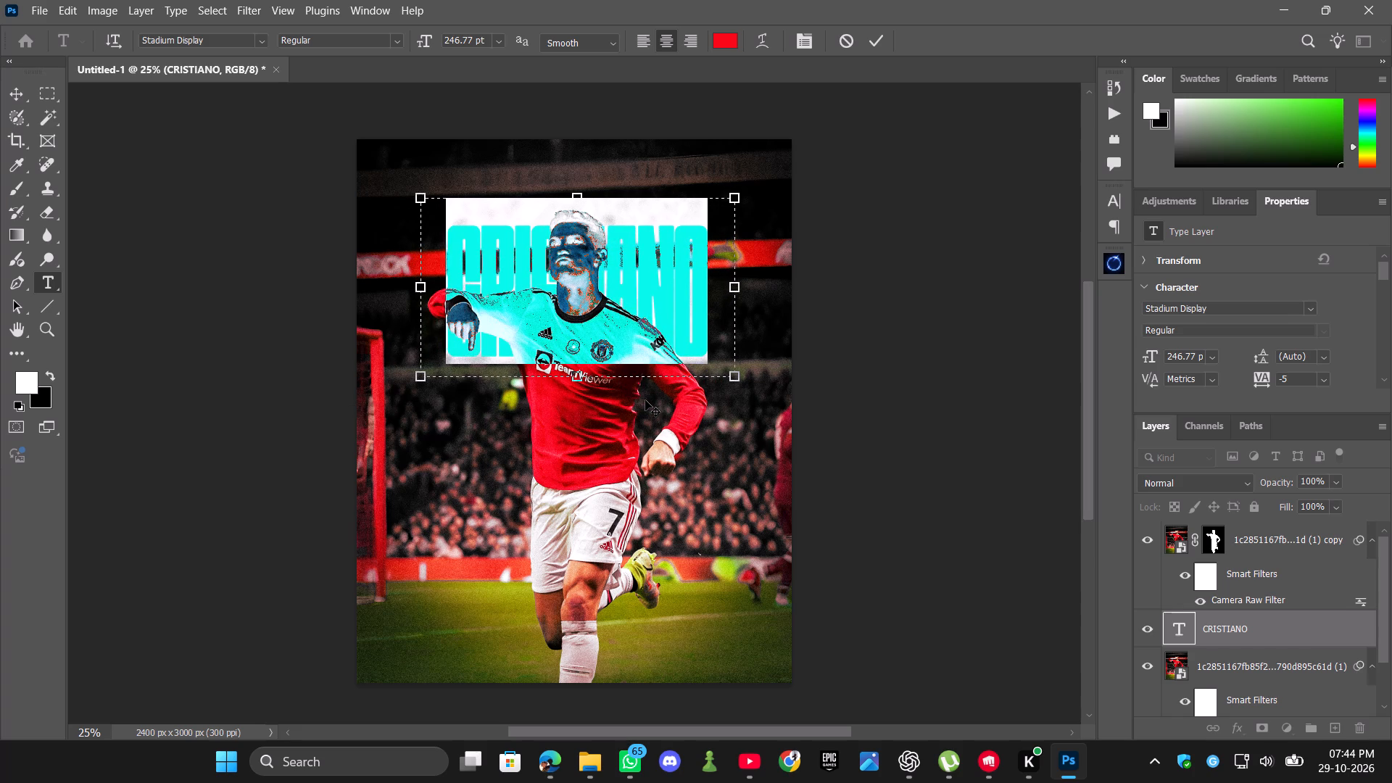
pyautogui.moveTo(645, 400); pyautogui.dragTo(647, 400)
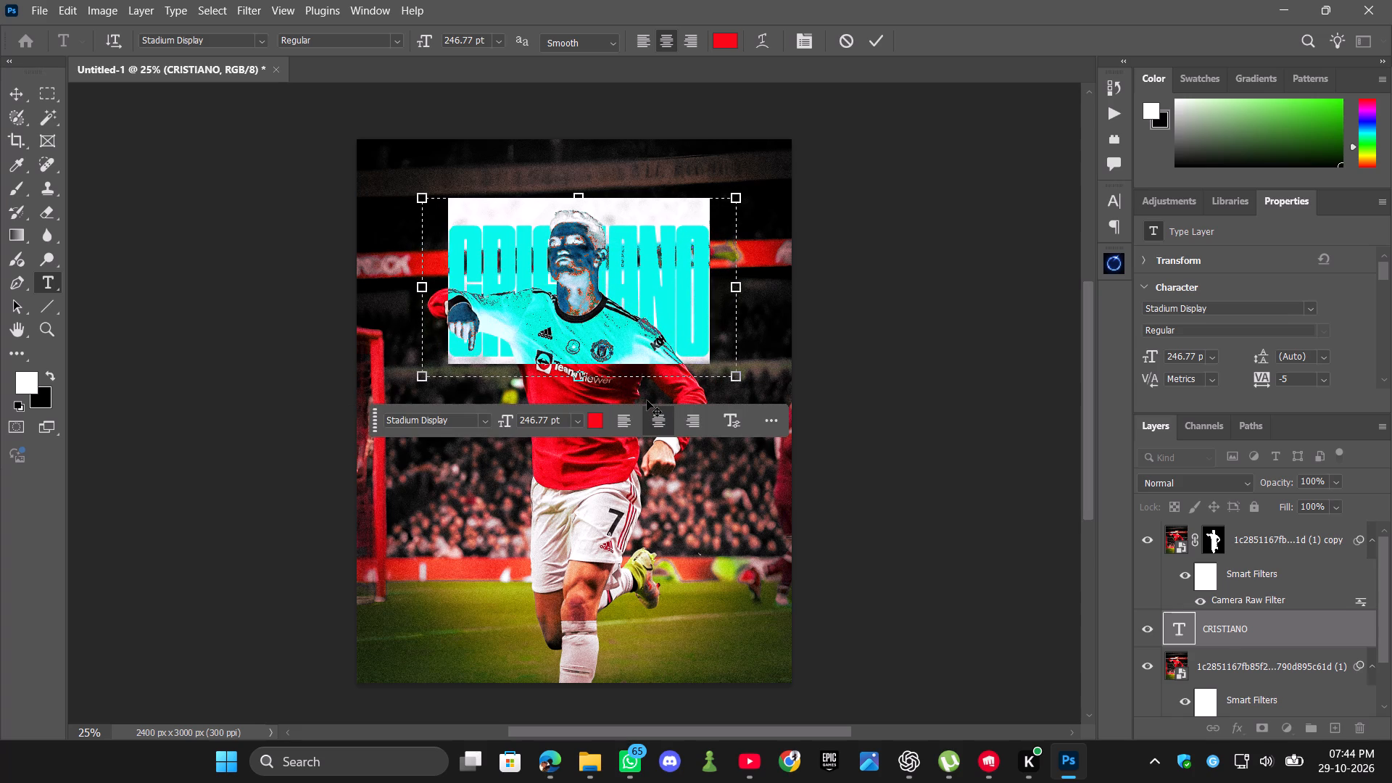
# Set the CRISTIANO letter tracking to 20 and widen its text box almost to the poster's right edge.
pyautogui.click(742, 423)
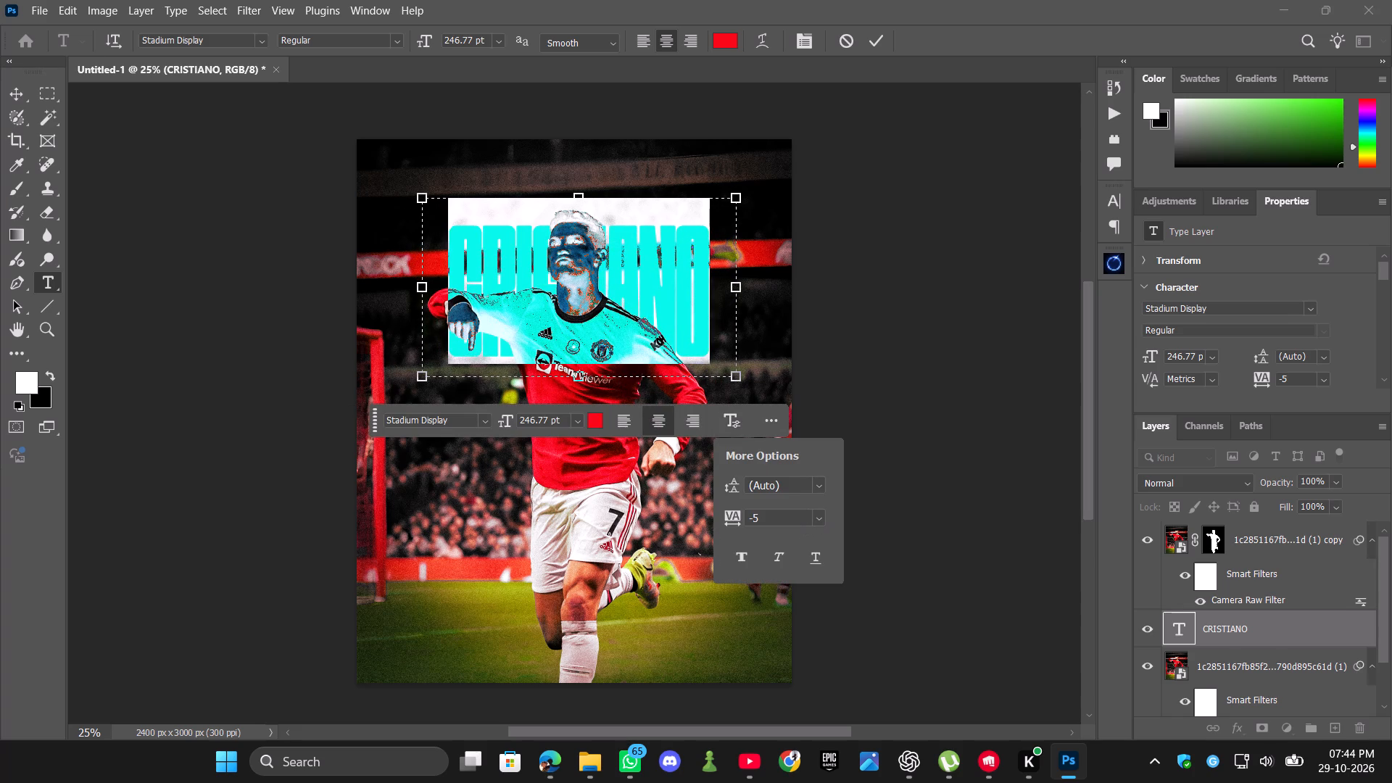
pyautogui.click(734, 521)
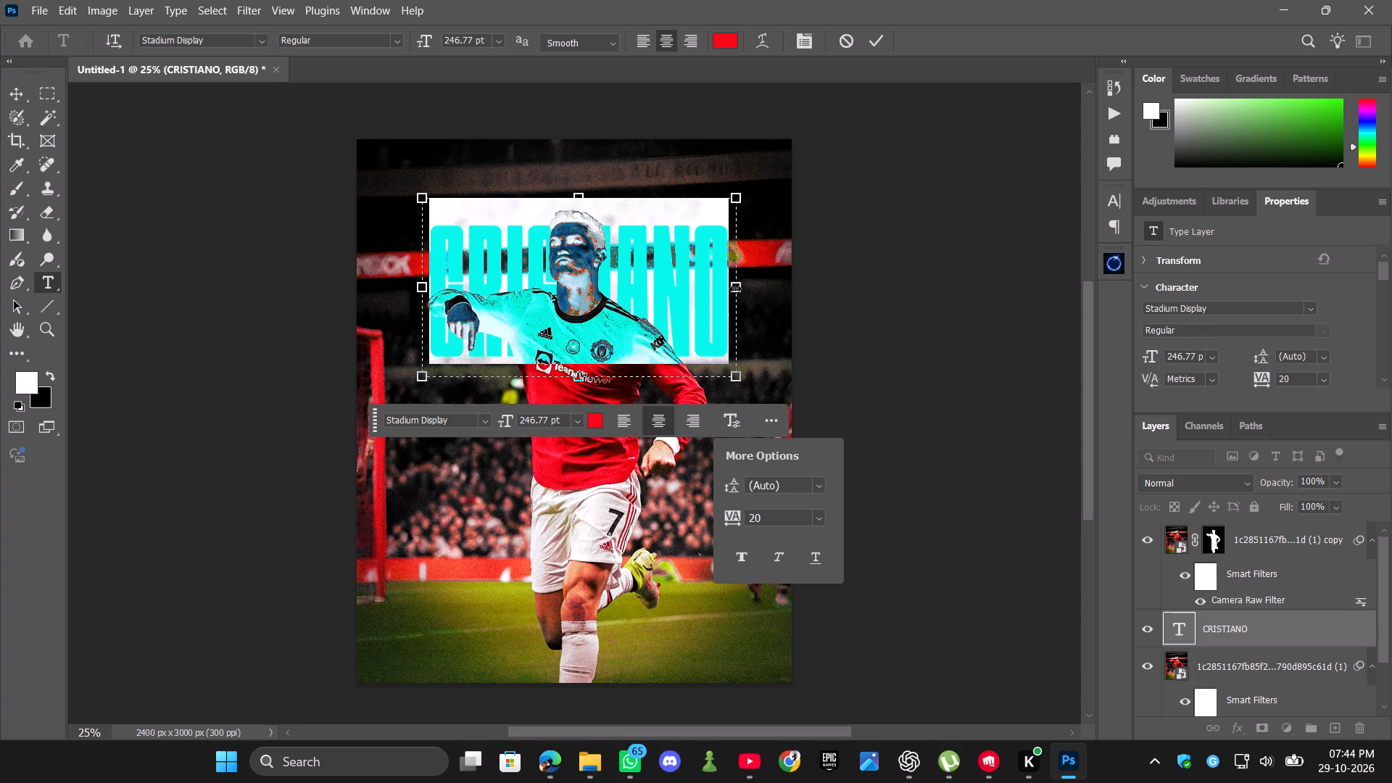
pyautogui.moveTo(735, 290); pyautogui.dragTo(782, 293)
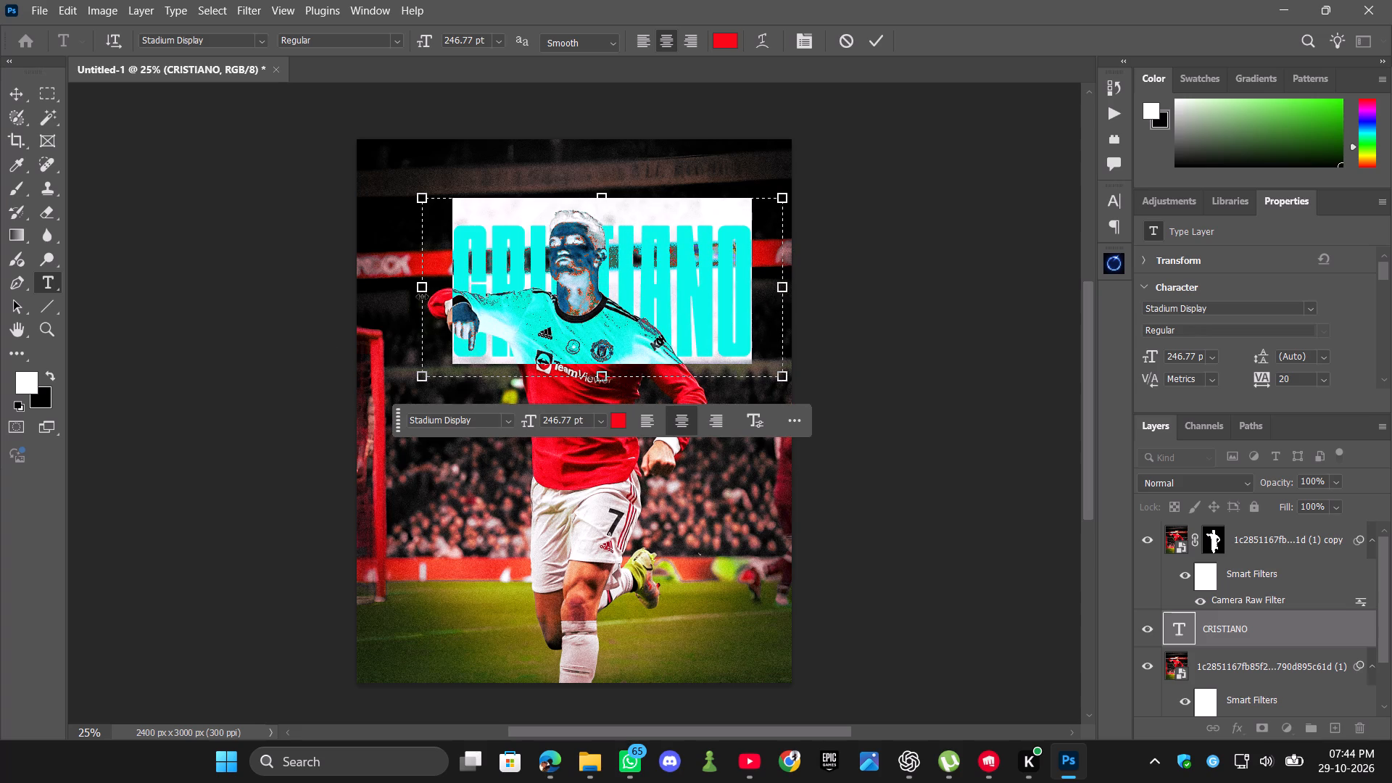
# Widen the CRISTIANO text box toward the poster's left edge and set the letter tracking to 25.
pyautogui.moveTo(421, 291); pyautogui.dragTo(386, 290)
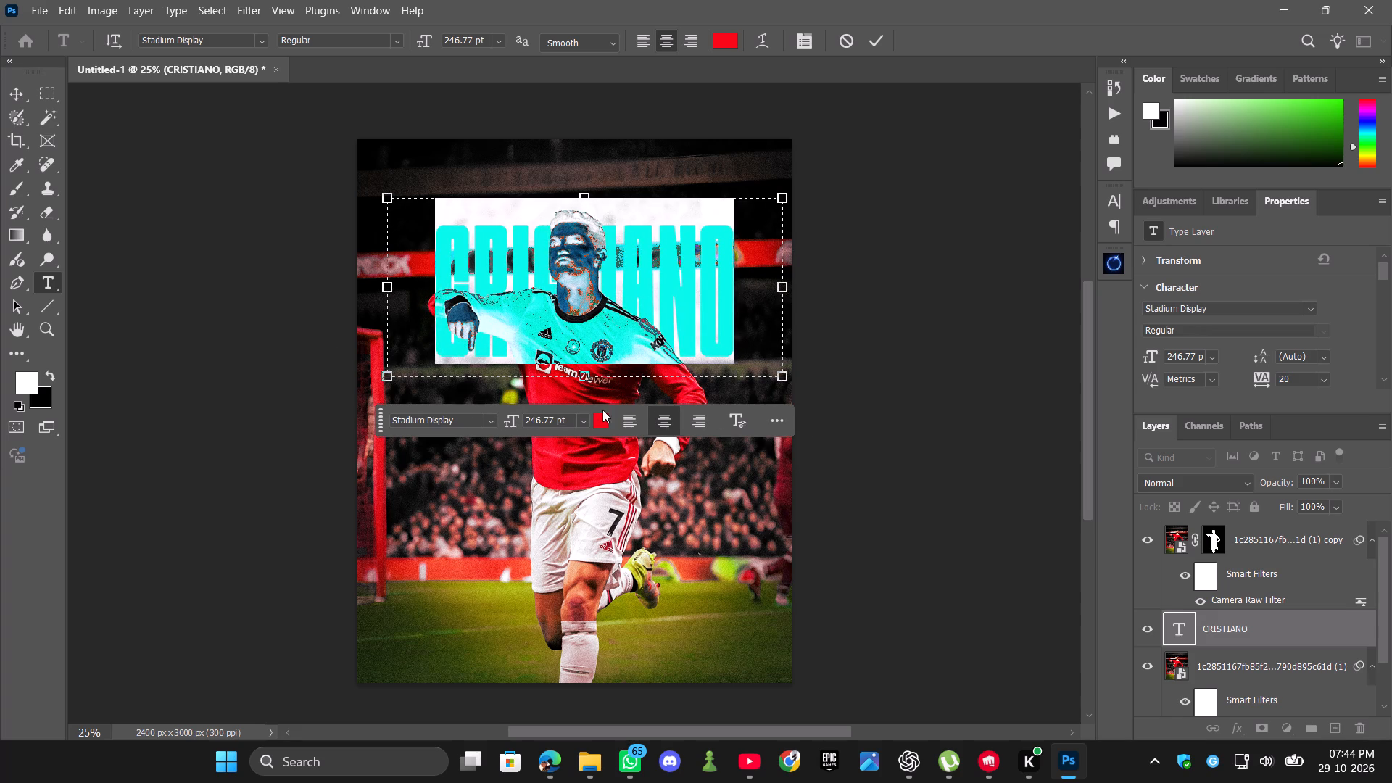
pyautogui.click(731, 423)
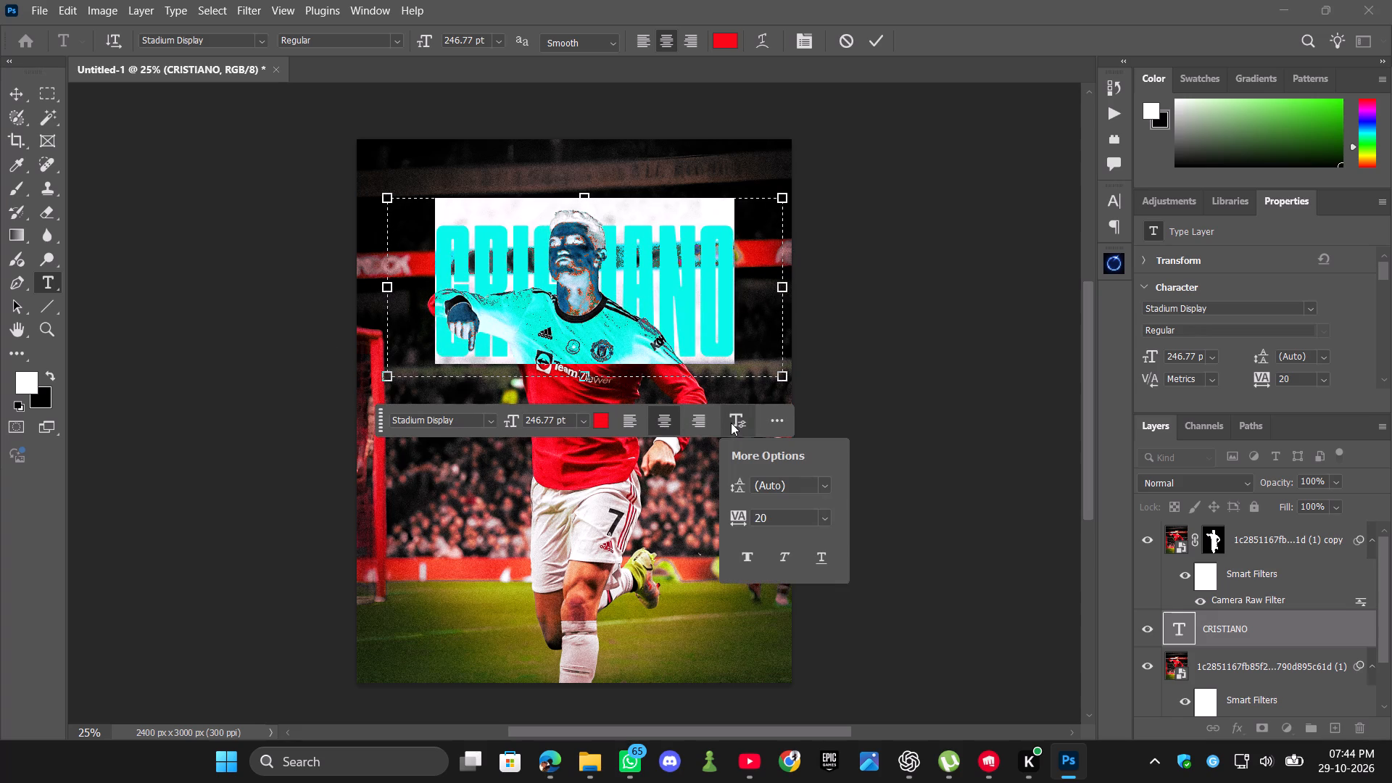
pyautogui.click(738, 523)
pyautogui.moveTo(774, 515); pyautogui.dragTo(745, 515)
pyautogui.write('25')
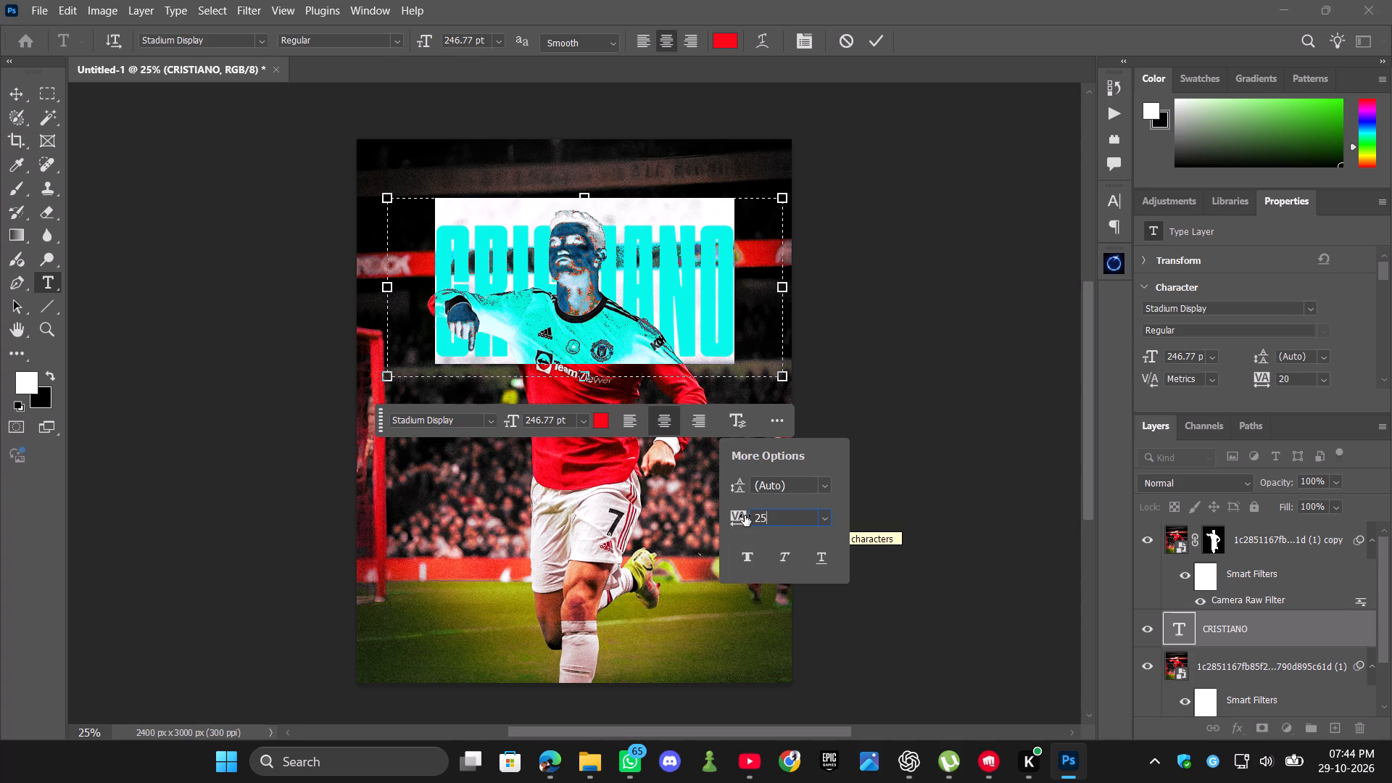
pyautogui.press('Return')
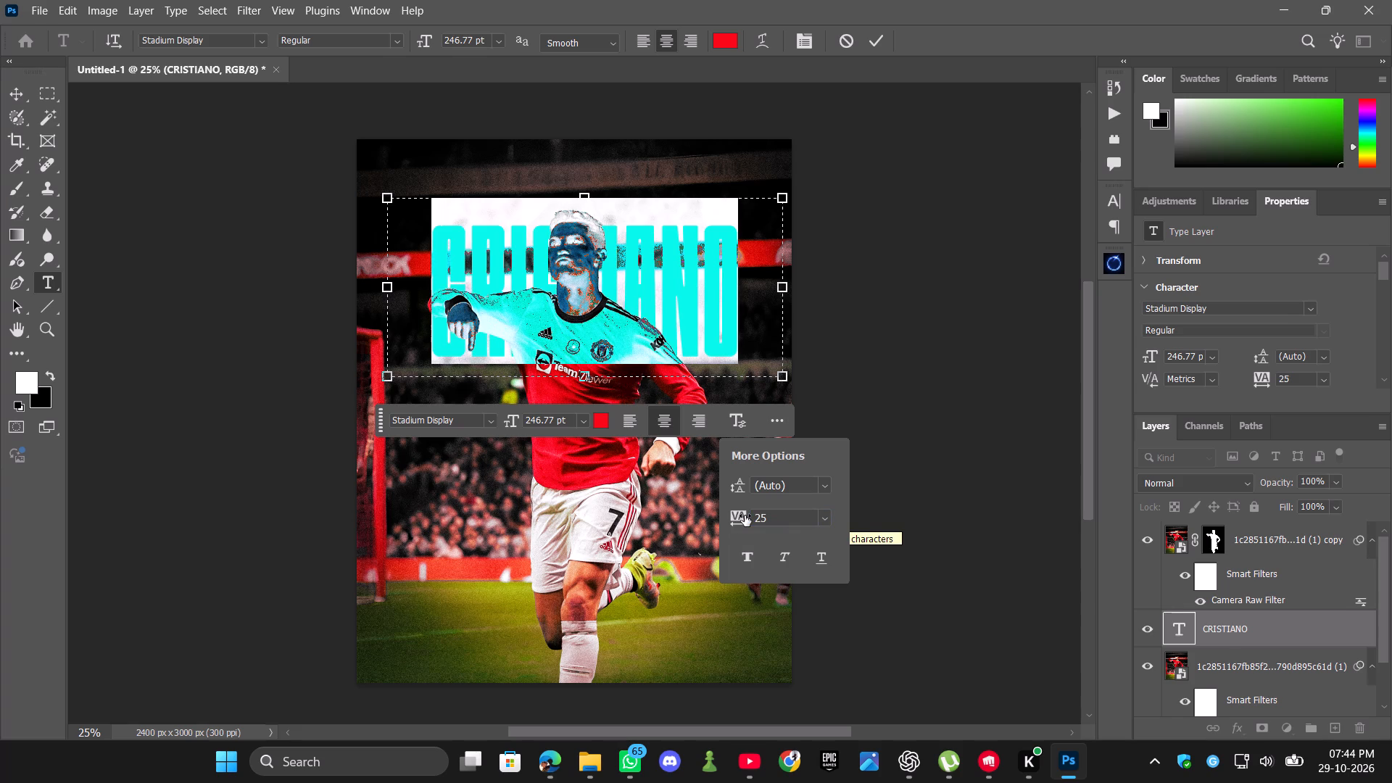
pyautogui.click(829, 521)
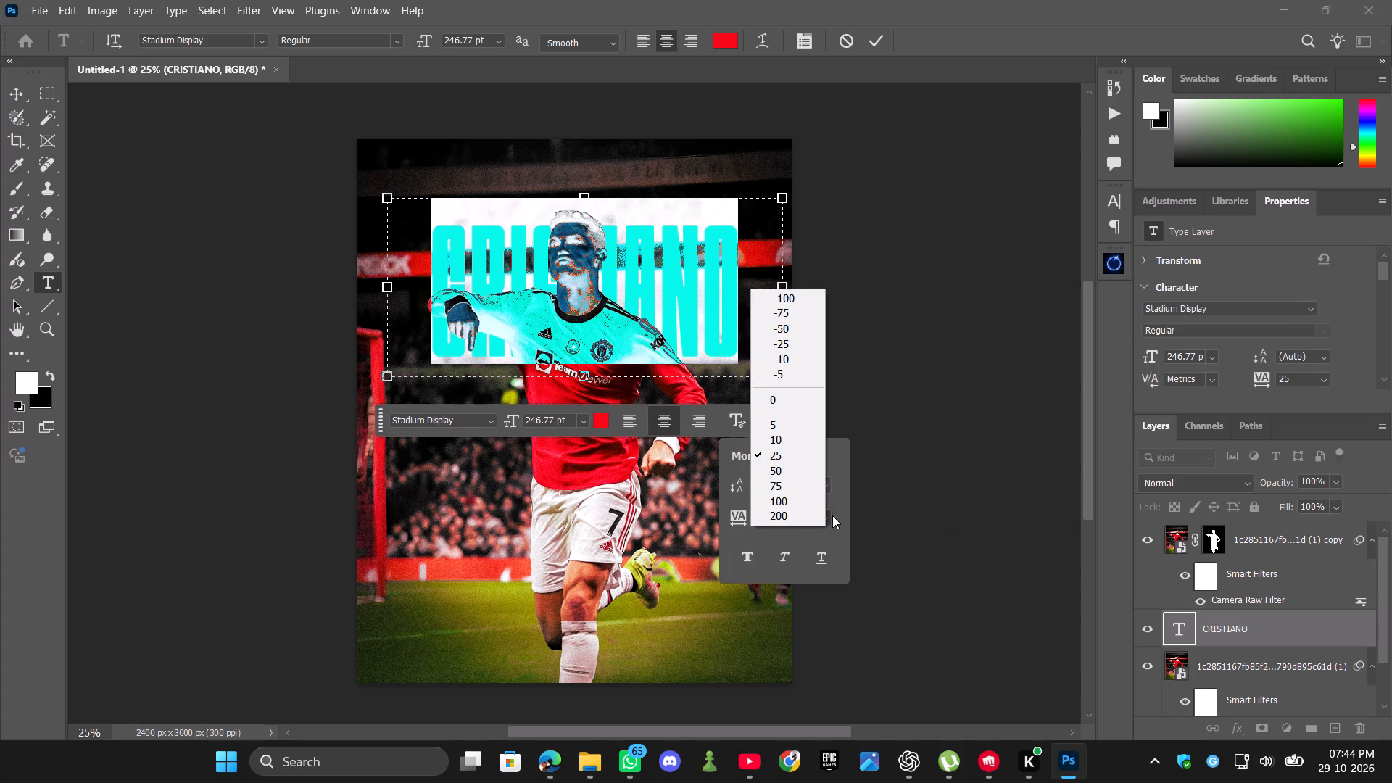
pyautogui.click(792, 470)
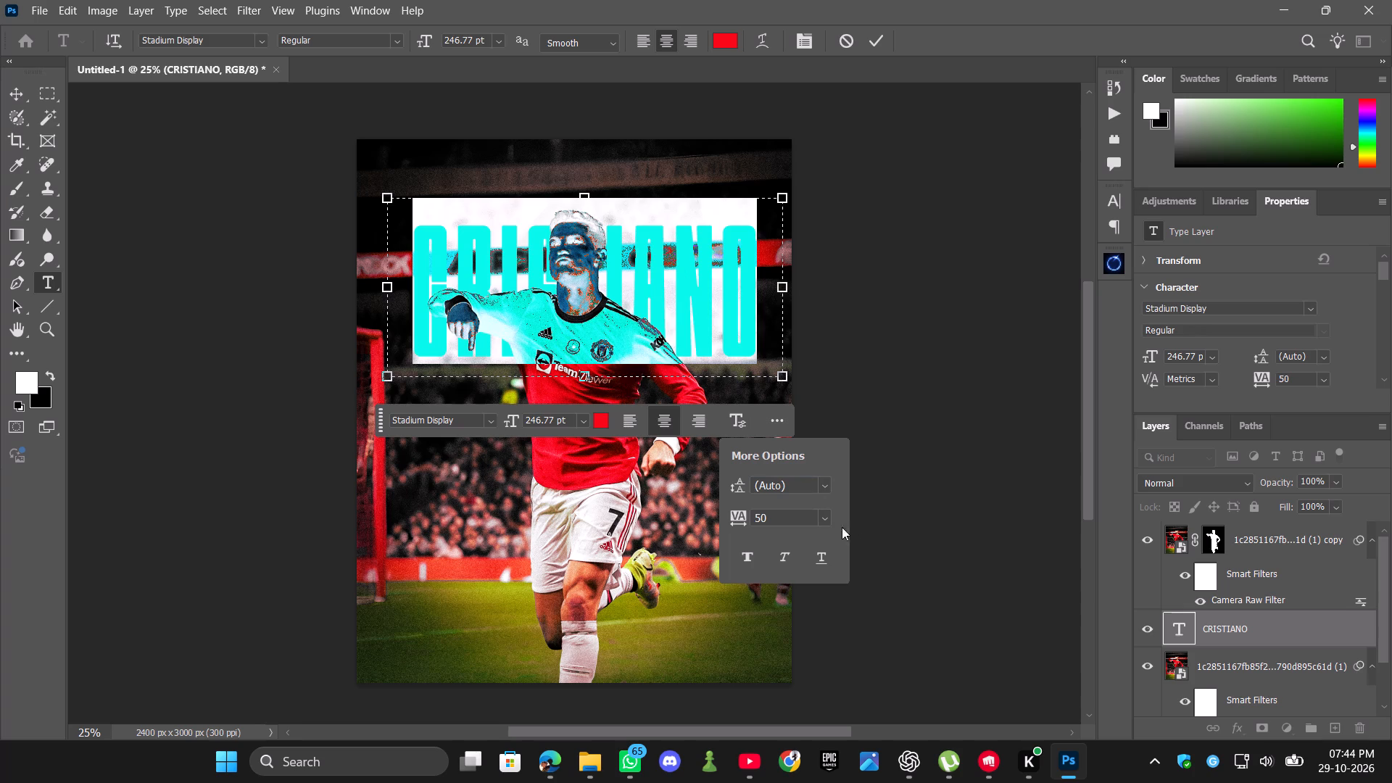
pyautogui.click(825, 521)
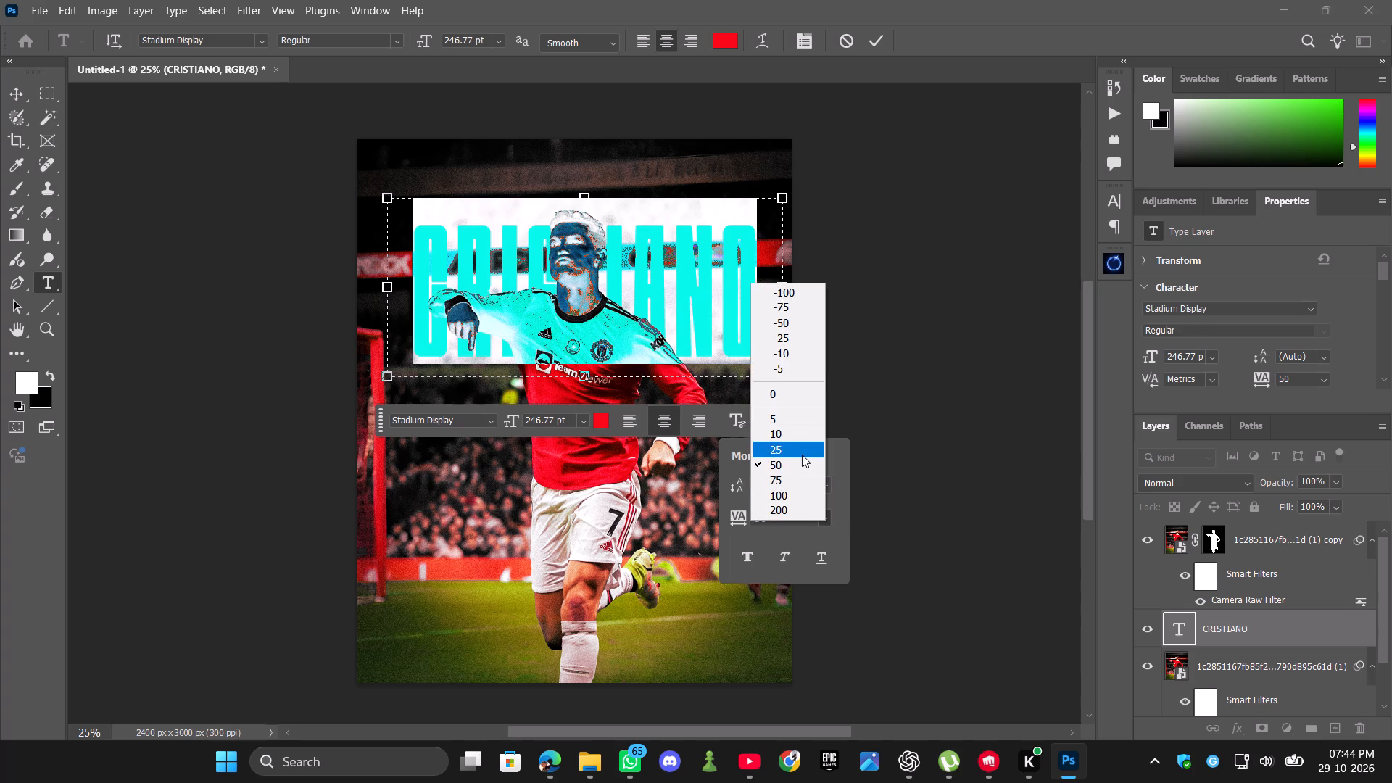
pyautogui.click(802, 455)
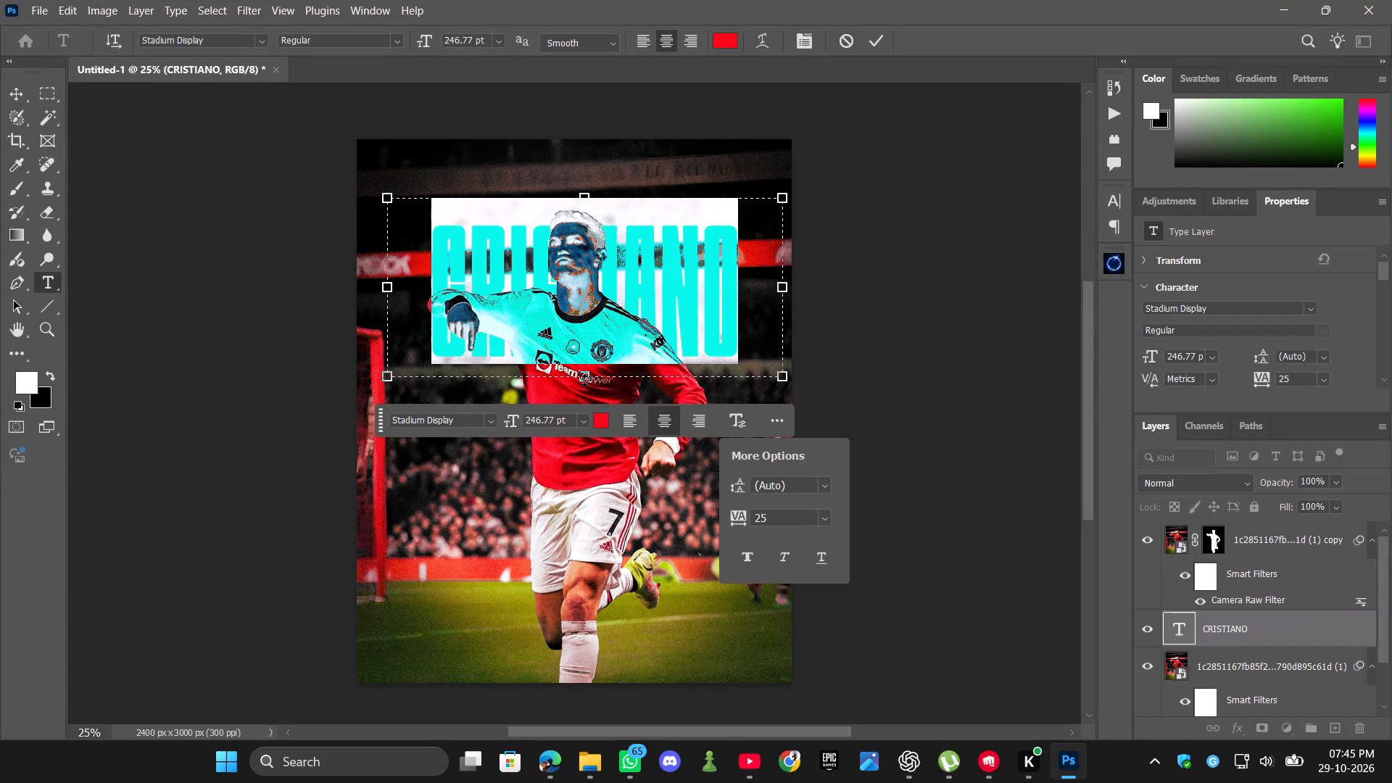
# Trim the bottom of the CRISTIANO text box to just below the letters and commit the text edit.
pyautogui.moveTo(584, 380); pyautogui.dragTo(584, 418)
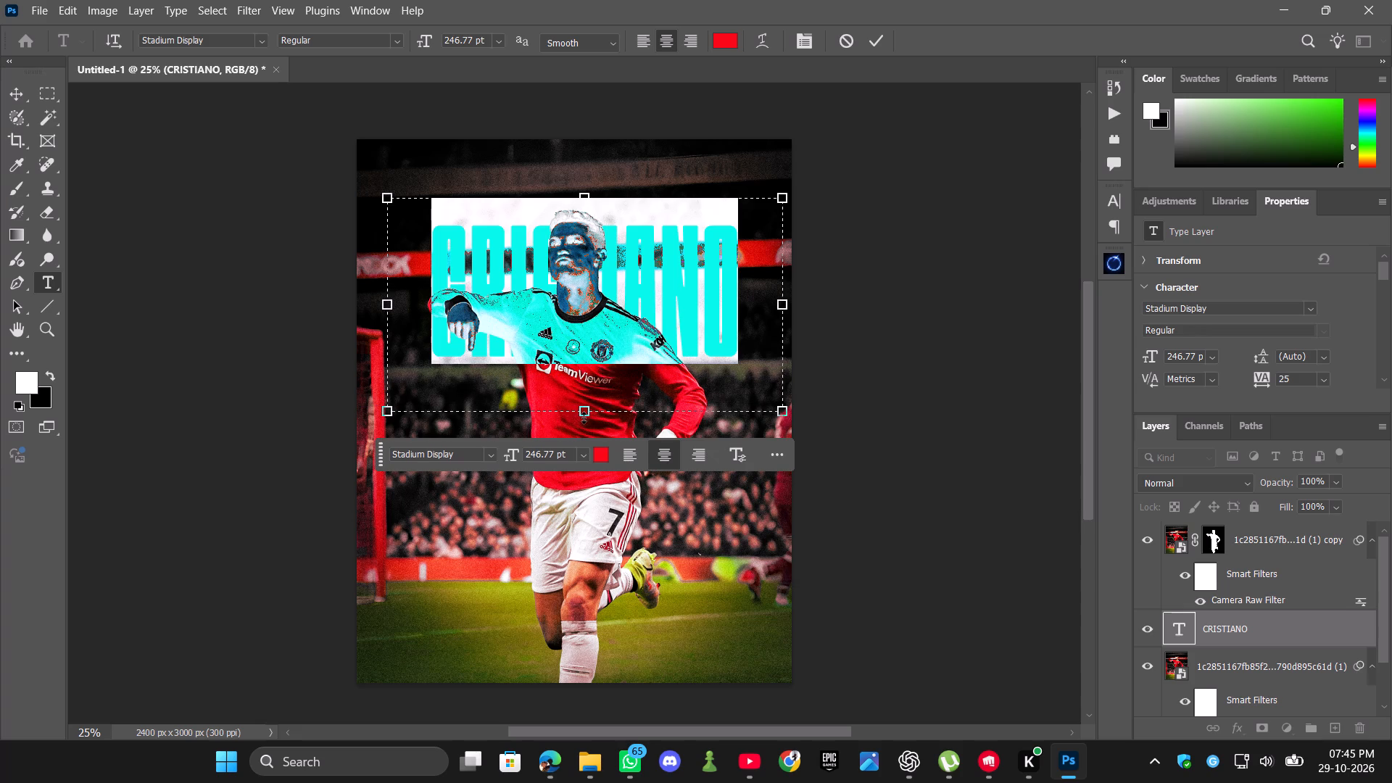
pyautogui.moveTo(586, 412); pyautogui.dragTo(591, 368)
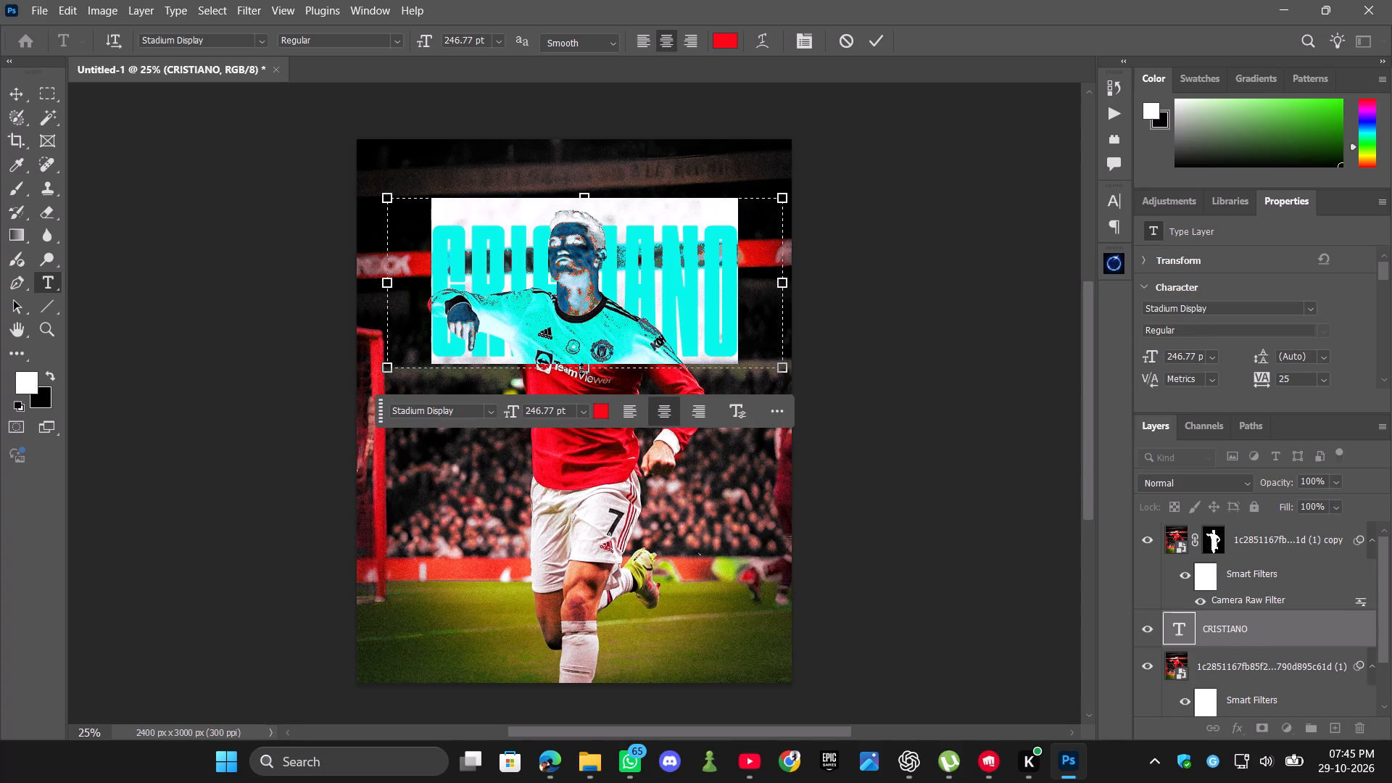
pyautogui.click(848, 232)
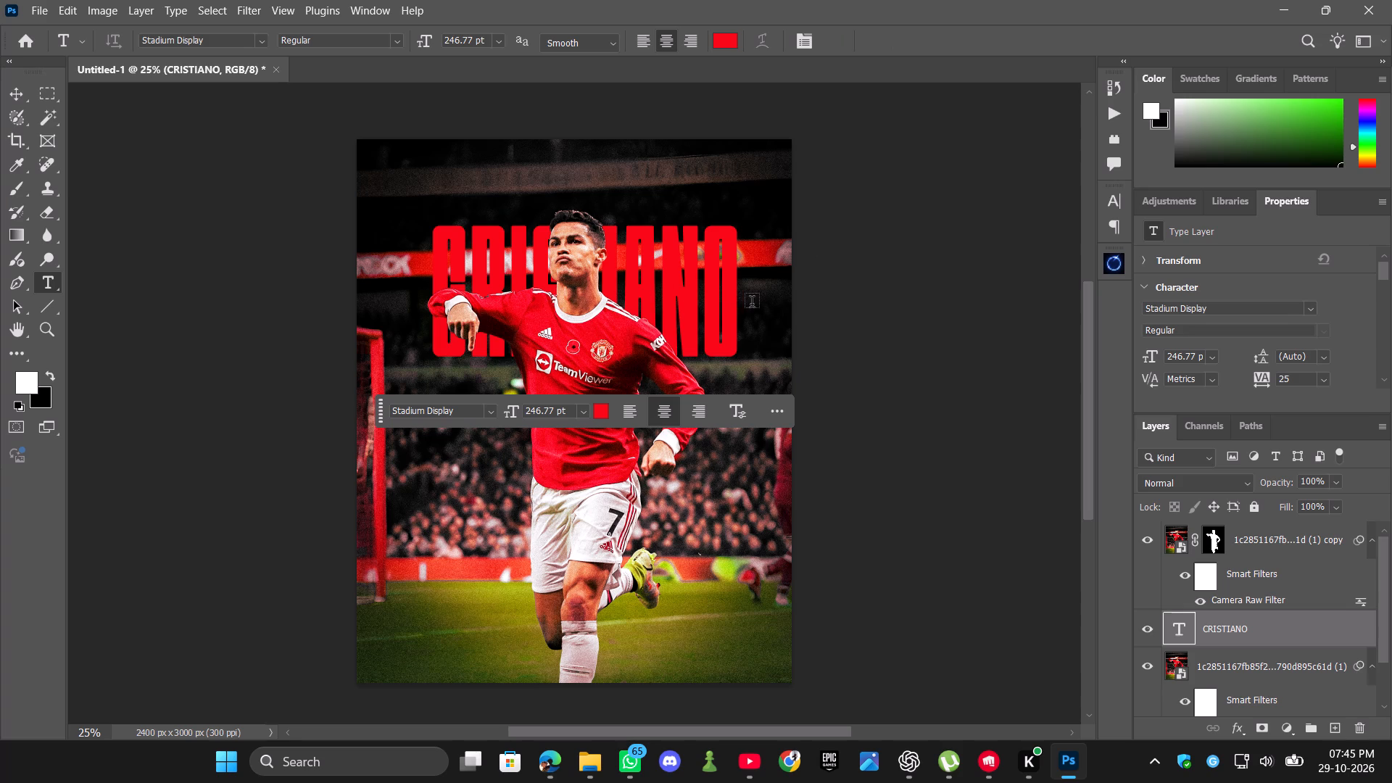
# Move the CRISTIANO title up and toward the poster's left edge, keeping it behind the player's head.
pyautogui.click(12, 93)
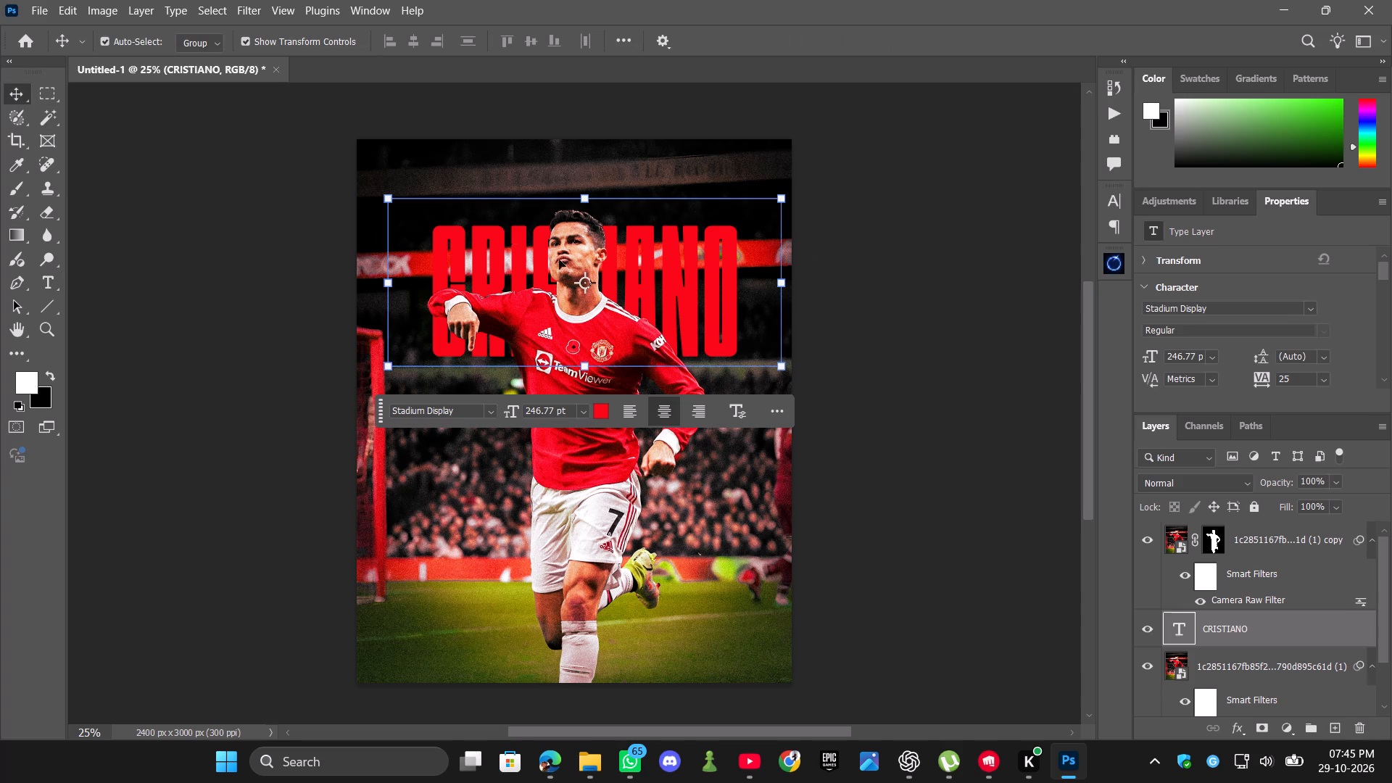
pyautogui.moveTo(726, 307); pyautogui.dragTo(726, 307)
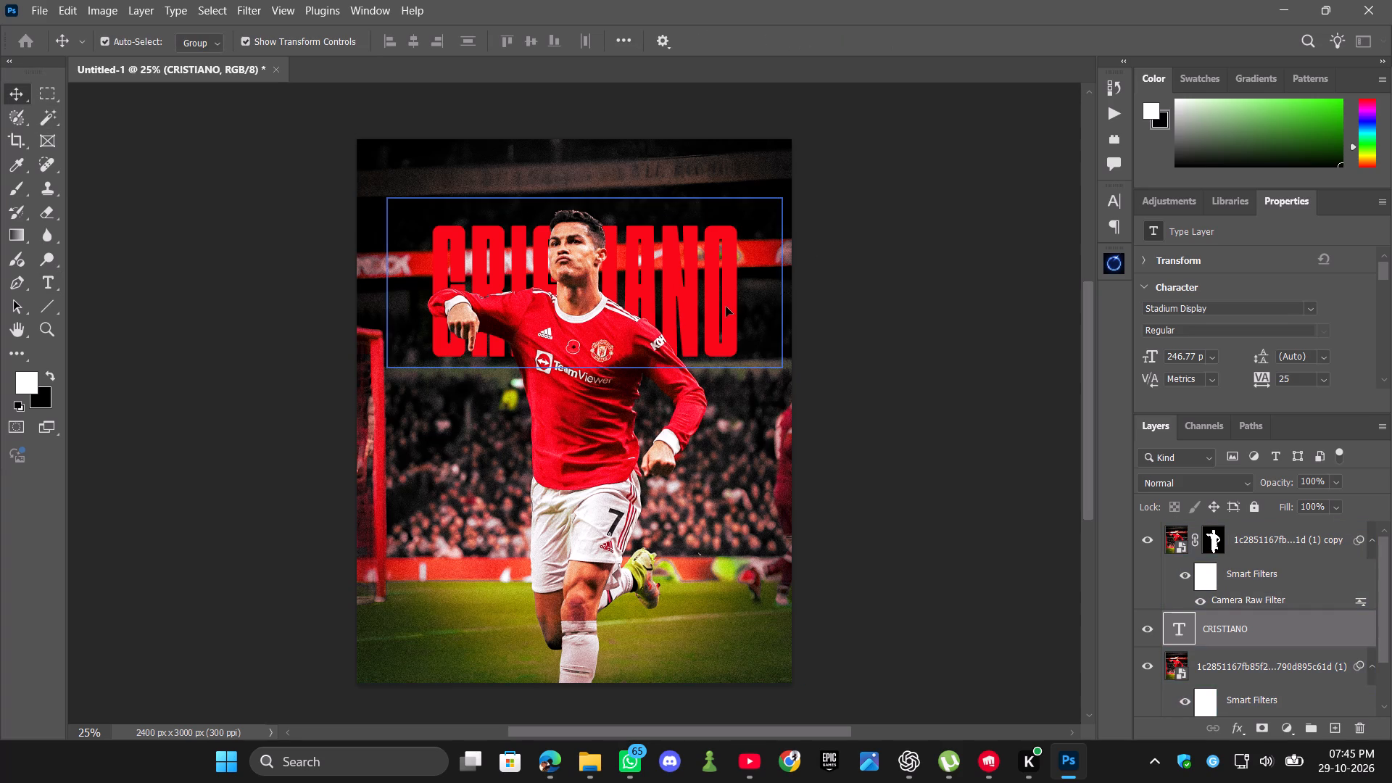
pyautogui.moveTo(726, 307); pyautogui.dragTo(681, 287)
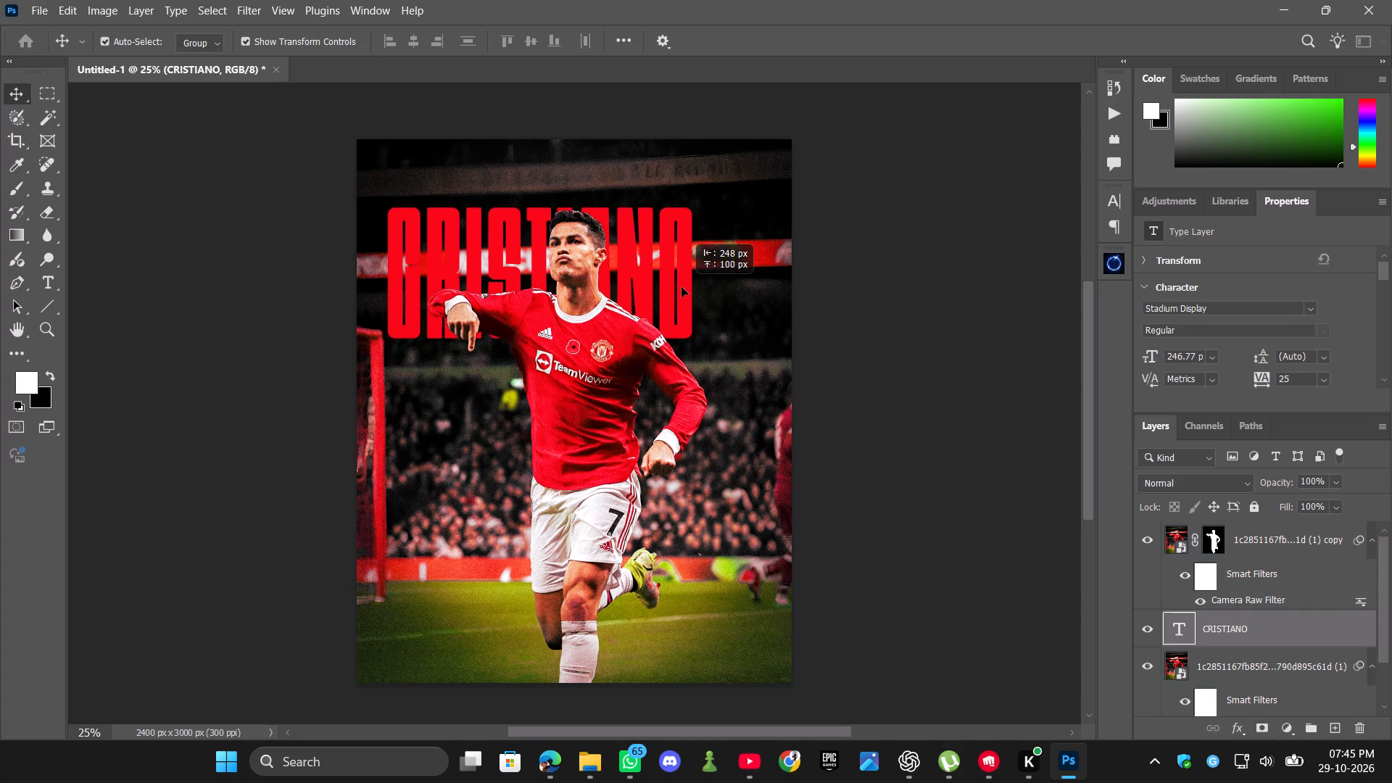
pyautogui.moveTo(681, 287); pyautogui.dragTo(708, 288)
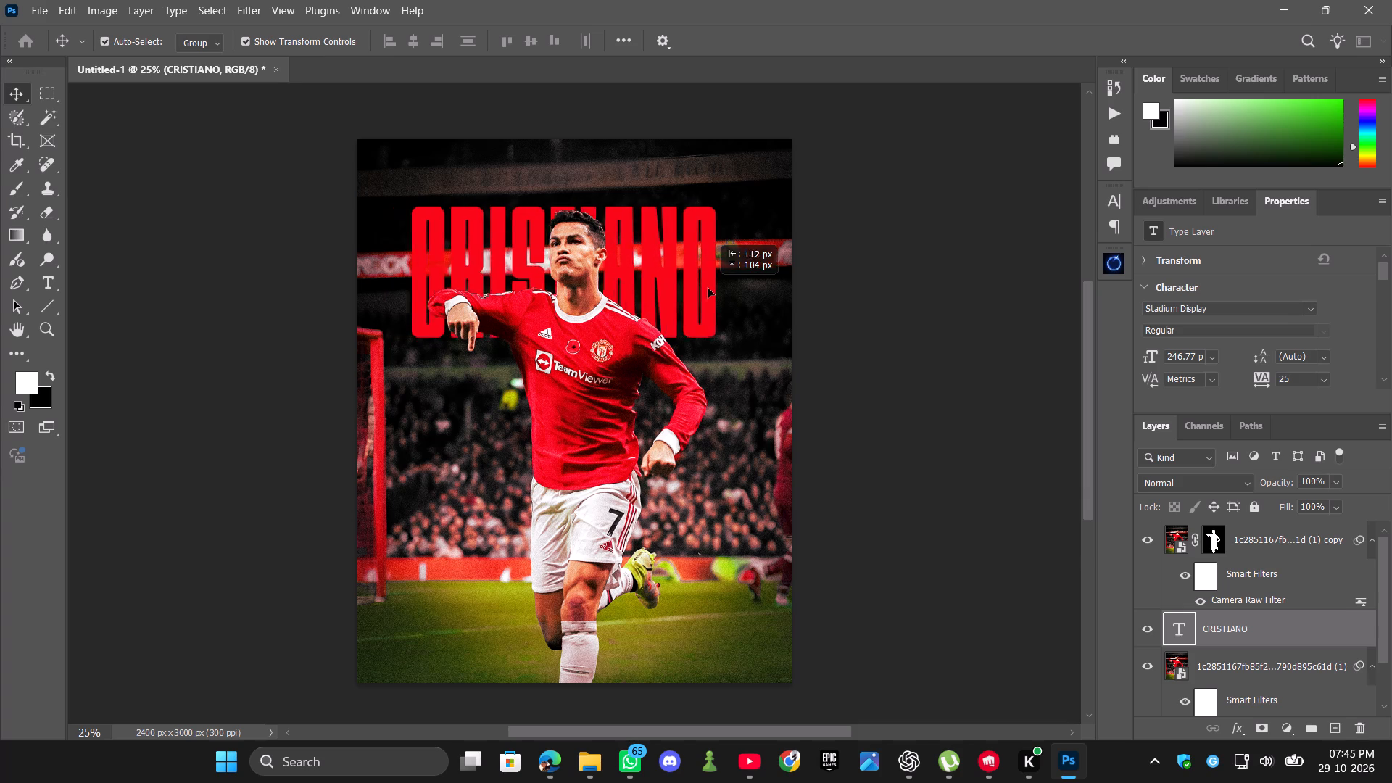
pyautogui.moveTo(708, 288); pyautogui.dragTo(688, 286)
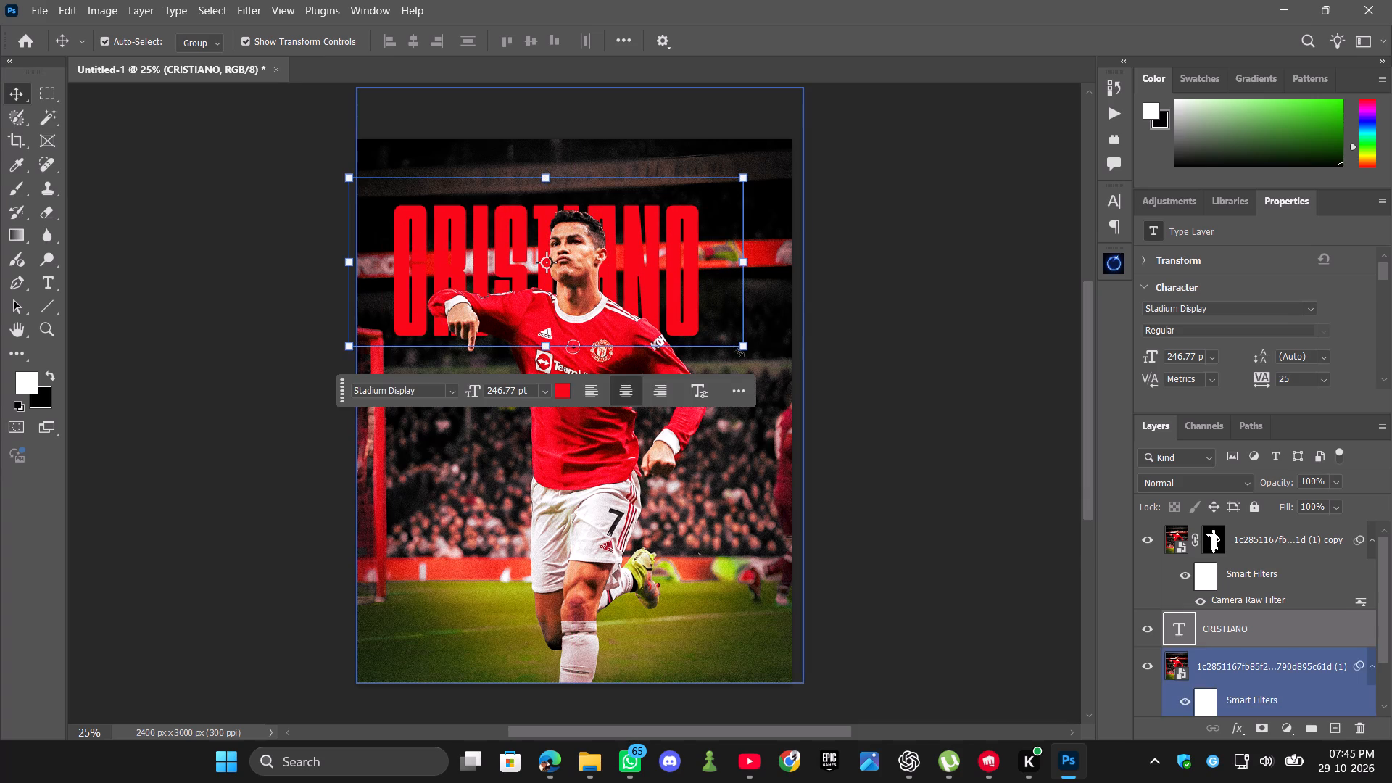
# Scale the CRISTIANO title proportionally to about 286 pt and place it roughly centred with its box at the poster's top edge.
pyautogui.moveTo(744, 349); pyautogui.dragTo(798, 394)
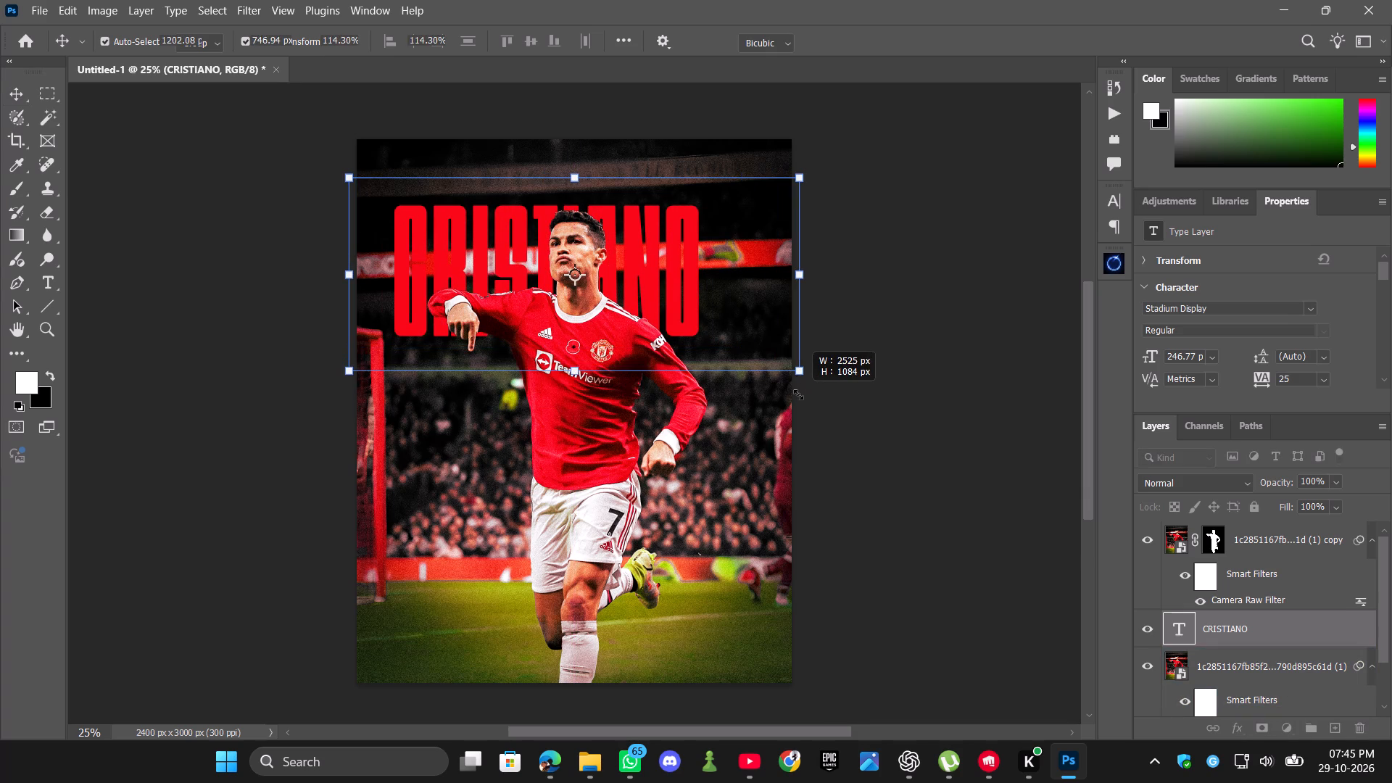
pyautogui.moveTo(771, 331); pyautogui.dragTo(768, 345)
pyautogui.moveTo(753, 336); pyautogui.dragTo(745, 283)
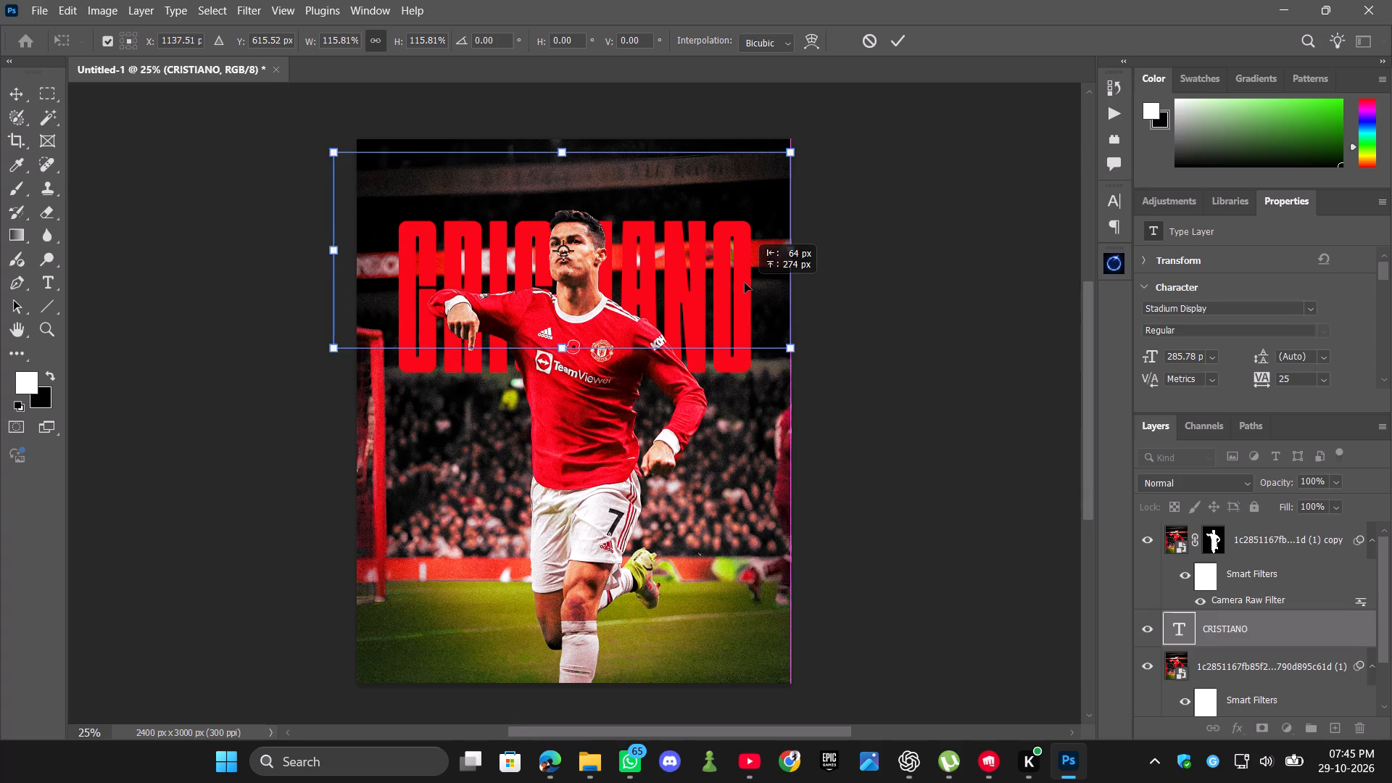
pyautogui.moveTo(739, 289); pyautogui.dragTo(754, 292)
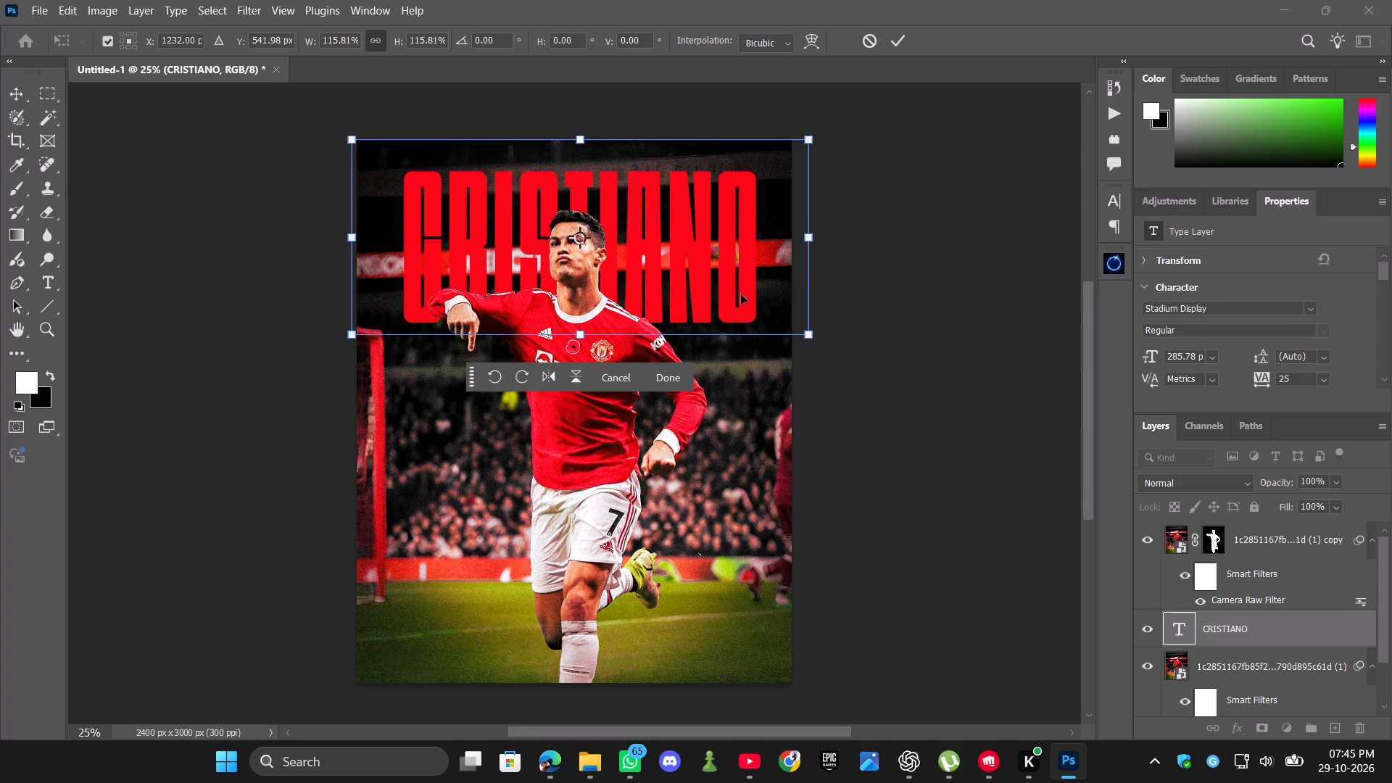
pyautogui.moveTo(740, 295); pyautogui.dragTo(726, 316)
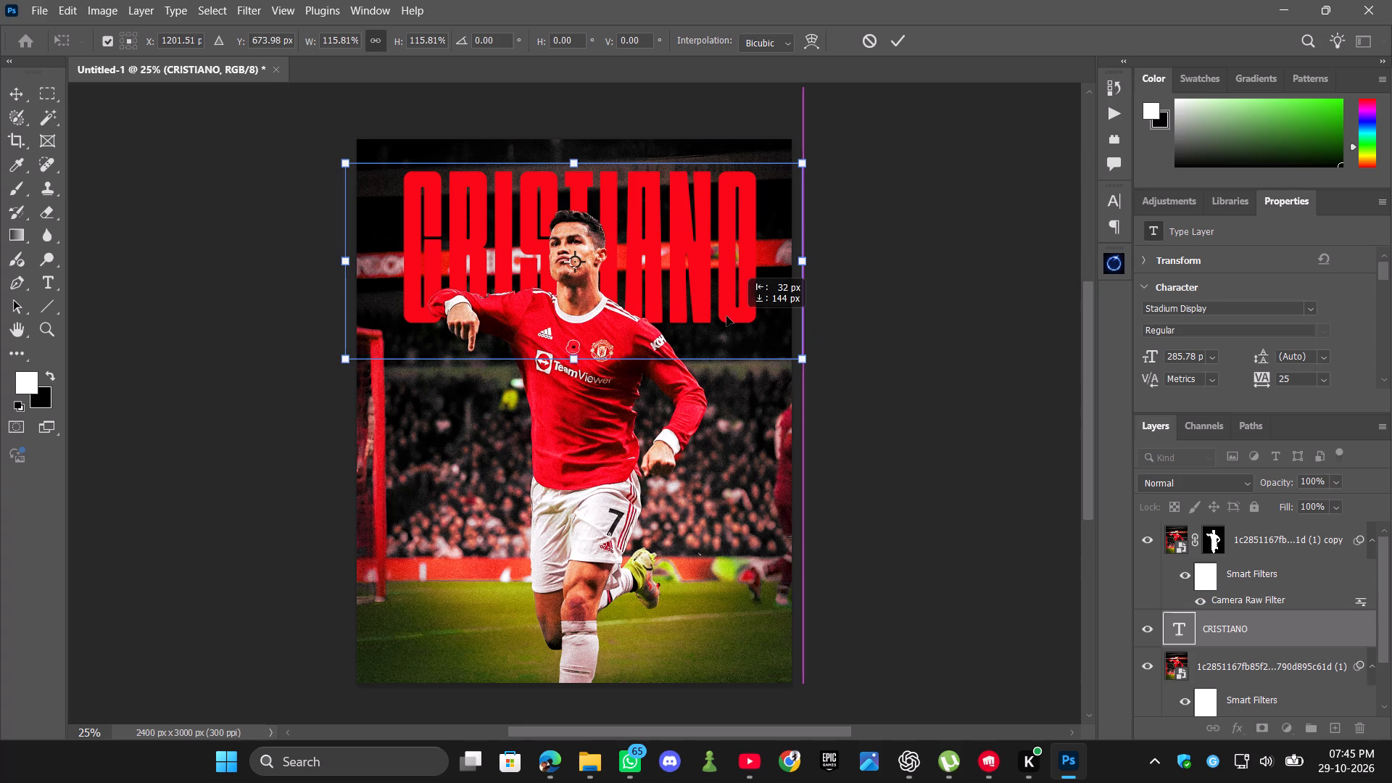
pyautogui.moveTo(726, 316); pyautogui.dragTo(726, 315)
pyautogui.moveTo(726, 317); pyautogui.dragTo(736, 300)
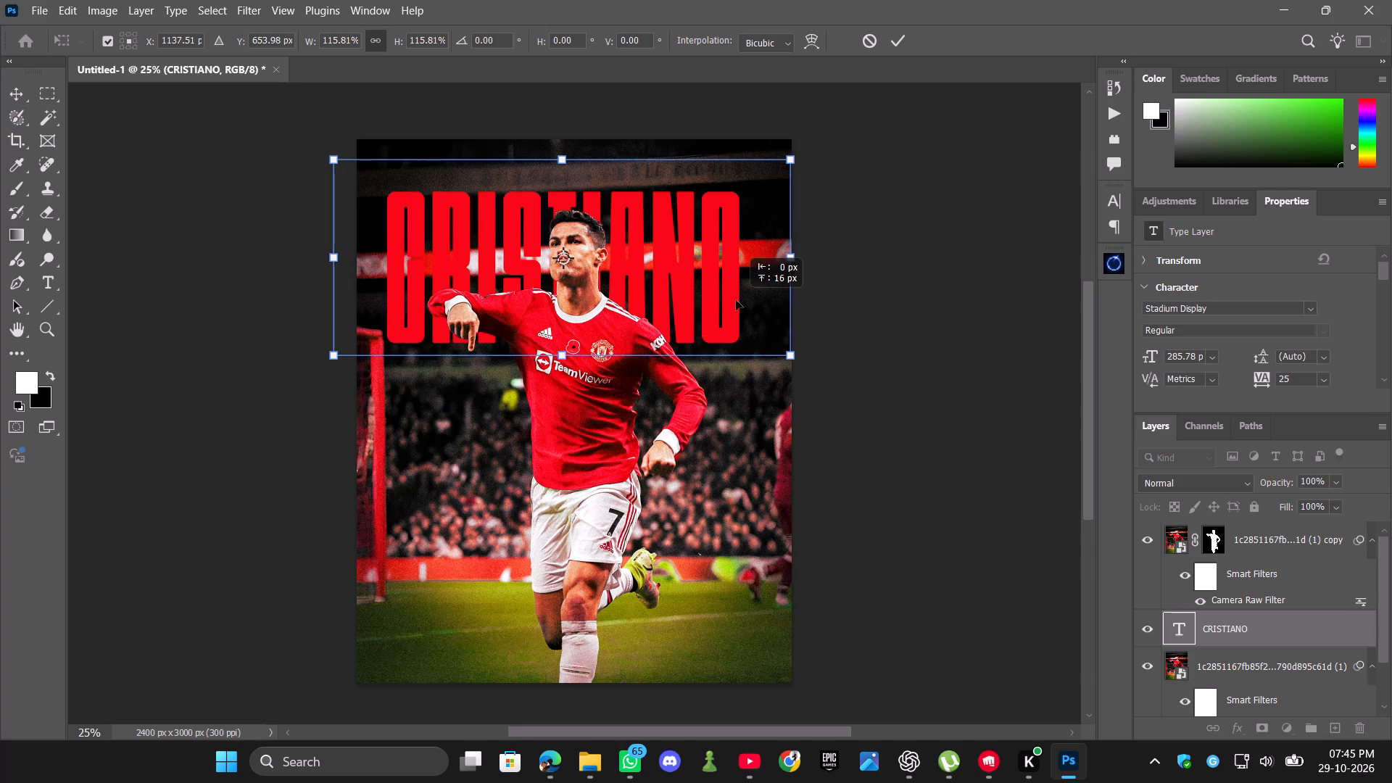
pyautogui.moveTo(736, 300); pyautogui.dragTo(738, 297)
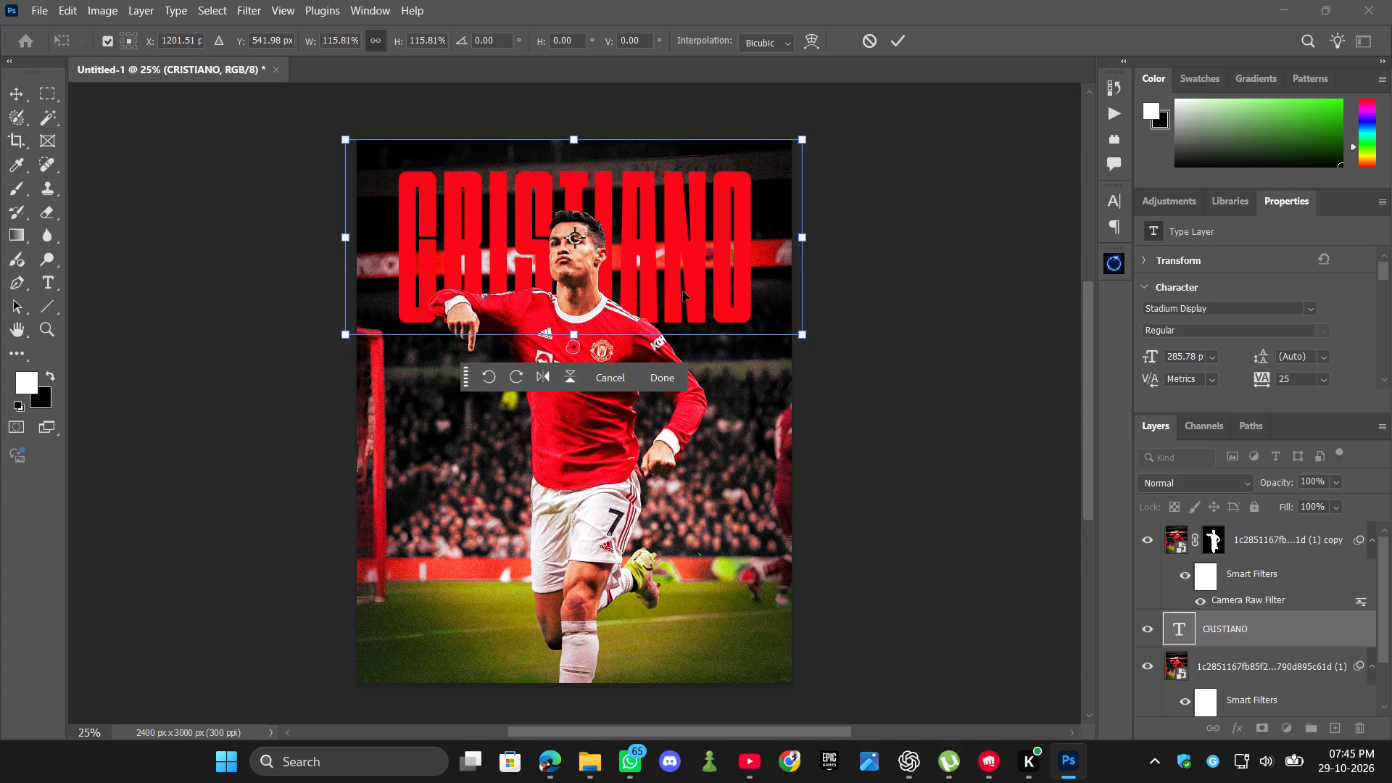
pyautogui.press('Left')
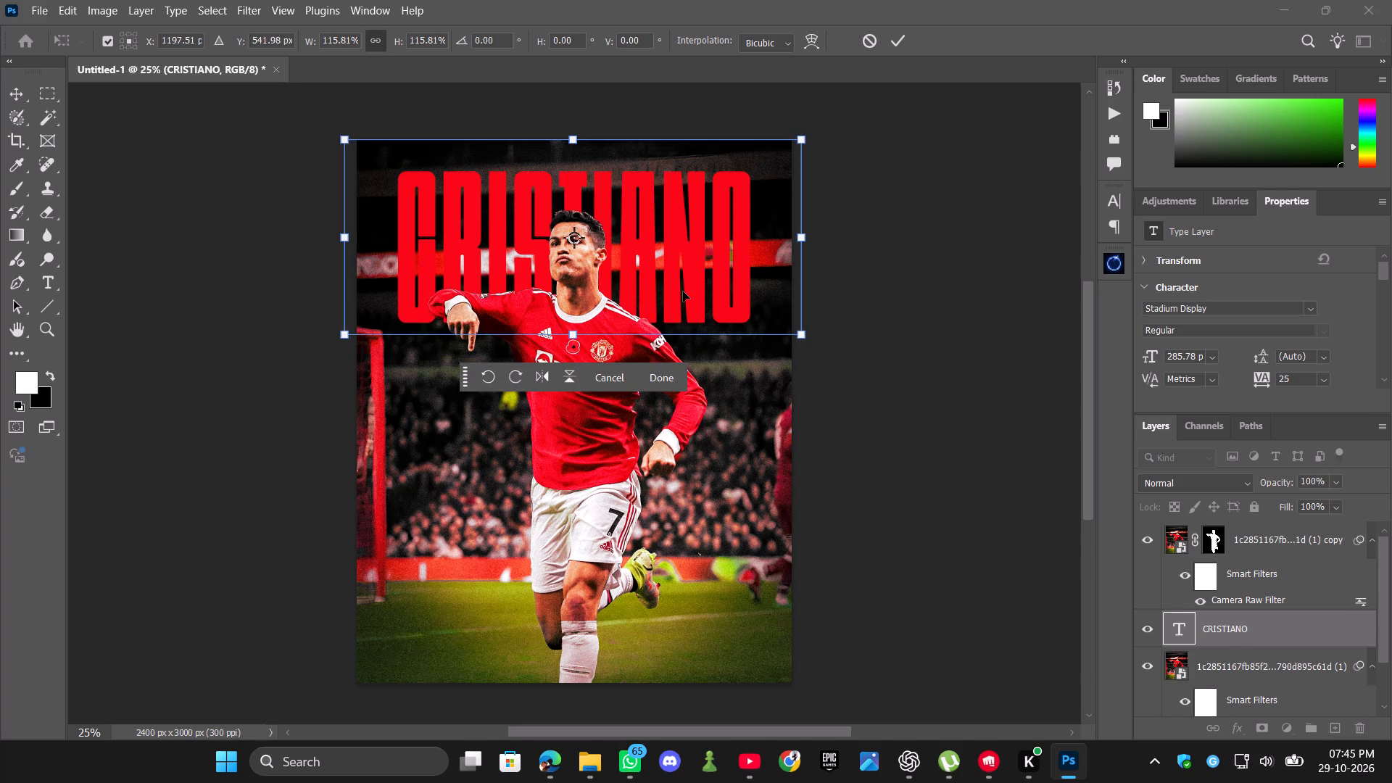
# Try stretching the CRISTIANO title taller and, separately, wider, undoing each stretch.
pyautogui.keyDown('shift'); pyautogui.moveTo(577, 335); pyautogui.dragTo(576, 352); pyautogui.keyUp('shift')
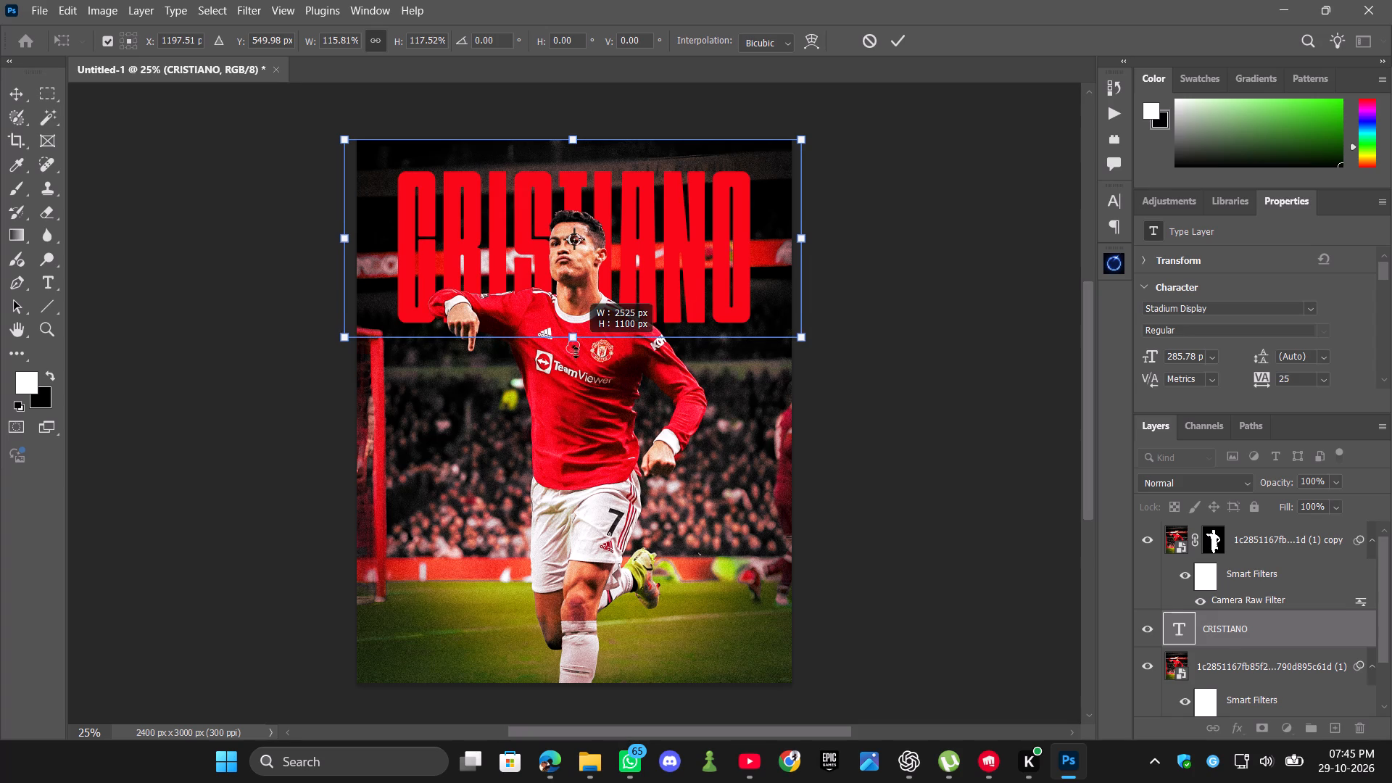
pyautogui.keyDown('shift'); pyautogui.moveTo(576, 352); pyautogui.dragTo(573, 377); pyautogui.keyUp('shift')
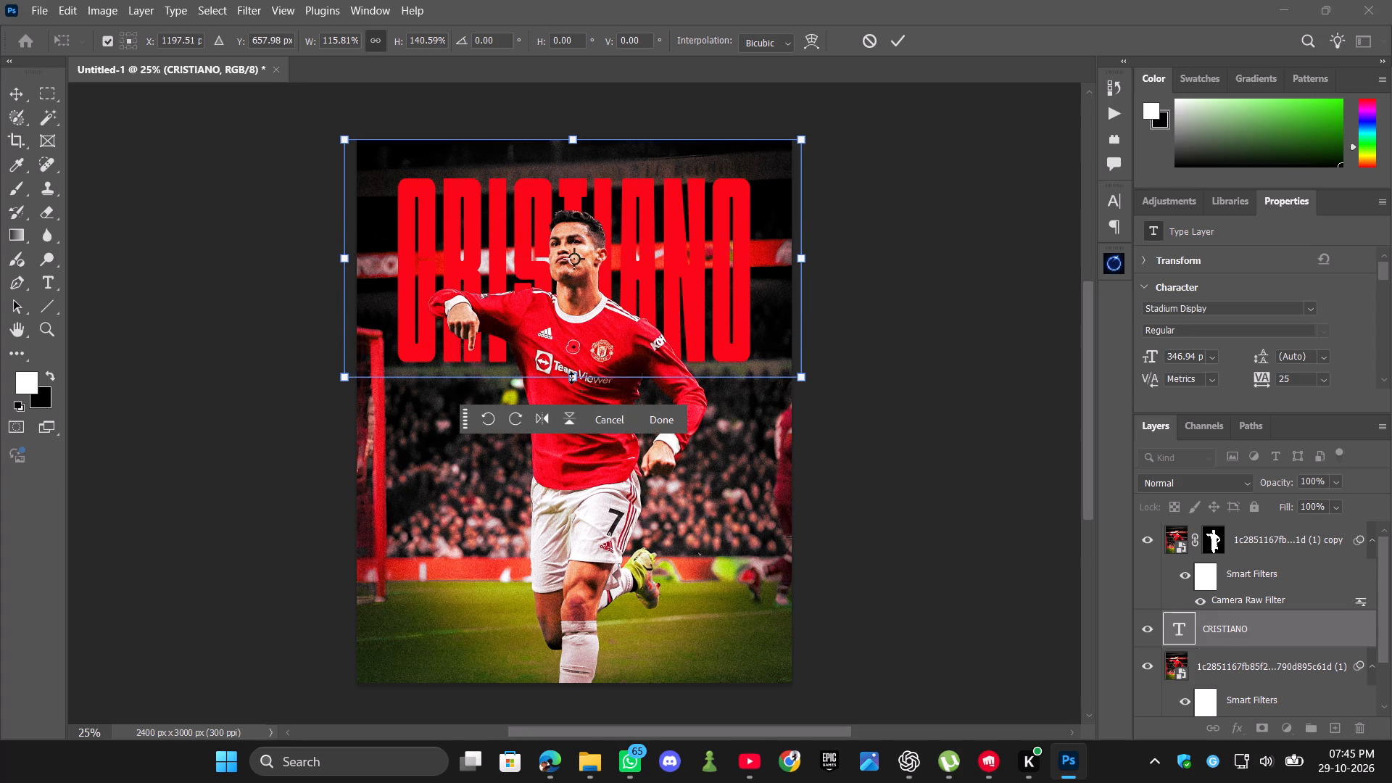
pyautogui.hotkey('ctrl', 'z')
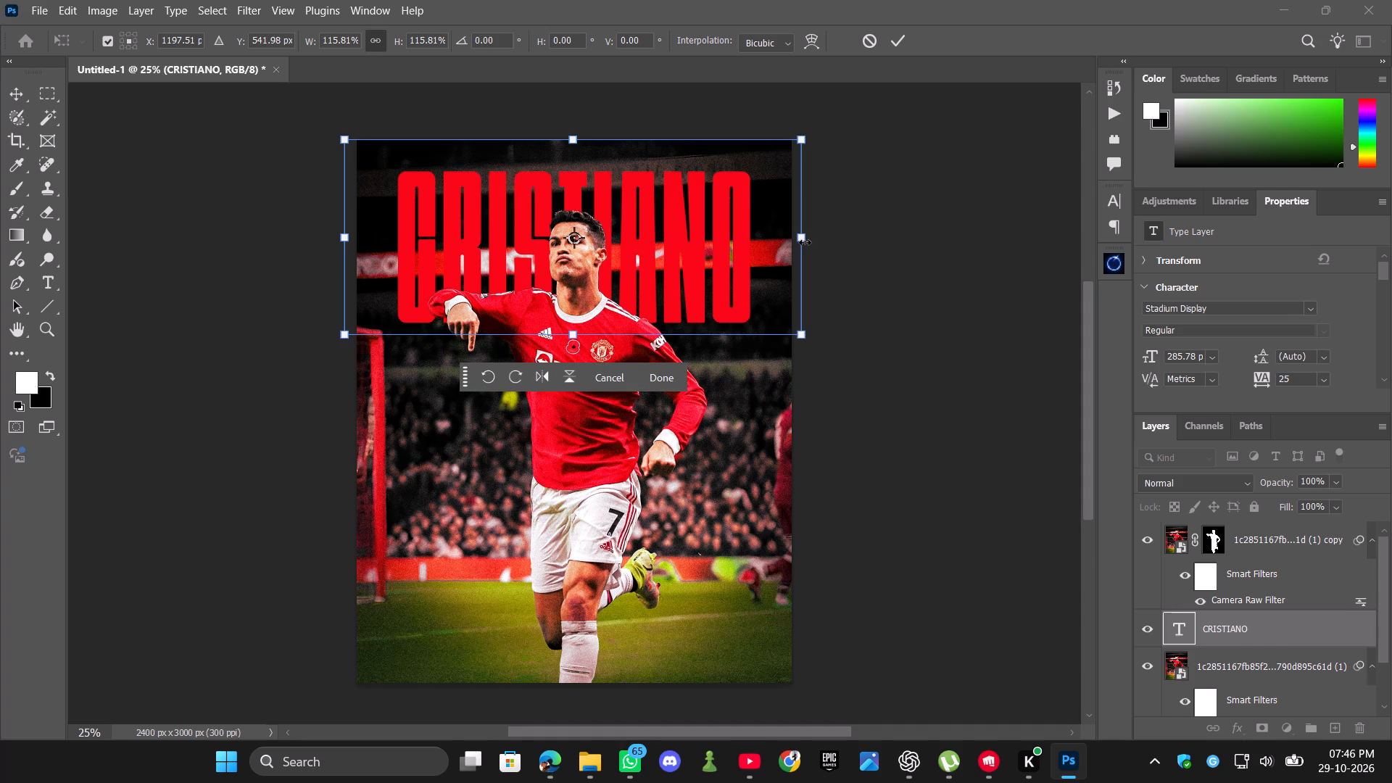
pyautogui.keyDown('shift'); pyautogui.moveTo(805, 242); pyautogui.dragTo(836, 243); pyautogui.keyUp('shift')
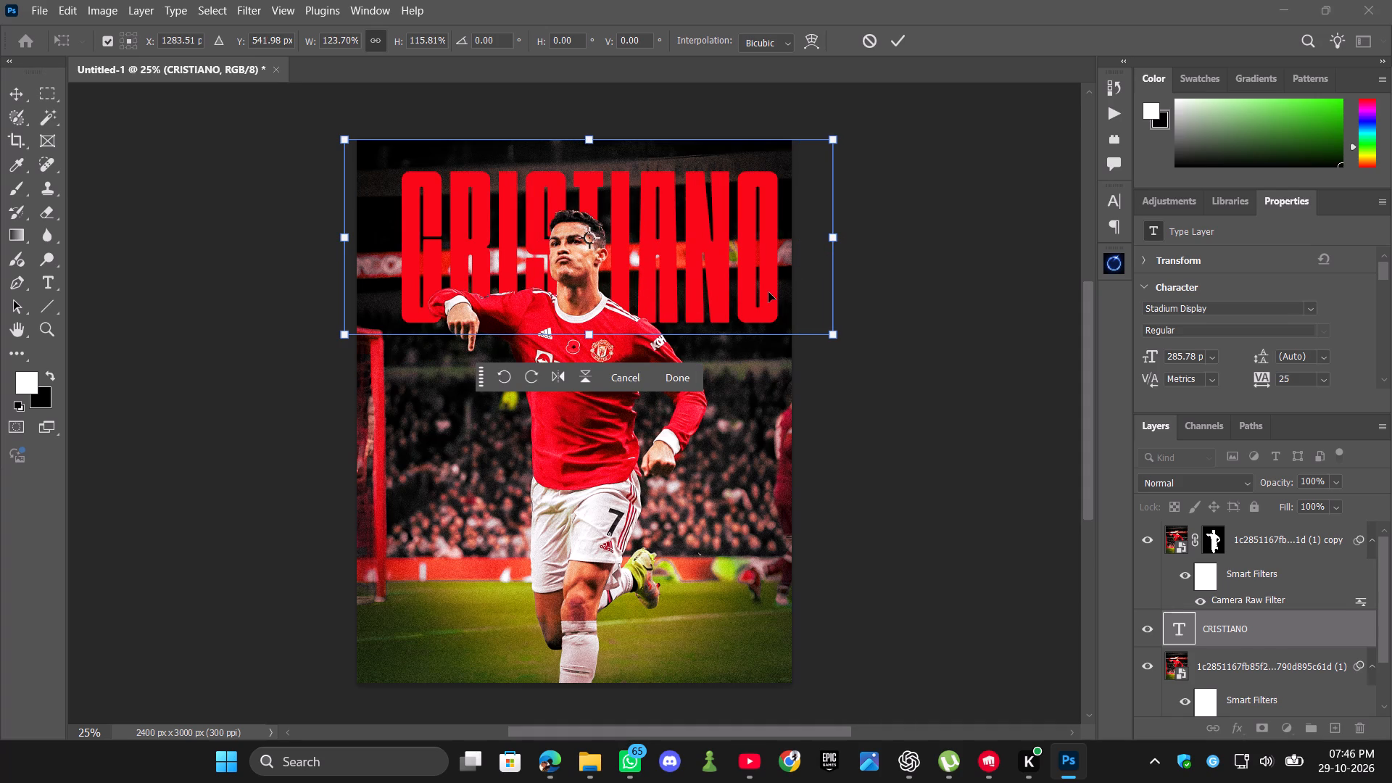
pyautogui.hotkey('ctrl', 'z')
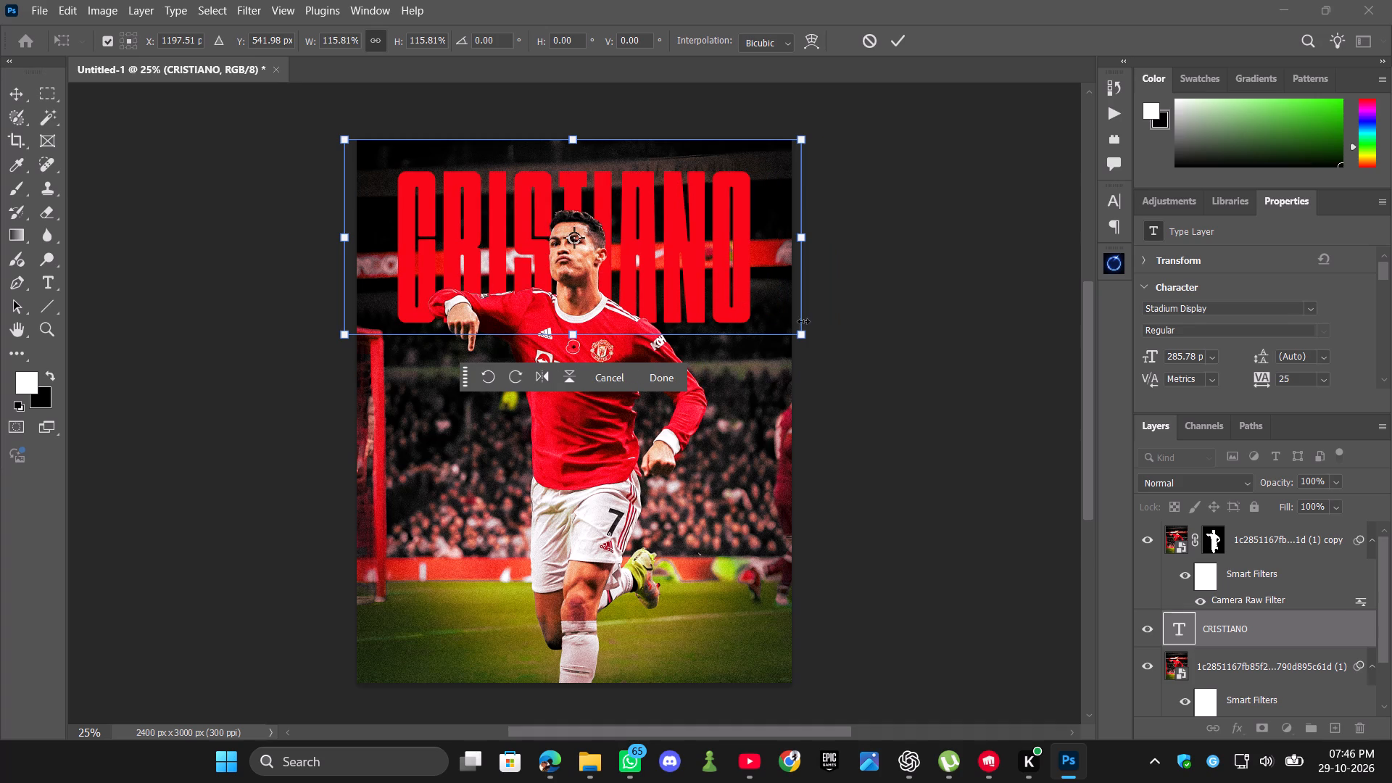
# Enlarge the CRISTIANO title proportionally to about 313 pt and centre it horizontally on the poster behind the player's head and shoulders.
pyautogui.moveTo(803, 335); pyautogui.dragTo(841, 367)
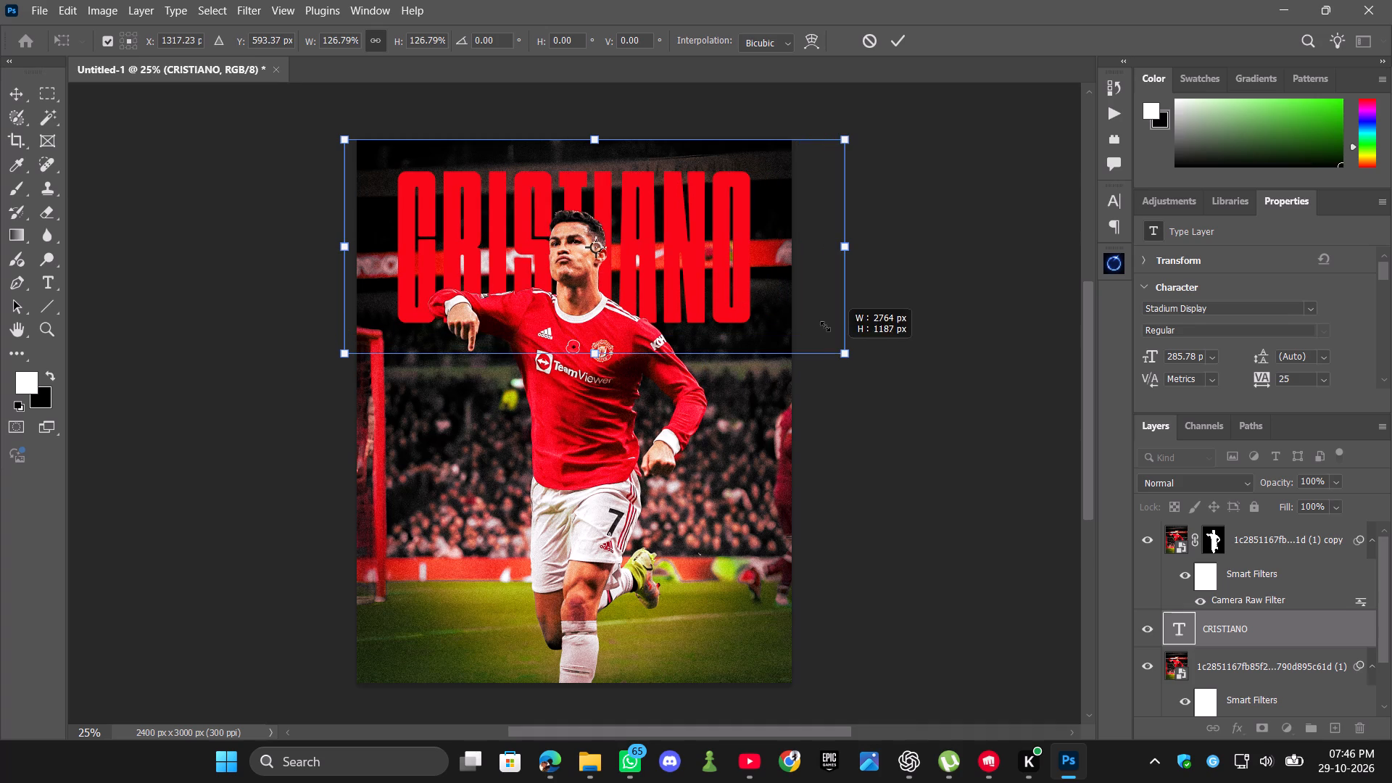
pyautogui.moveTo(827, 327); pyautogui.dragTo(799, 344)
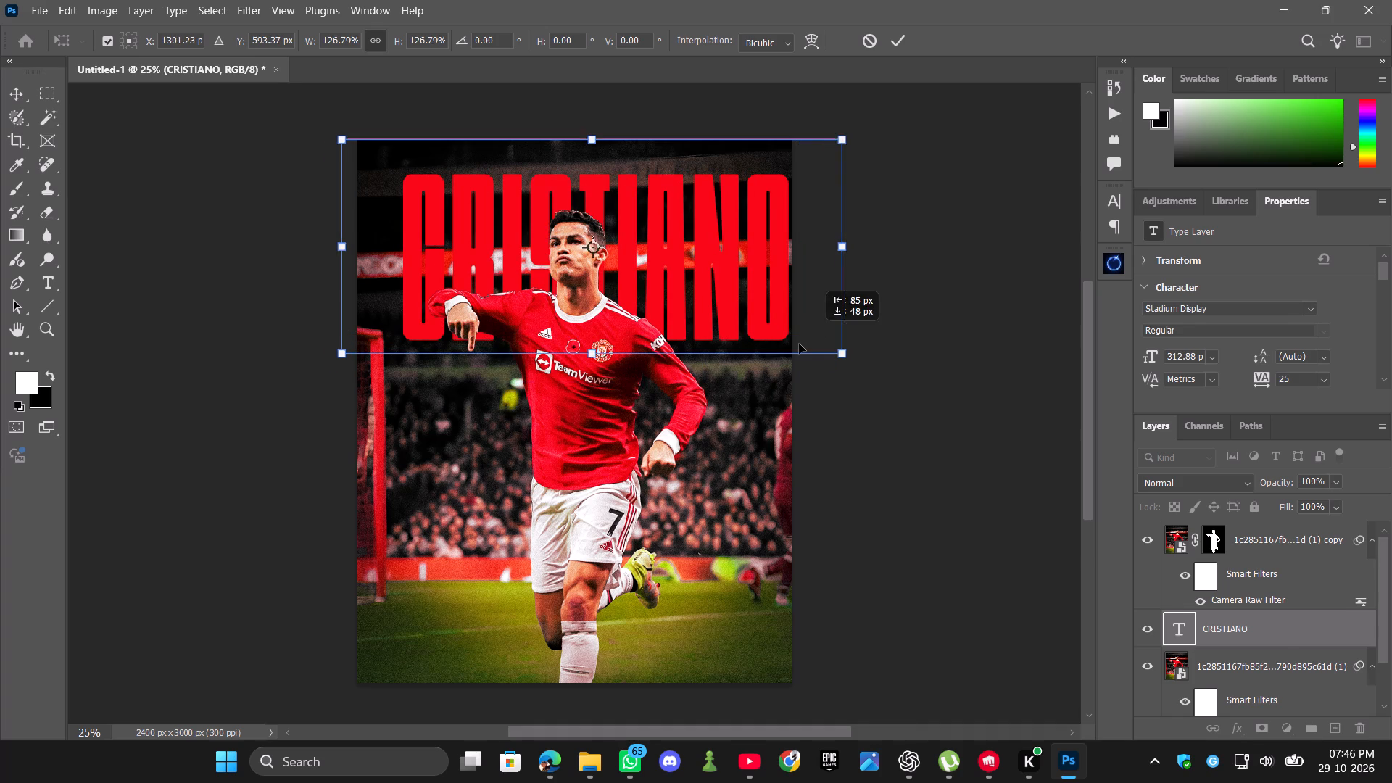
pyautogui.moveTo(799, 344); pyautogui.dragTo(799, 333)
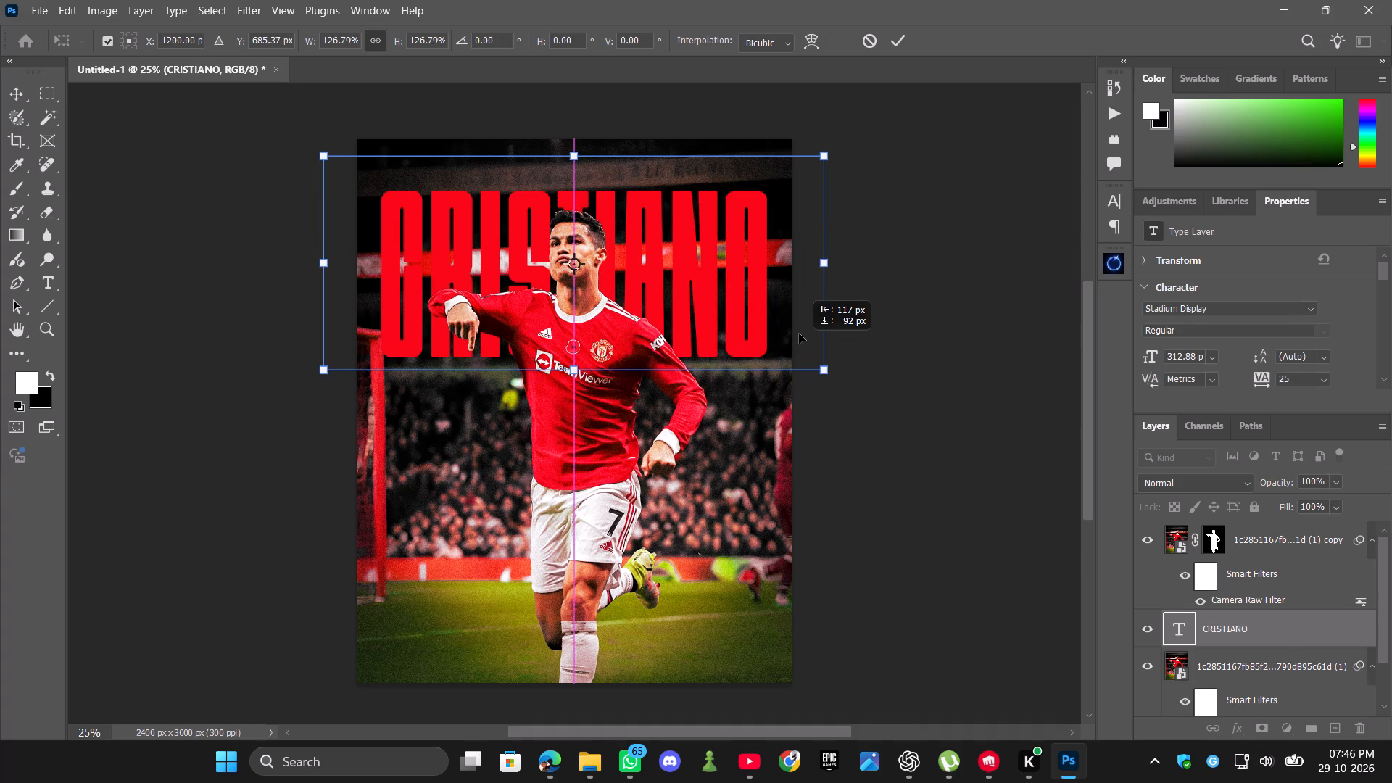
pyautogui.moveTo(799, 333); pyautogui.dragTo(800, 355)
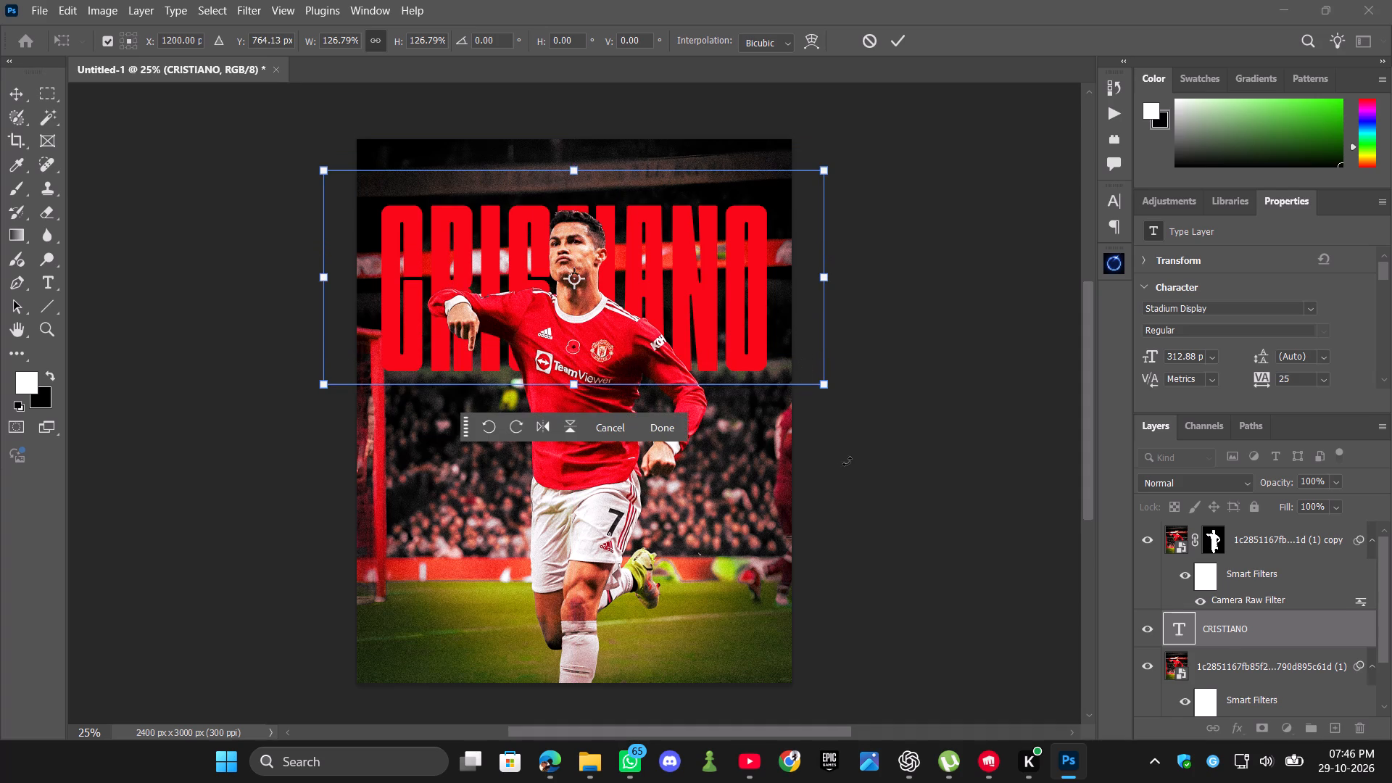
pyautogui.click(899, 41)
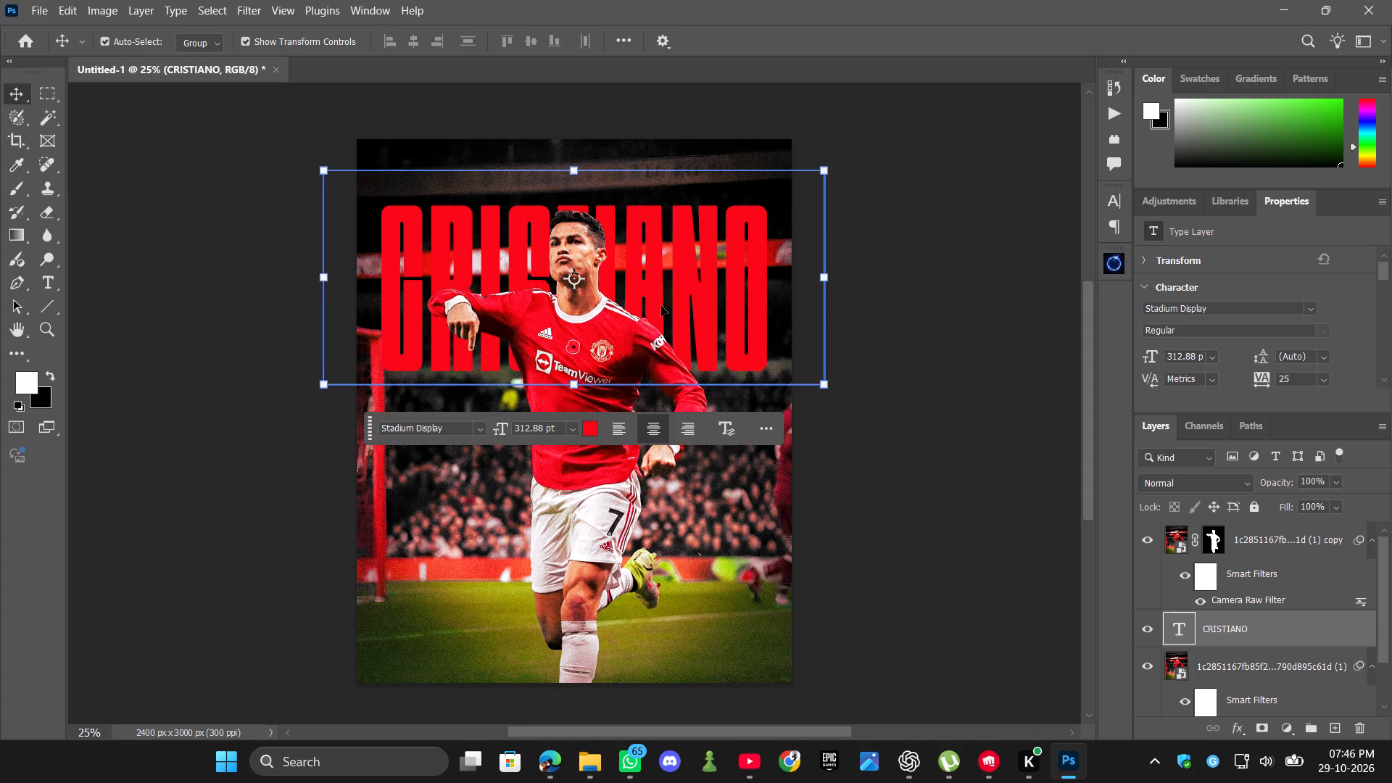
# Open the CRISTIANO title's blending options and enable a Gradient Overlay effect on it.
pyautogui.rightClick(1240, 637)
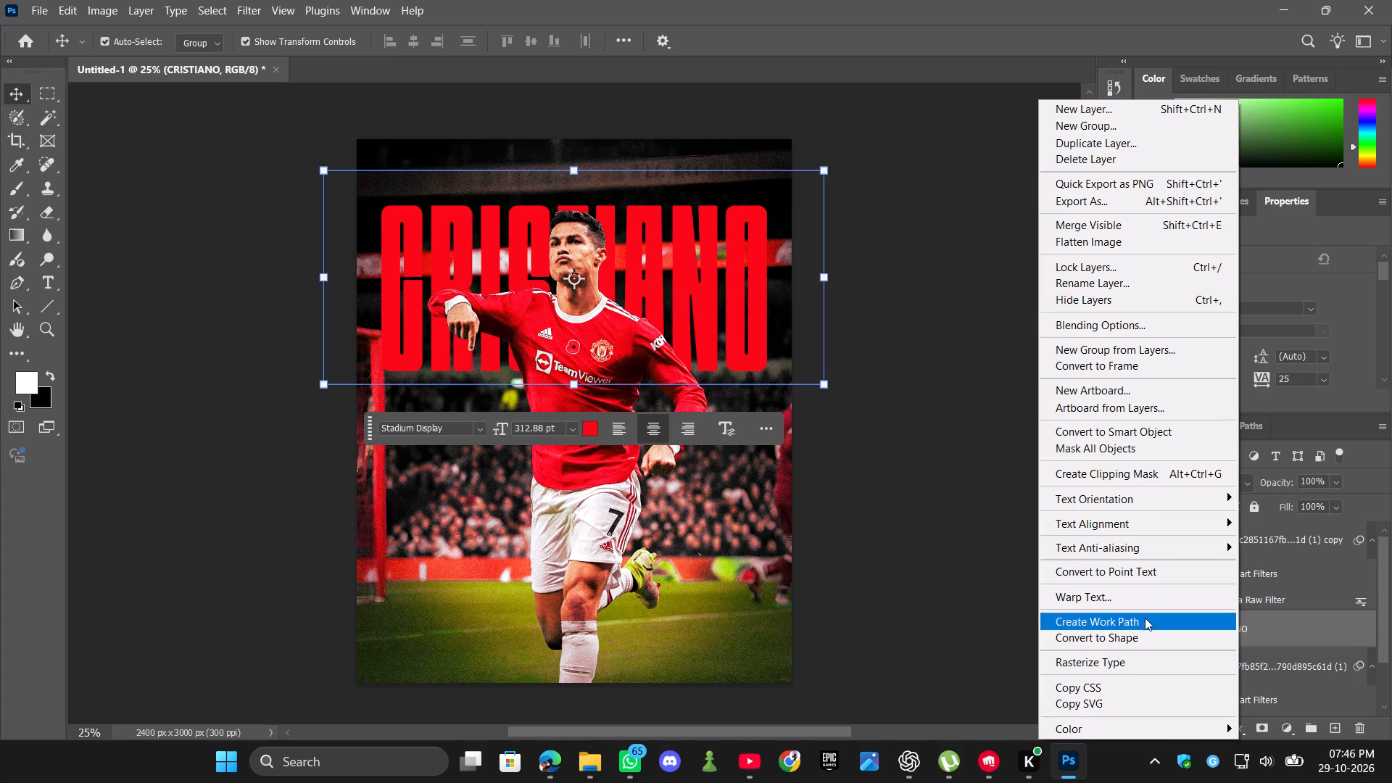
pyautogui.click(1140, 336)
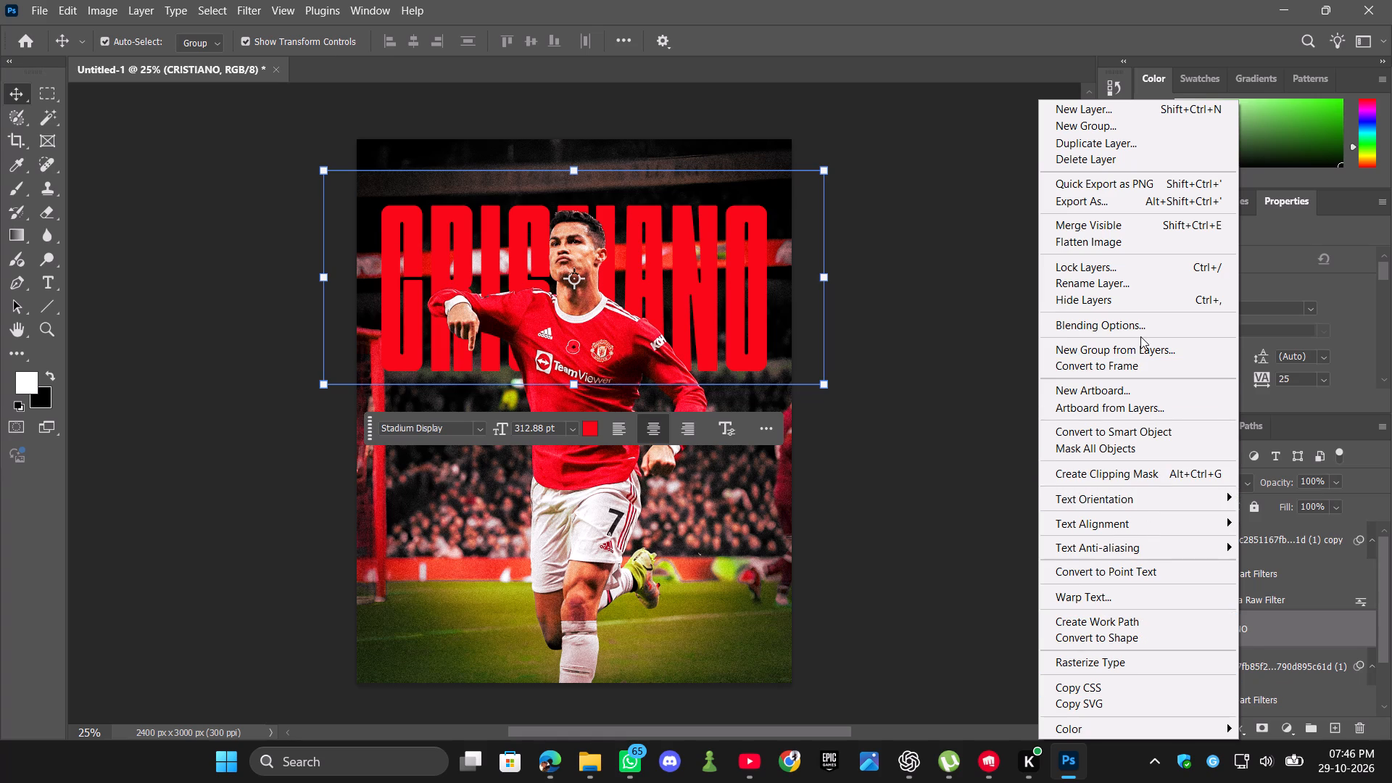
pyautogui.click(1139, 331)
pyautogui.moveTo(783, 276); pyautogui.dragTo(825, 244)
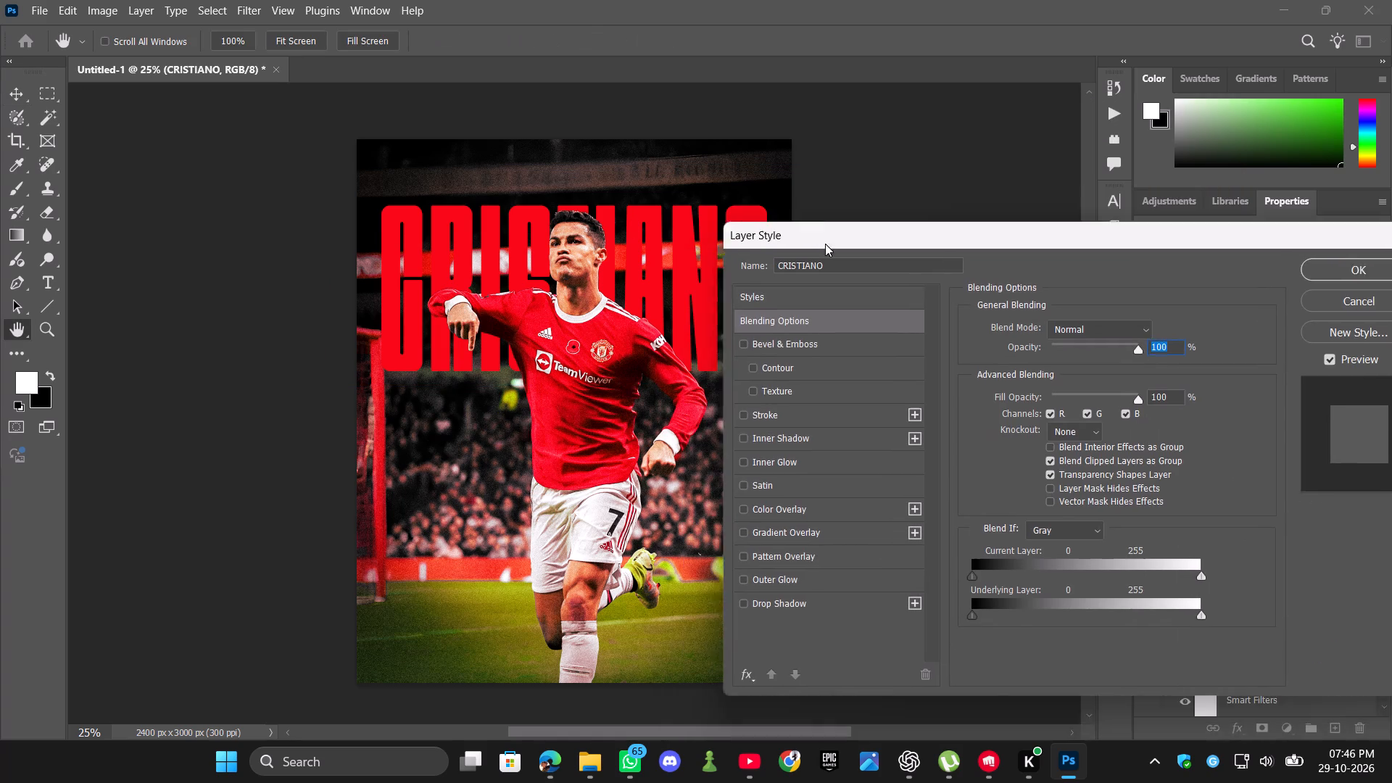
pyautogui.moveTo(825, 244); pyautogui.dragTo(907, 165)
pyautogui.click(854, 453)
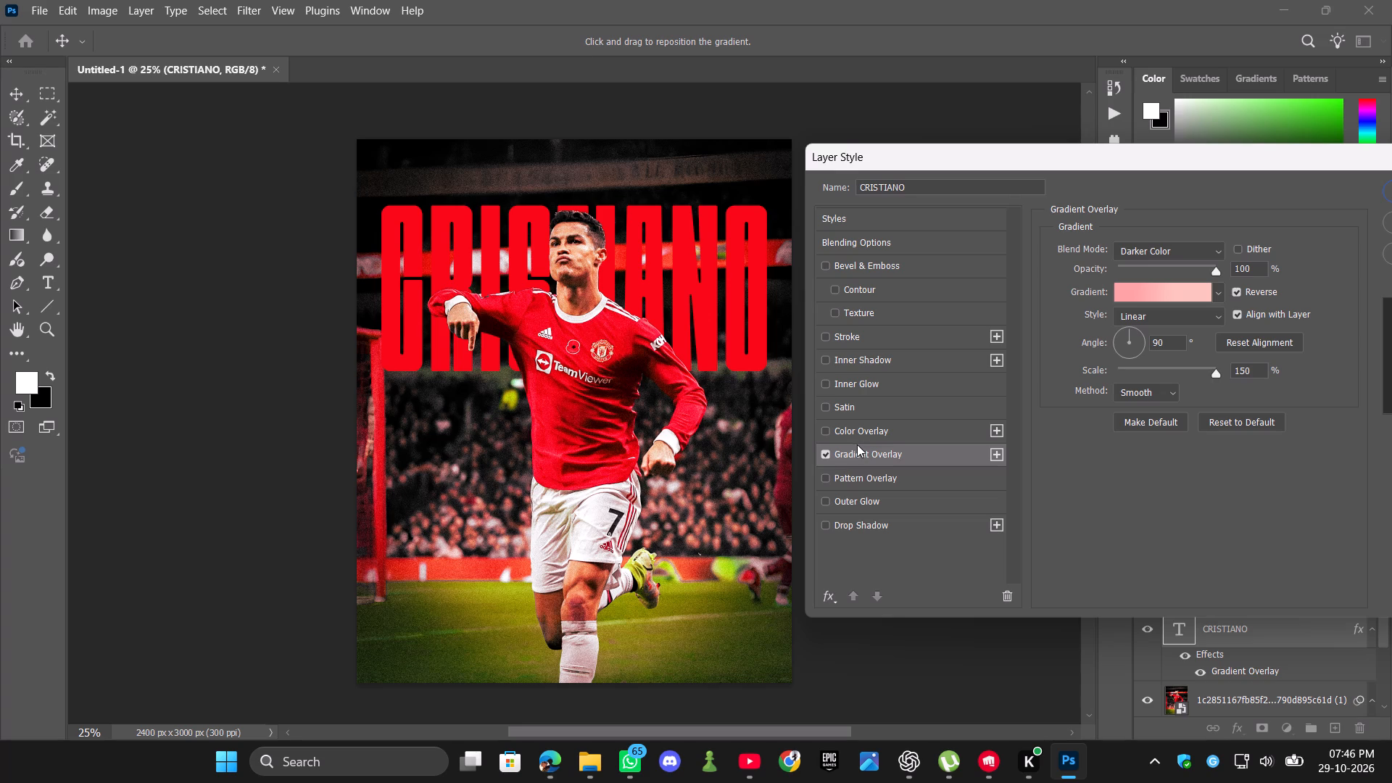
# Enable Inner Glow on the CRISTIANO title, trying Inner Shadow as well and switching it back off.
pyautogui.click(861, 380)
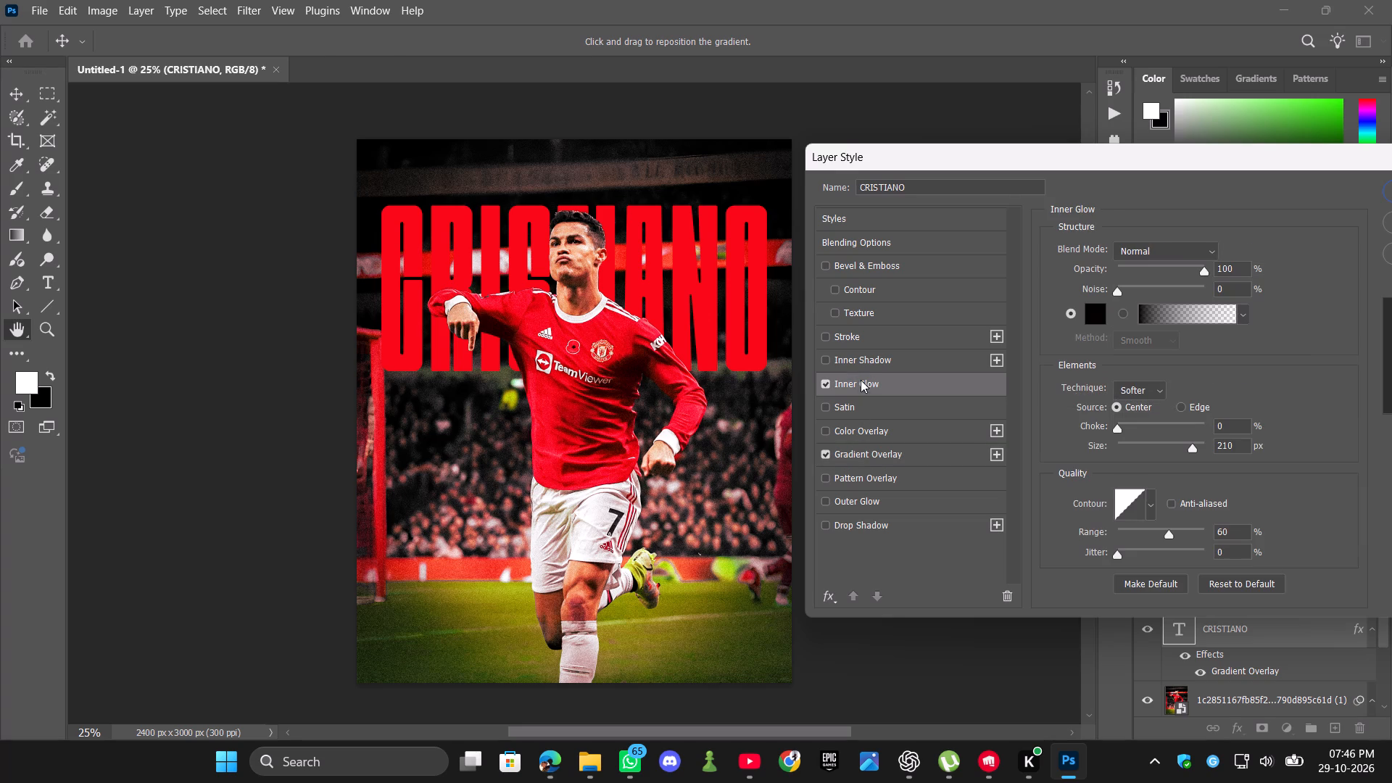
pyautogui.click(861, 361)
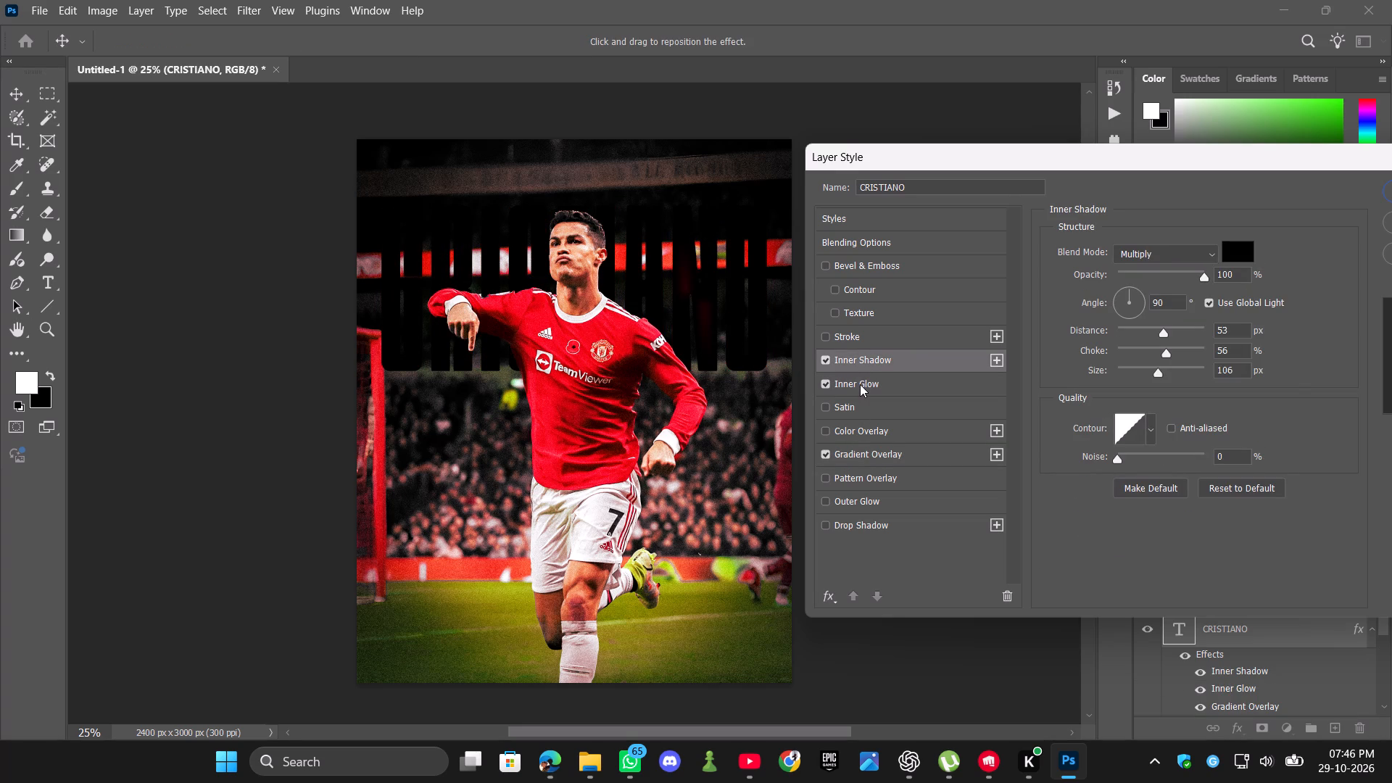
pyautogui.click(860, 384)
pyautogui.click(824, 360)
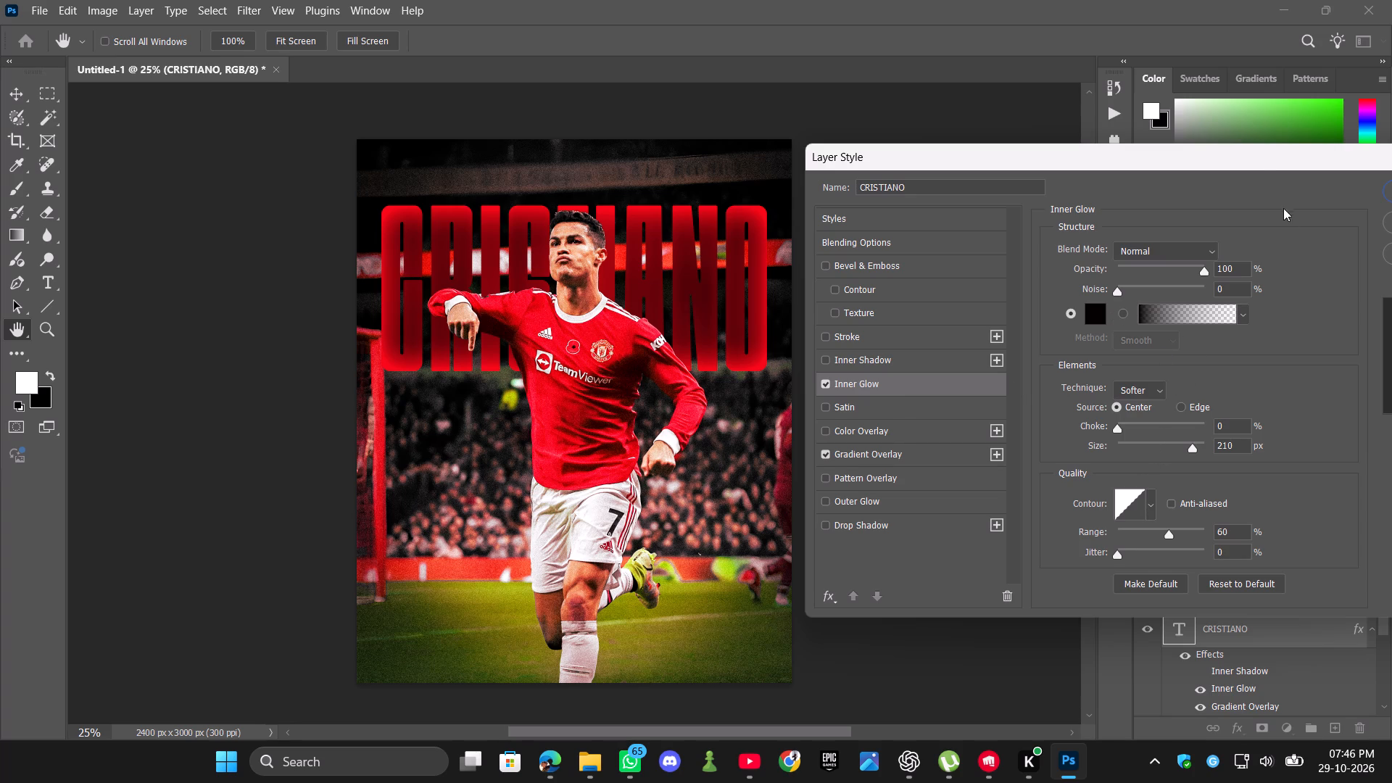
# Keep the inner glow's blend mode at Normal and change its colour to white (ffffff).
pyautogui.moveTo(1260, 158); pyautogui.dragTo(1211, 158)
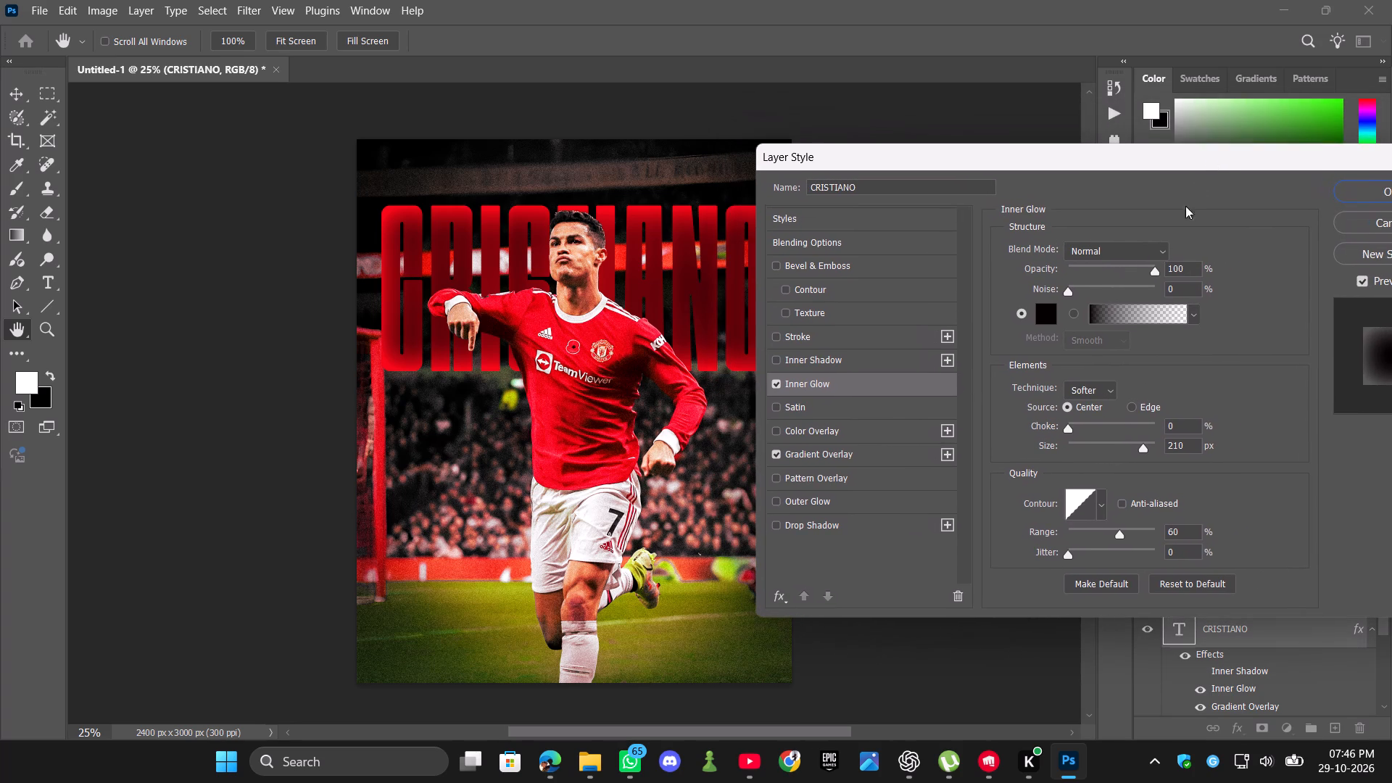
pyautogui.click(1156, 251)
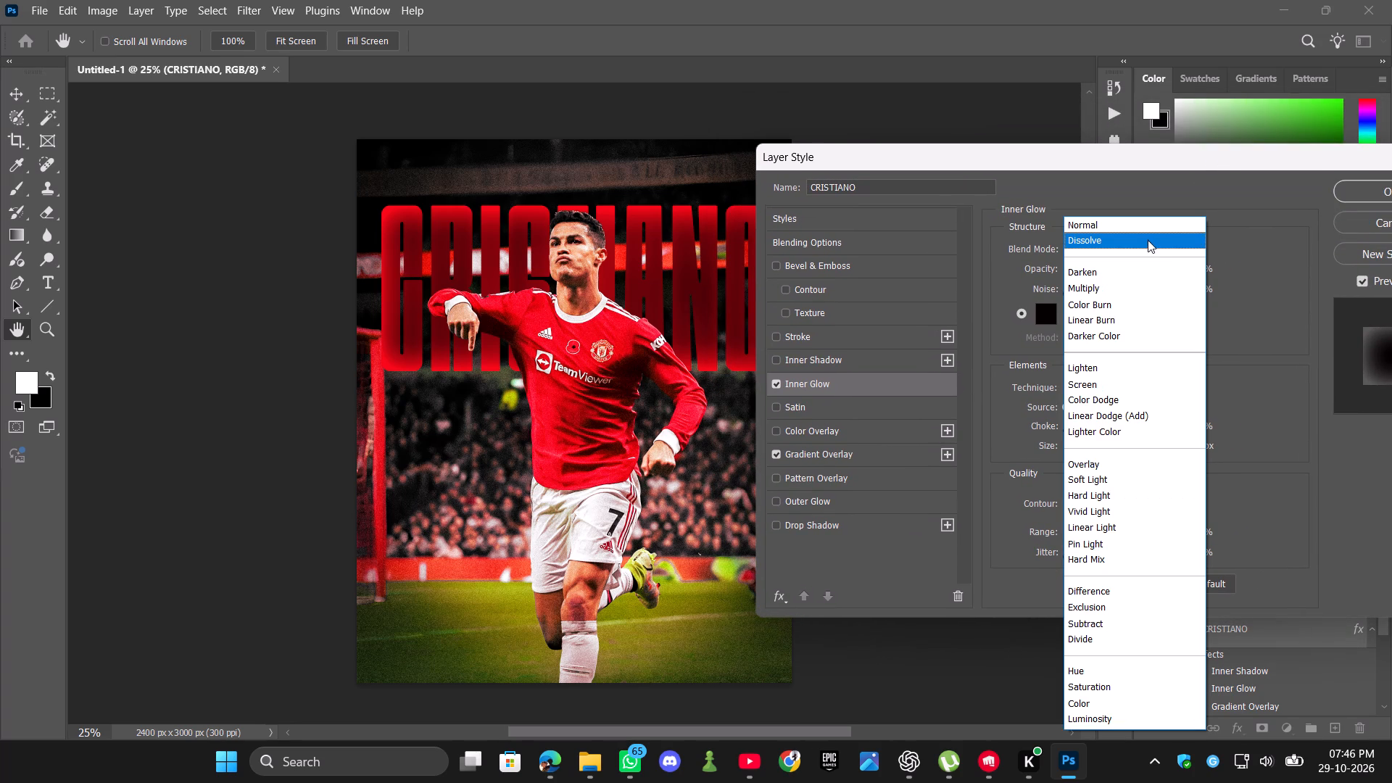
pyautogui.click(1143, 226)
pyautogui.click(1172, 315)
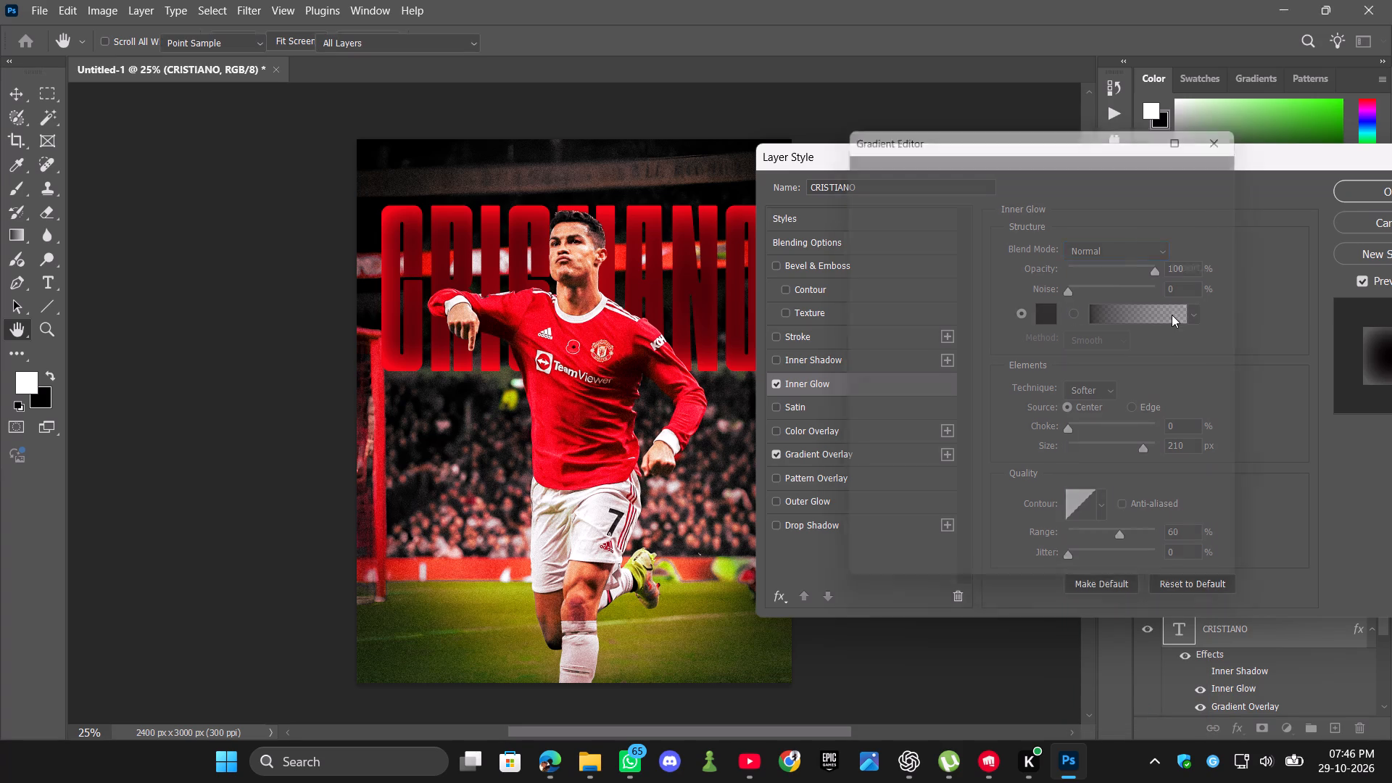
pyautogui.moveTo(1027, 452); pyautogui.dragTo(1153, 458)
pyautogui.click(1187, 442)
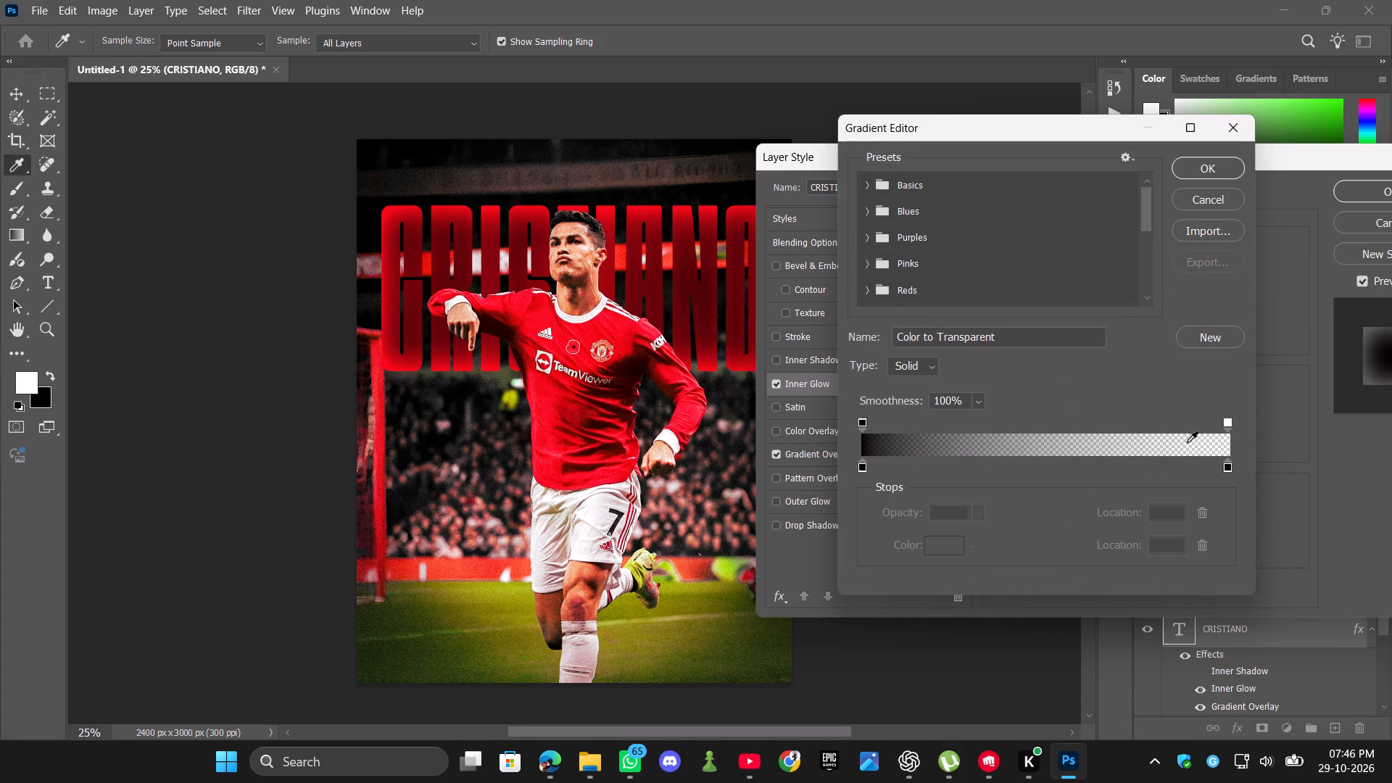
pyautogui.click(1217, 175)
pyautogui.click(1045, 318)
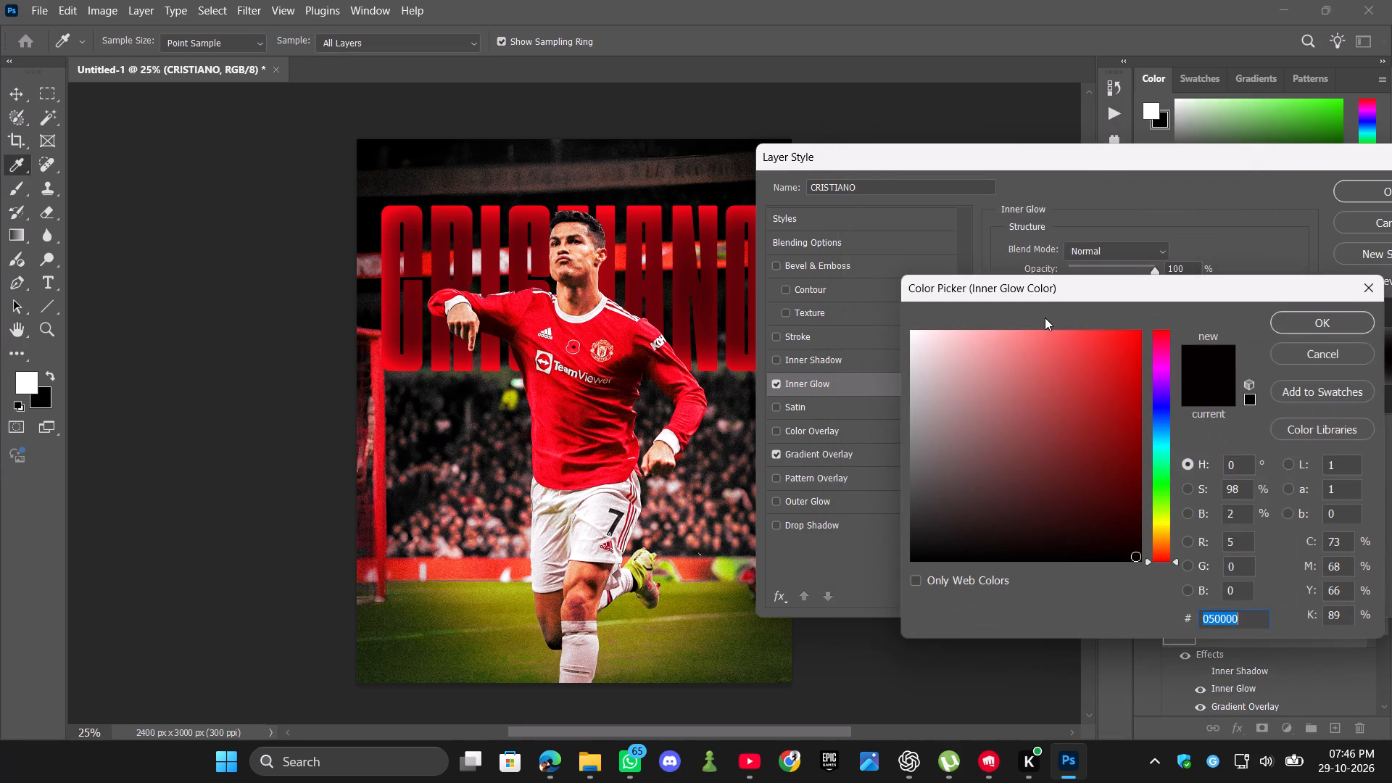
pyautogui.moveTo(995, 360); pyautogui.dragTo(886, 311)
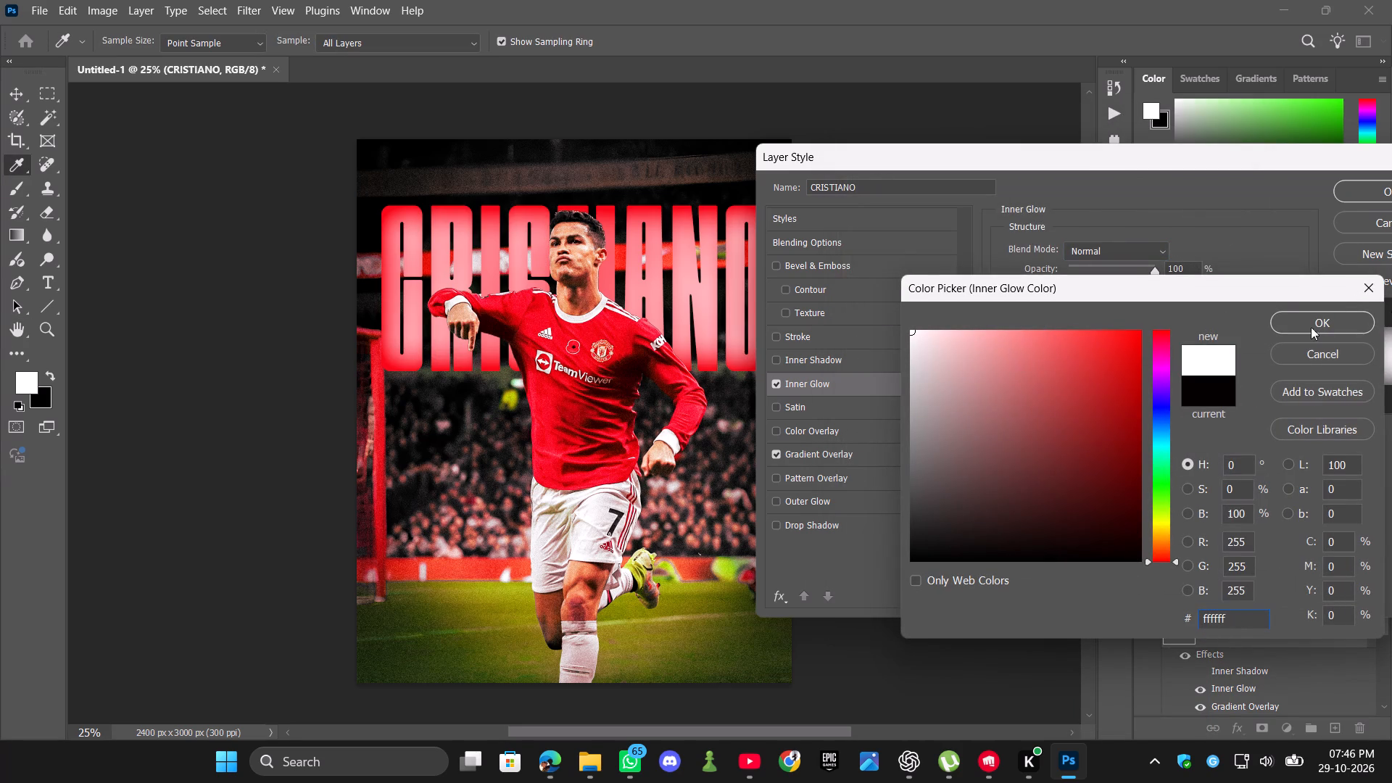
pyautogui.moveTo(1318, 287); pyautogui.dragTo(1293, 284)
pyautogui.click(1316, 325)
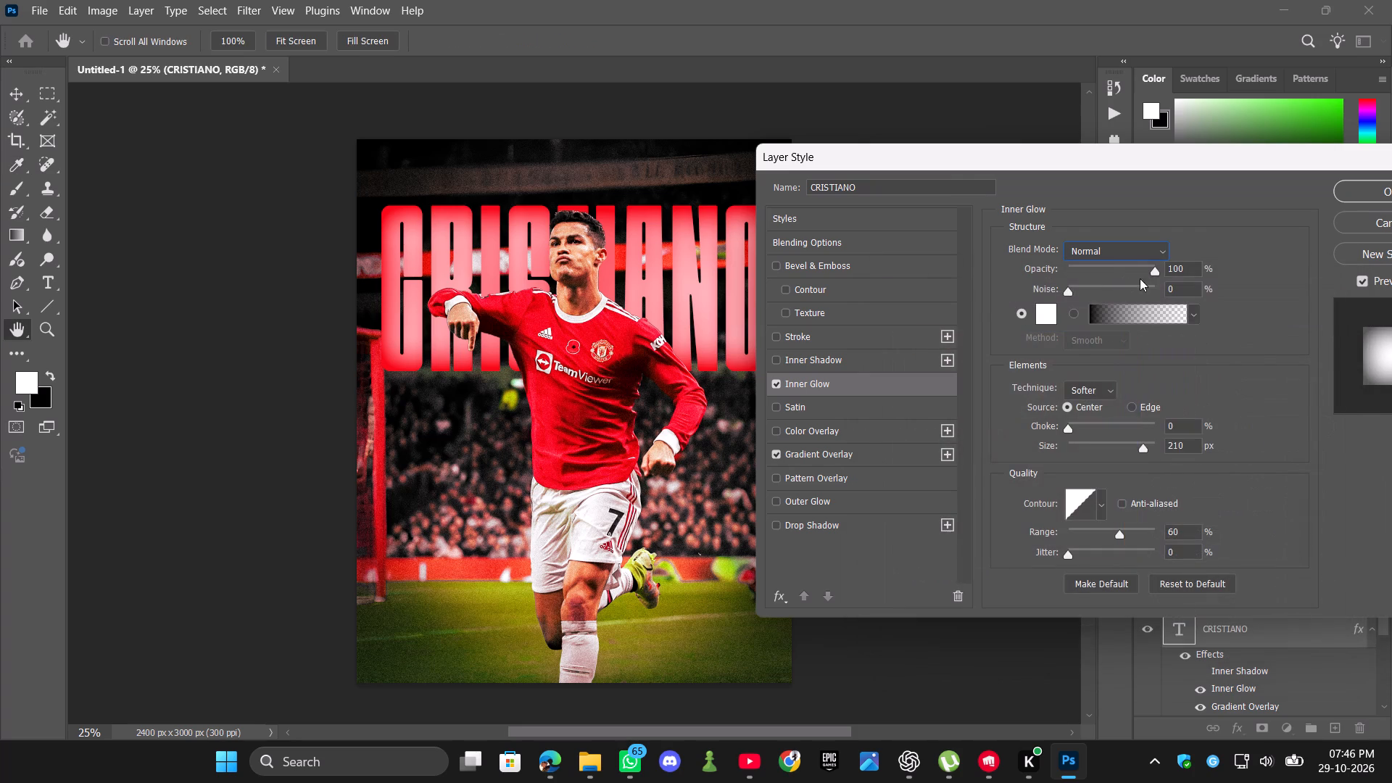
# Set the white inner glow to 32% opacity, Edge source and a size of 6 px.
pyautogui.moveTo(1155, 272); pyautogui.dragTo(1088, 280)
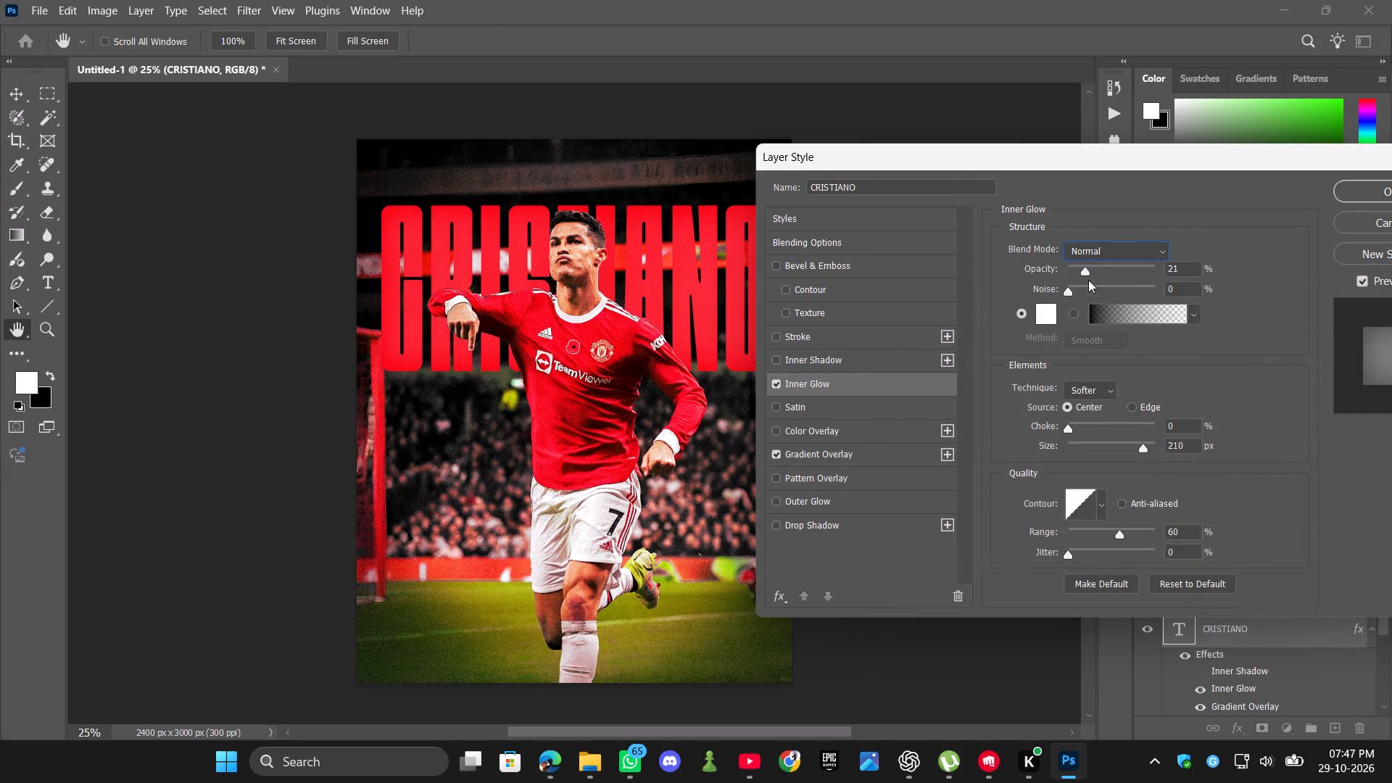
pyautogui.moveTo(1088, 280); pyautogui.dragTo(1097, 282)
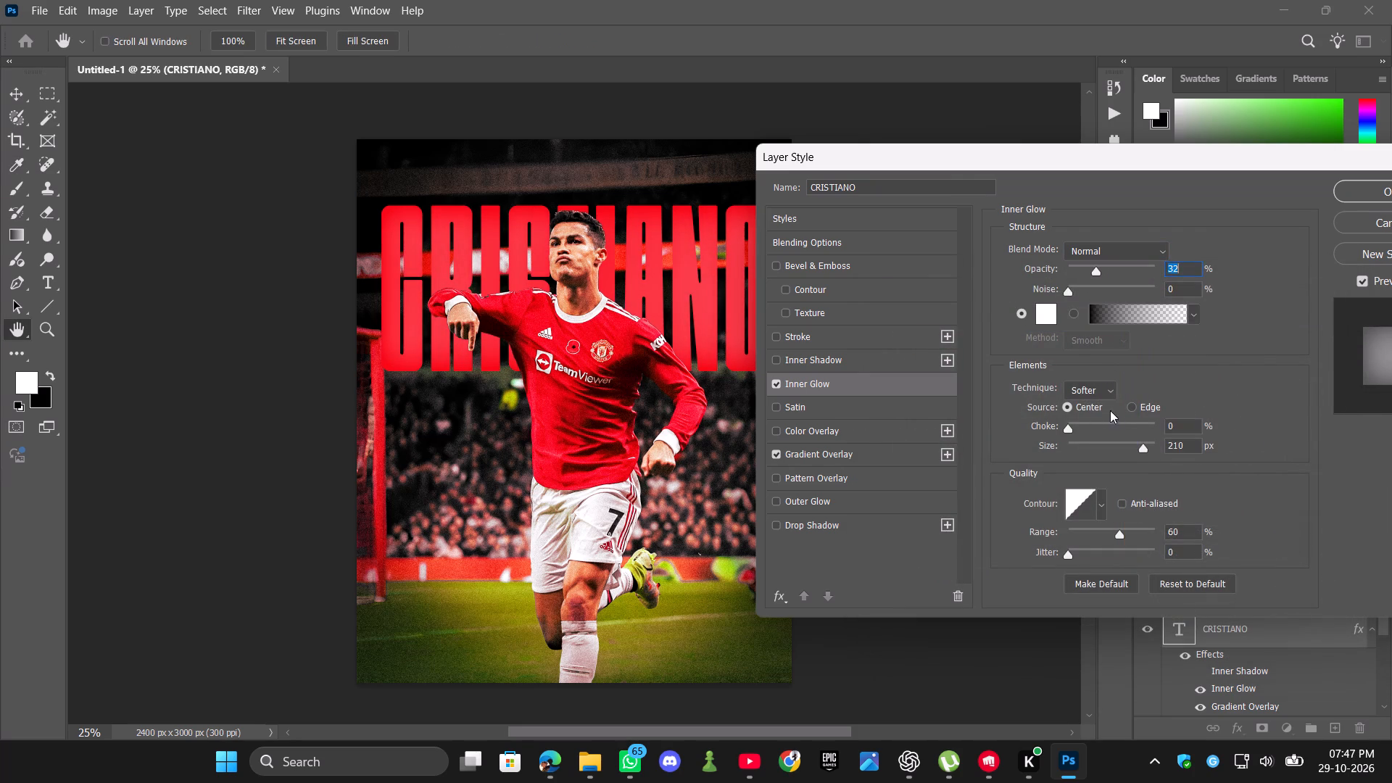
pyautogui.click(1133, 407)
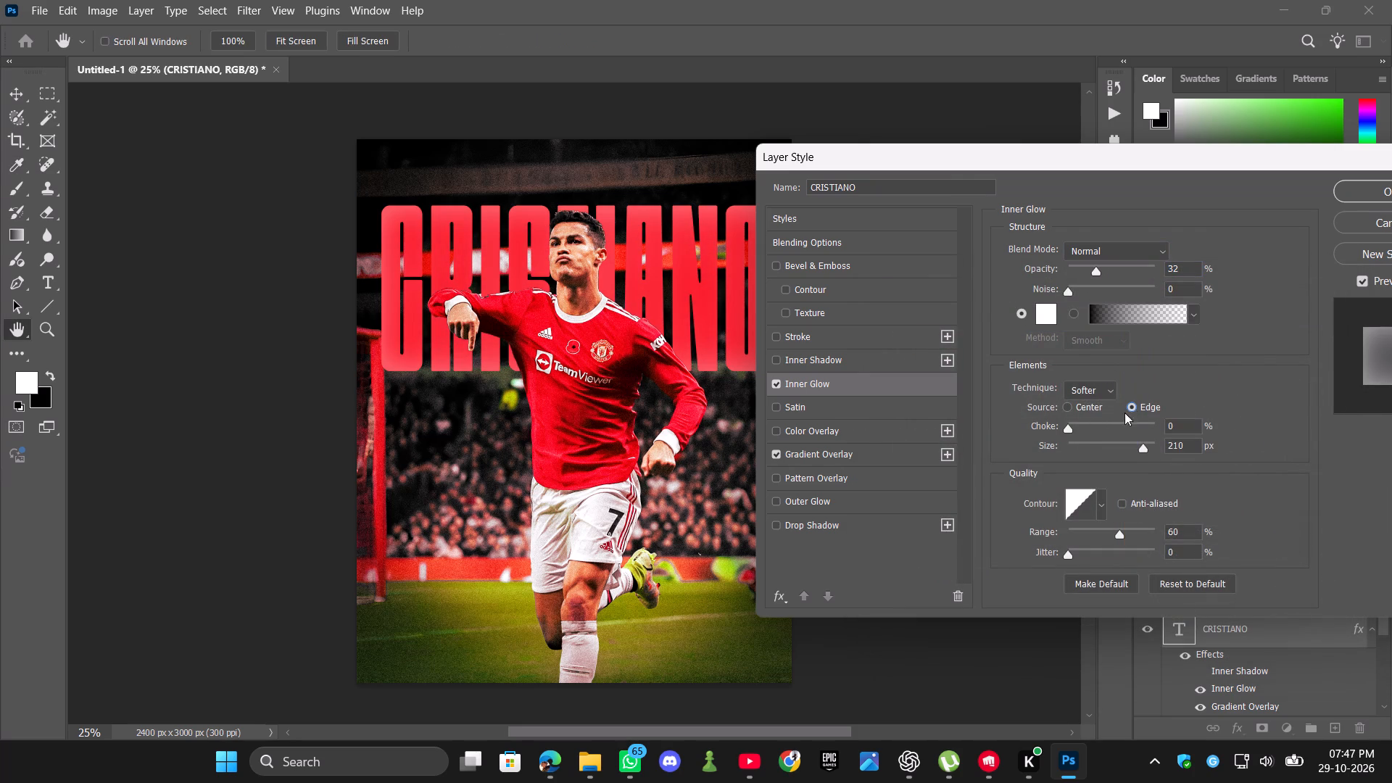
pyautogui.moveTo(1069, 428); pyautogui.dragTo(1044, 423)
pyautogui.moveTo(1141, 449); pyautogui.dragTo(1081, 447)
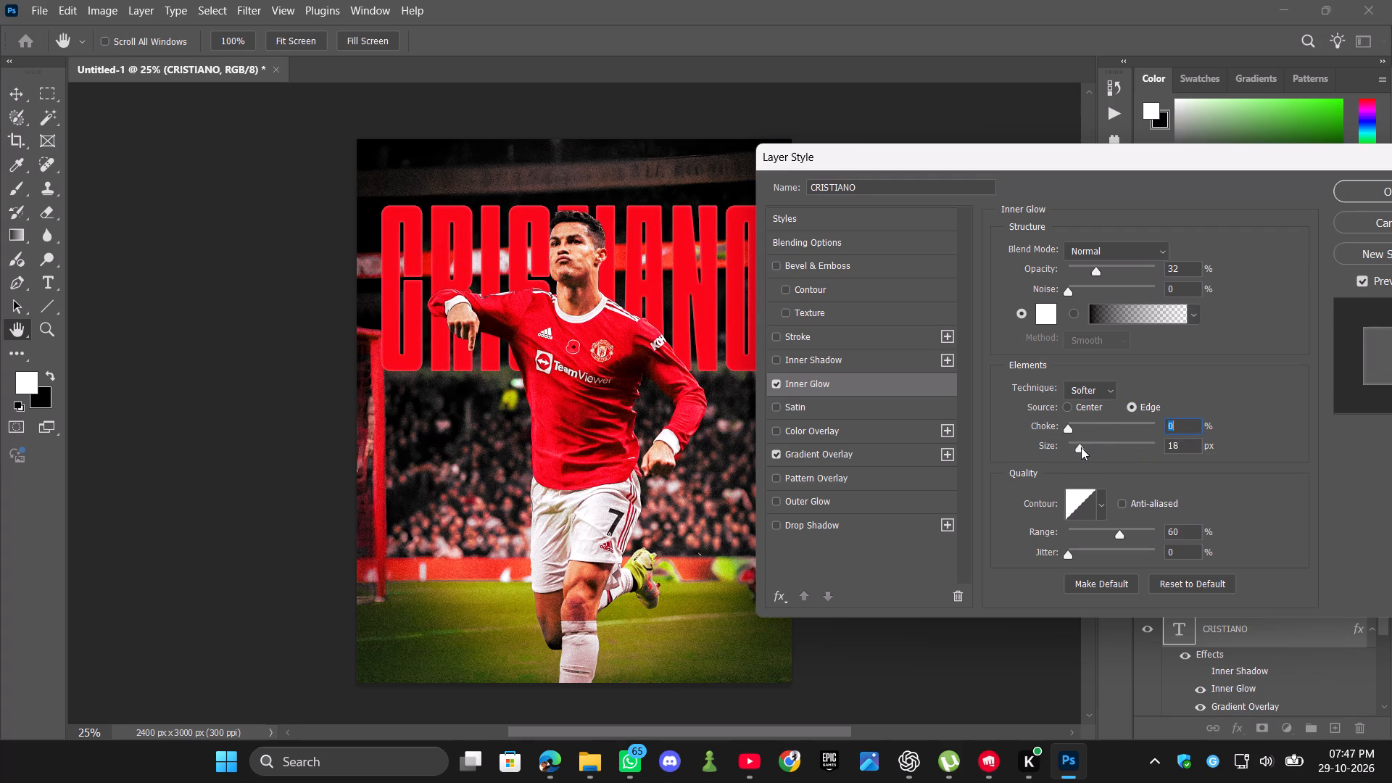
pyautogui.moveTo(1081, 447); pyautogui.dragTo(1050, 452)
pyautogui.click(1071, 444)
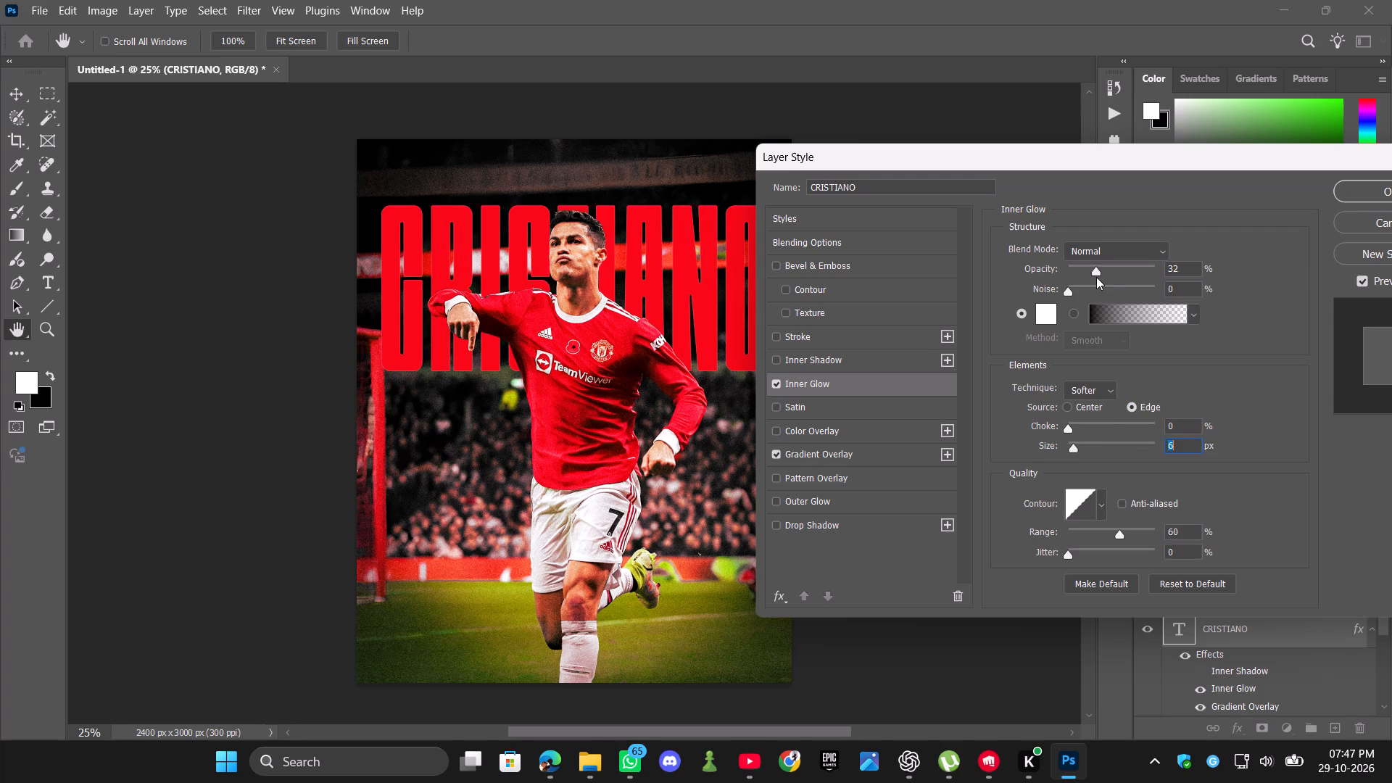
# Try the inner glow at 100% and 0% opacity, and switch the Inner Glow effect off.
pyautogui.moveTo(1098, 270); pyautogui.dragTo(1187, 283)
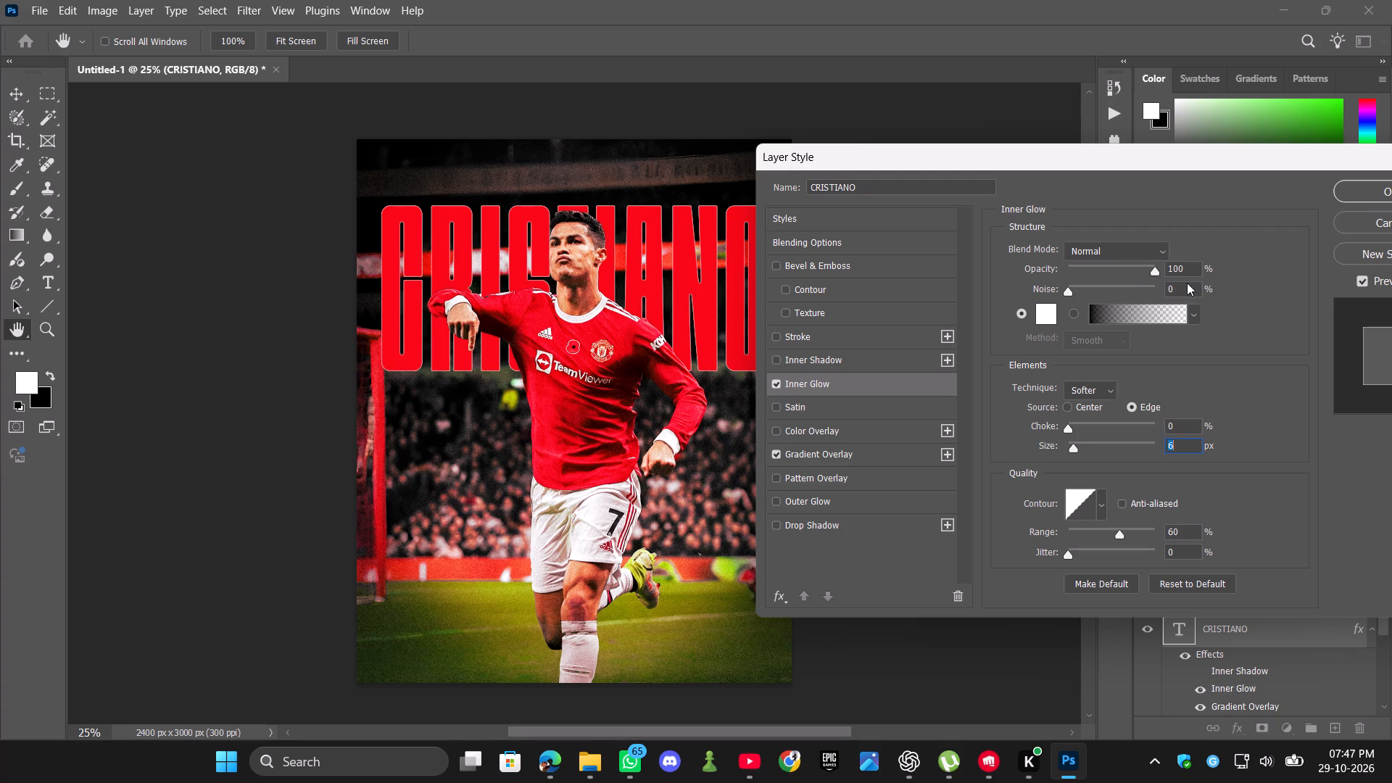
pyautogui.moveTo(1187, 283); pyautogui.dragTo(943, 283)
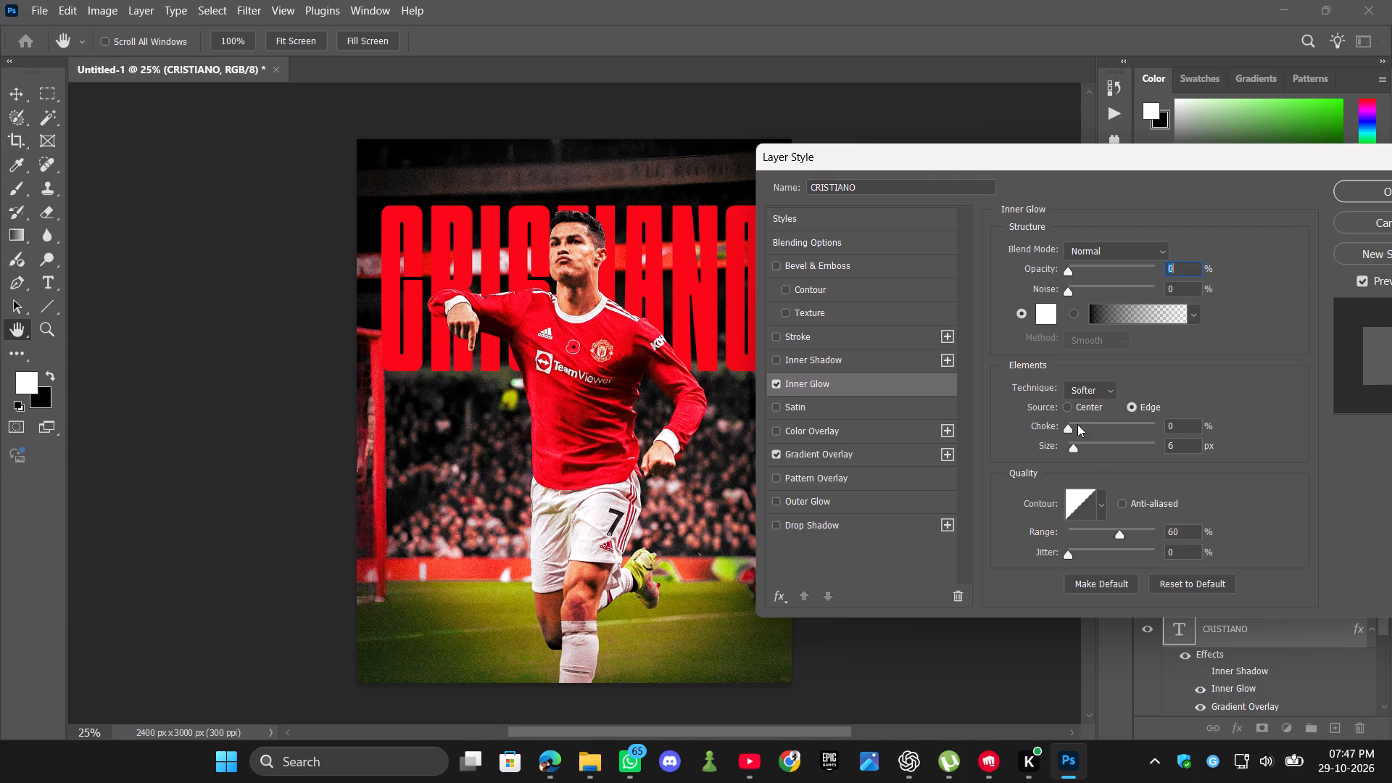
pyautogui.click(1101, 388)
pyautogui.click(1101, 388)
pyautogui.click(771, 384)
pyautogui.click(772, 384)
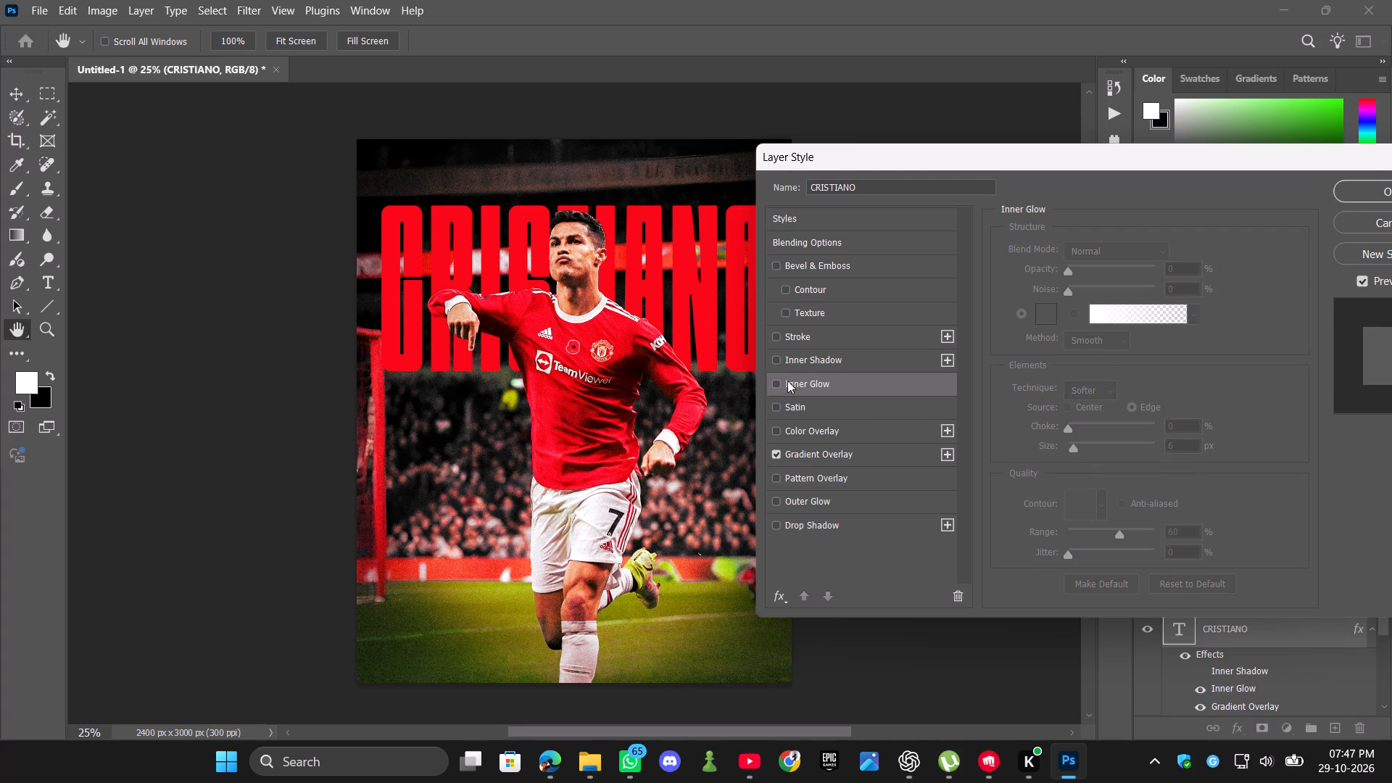
# Enable Inner Shadow on the CRISTIANO title and set its colour to white (ffffff).
pyautogui.click(811, 357)
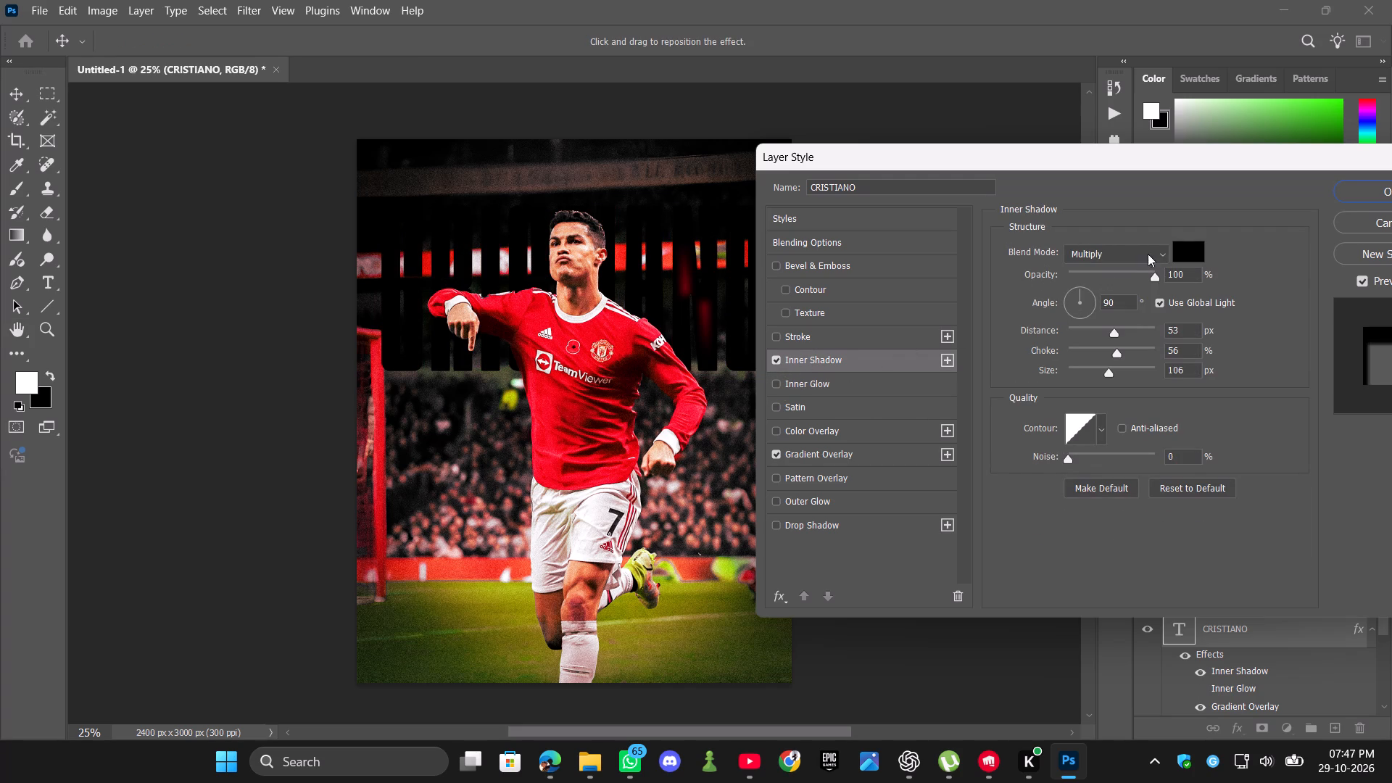
pyautogui.click(1185, 255)
pyautogui.moveTo(980, 342); pyautogui.dragTo(885, 325)
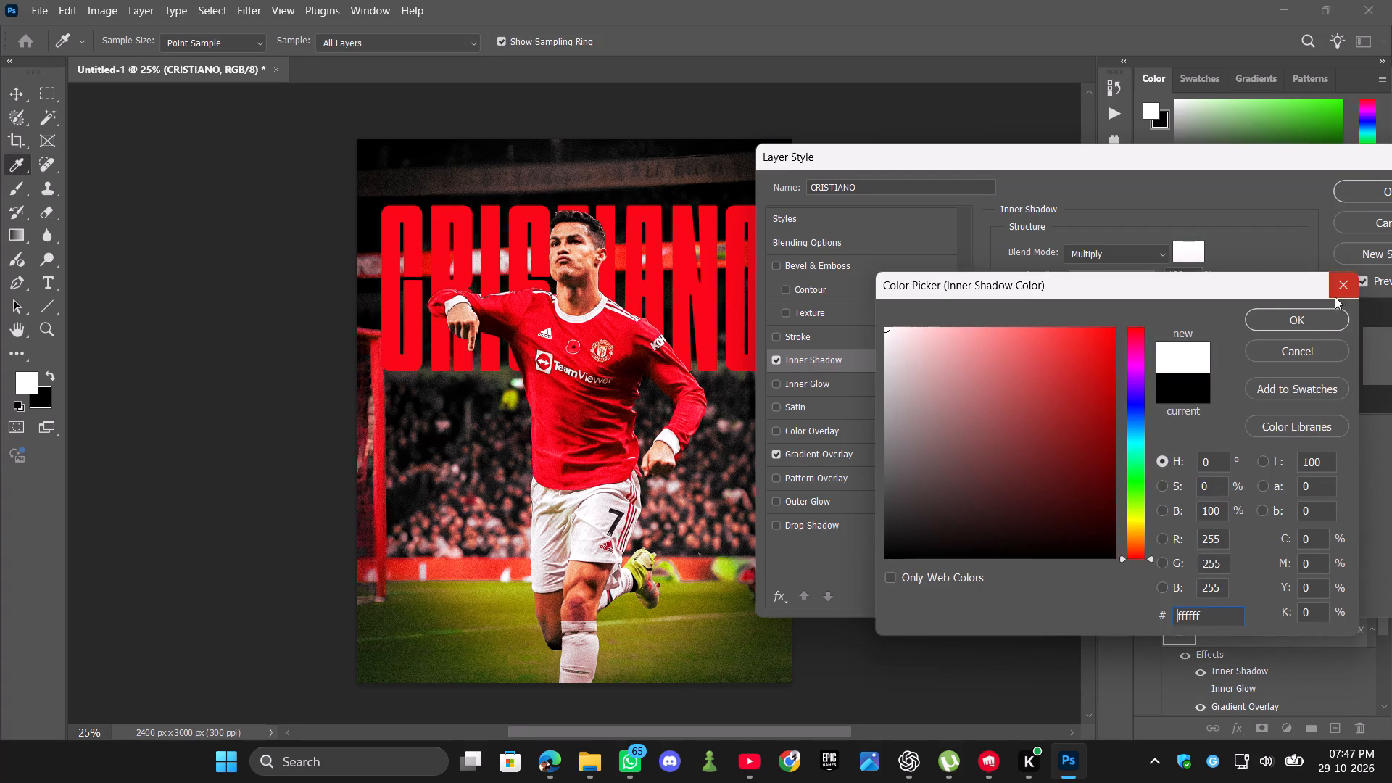
pyautogui.click(1306, 321)
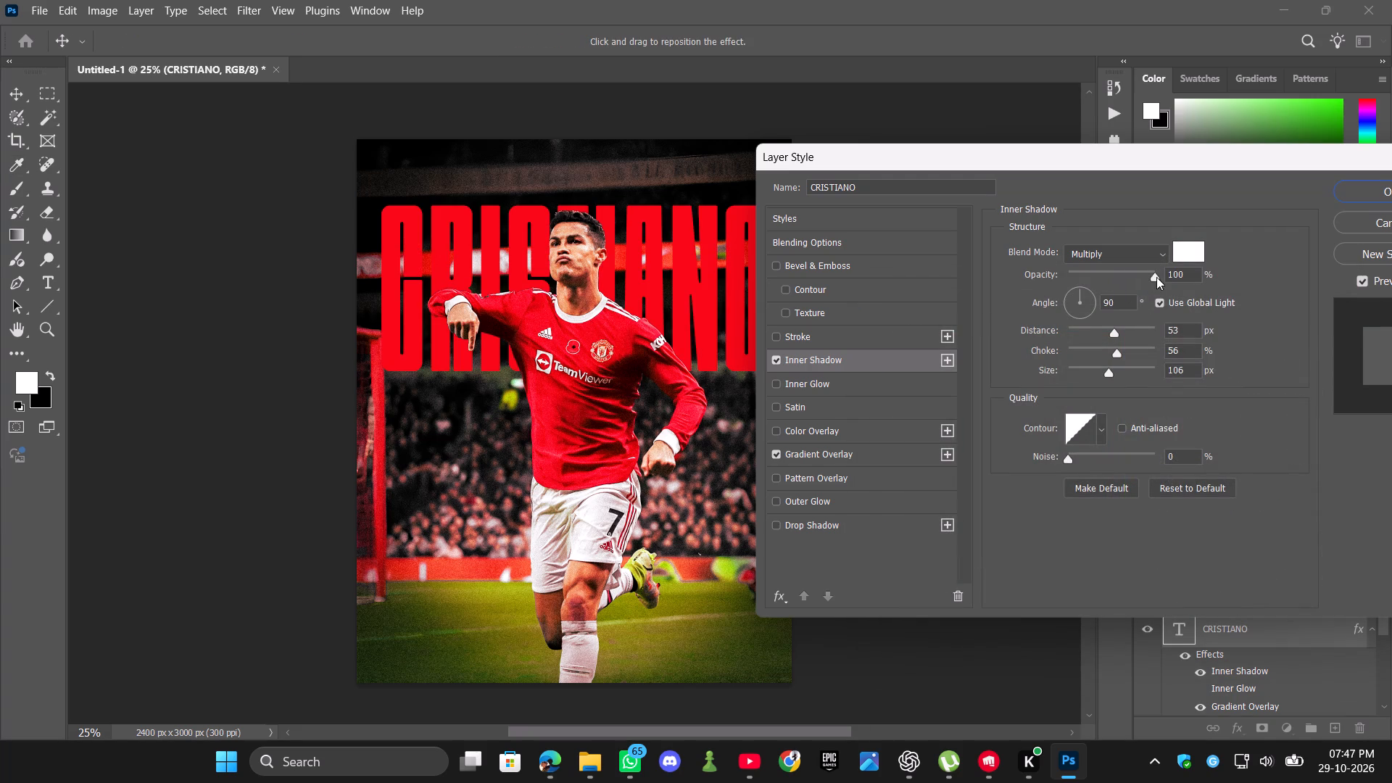
# Set the inner shadow's angle to 155°, distance to 79 px, choke to 78% and size to 101 px.
pyautogui.click(1156, 277)
pyautogui.moveTo(1077, 293); pyautogui.dragTo(1062, 294)
pyautogui.click(1111, 373)
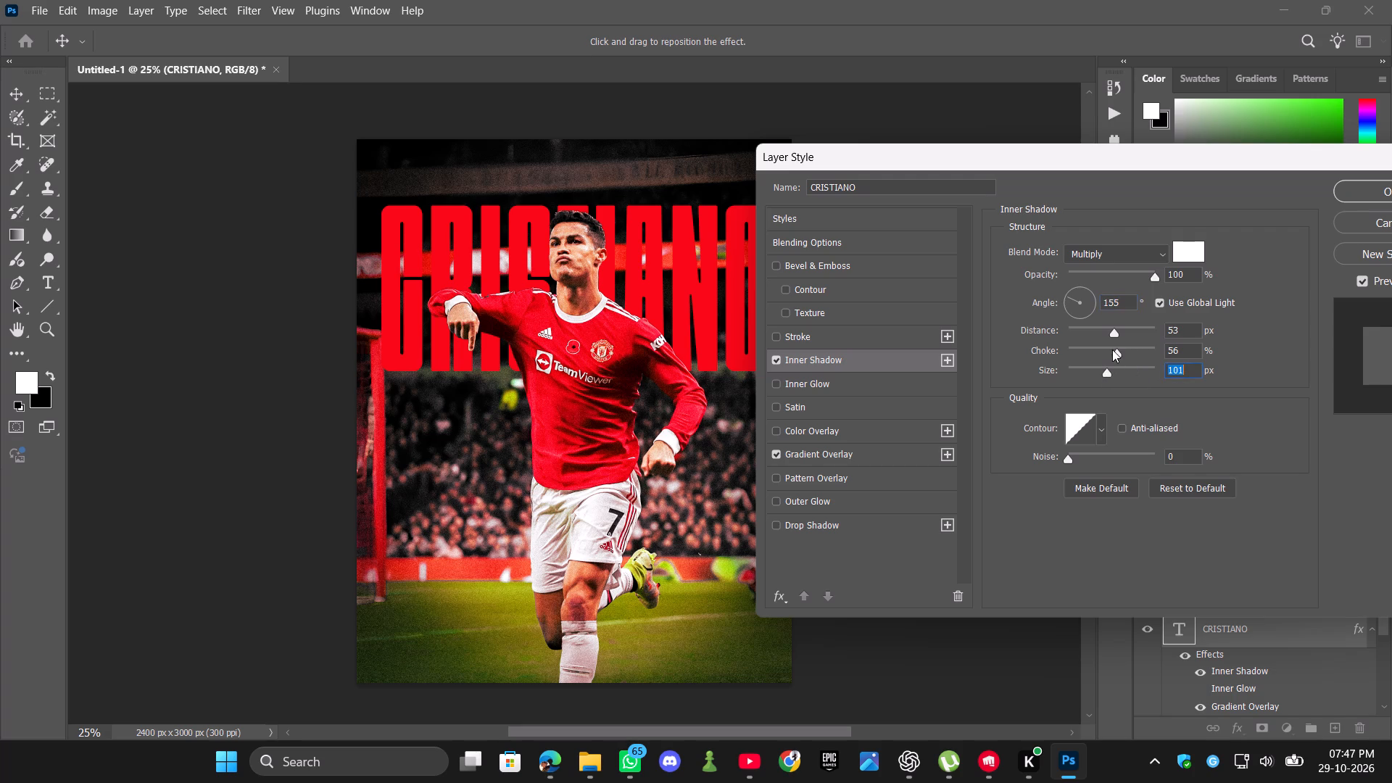
pyautogui.moveTo(1118, 349); pyautogui.dragTo(1137, 352)
pyautogui.moveTo(1115, 333); pyautogui.dragTo(1145, 333)
pyautogui.moveTo(1145, 333); pyautogui.dragTo(1127, 337)
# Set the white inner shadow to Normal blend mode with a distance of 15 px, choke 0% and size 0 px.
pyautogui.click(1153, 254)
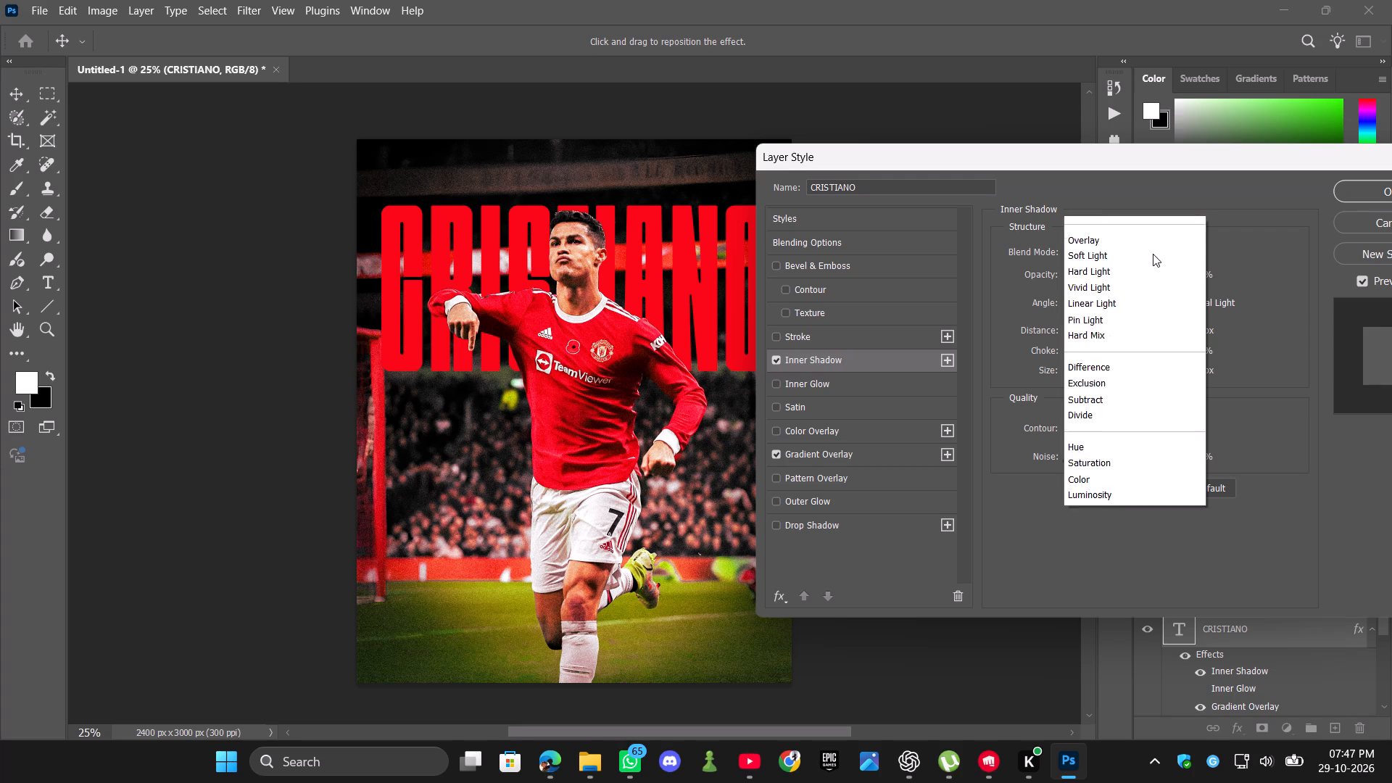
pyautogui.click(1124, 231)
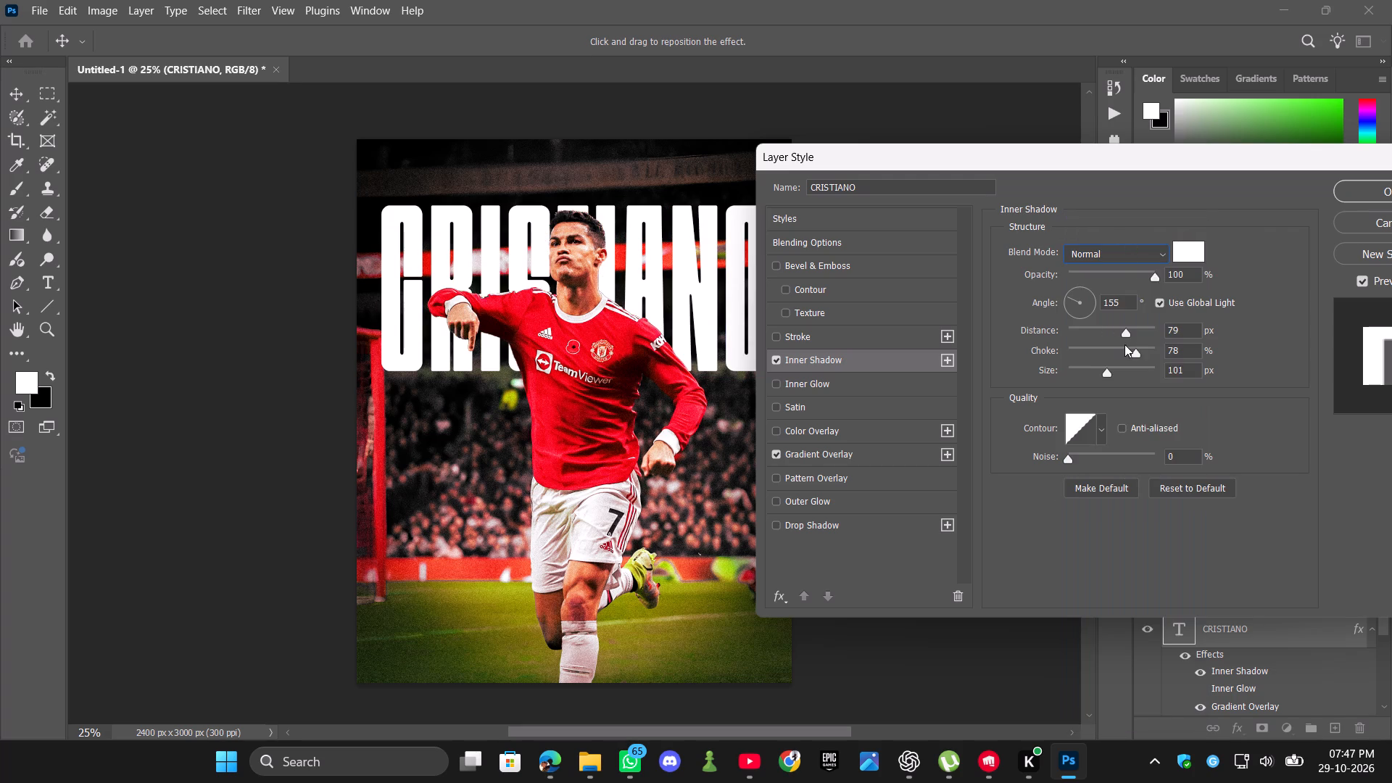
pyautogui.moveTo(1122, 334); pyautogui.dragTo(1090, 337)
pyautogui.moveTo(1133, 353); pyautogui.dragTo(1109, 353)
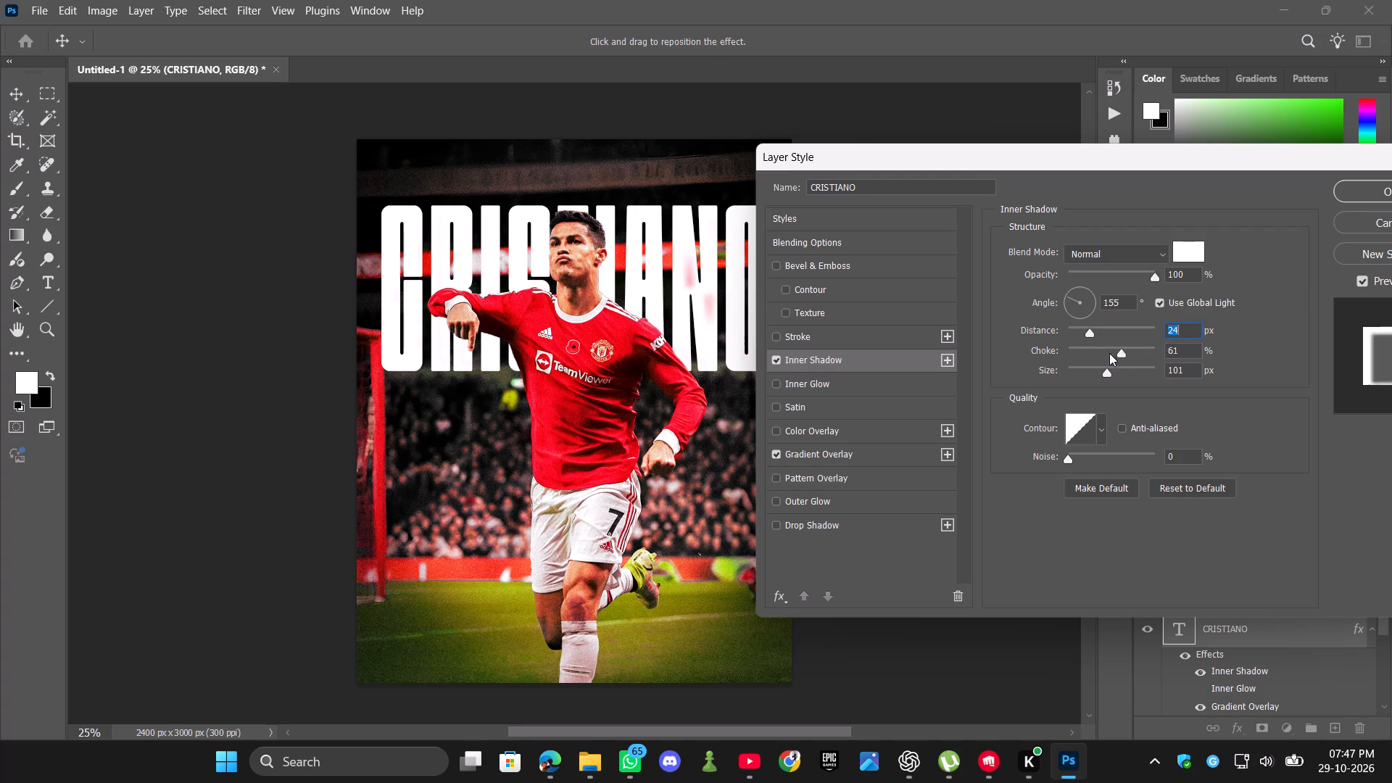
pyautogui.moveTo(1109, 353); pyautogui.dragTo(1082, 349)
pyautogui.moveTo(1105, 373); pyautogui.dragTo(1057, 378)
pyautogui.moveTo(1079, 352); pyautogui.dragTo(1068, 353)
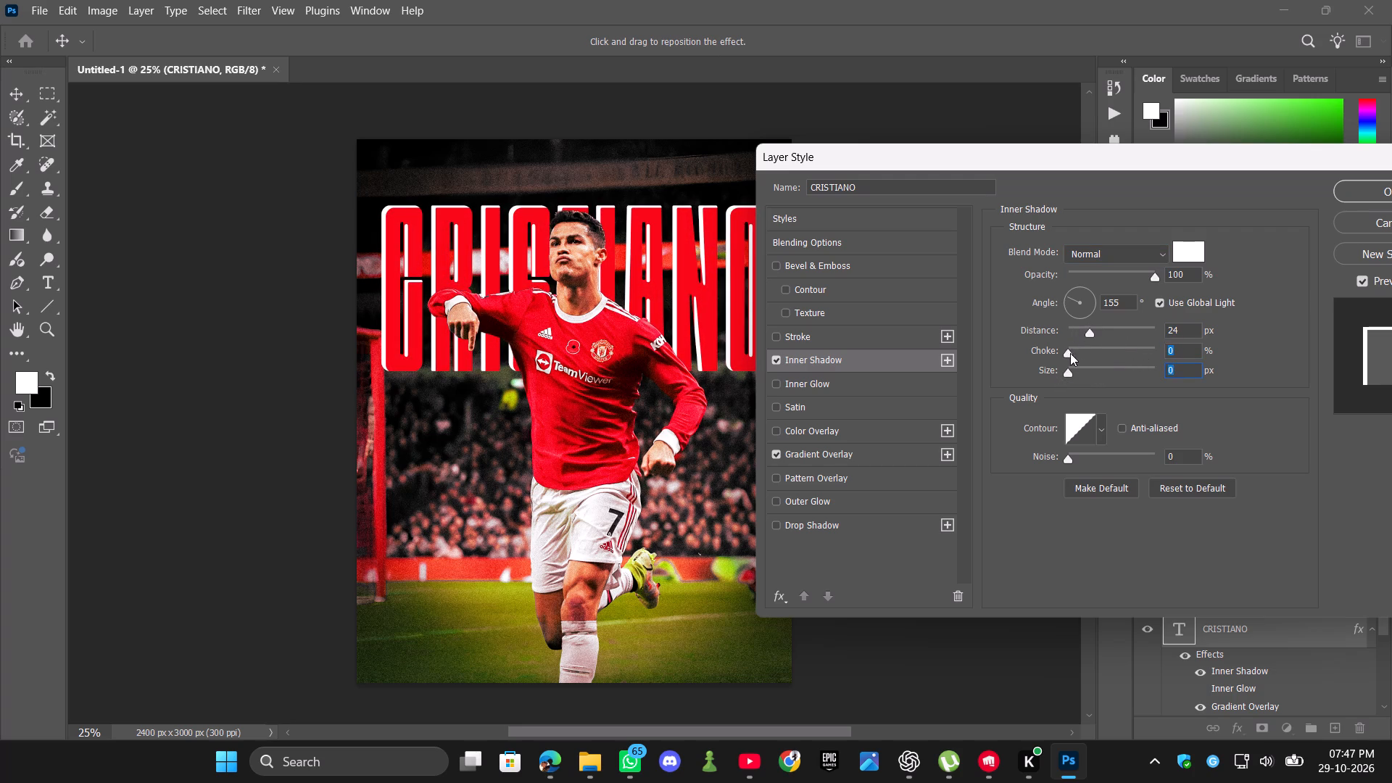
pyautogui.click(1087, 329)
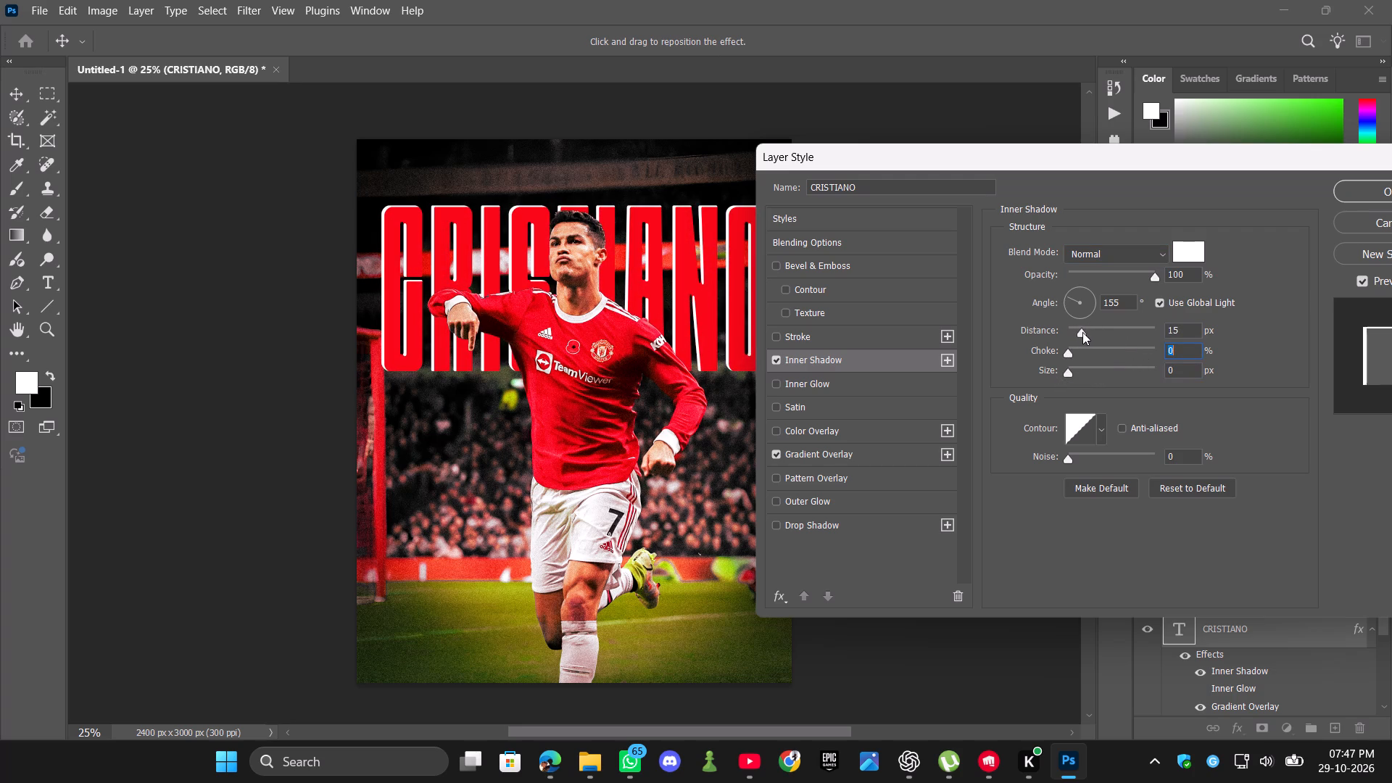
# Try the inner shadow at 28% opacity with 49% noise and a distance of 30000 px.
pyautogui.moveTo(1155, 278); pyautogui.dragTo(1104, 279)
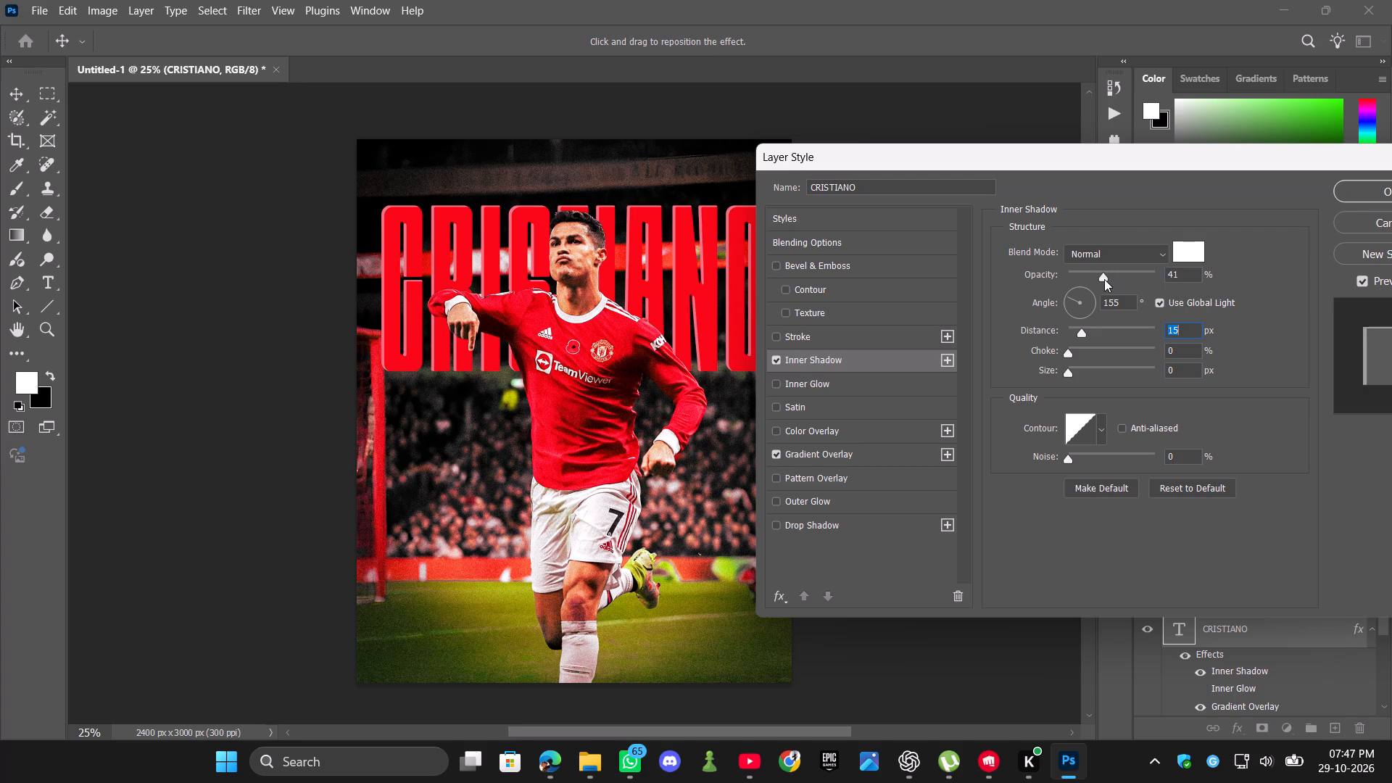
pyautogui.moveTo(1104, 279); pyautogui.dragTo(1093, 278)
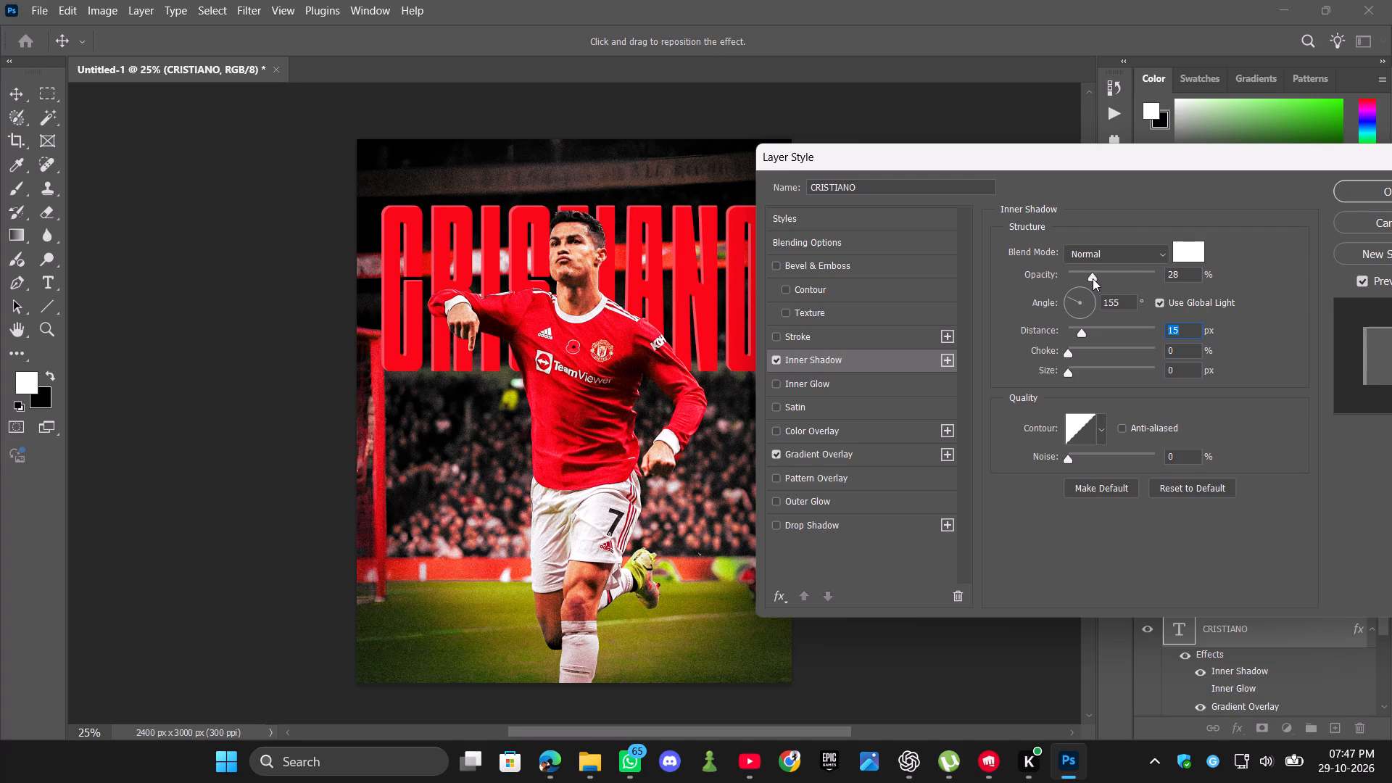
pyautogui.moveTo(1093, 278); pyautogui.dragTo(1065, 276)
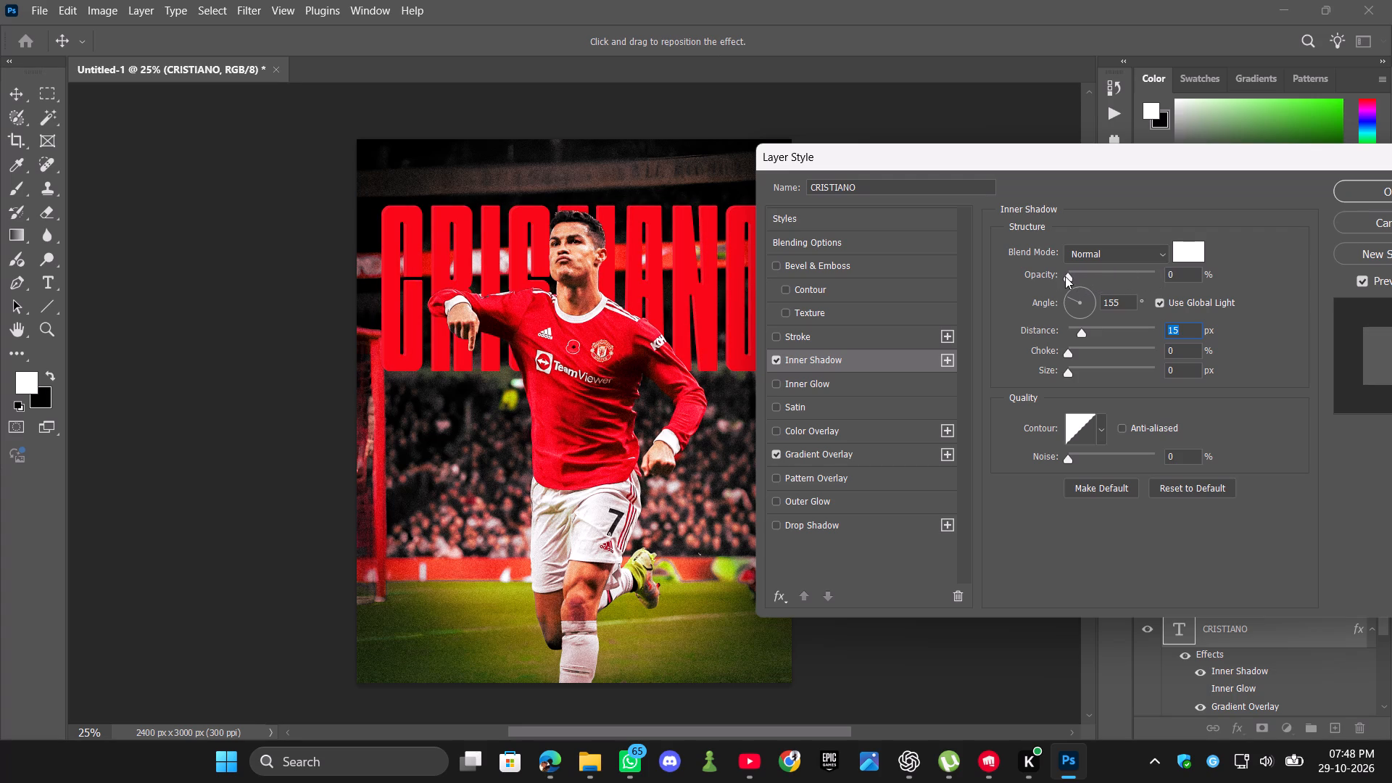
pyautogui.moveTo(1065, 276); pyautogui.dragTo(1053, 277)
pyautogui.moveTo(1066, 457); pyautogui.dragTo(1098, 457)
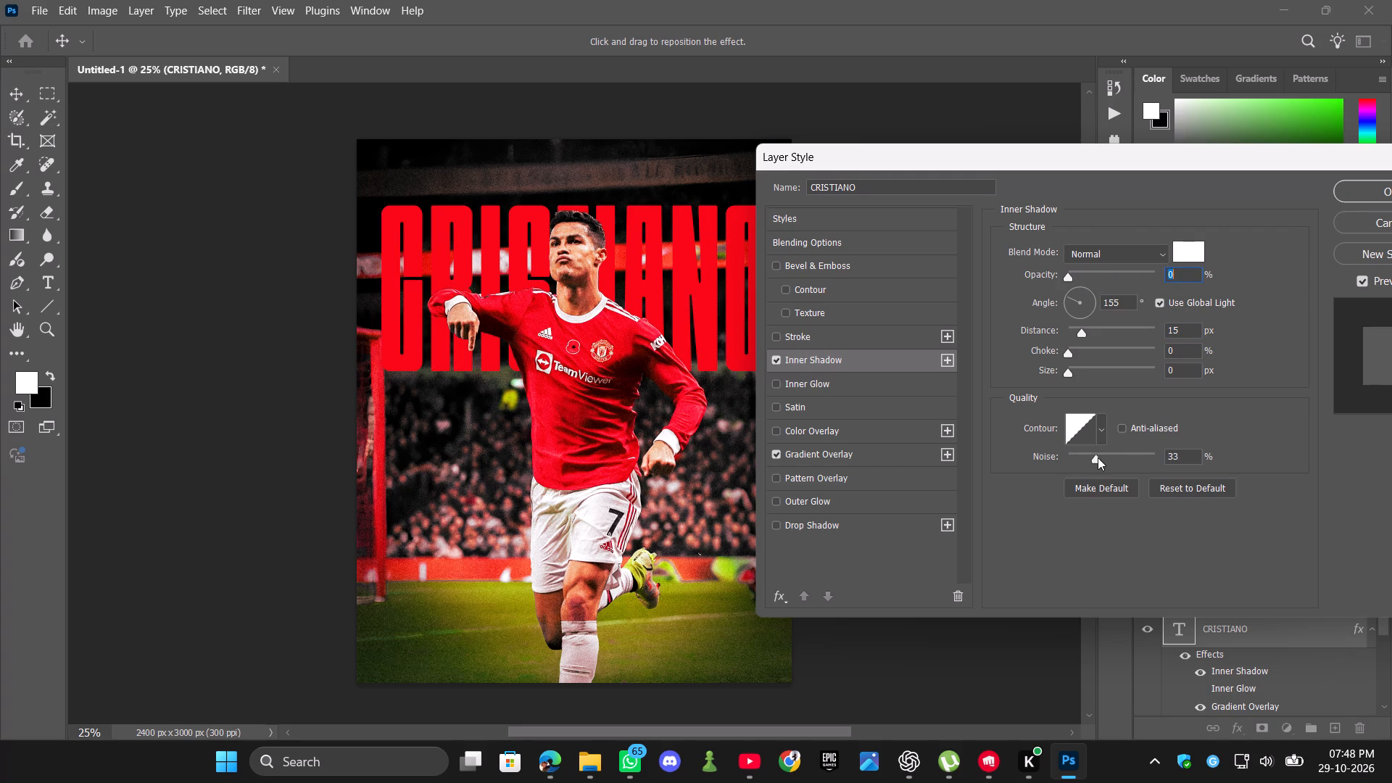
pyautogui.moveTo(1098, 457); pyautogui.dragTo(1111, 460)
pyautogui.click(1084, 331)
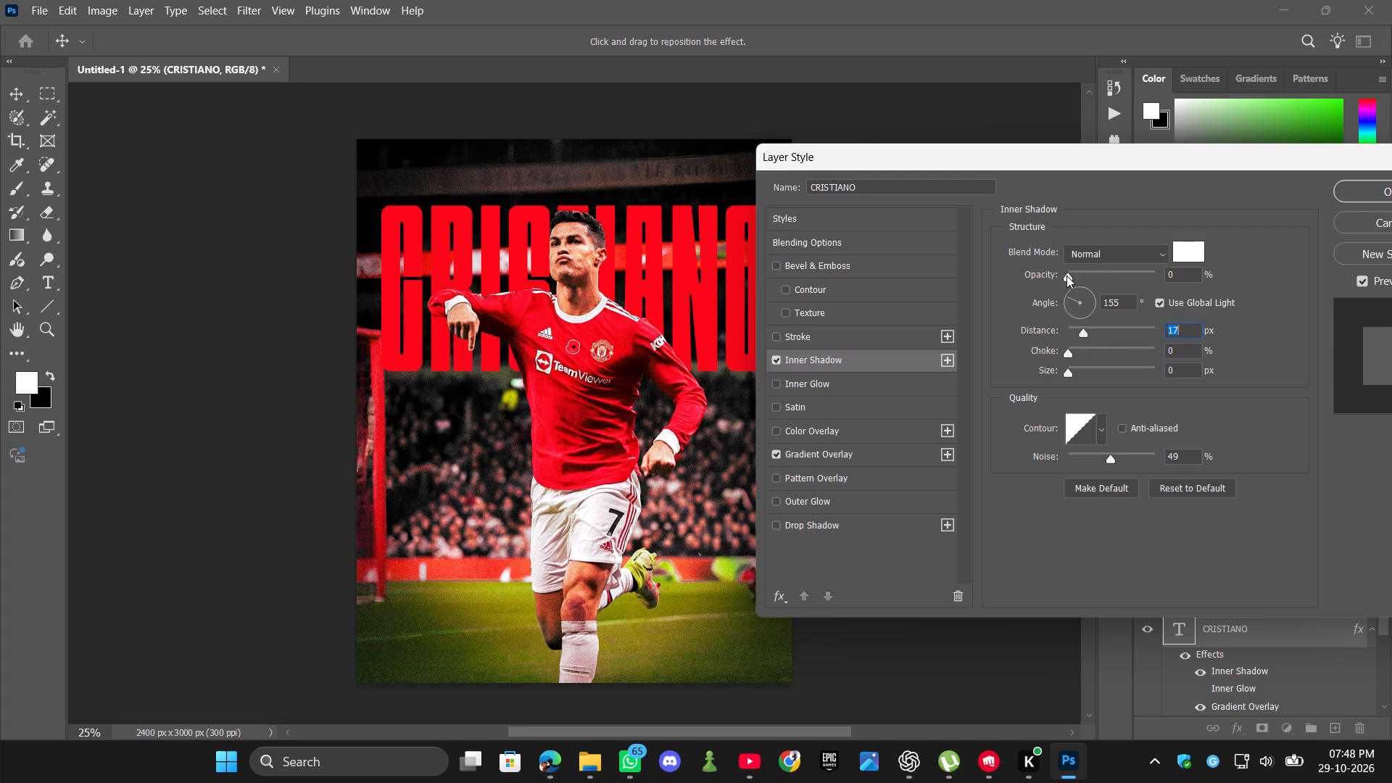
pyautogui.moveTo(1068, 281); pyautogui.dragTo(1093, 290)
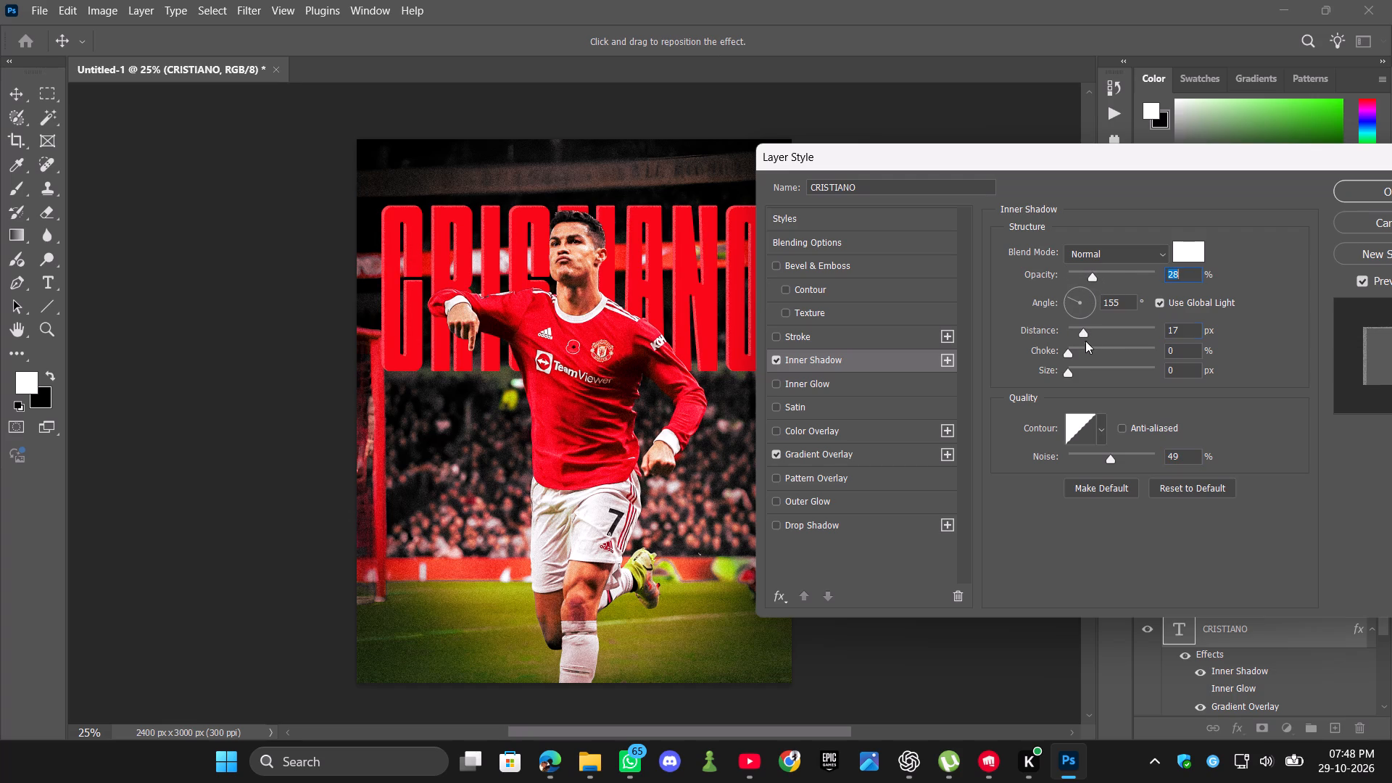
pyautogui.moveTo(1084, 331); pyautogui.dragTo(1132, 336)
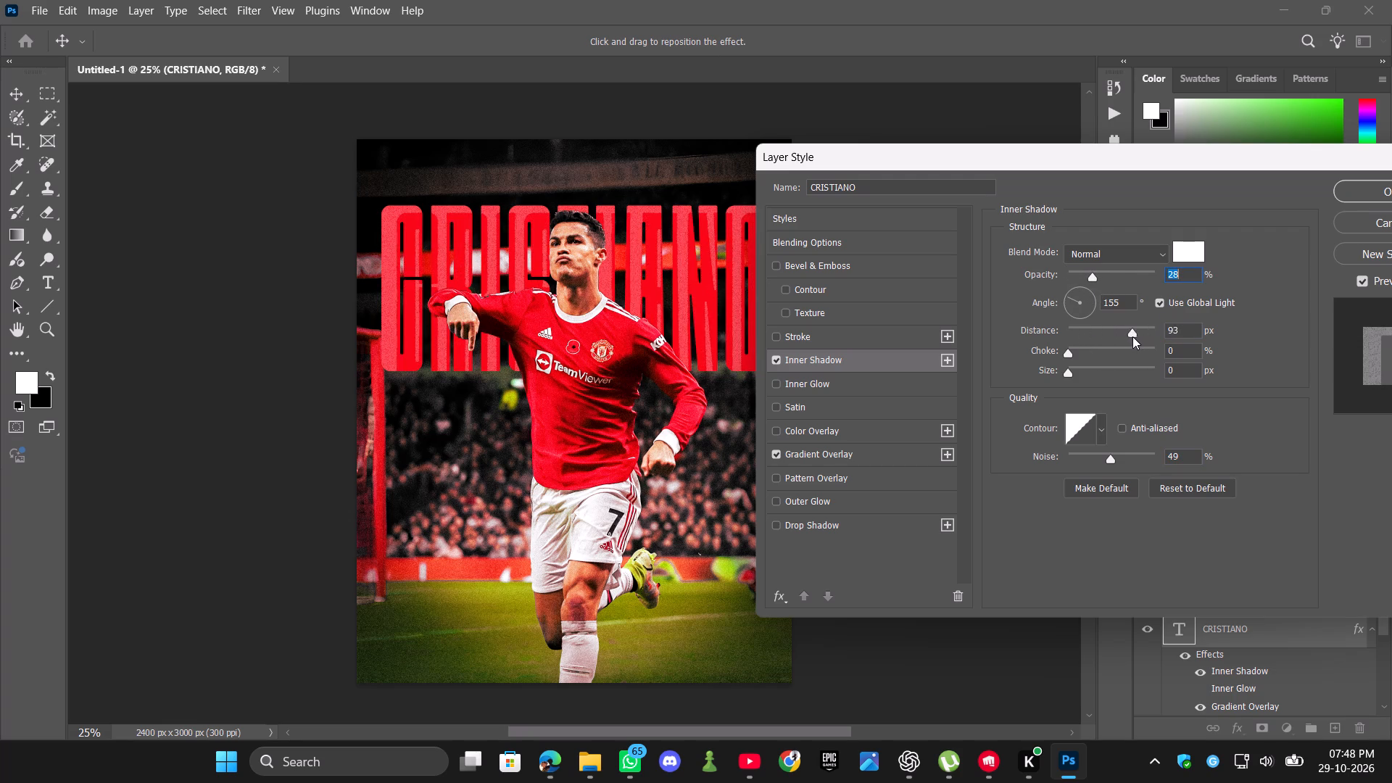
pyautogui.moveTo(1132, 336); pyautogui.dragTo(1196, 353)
# Switch off the Inner Shadow effect on the CRISTIANO title.
pyautogui.moveTo(1048, 165); pyautogui.dragTo(1037, 79)
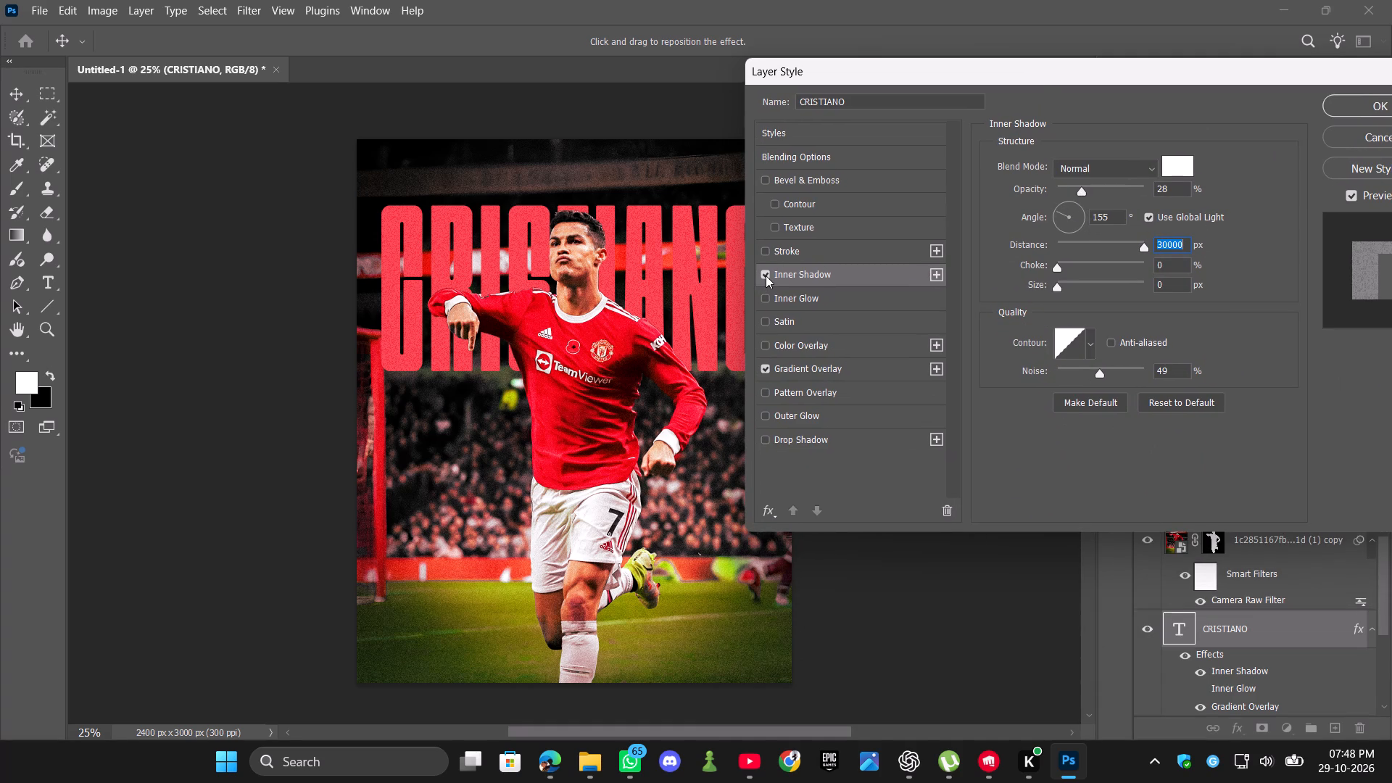
pyautogui.click(766, 275)
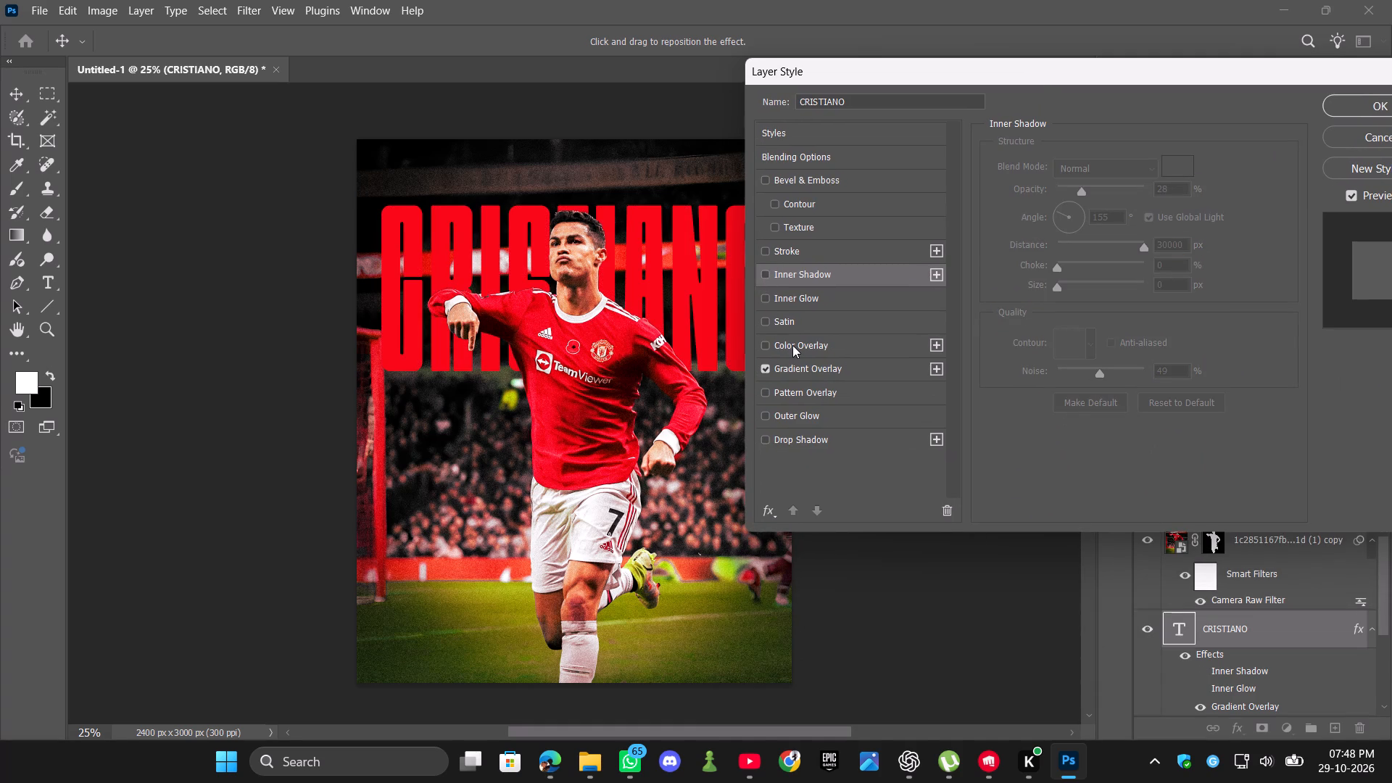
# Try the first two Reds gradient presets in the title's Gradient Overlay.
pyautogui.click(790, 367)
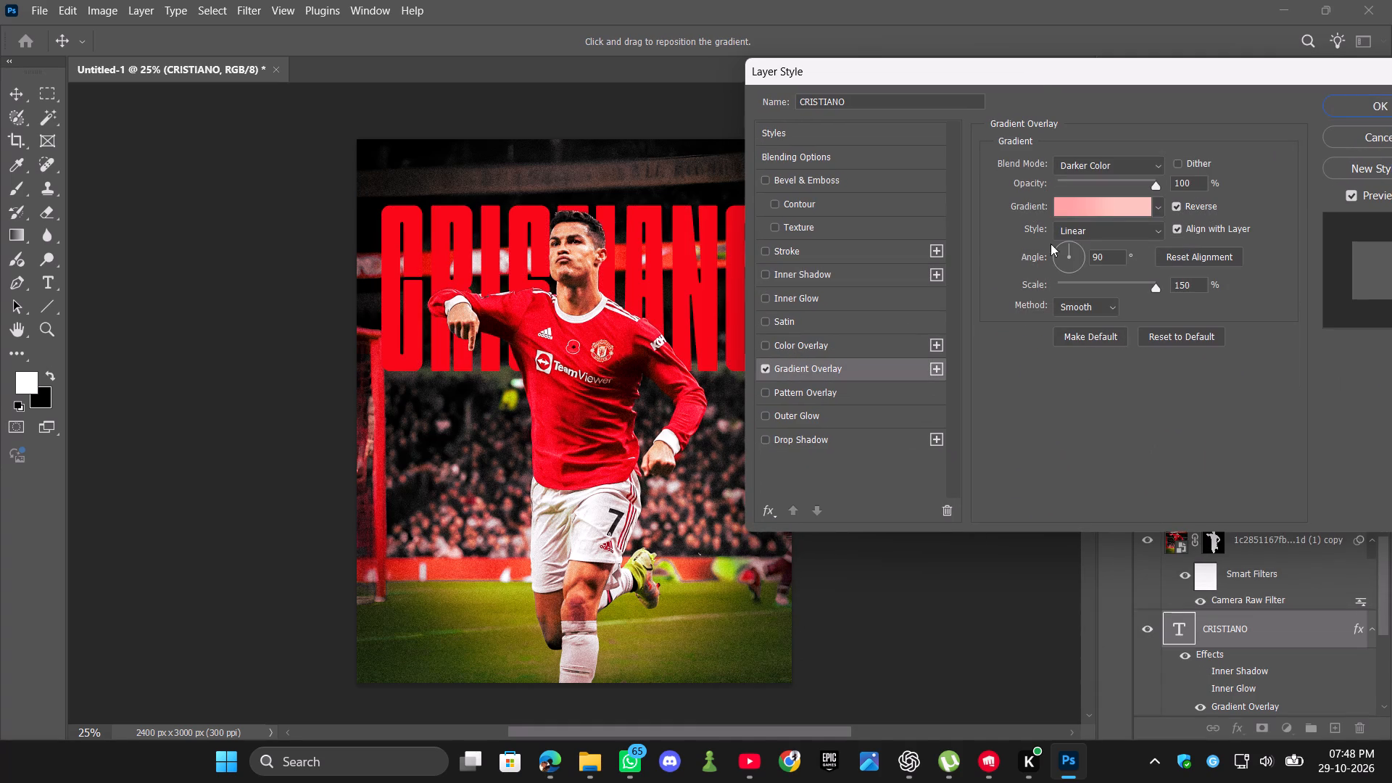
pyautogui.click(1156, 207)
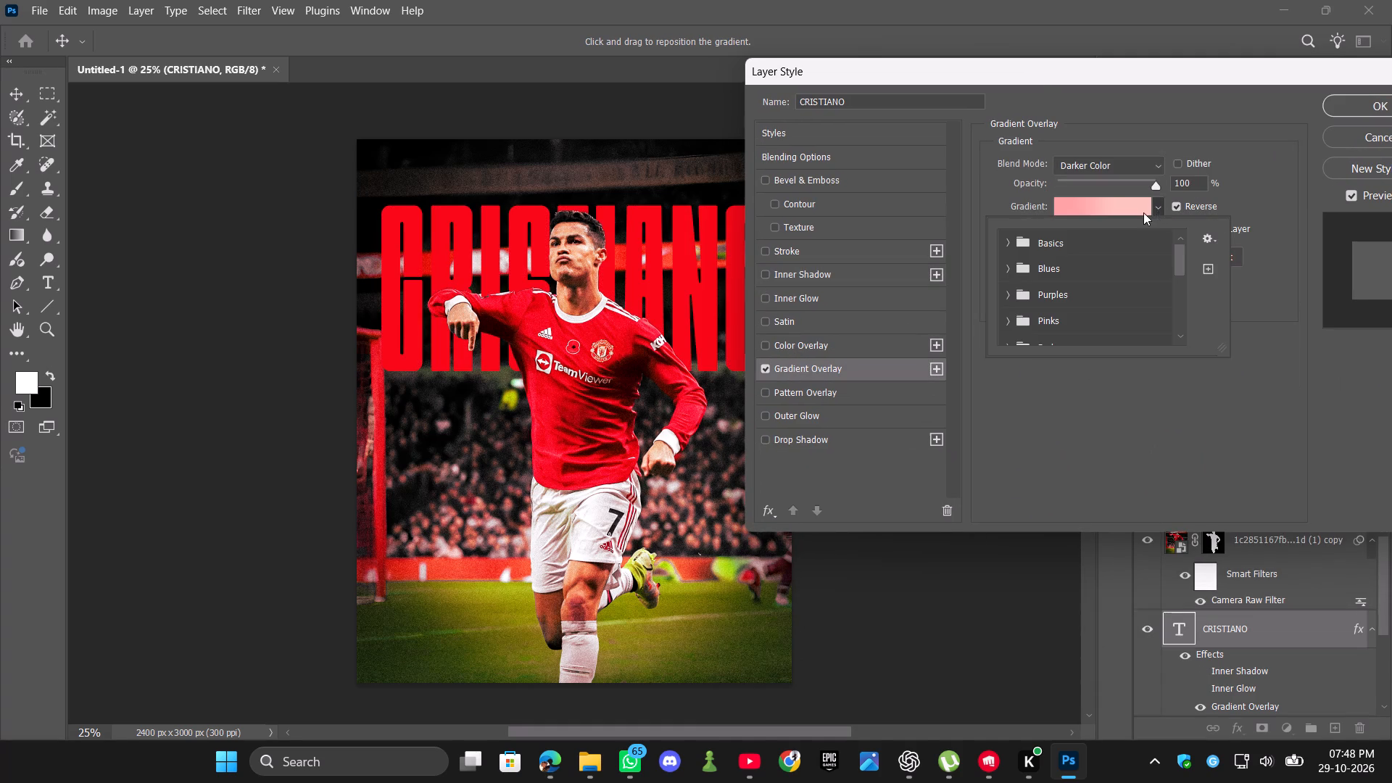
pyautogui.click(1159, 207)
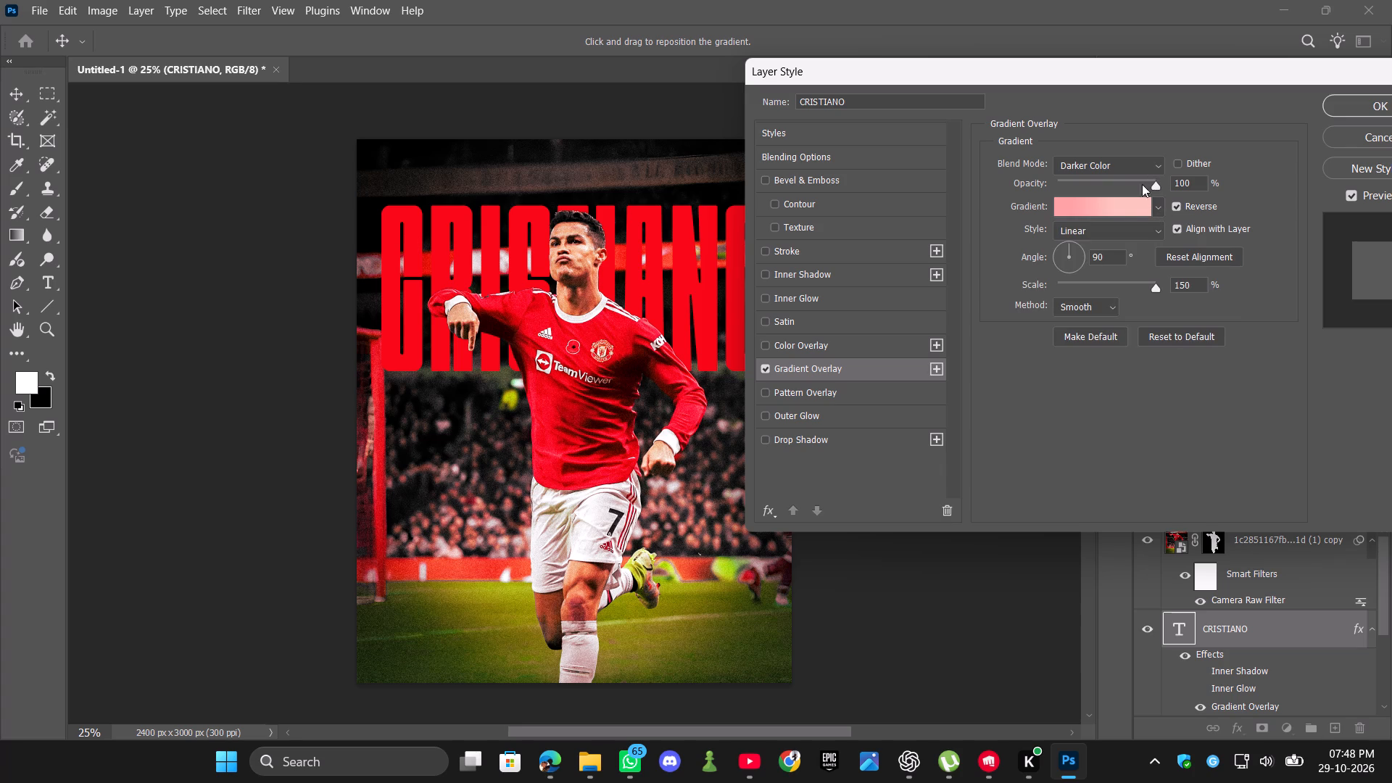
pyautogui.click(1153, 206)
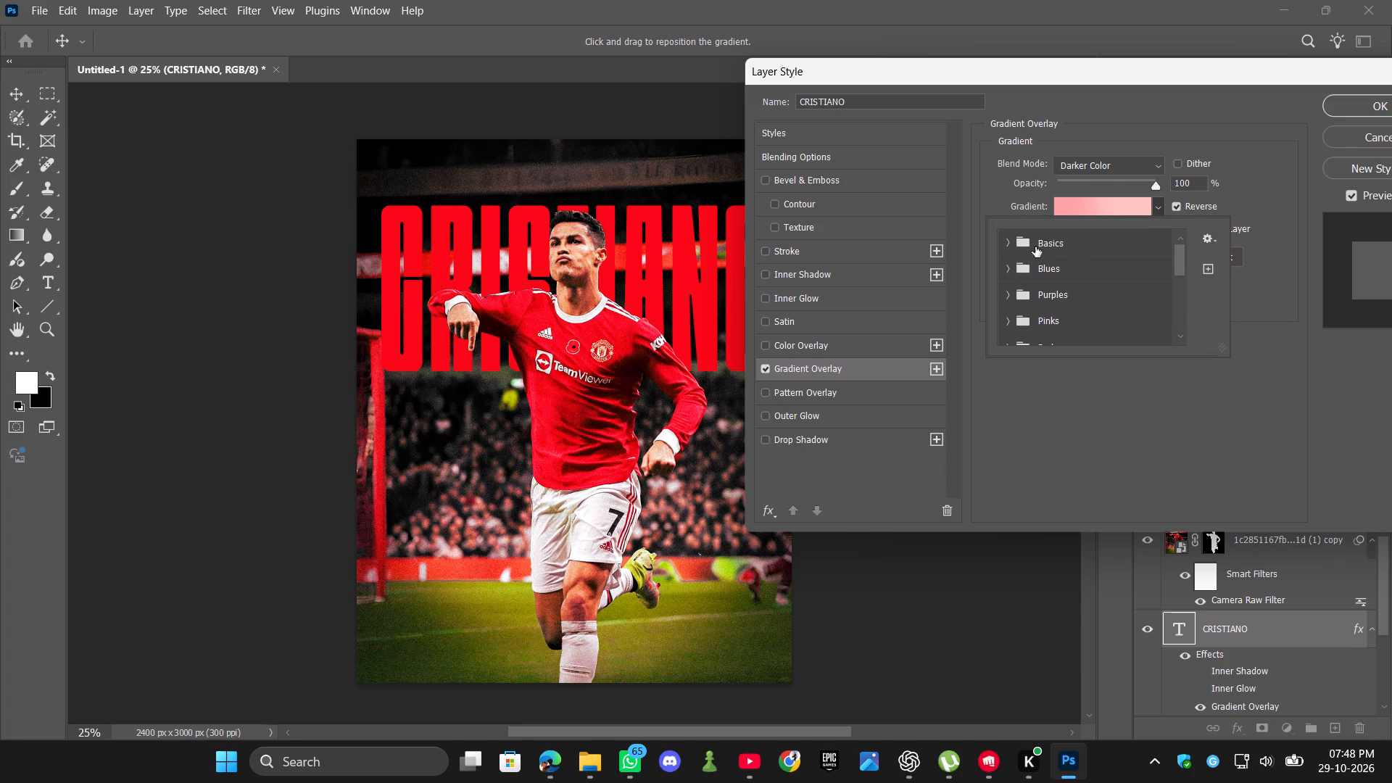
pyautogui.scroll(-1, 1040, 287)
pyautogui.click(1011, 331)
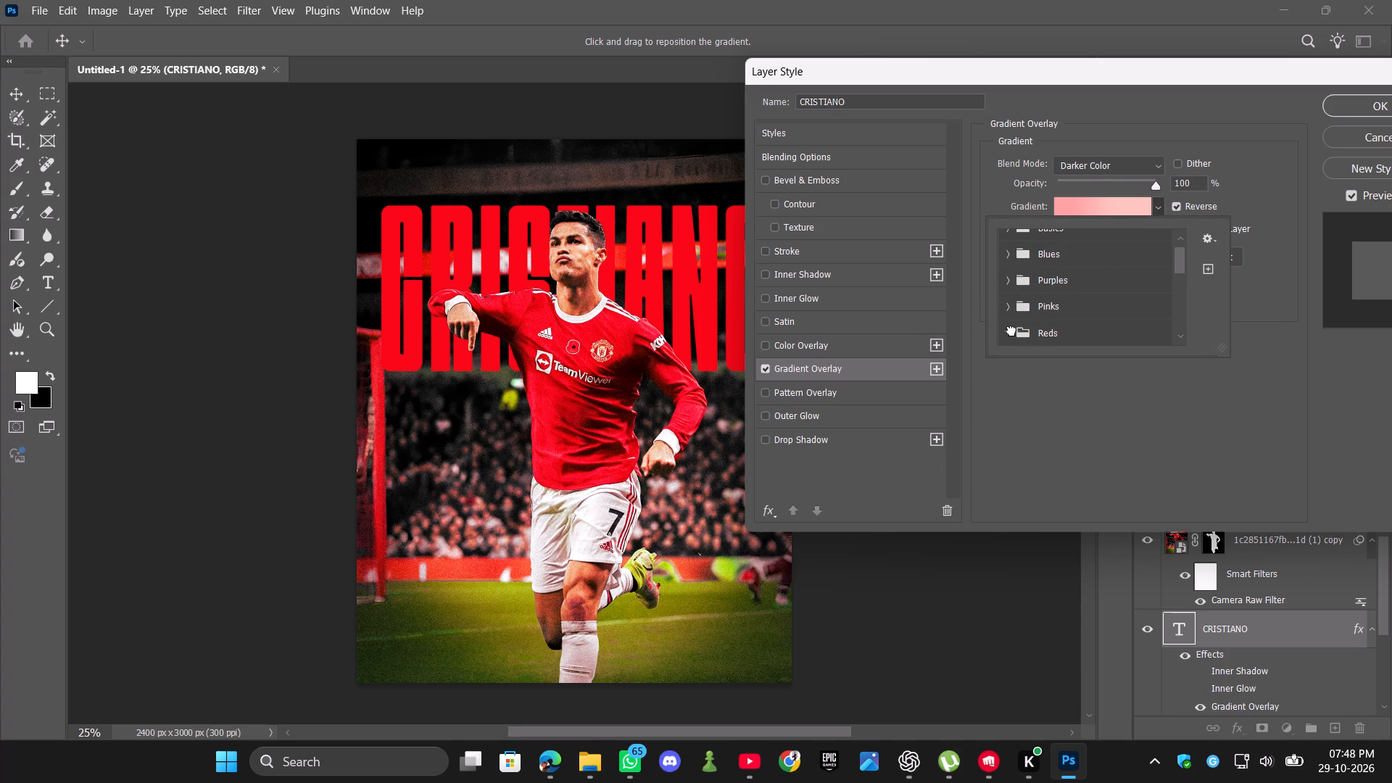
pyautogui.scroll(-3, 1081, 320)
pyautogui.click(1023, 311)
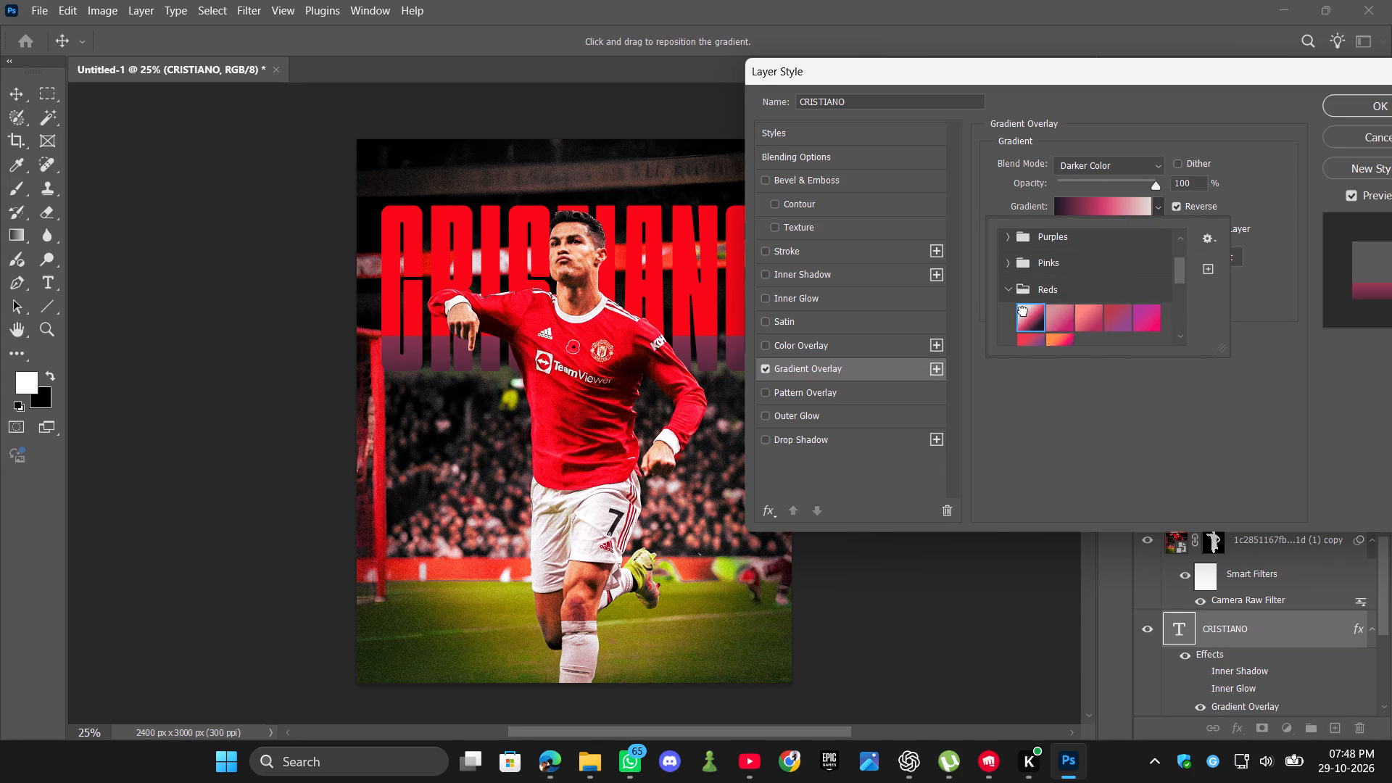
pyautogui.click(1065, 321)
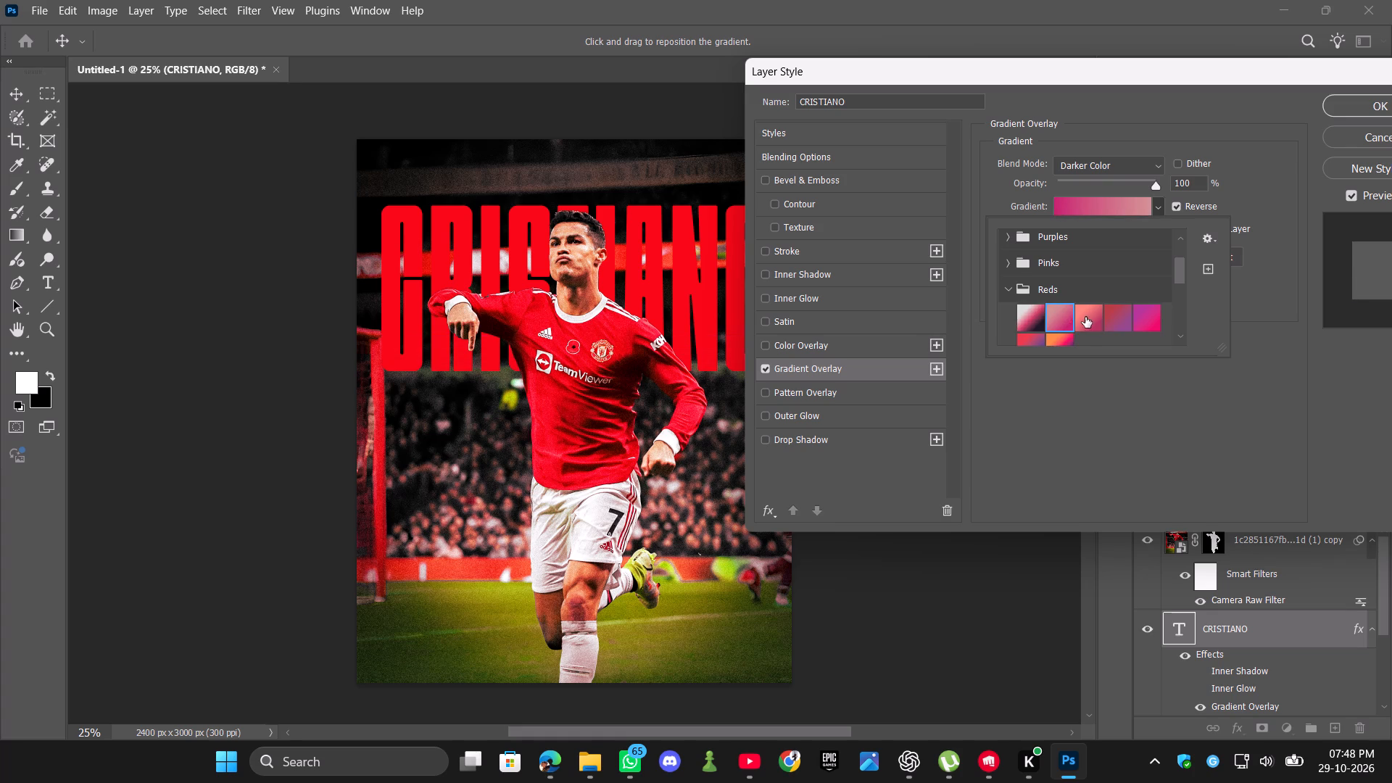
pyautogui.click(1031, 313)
# Choose the first preset in the Cloud gradient group for the title's Gradient Overlay.
pyautogui.scroll(-2, 1065, 286)
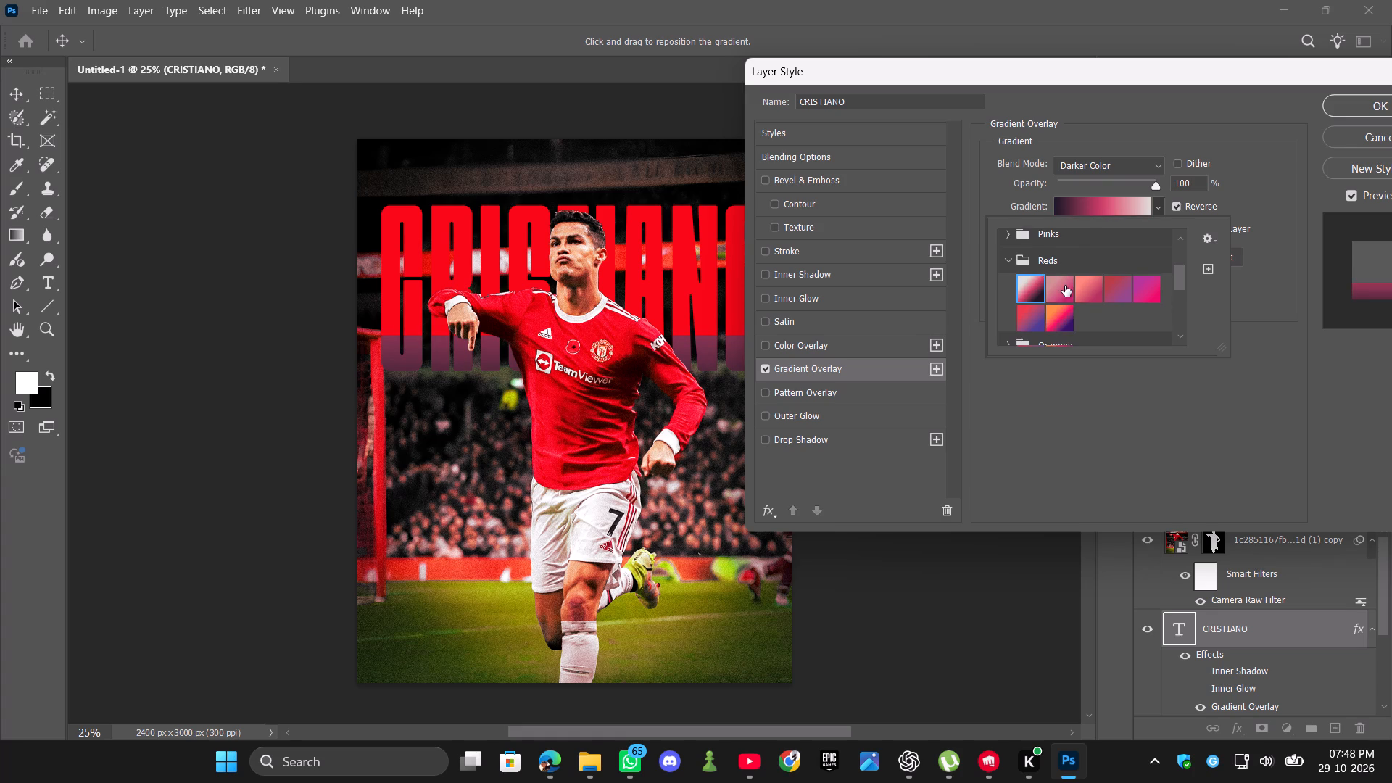
pyautogui.scroll(-12, 1065, 286)
pyautogui.scroll(1, 1065, 286)
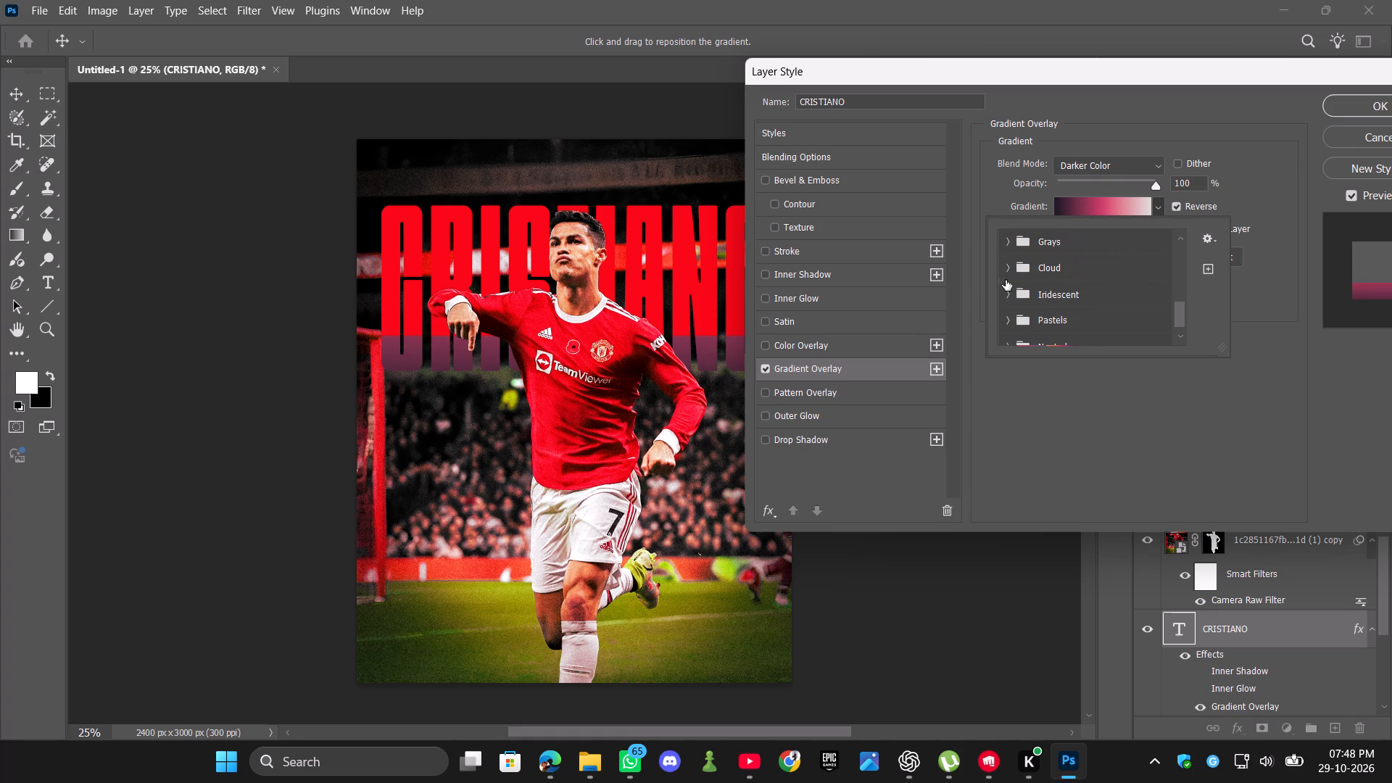
pyautogui.click(1016, 270)
pyautogui.click(1006, 270)
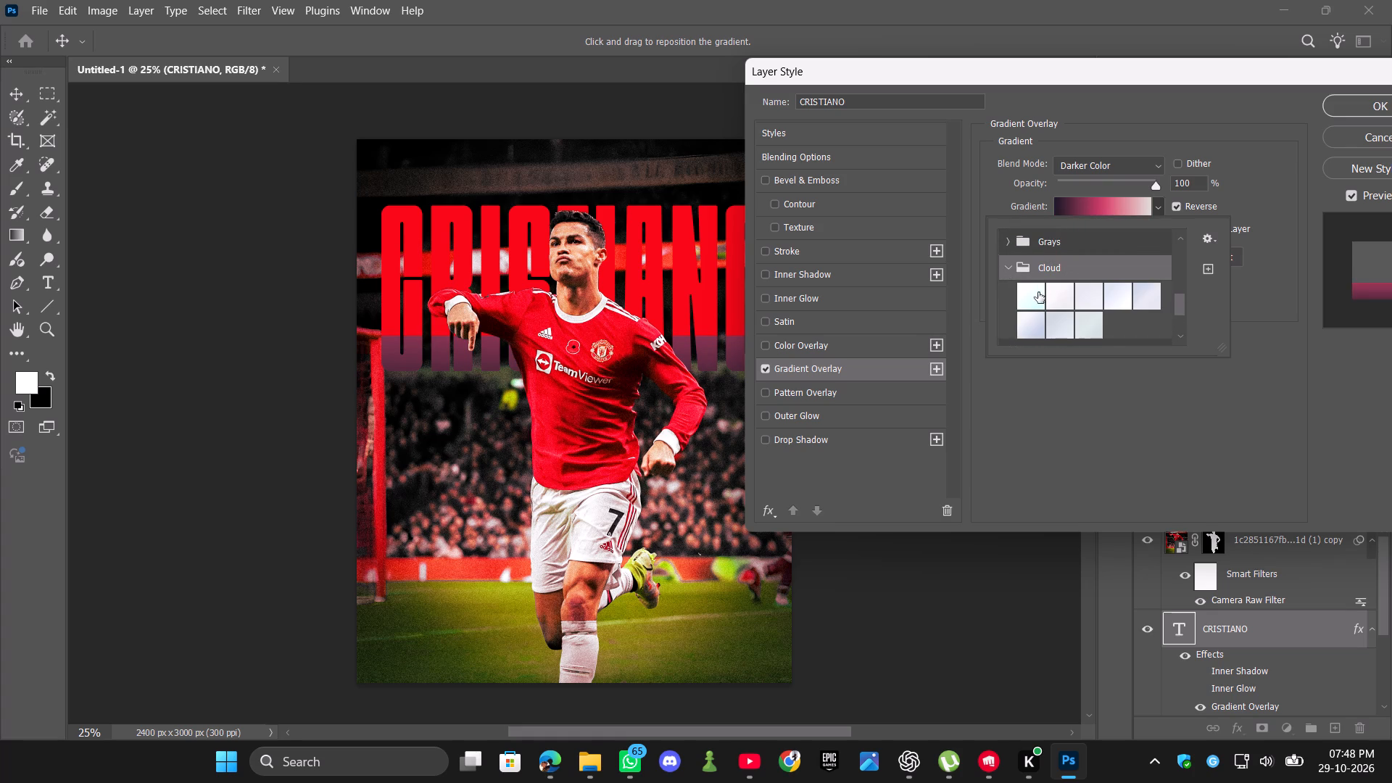
pyautogui.click(1037, 293)
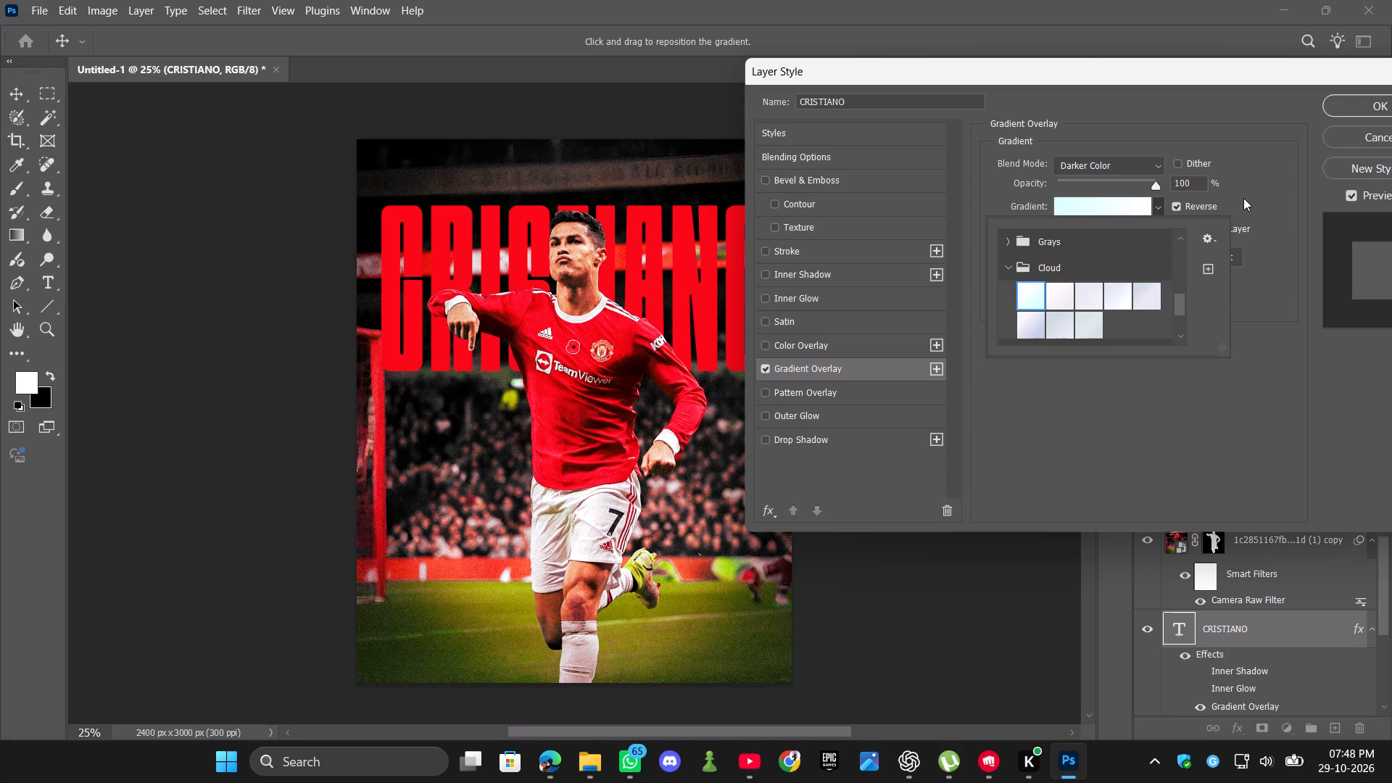
pyautogui.click(1246, 197)
# Set the gradient overlay to Normal blend mode, 97% opacity and an angle of -176°, and apply the layer style.
pyautogui.click(1152, 173)
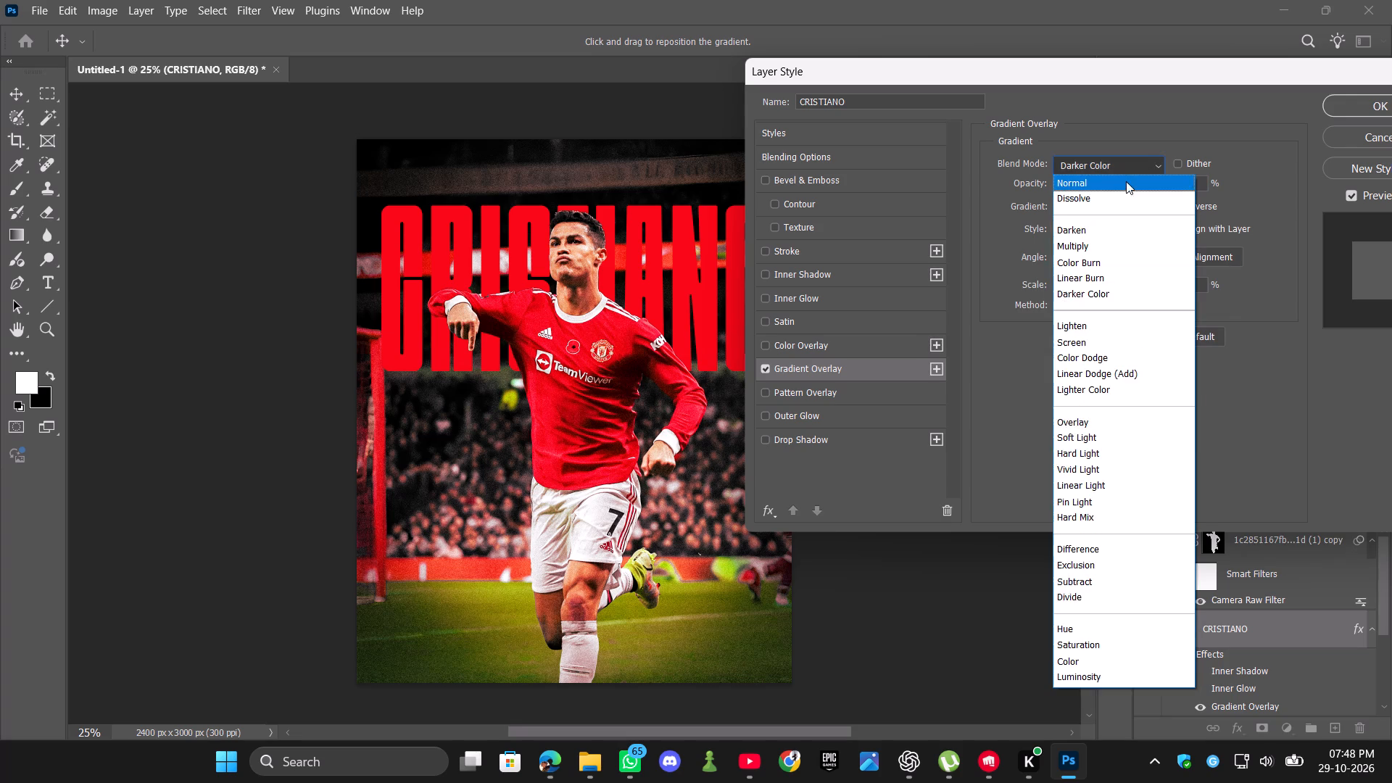
pyautogui.click(1124, 183)
pyautogui.click(1154, 183)
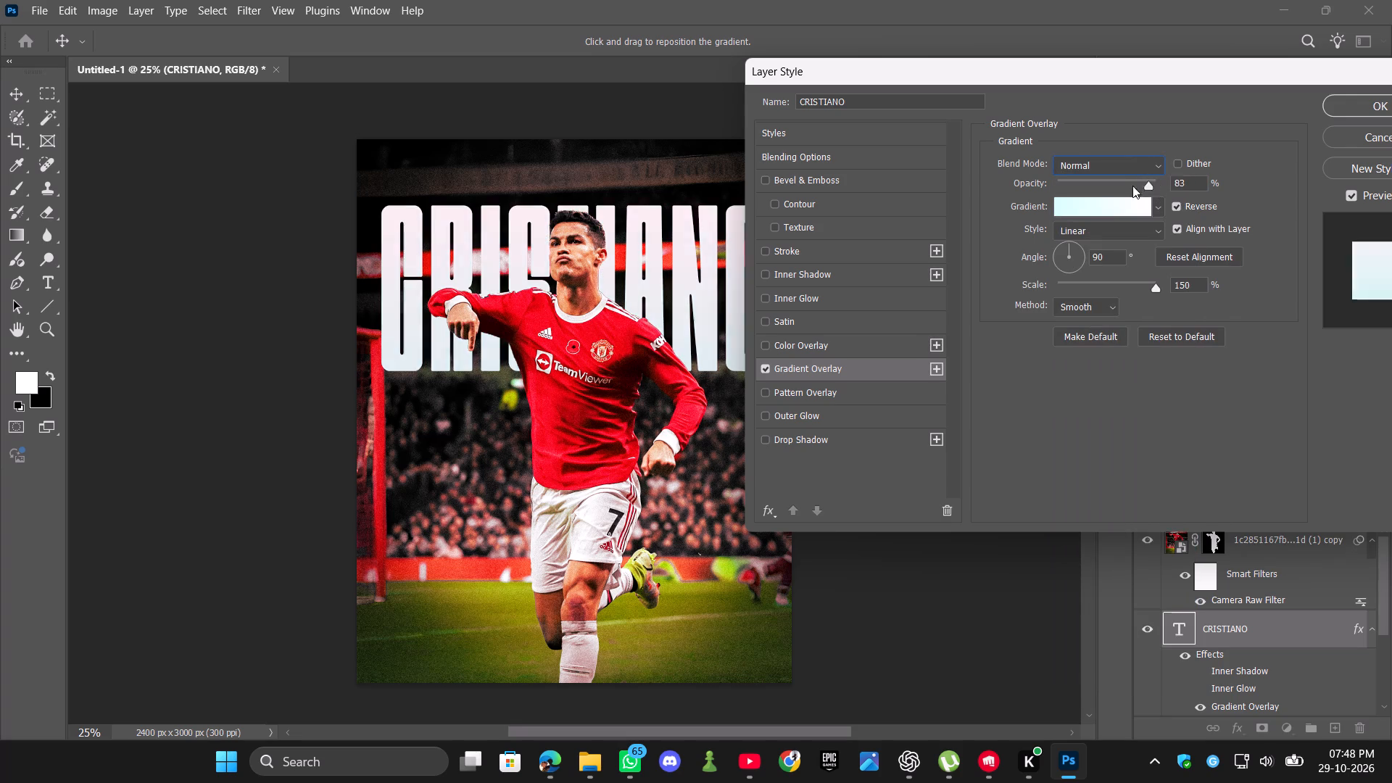
pyautogui.moveTo(1072, 250); pyautogui.dragTo(1066, 251)
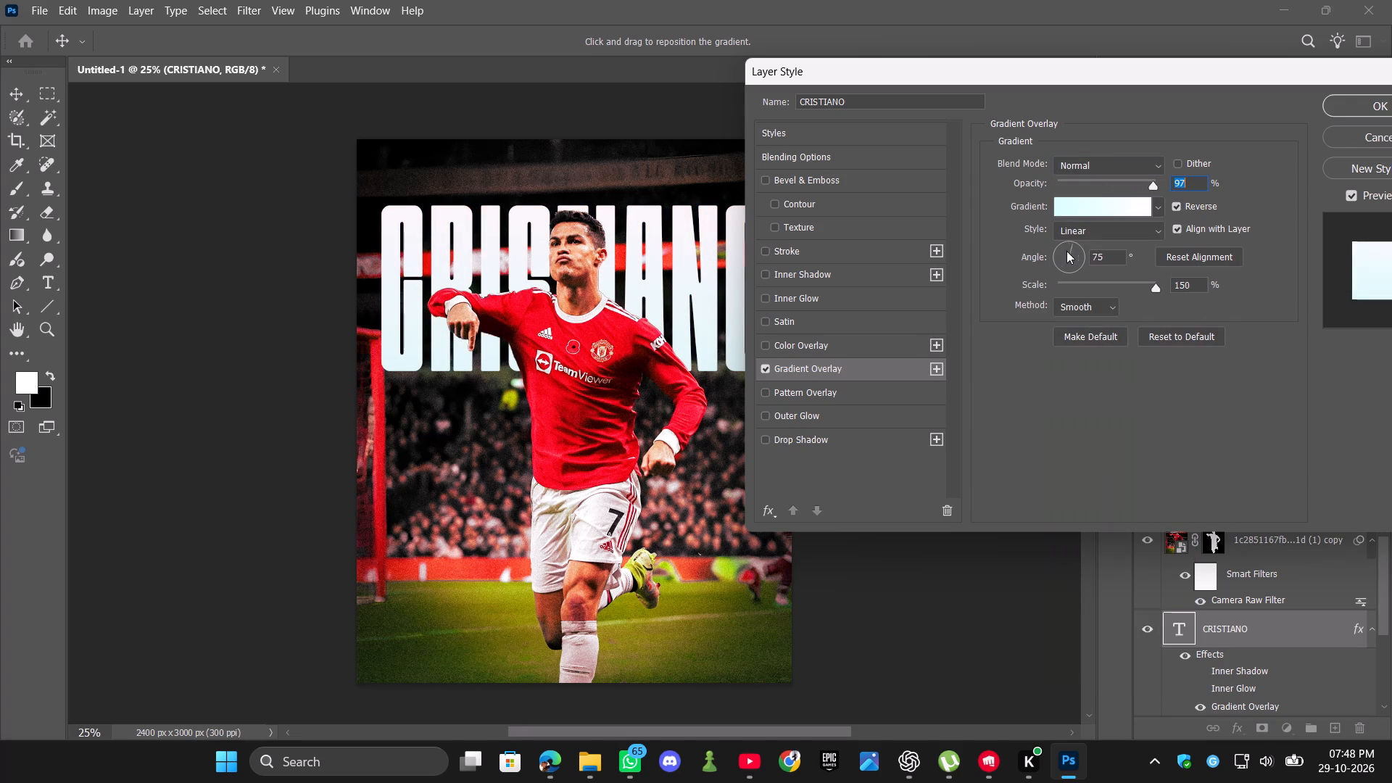
pyautogui.moveTo(1066, 251); pyautogui.dragTo(1057, 254)
pyautogui.click(1057, 255)
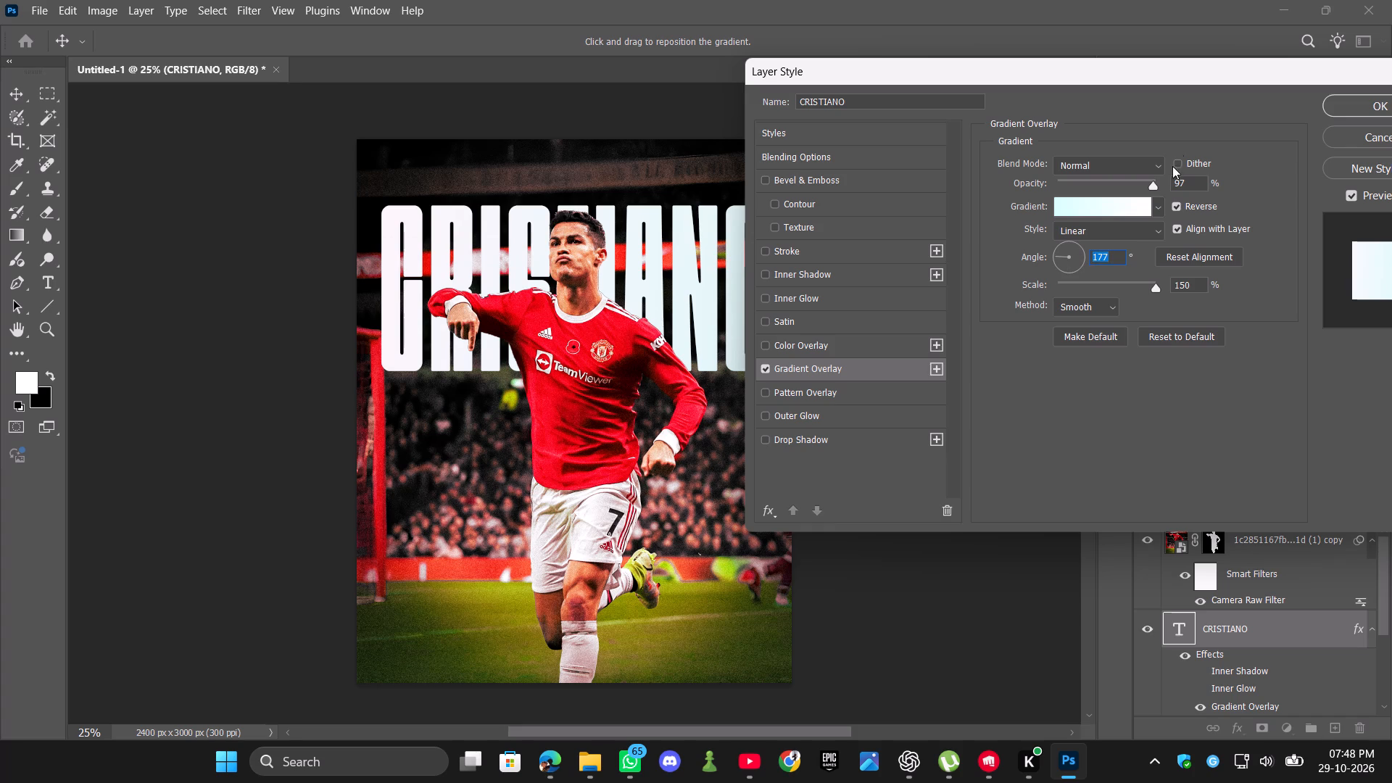
pyautogui.moveTo(1182, 75); pyautogui.dragTo(1092, 43)
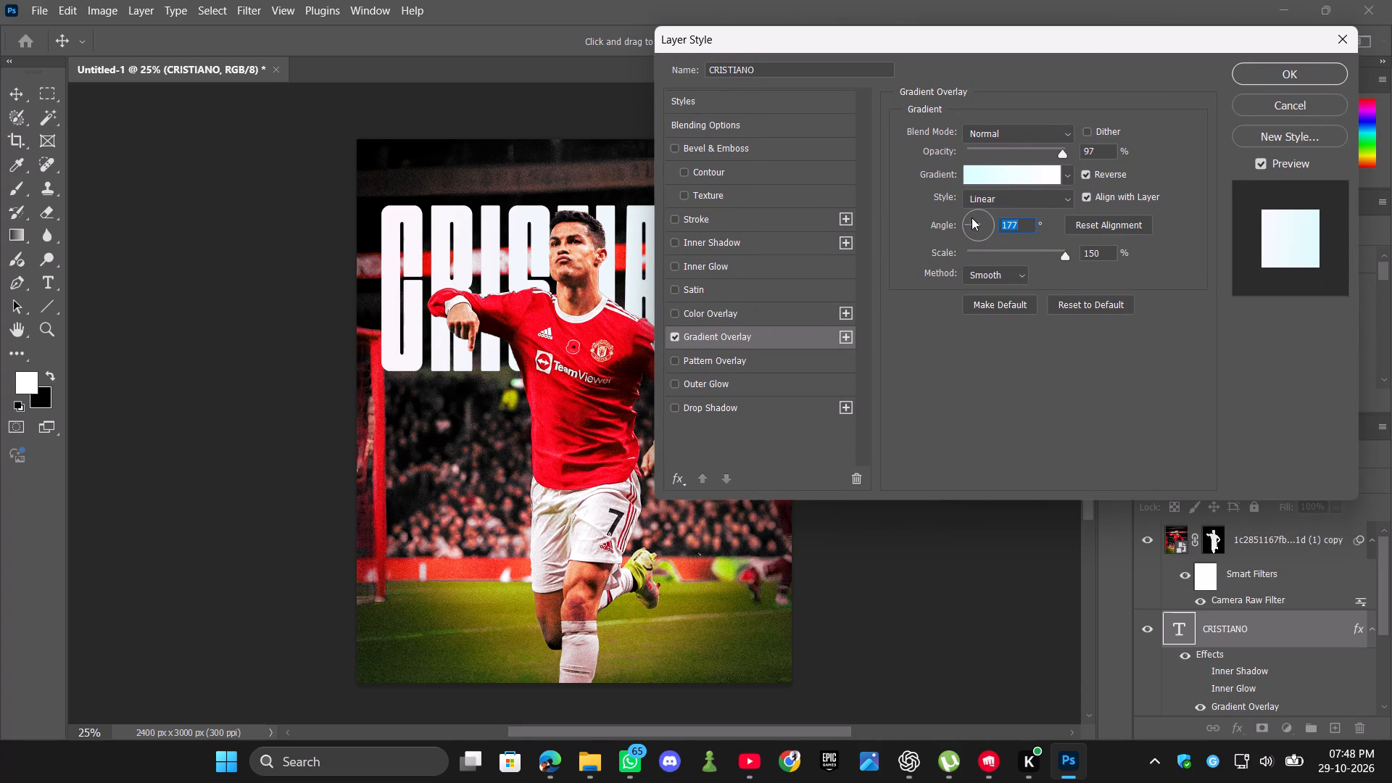
pyautogui.moveTo(971, 217); pyautogui.dragTo(965, 226)
pyautogui.click(1170, 261)
pyautogui.click(1182, 241)
pyautogui.press('Return')
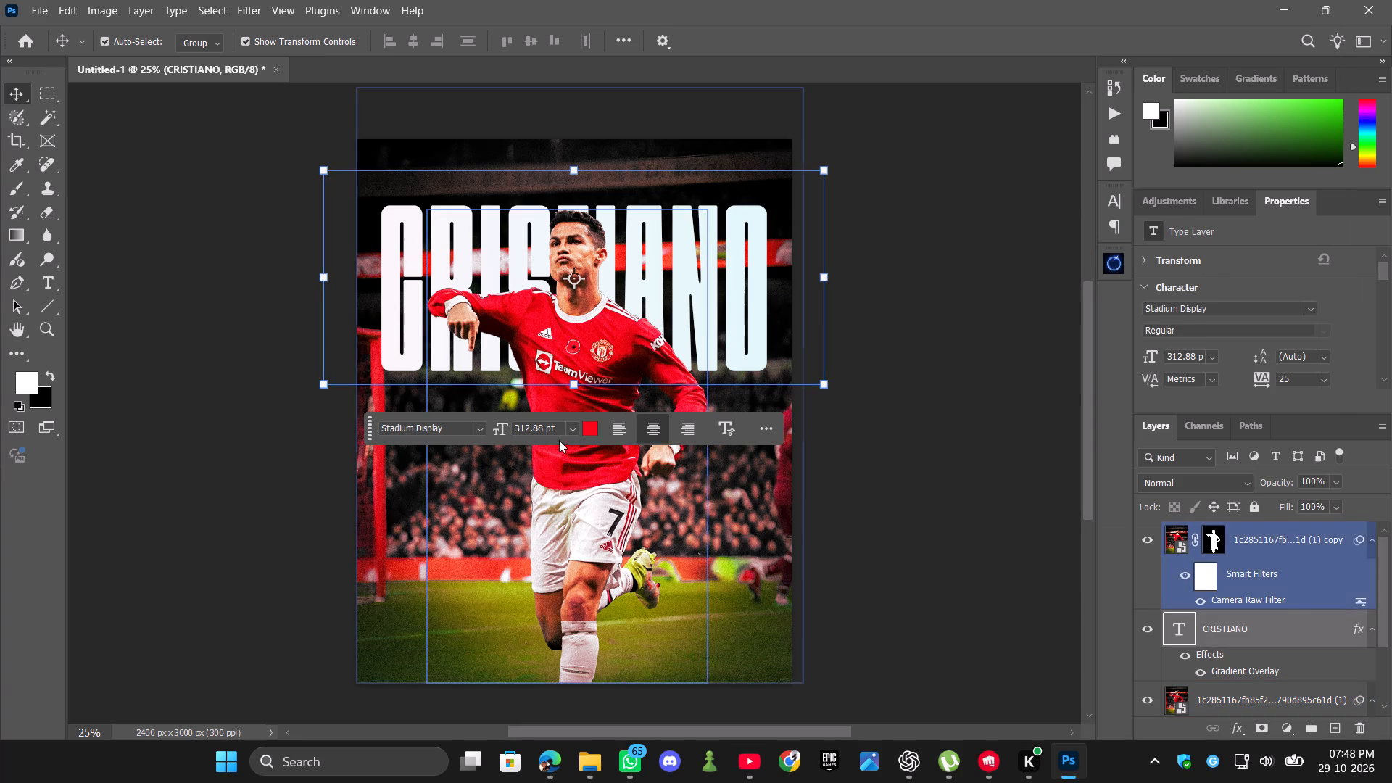
# Reopen the CRISTIANO title's layer style, compare the title with and without its Gradient Overlay, and show that effect's settings.
pyautogui.rightClick(1234, 634)
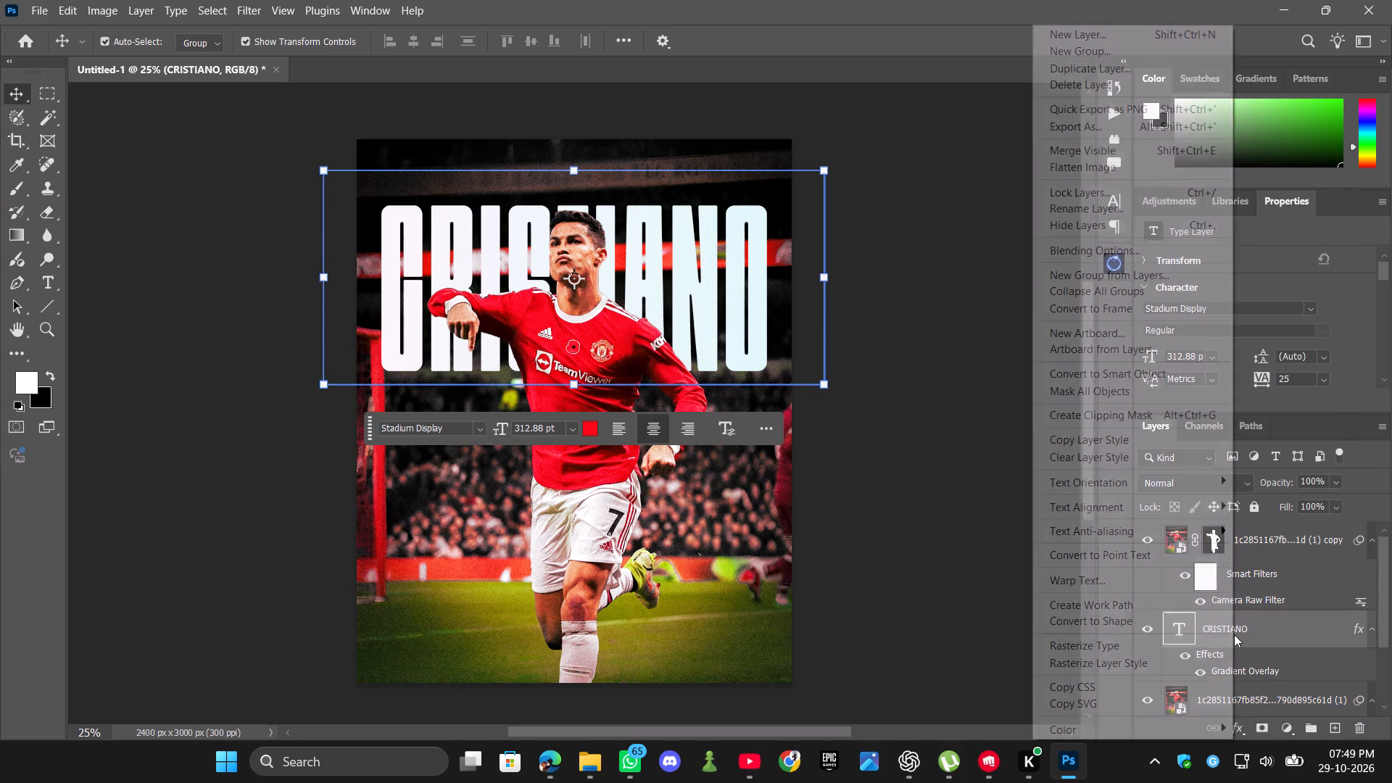
pyautogui.click(1124, 253)
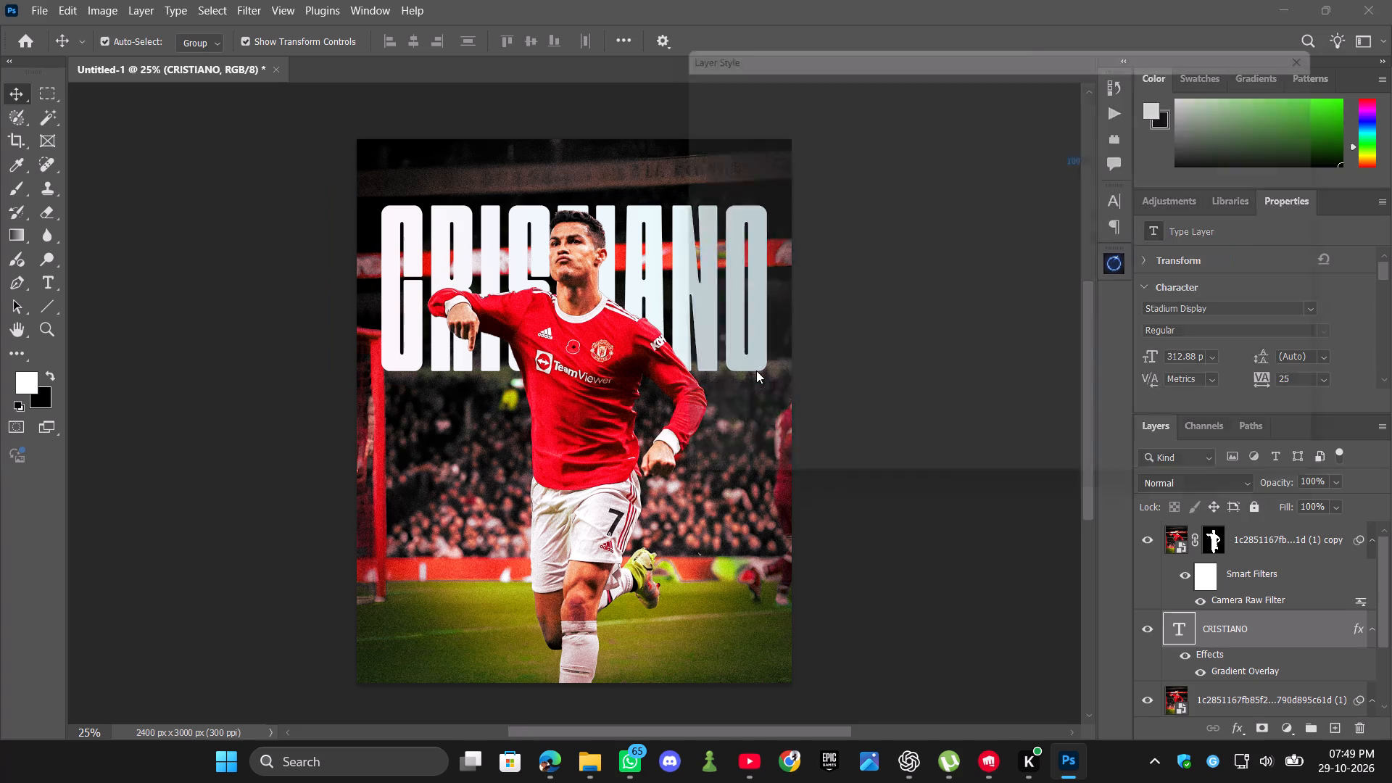
pyautogui.moveTo(824, 50); pyautogui.dragTo(869, 88)
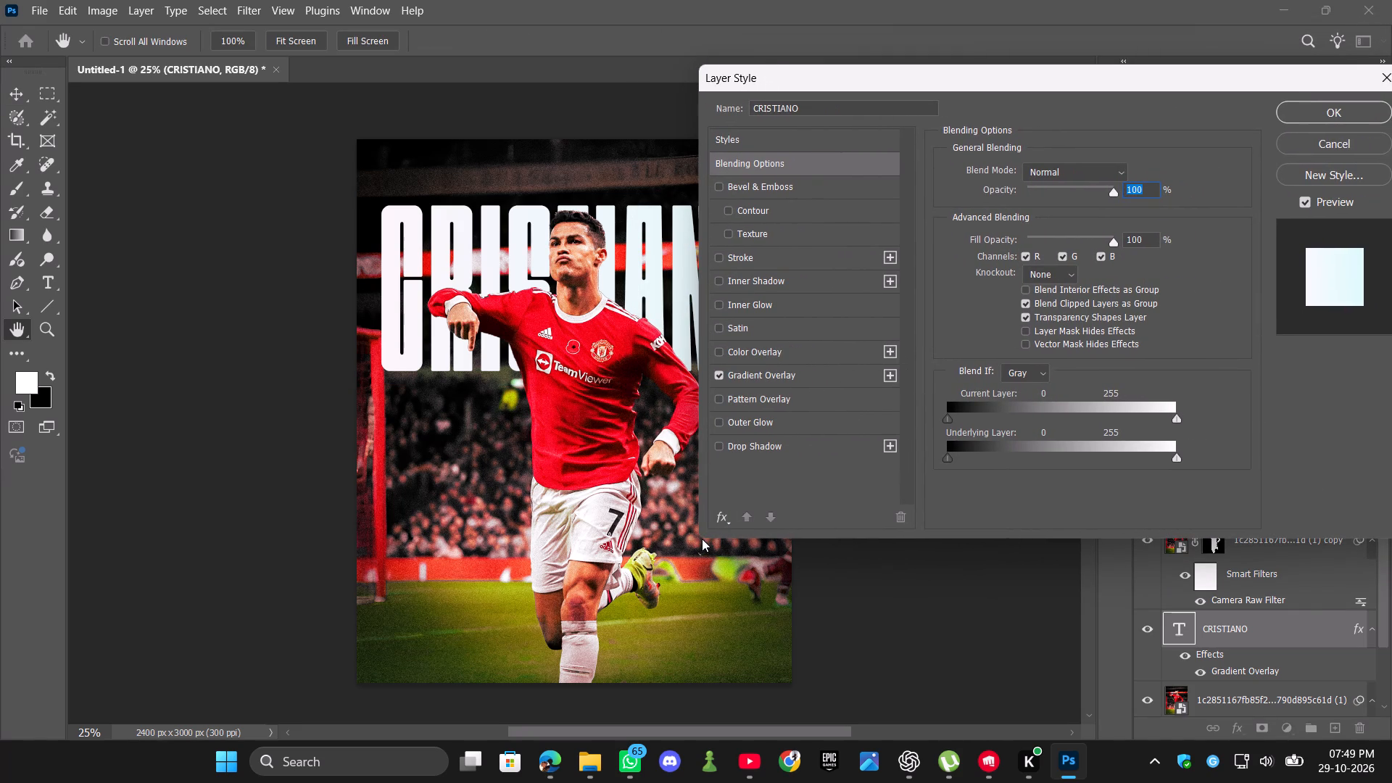
pyautogui.moveTo(1051, 87); pyautogui.dragTo(1081, 93)
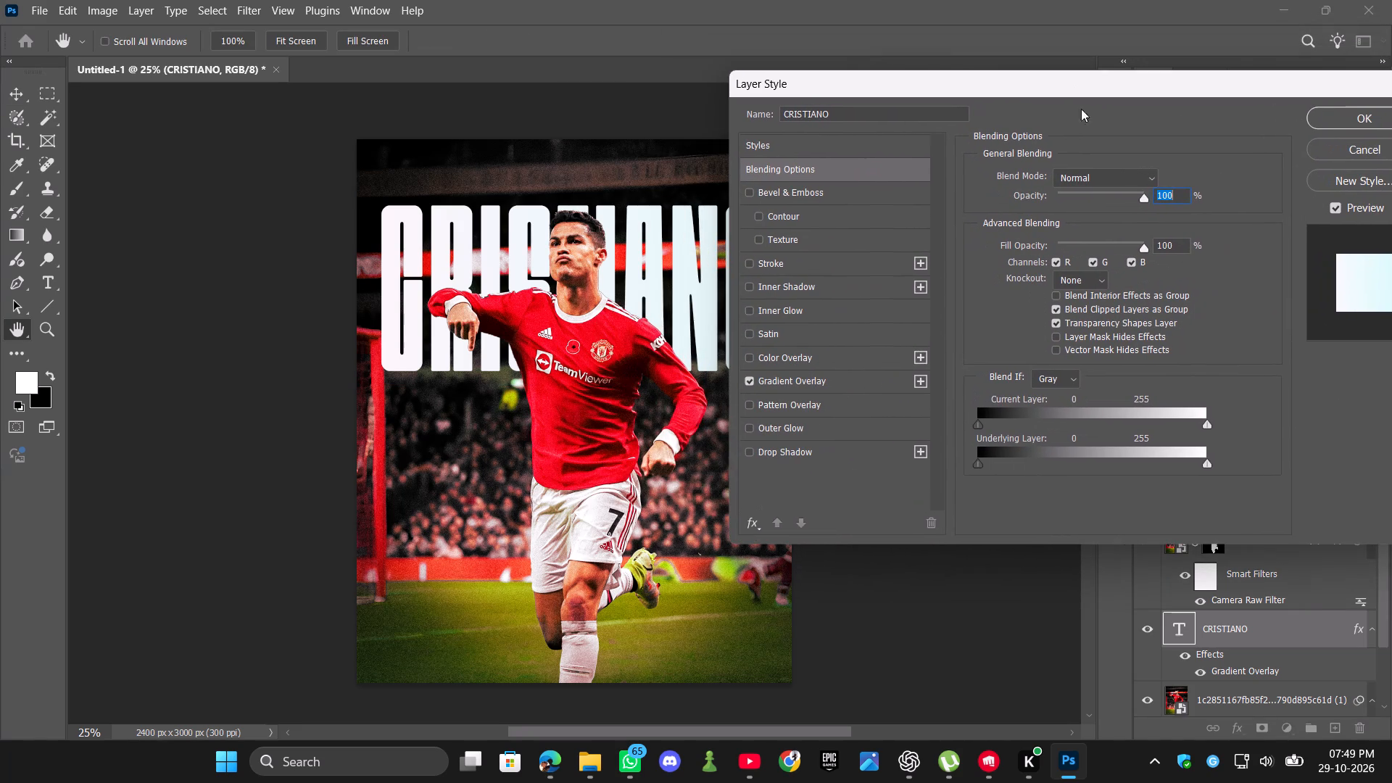
pyautogui.click(748, 378)
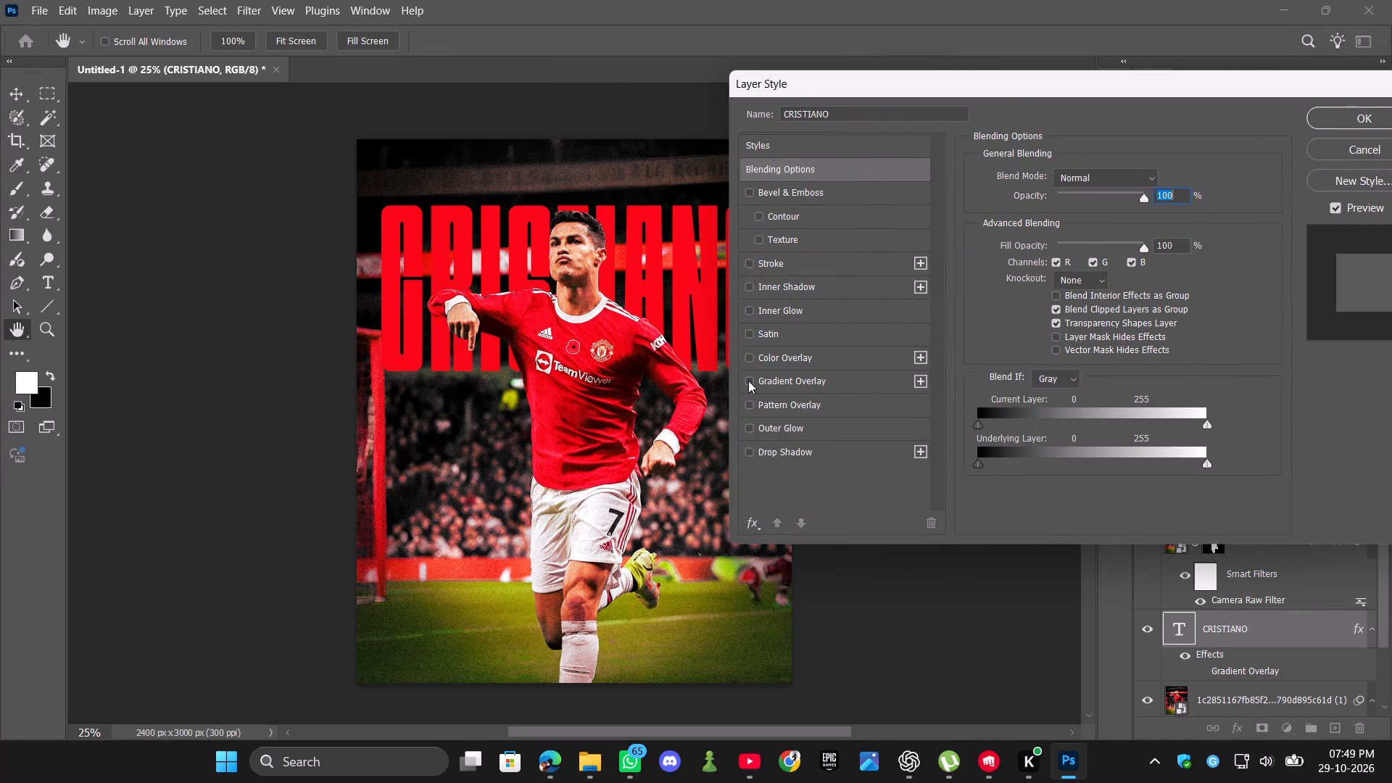
pyautogui.click(748, 381)
pyautogui.click(748, 381)
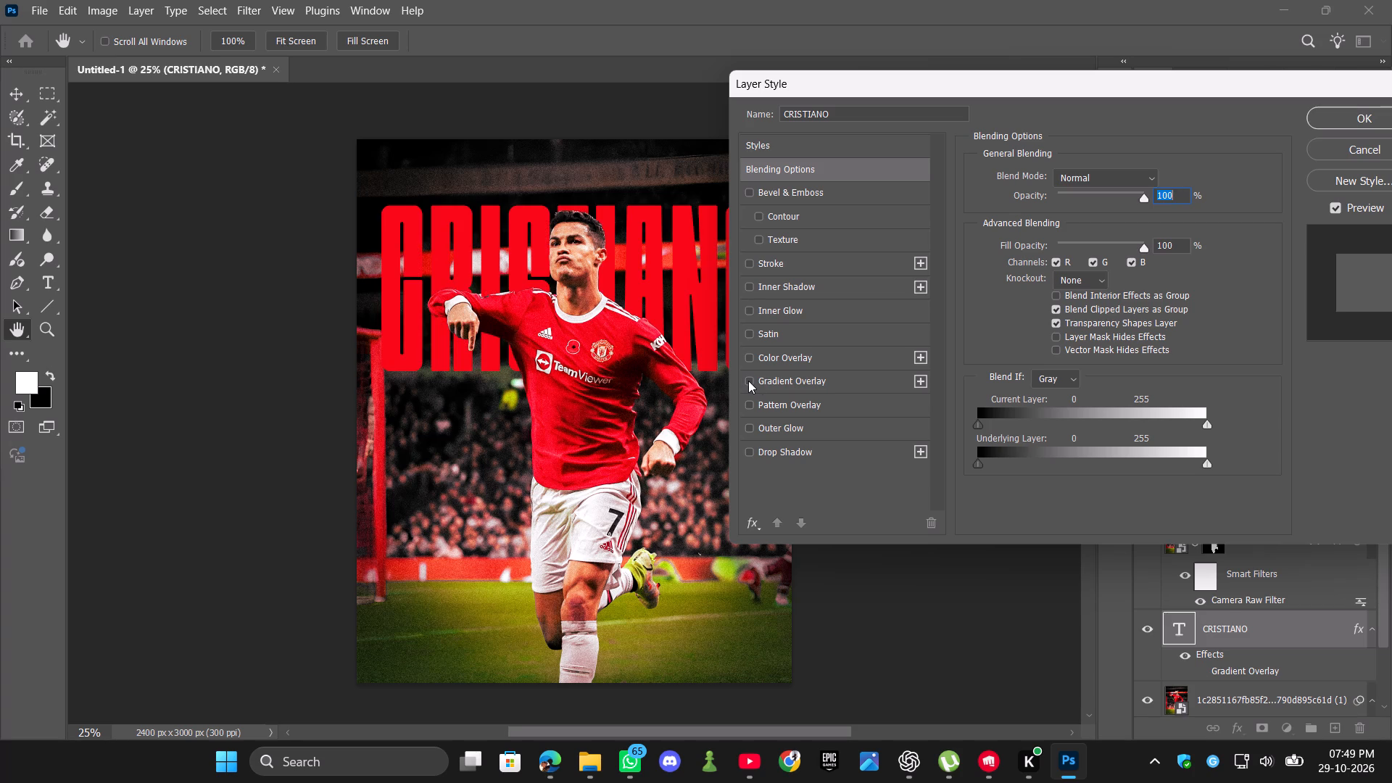
pyautogui.click(749, 384)
pyautogui.click(783, 384)
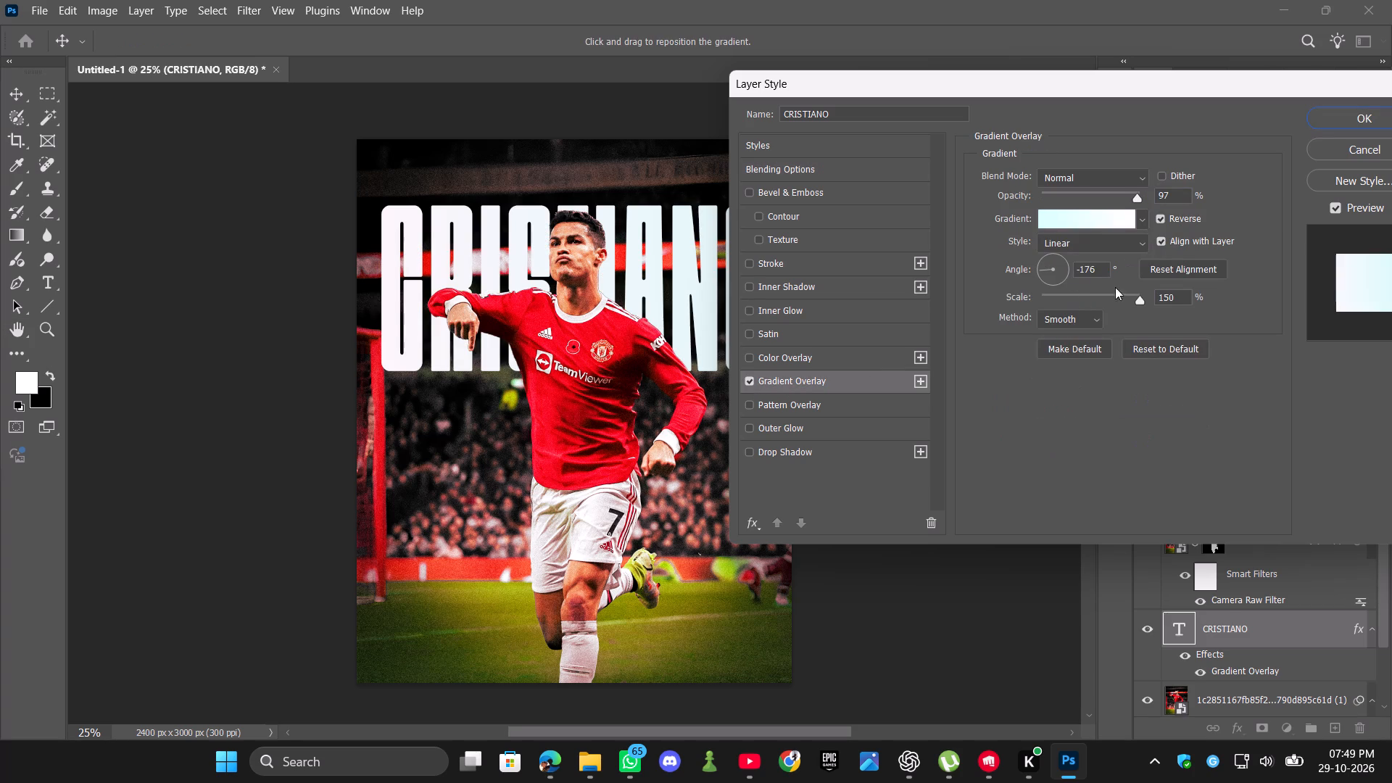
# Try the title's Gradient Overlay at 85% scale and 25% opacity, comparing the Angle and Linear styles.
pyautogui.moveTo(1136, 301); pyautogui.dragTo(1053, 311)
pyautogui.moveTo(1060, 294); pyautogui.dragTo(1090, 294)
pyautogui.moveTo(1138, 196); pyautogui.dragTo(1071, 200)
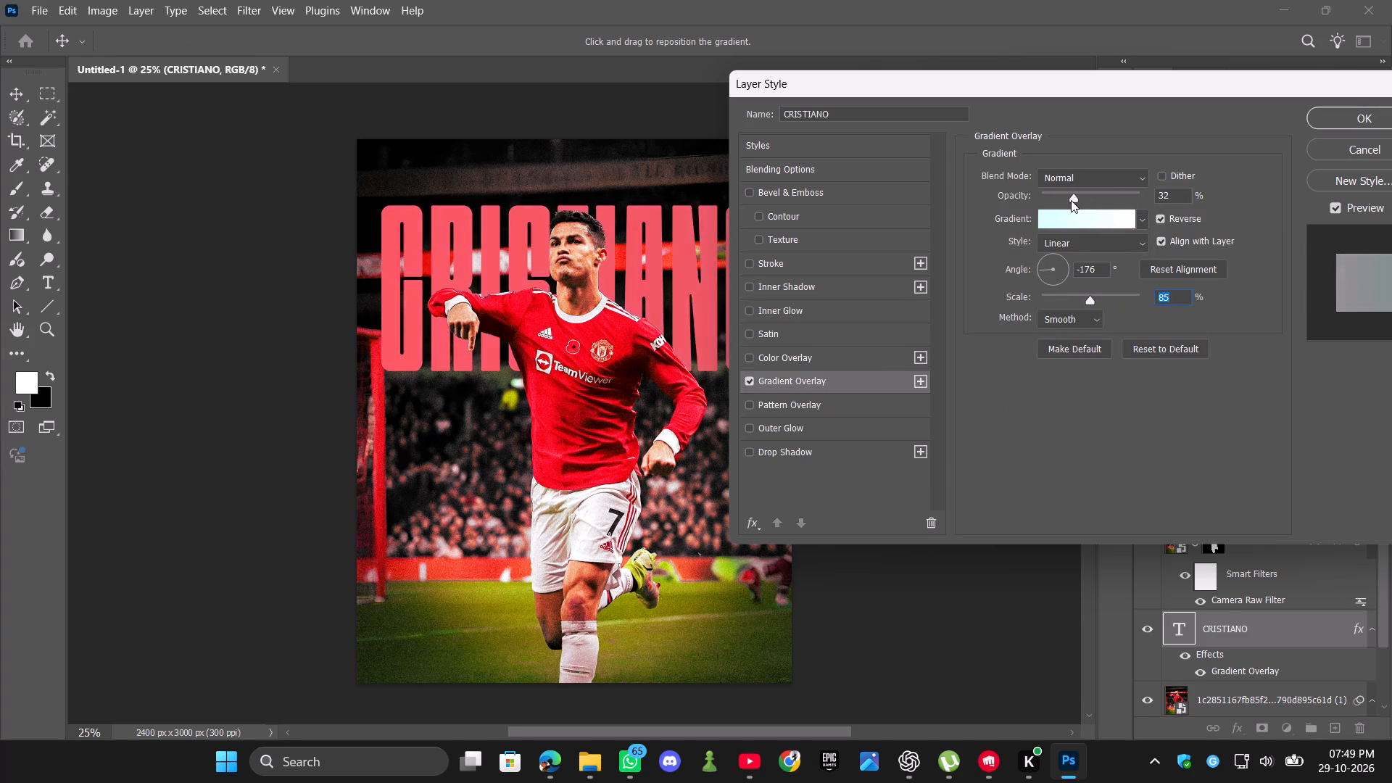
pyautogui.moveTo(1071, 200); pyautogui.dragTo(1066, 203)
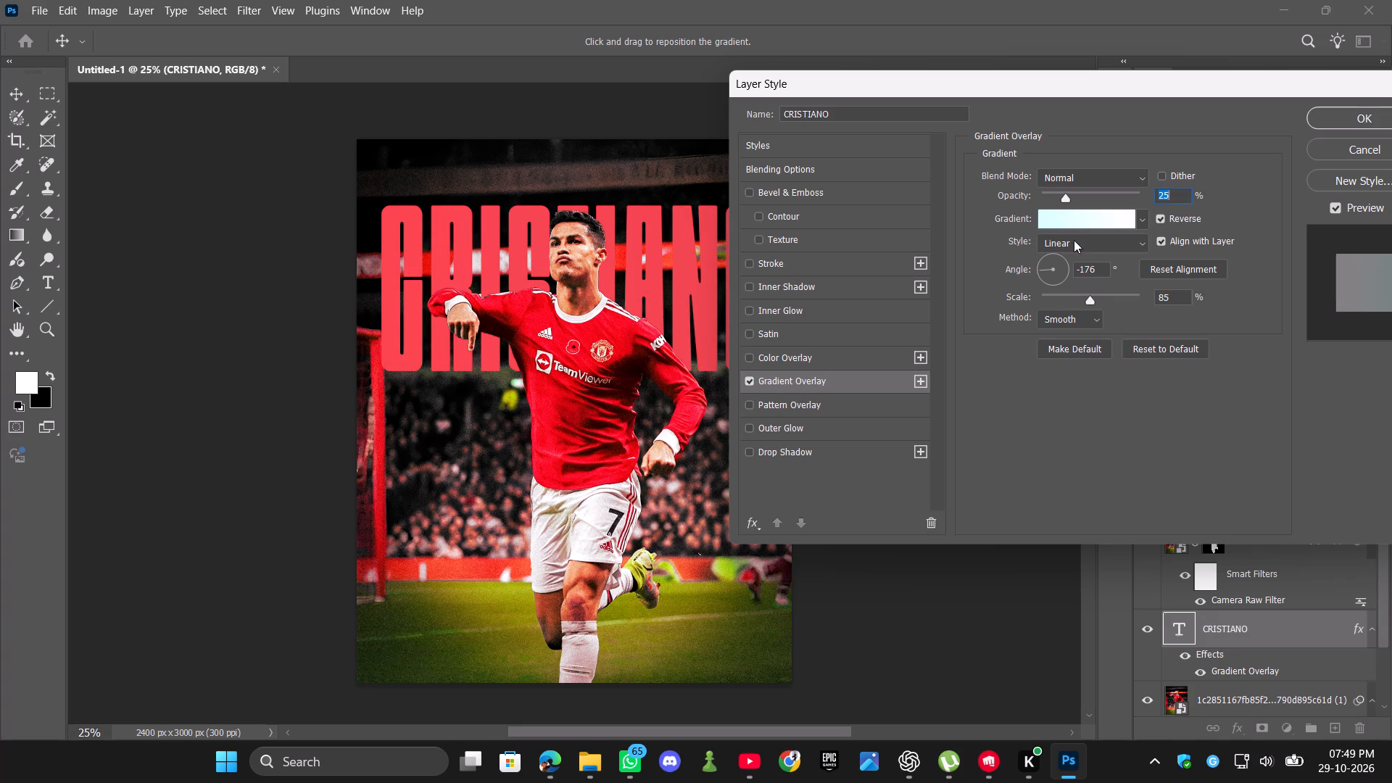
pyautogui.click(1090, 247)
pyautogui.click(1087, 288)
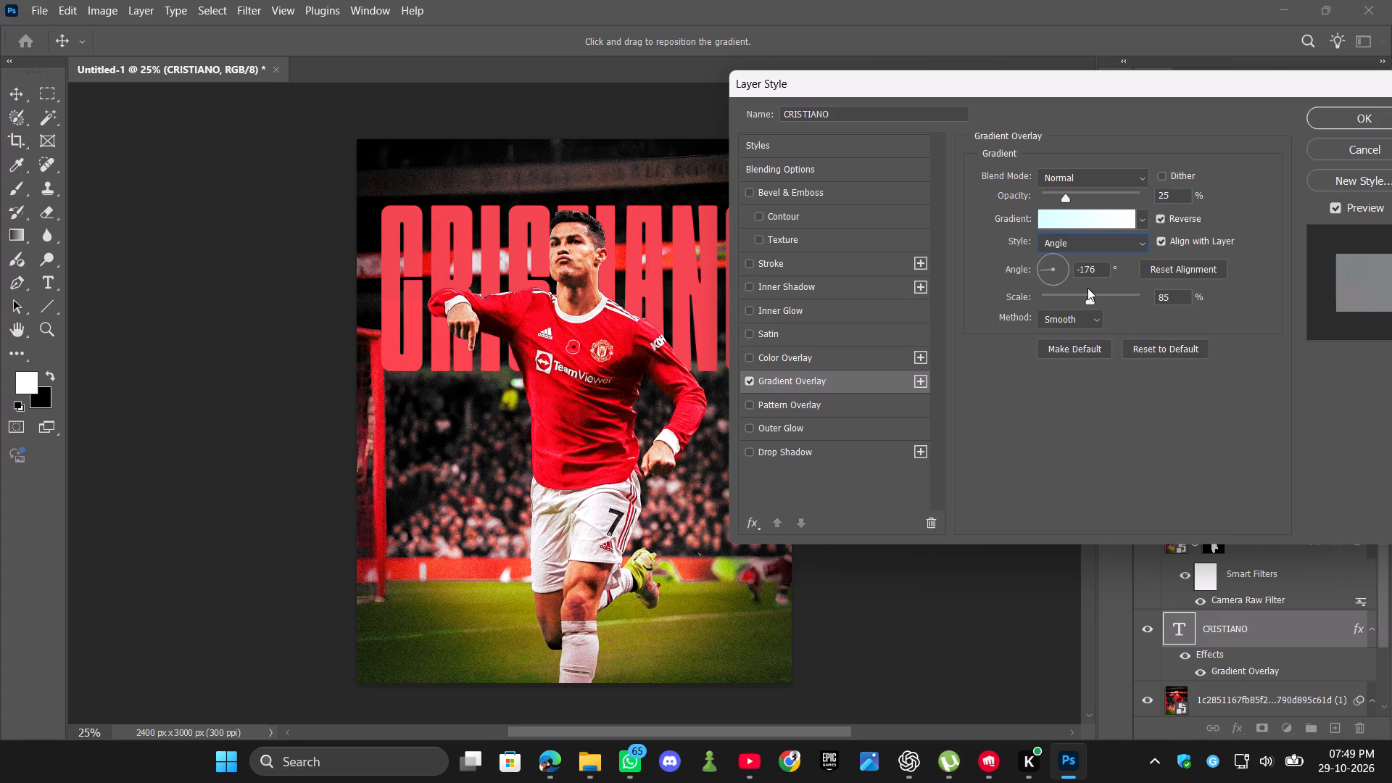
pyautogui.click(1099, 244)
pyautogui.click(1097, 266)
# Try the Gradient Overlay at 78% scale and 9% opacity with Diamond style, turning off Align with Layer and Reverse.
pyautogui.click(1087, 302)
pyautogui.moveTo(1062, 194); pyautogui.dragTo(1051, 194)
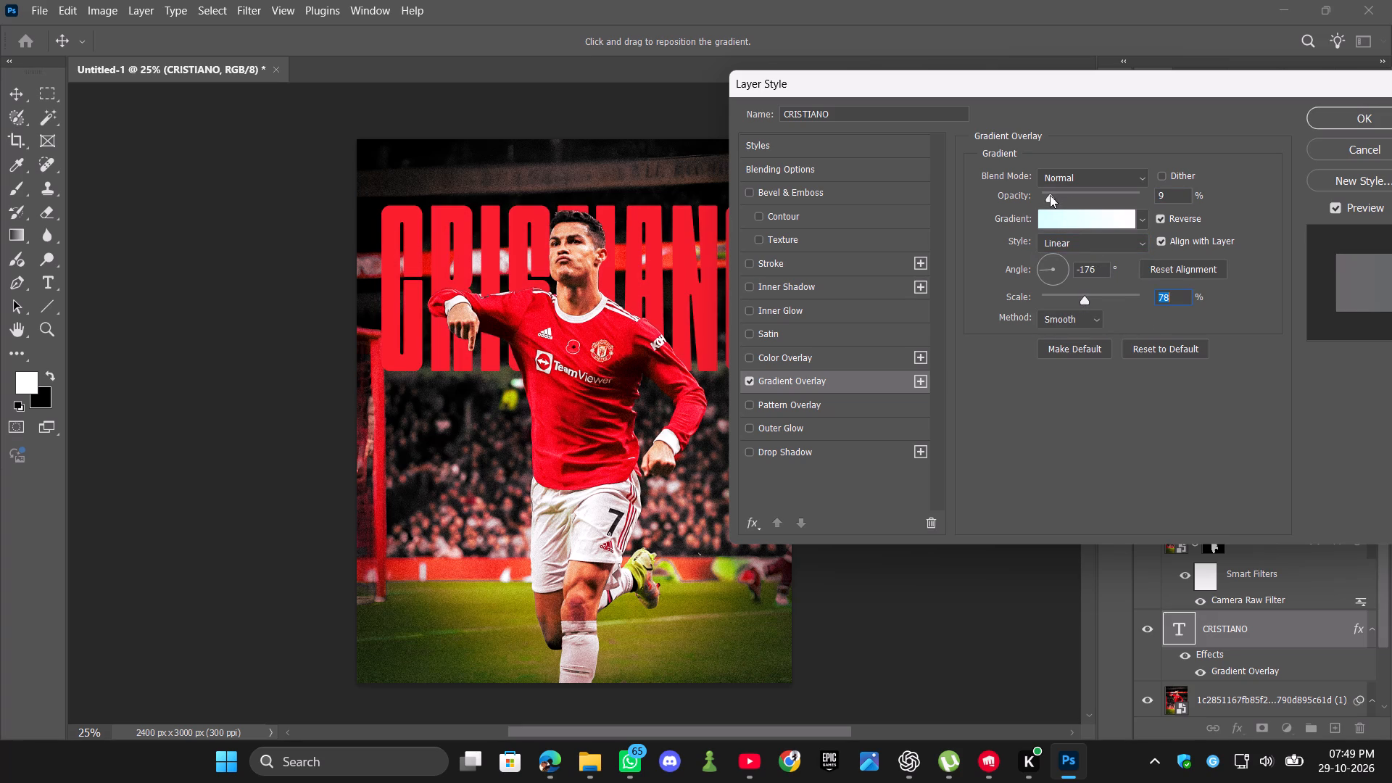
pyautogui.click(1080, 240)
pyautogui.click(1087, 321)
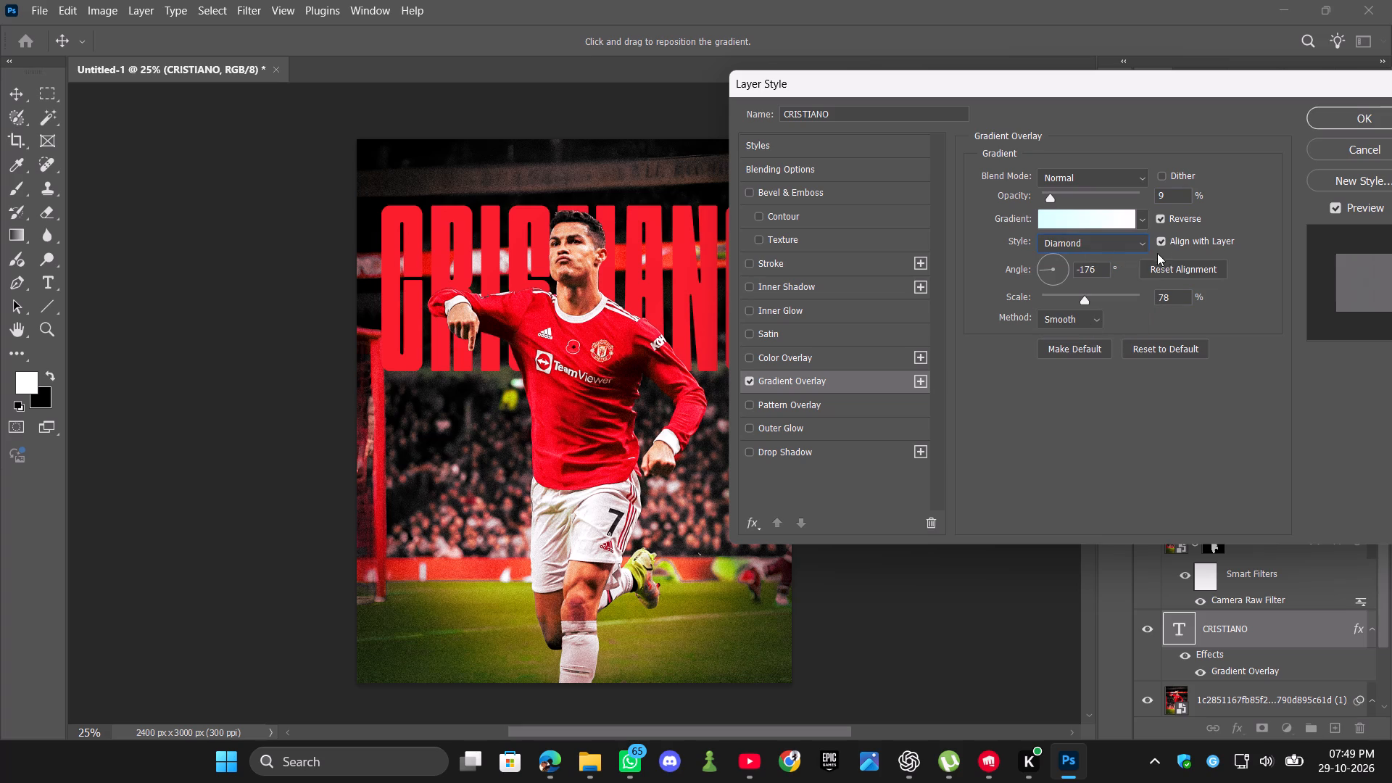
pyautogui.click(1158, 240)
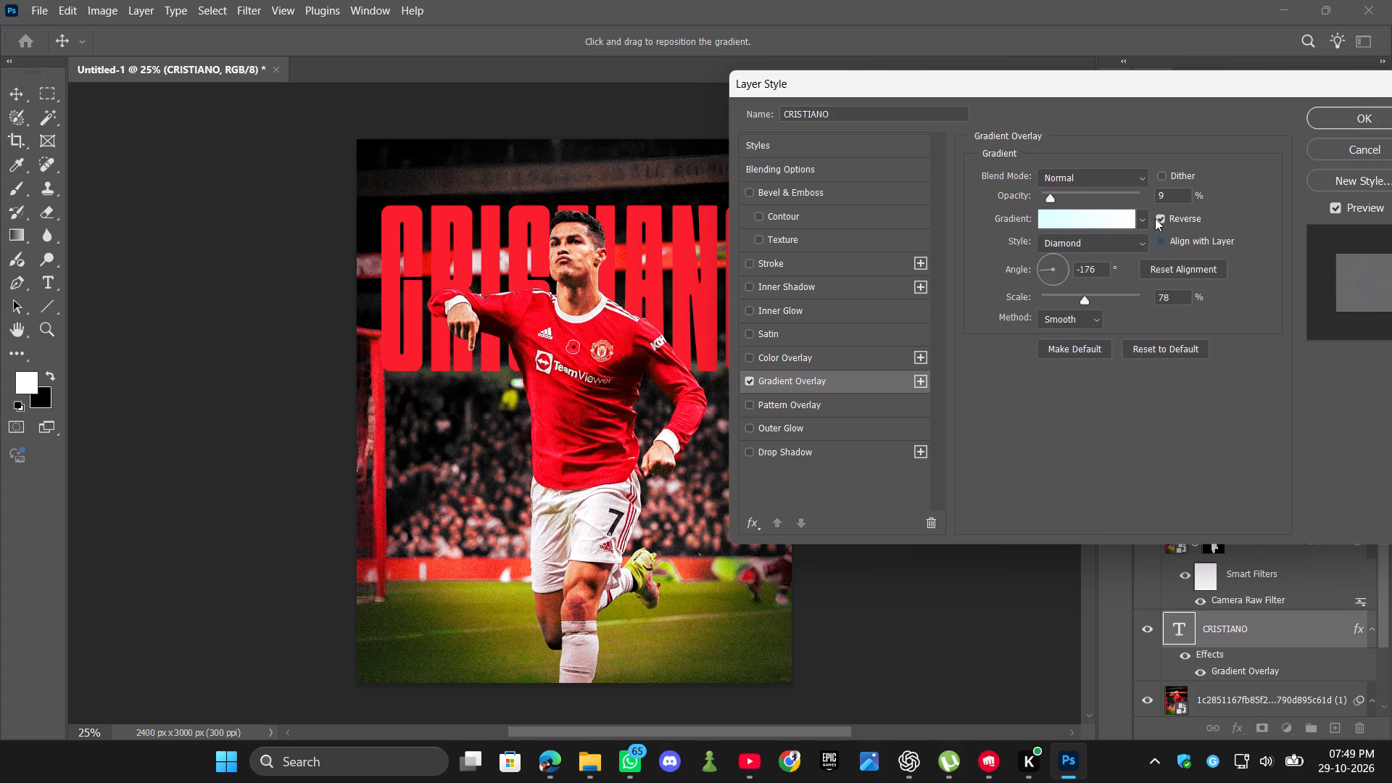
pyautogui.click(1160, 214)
# Switch off the Gradient Overlay effect on the CRISTIANO title.
pyautogui.click(750, 380)
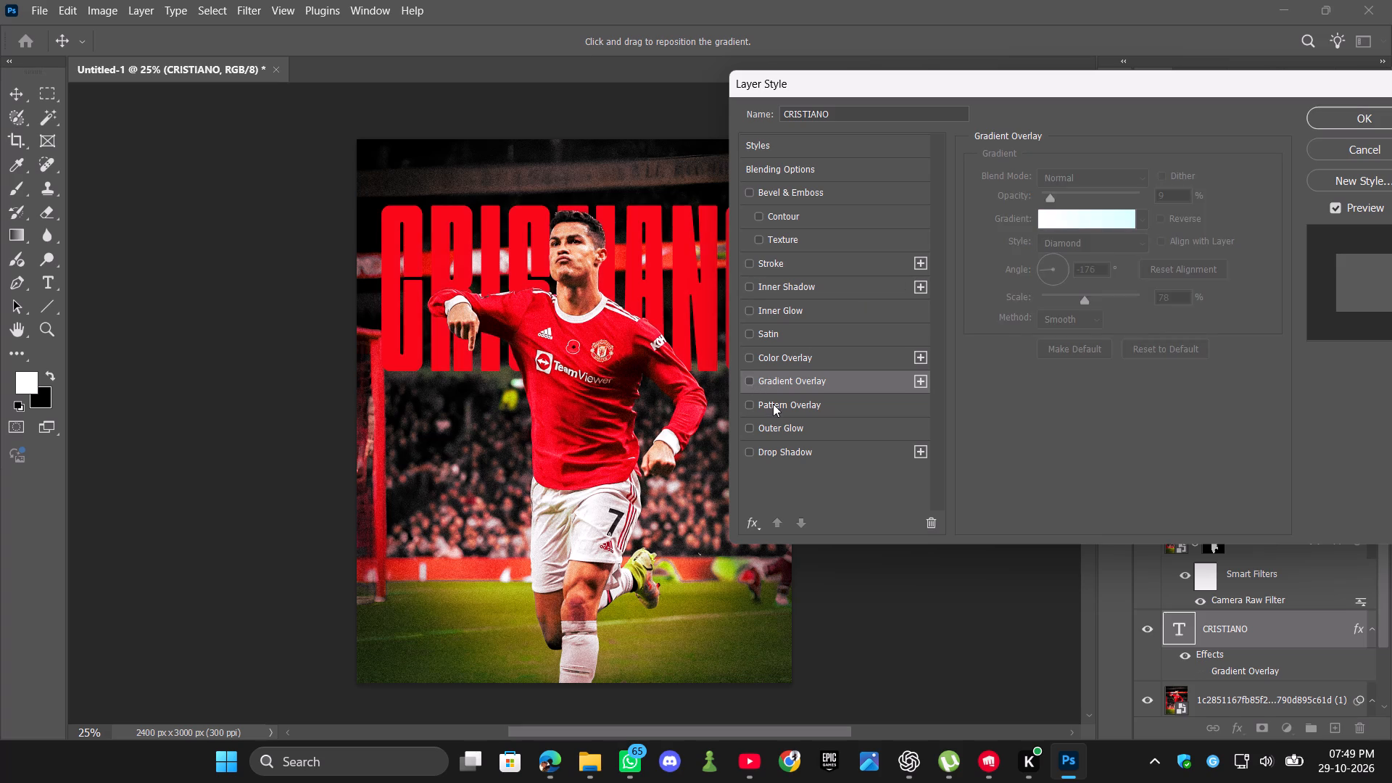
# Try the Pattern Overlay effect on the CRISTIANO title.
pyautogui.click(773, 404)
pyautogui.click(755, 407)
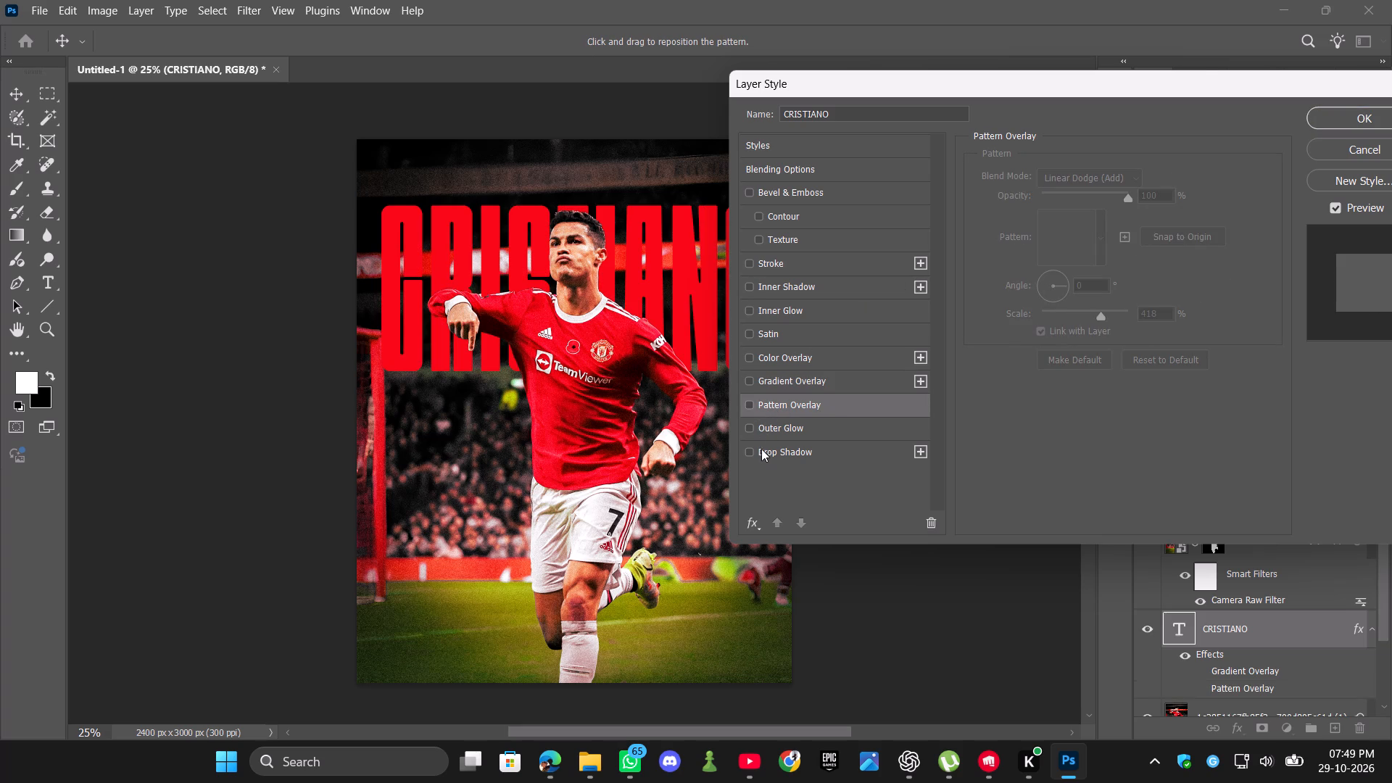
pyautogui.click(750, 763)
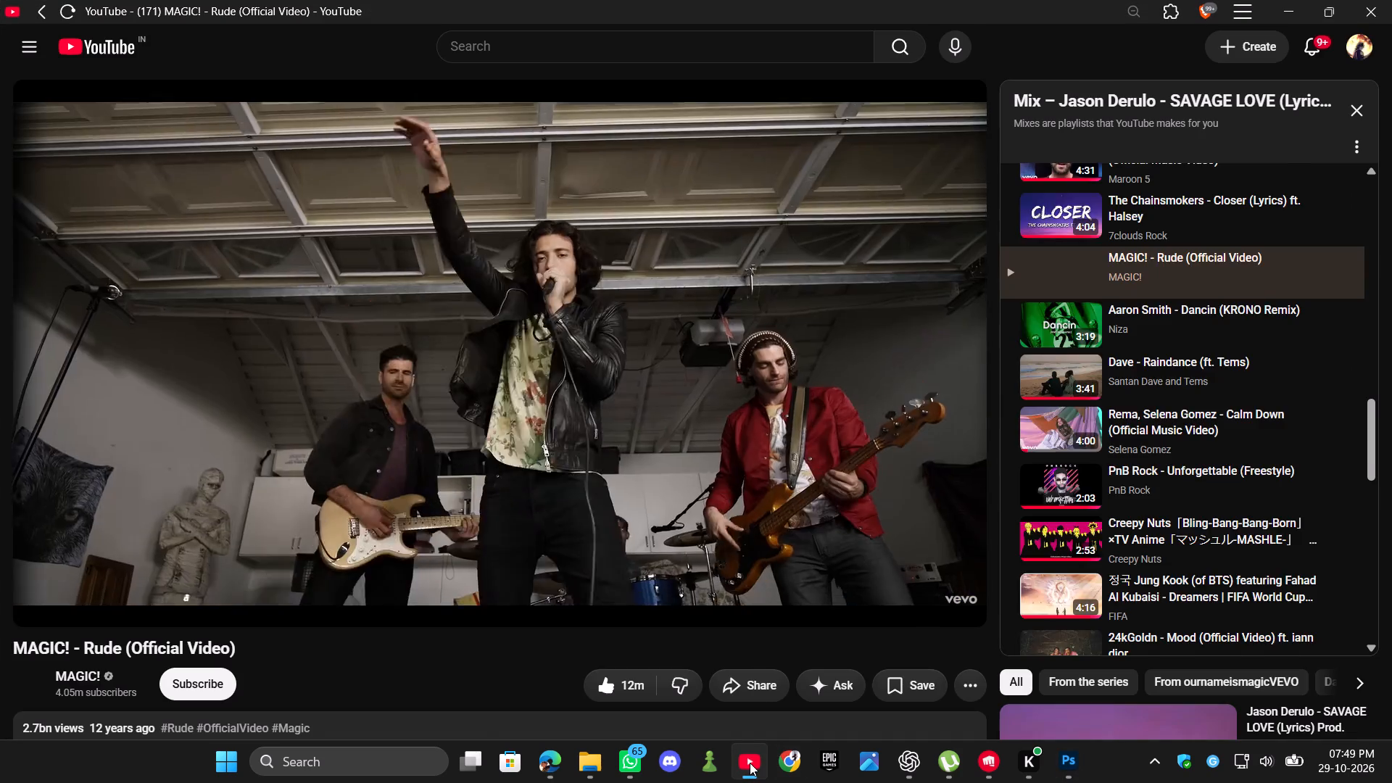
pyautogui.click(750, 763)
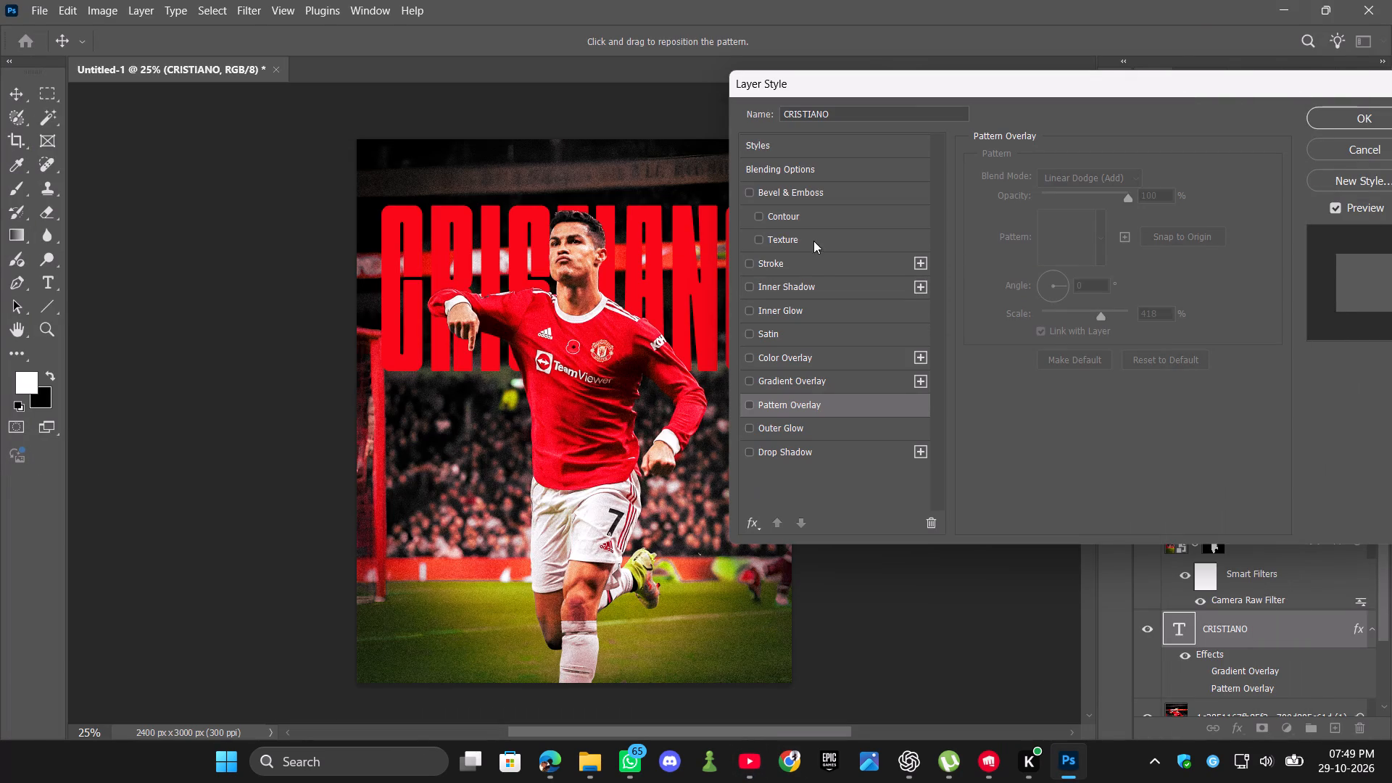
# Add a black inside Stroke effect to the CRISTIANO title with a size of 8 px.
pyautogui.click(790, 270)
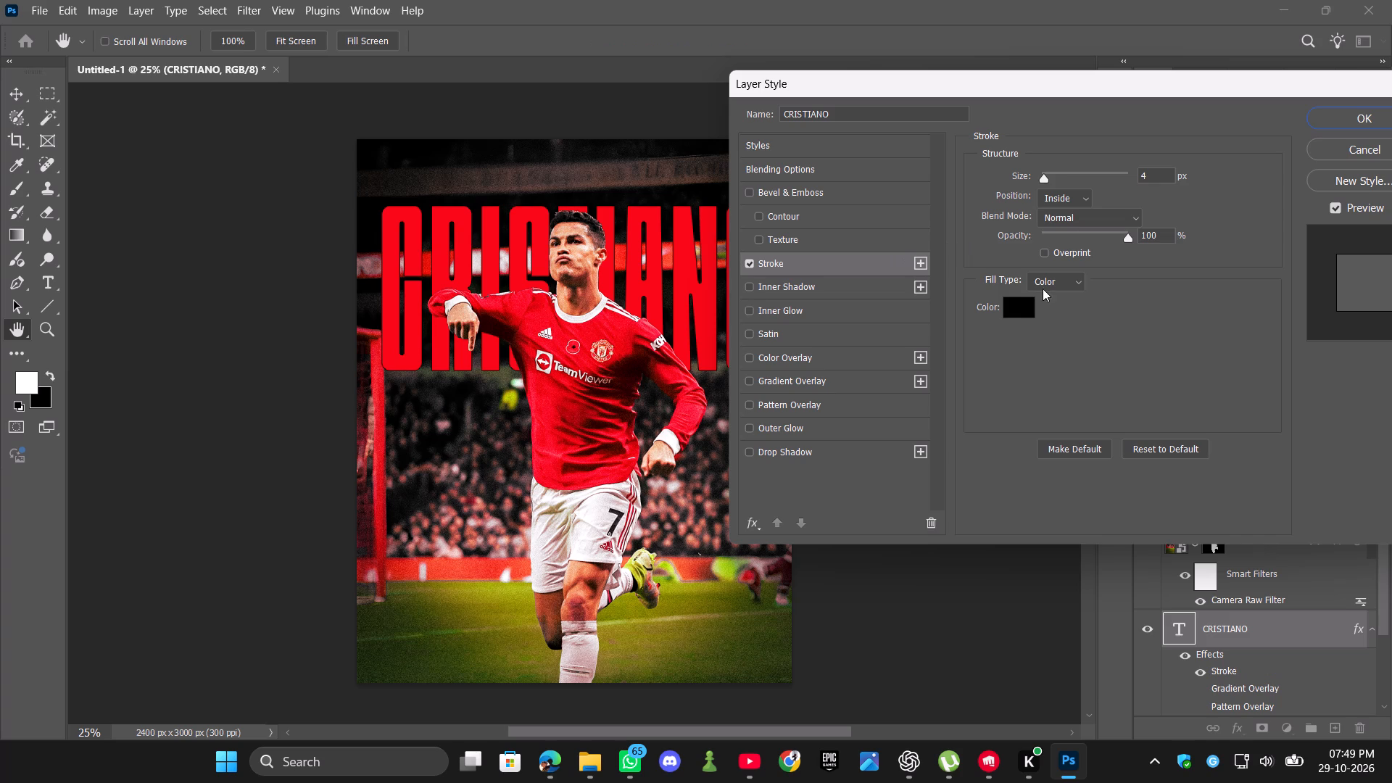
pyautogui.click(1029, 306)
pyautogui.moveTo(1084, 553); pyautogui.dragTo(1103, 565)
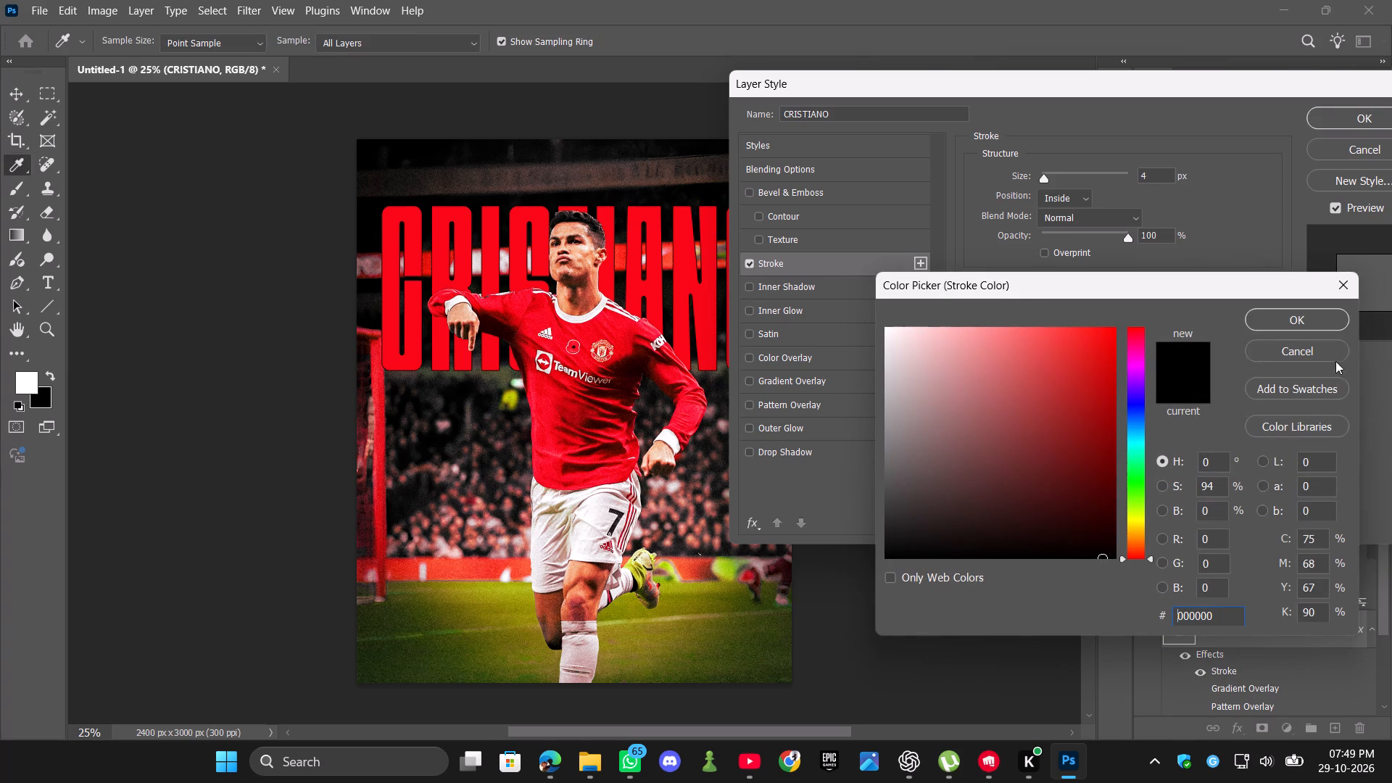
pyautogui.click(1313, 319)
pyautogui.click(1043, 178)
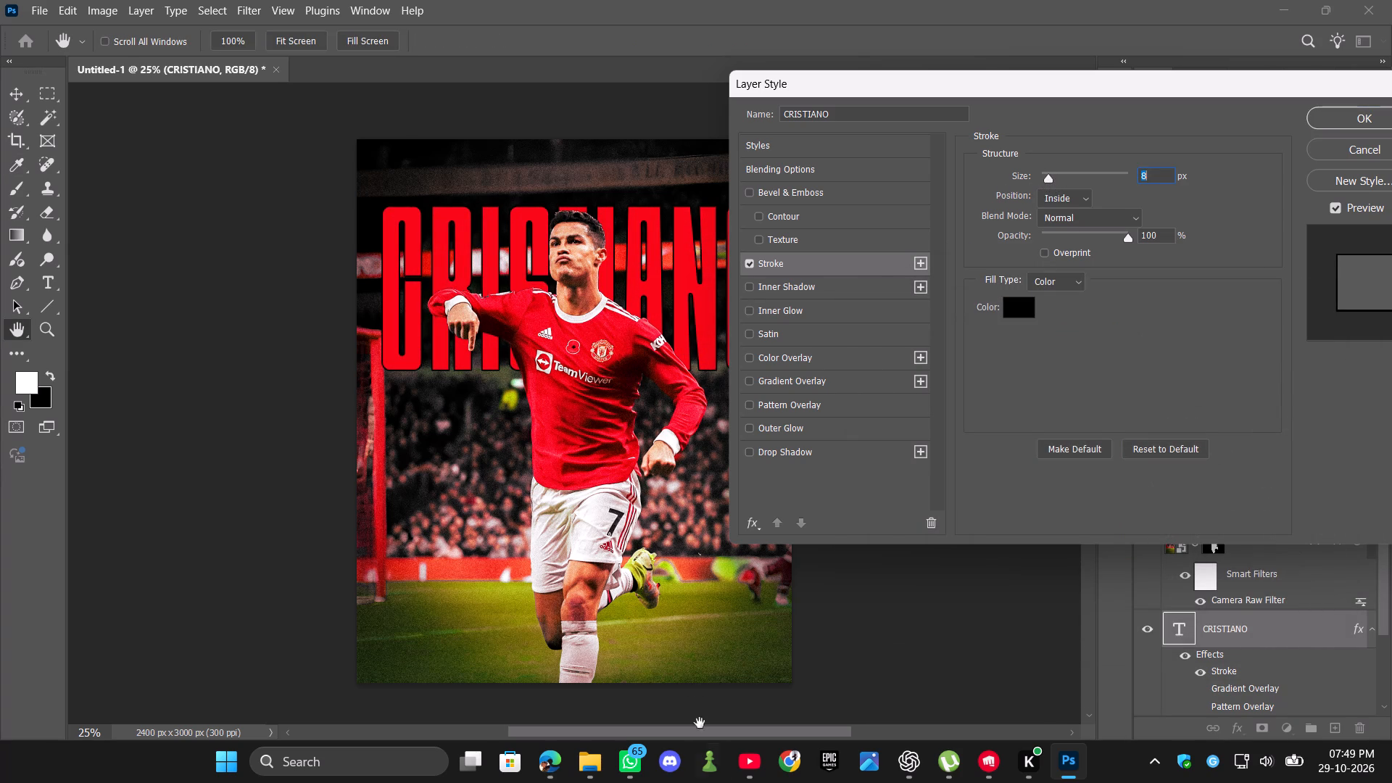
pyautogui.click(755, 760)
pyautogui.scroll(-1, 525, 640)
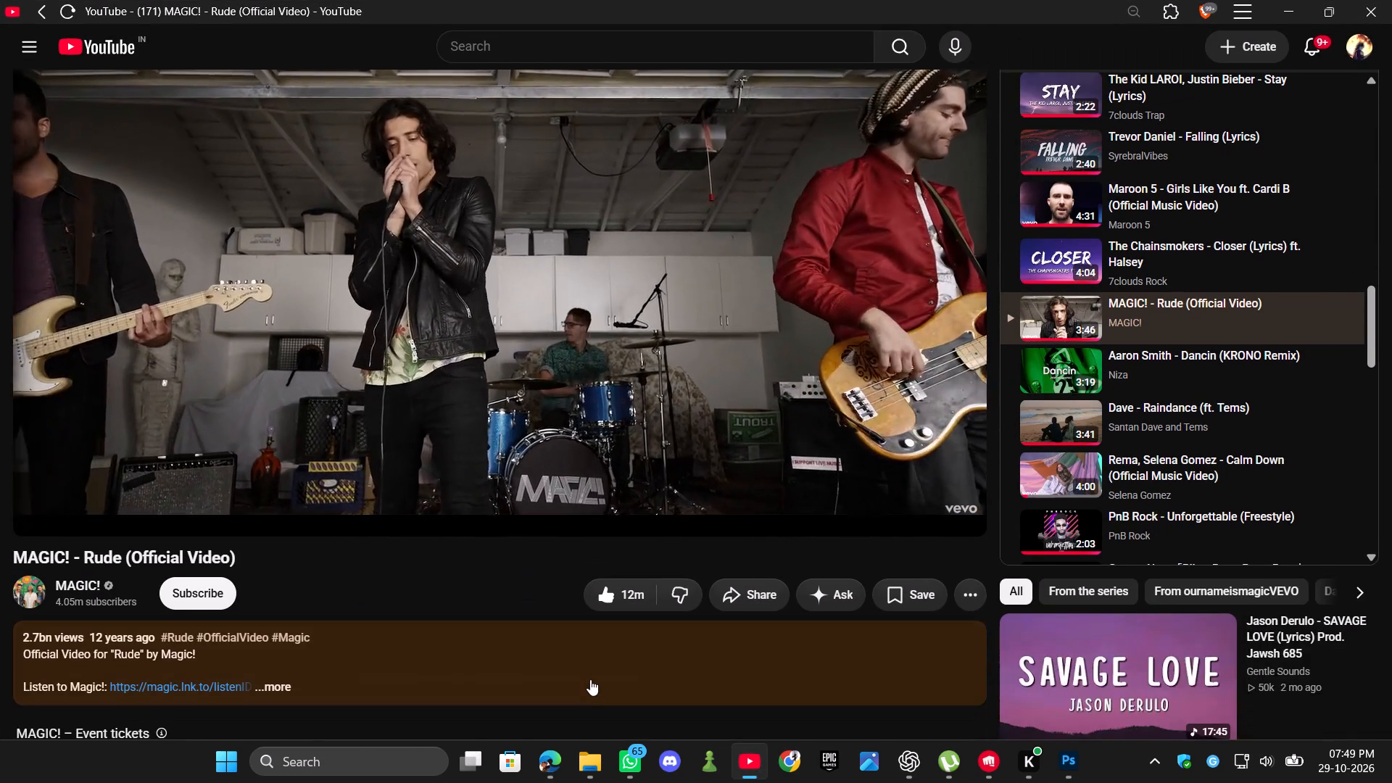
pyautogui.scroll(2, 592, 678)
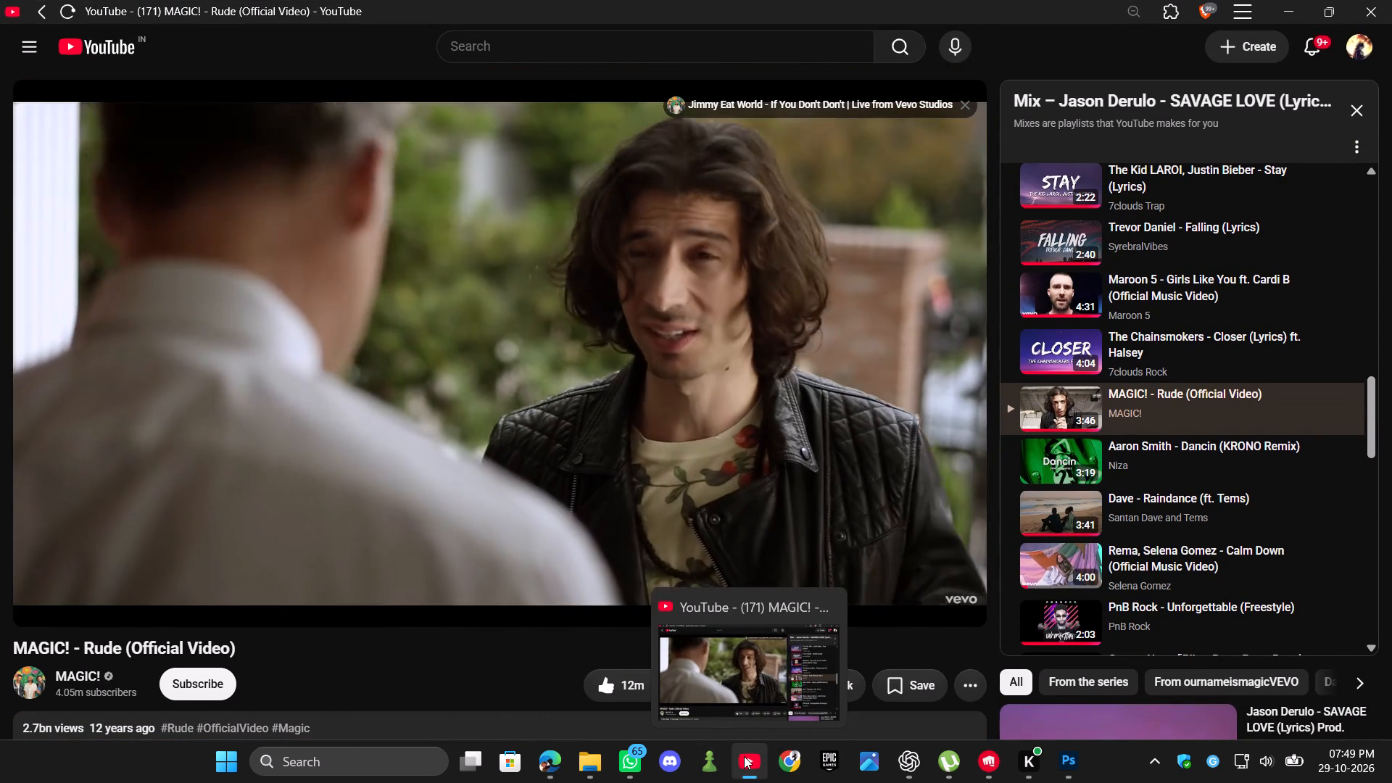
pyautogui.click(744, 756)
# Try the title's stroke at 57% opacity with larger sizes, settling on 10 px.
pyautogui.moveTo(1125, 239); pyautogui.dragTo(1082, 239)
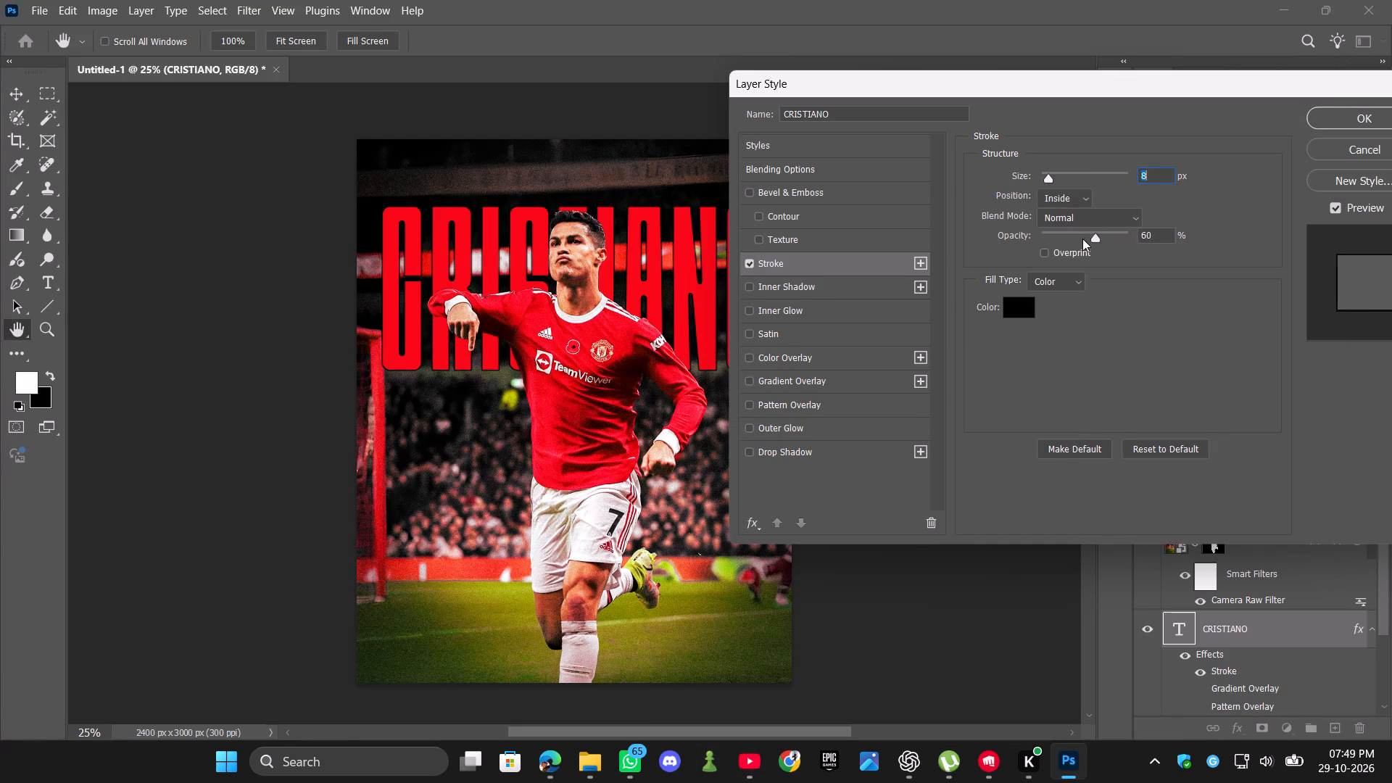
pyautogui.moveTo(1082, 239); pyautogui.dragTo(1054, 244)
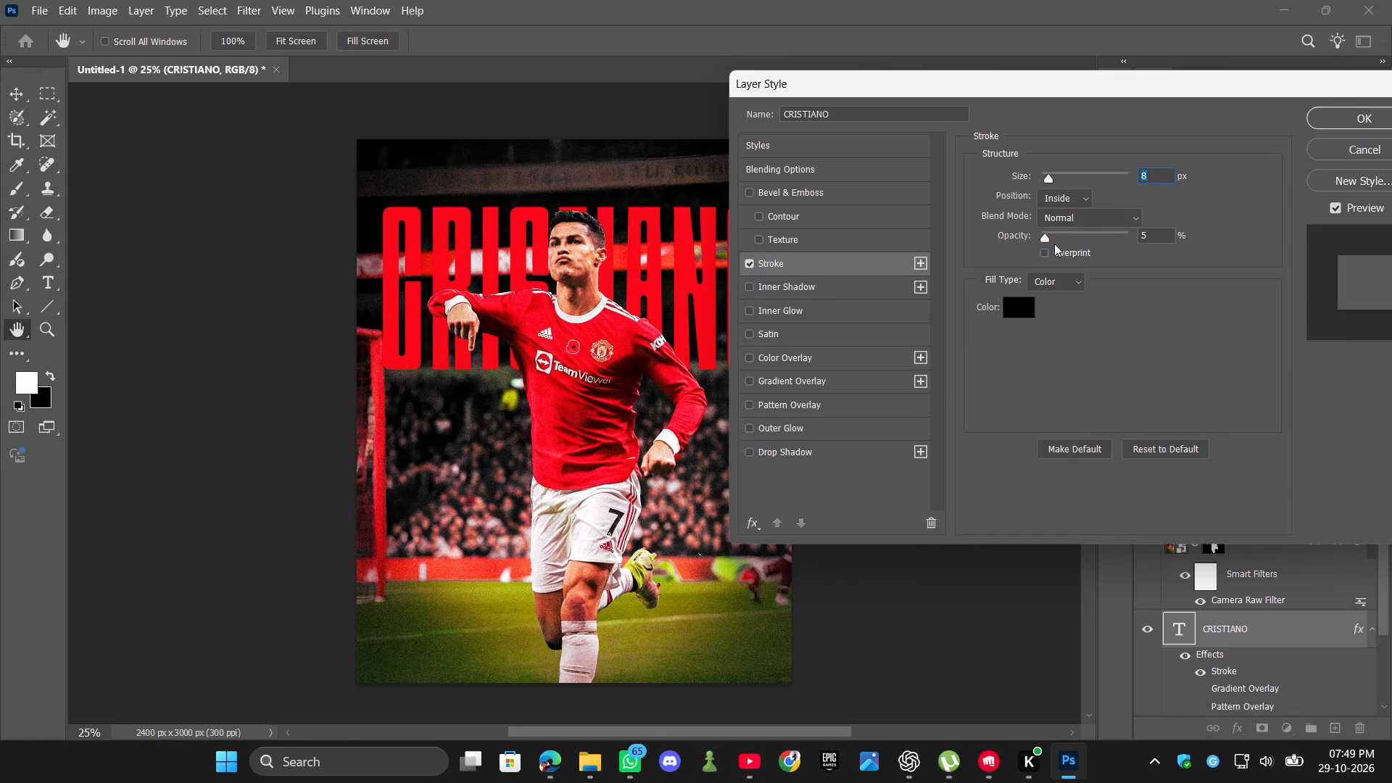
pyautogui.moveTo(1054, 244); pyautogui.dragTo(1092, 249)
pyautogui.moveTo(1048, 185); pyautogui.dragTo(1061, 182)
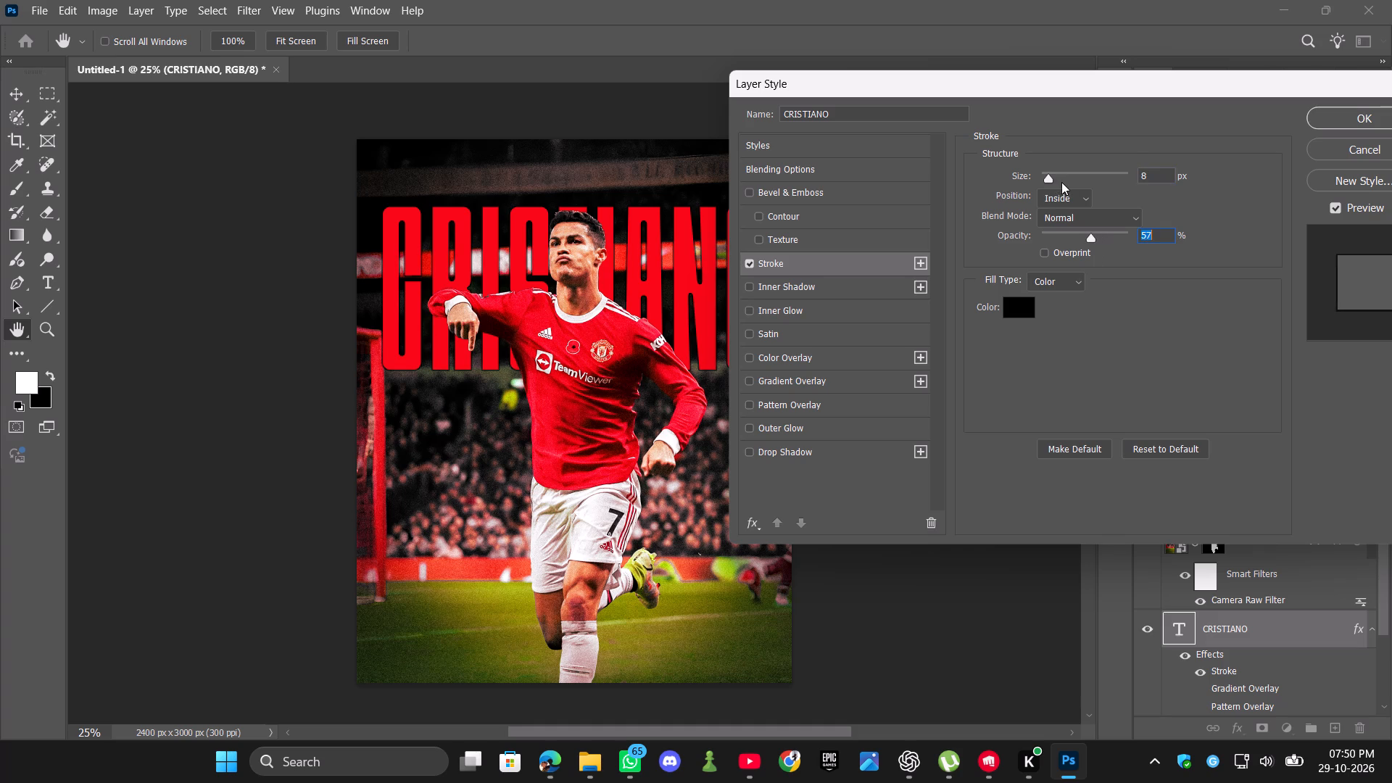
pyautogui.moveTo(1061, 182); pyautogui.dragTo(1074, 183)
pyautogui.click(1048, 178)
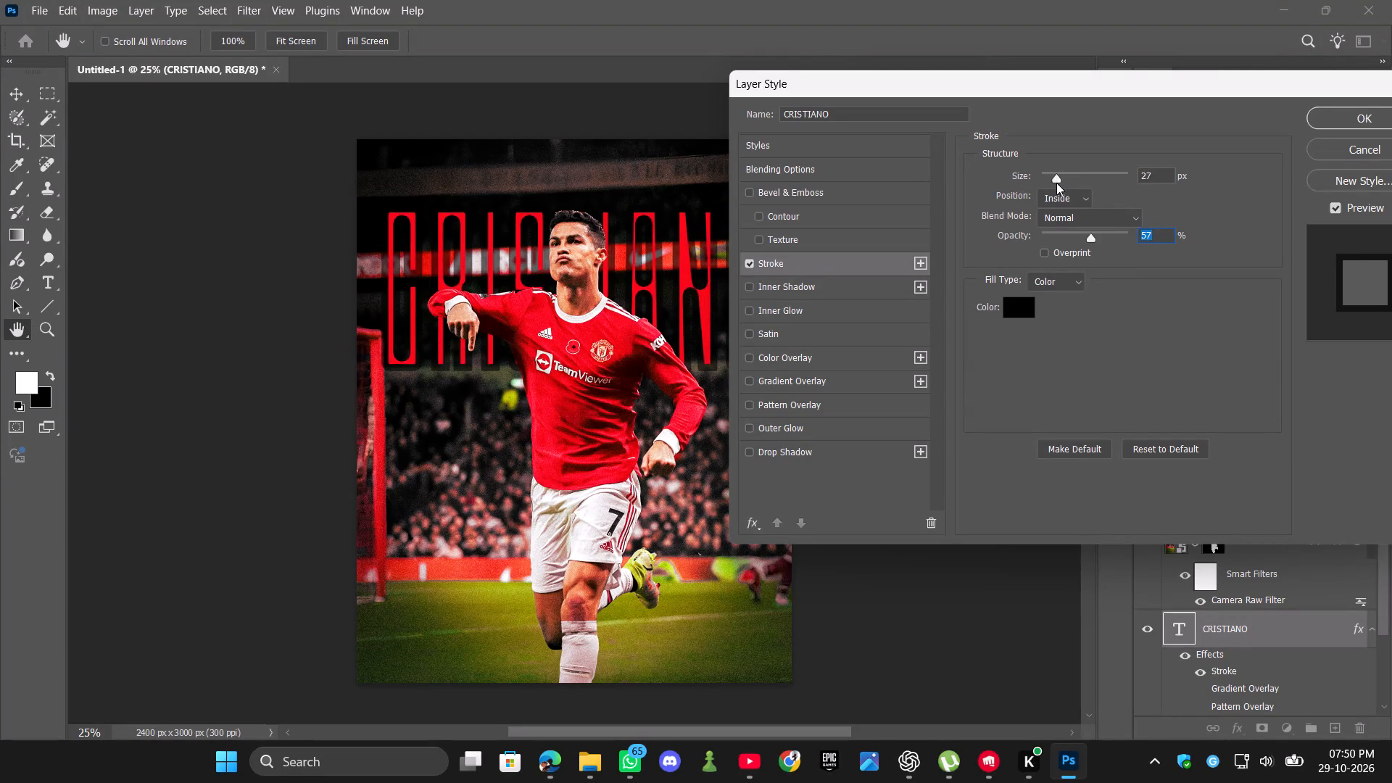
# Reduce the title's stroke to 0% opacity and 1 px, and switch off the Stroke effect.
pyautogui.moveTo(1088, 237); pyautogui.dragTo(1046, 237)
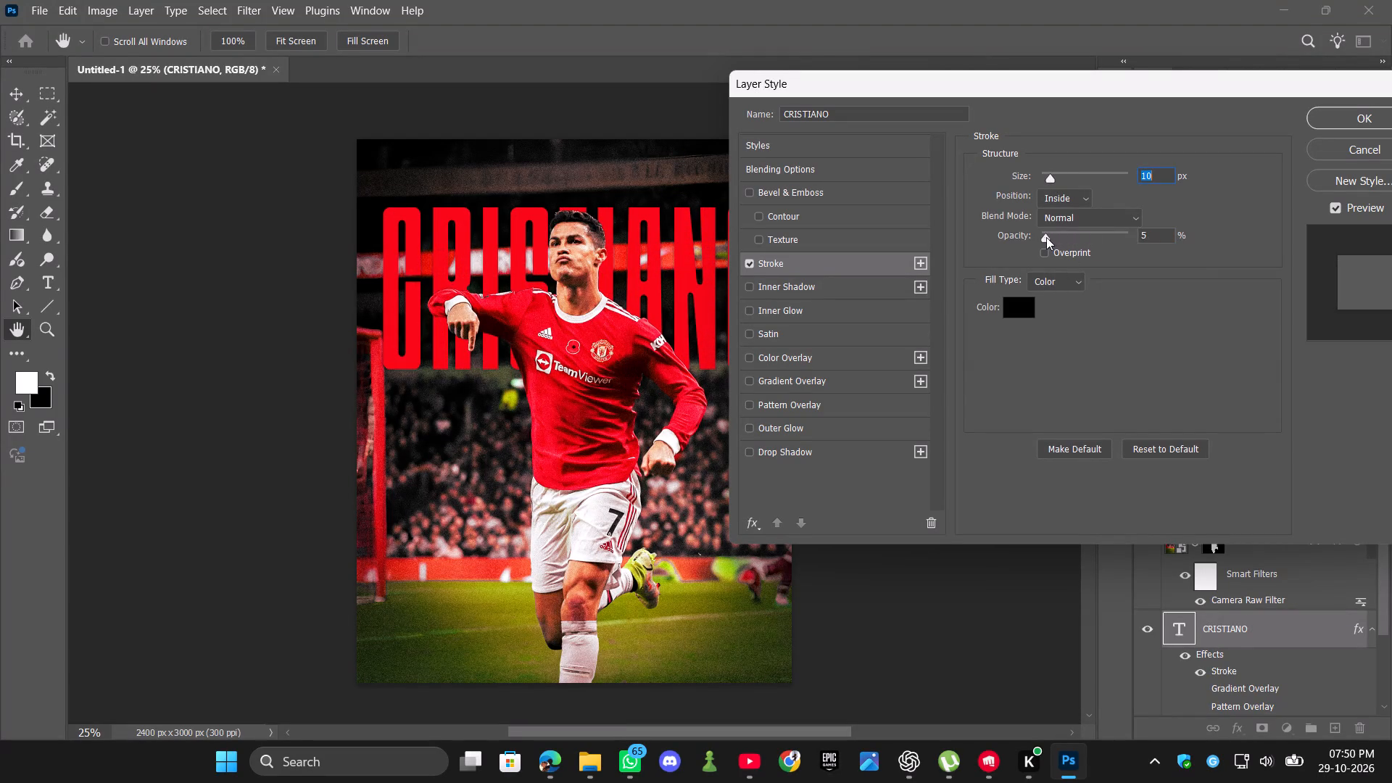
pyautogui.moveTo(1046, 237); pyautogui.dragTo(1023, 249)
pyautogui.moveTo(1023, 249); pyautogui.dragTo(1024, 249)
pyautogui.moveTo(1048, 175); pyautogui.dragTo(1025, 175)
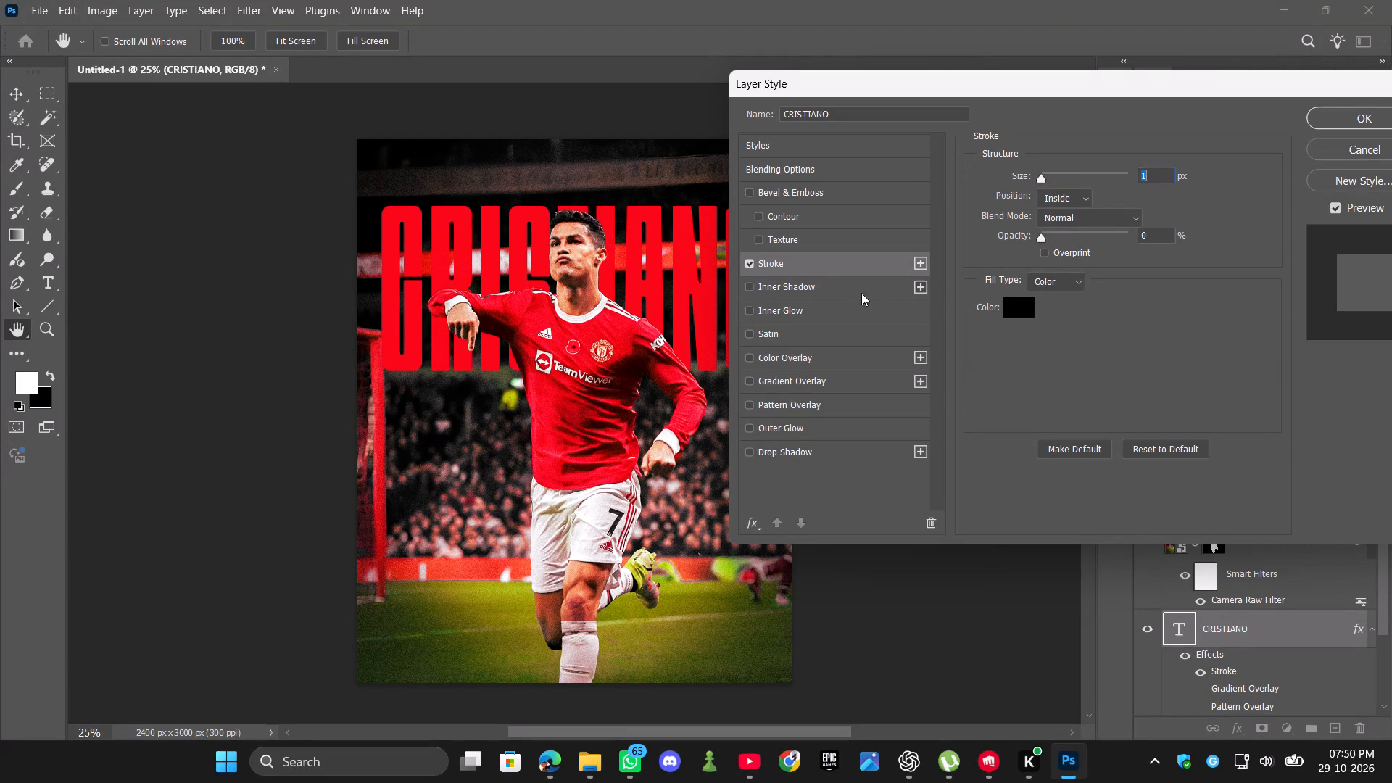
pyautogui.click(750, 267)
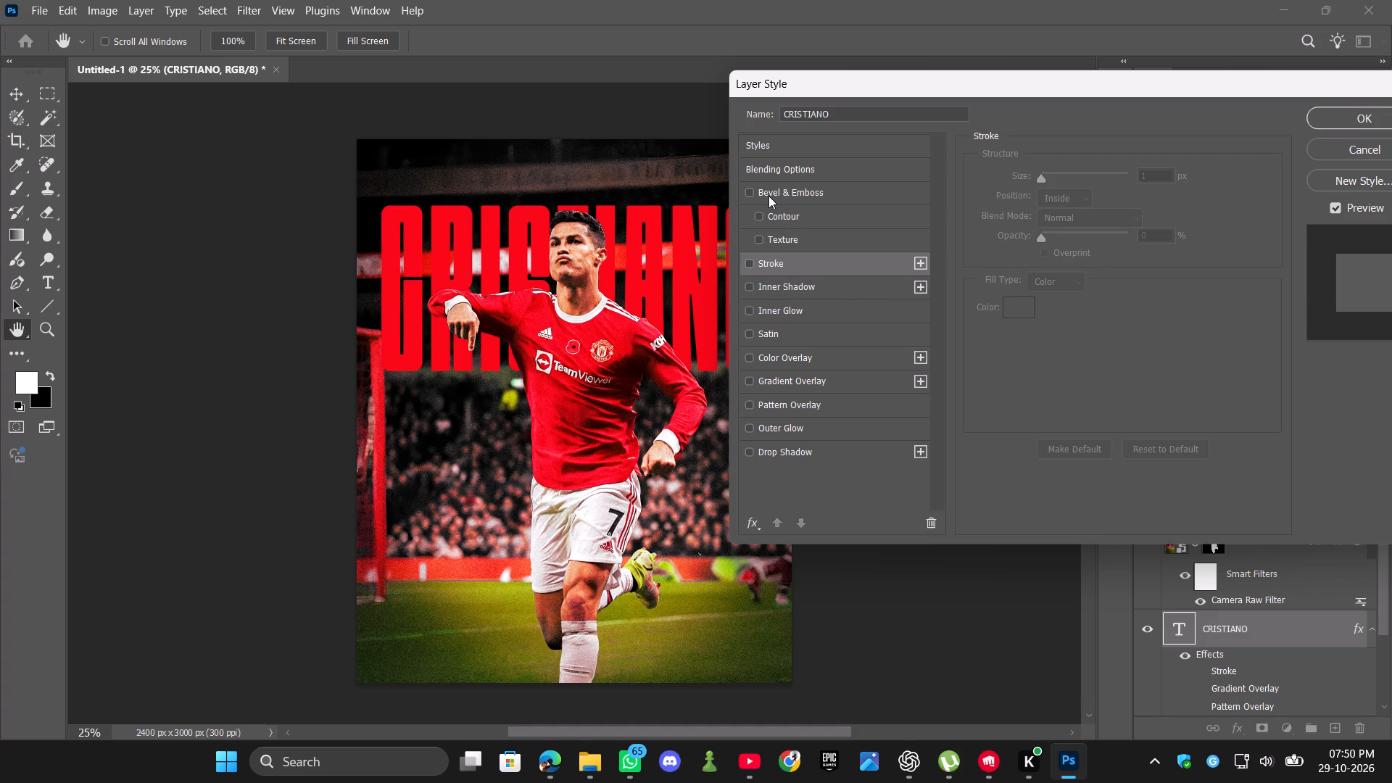
# Add a Bevel & Emboss effect to the CRISTIANO title, trying its Contour option and leaving Contour off.
pyautogui.click(767, 196)
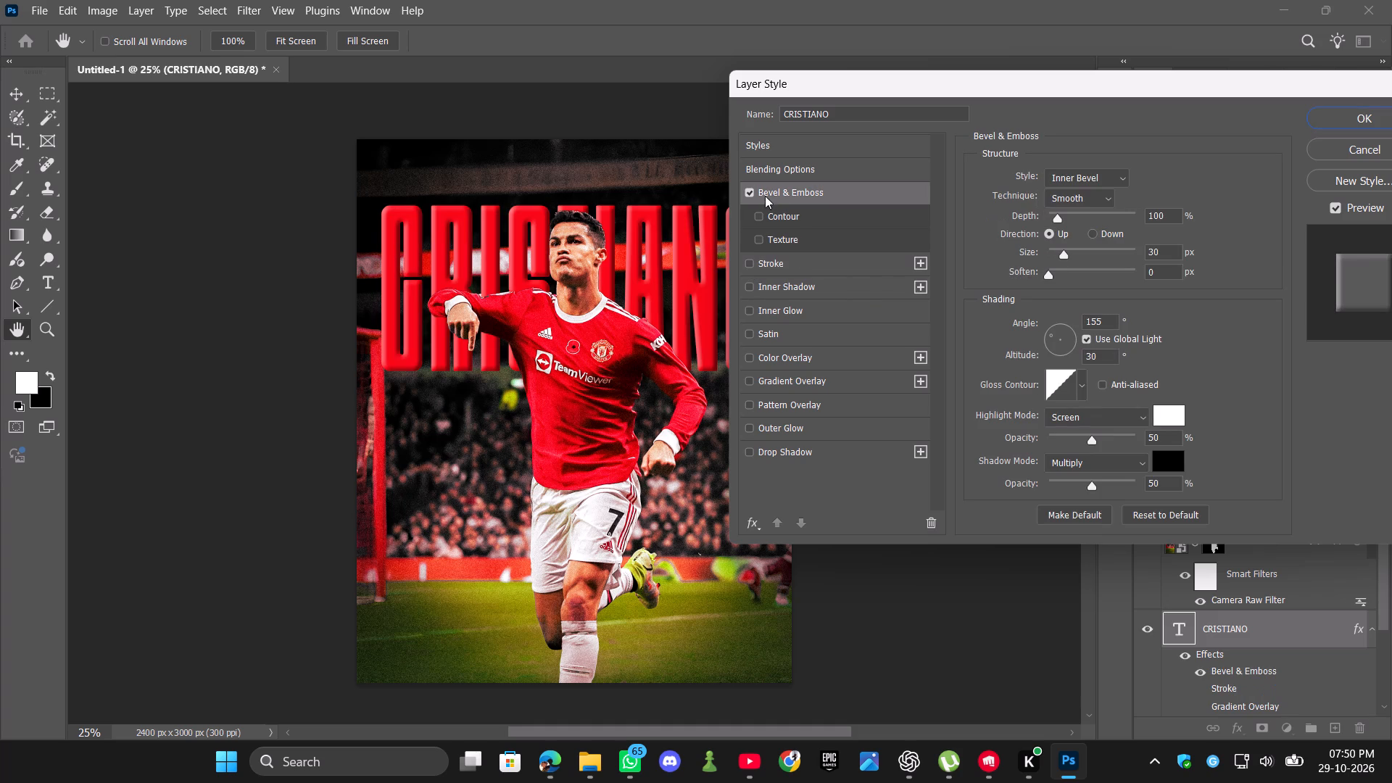
pyautogui.click(782, 217)
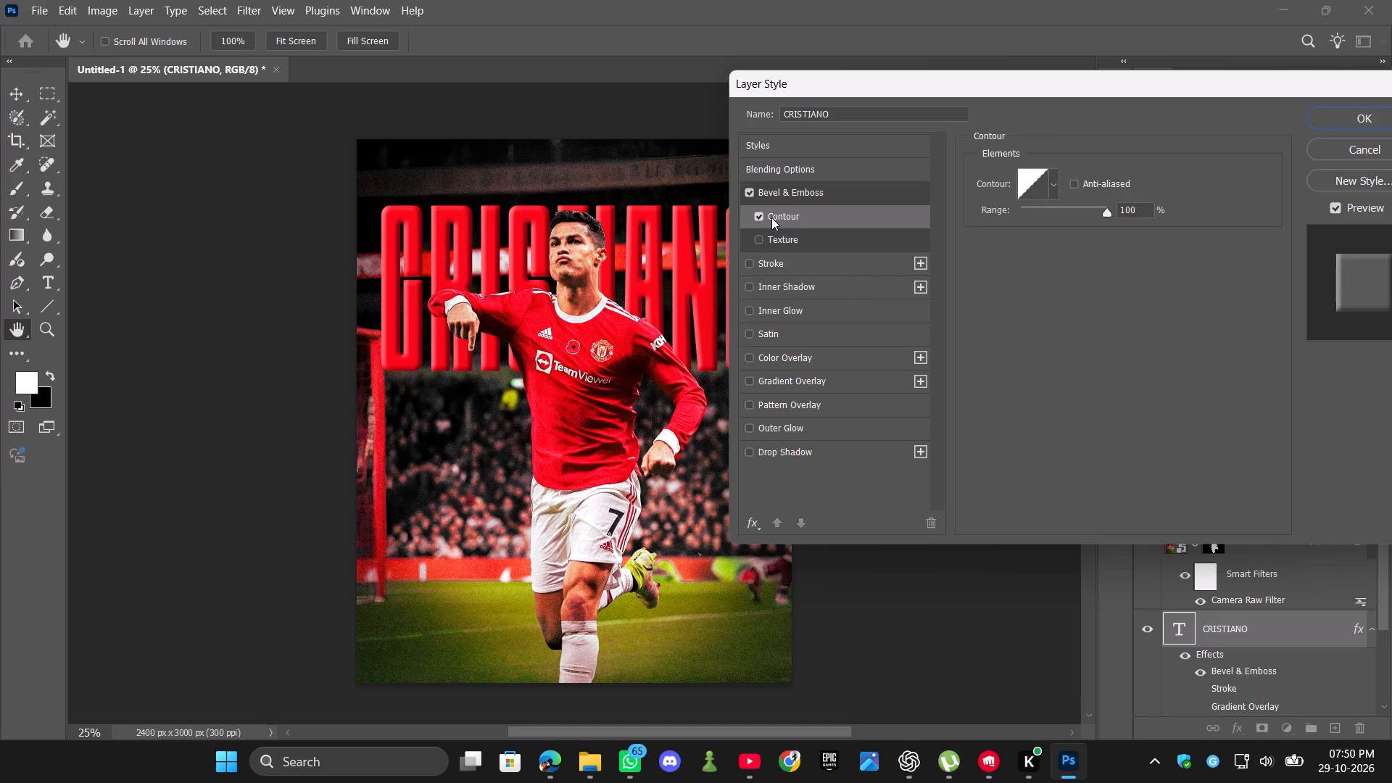
pyautogui.click(760, 217)
pyautogui.click(798, 194)
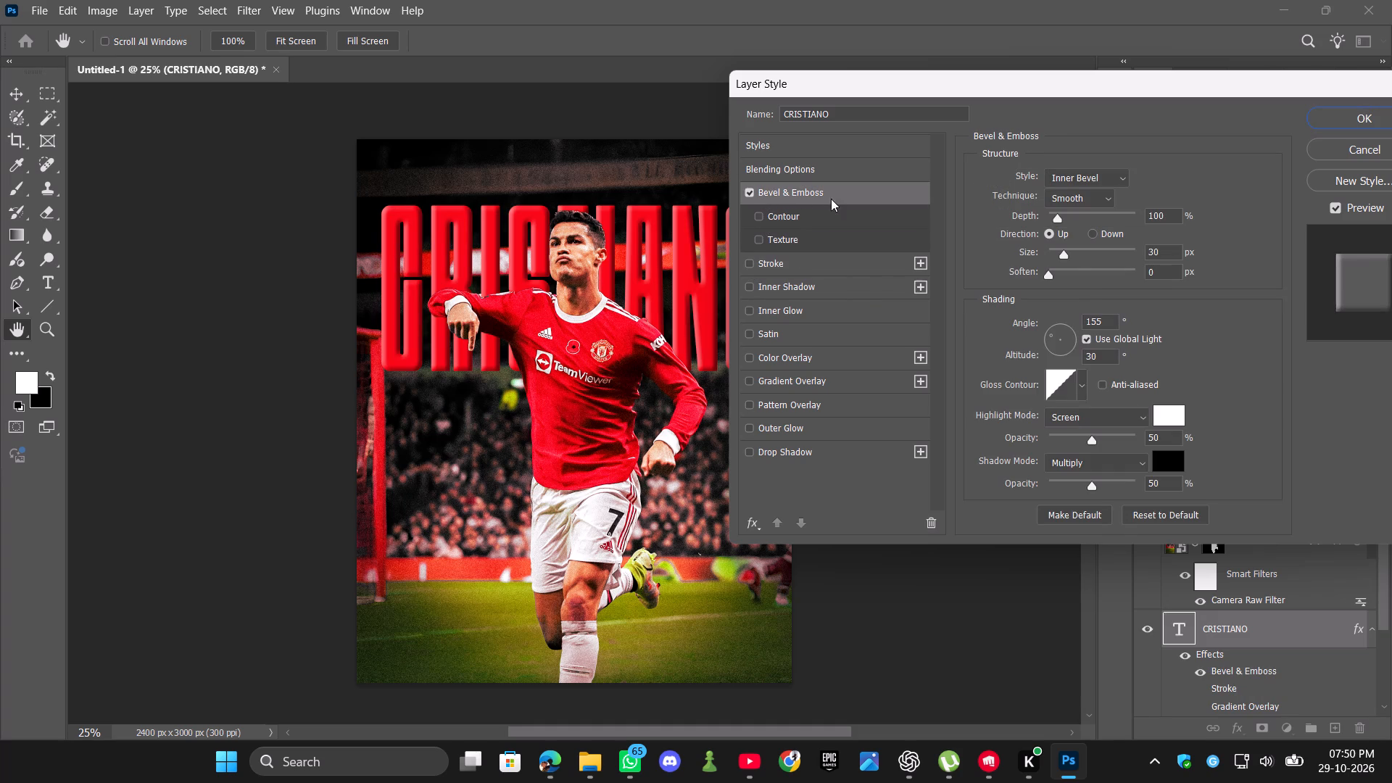
# Adjust the title's Inner Bevel to a depth of 74%, a size of 98 px and a soften of 3 px.
pyautogui.moveTo(1055, 219); pyautogui.dragTo(1103, 222)
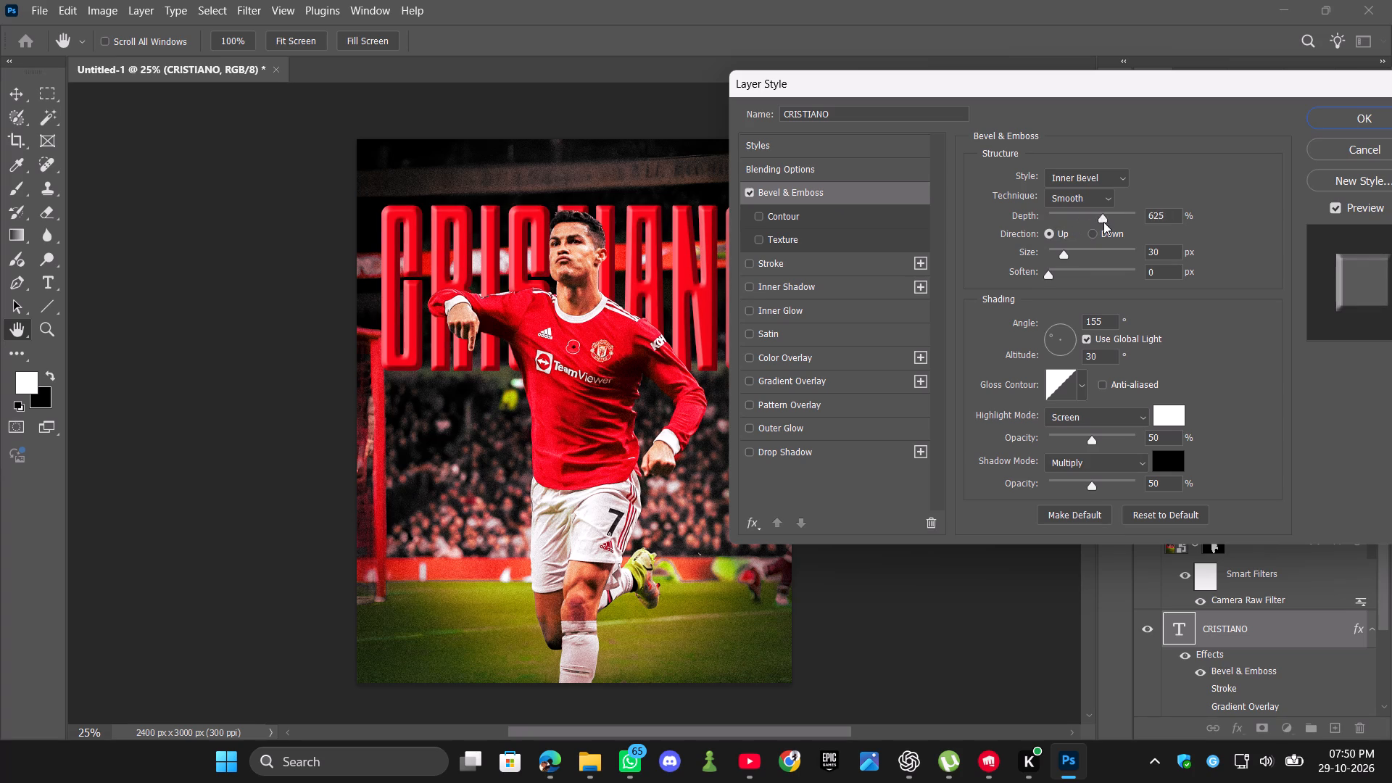
pyautogui.moveTo(1103, 222); pyautogui.dragTo(985, 217)
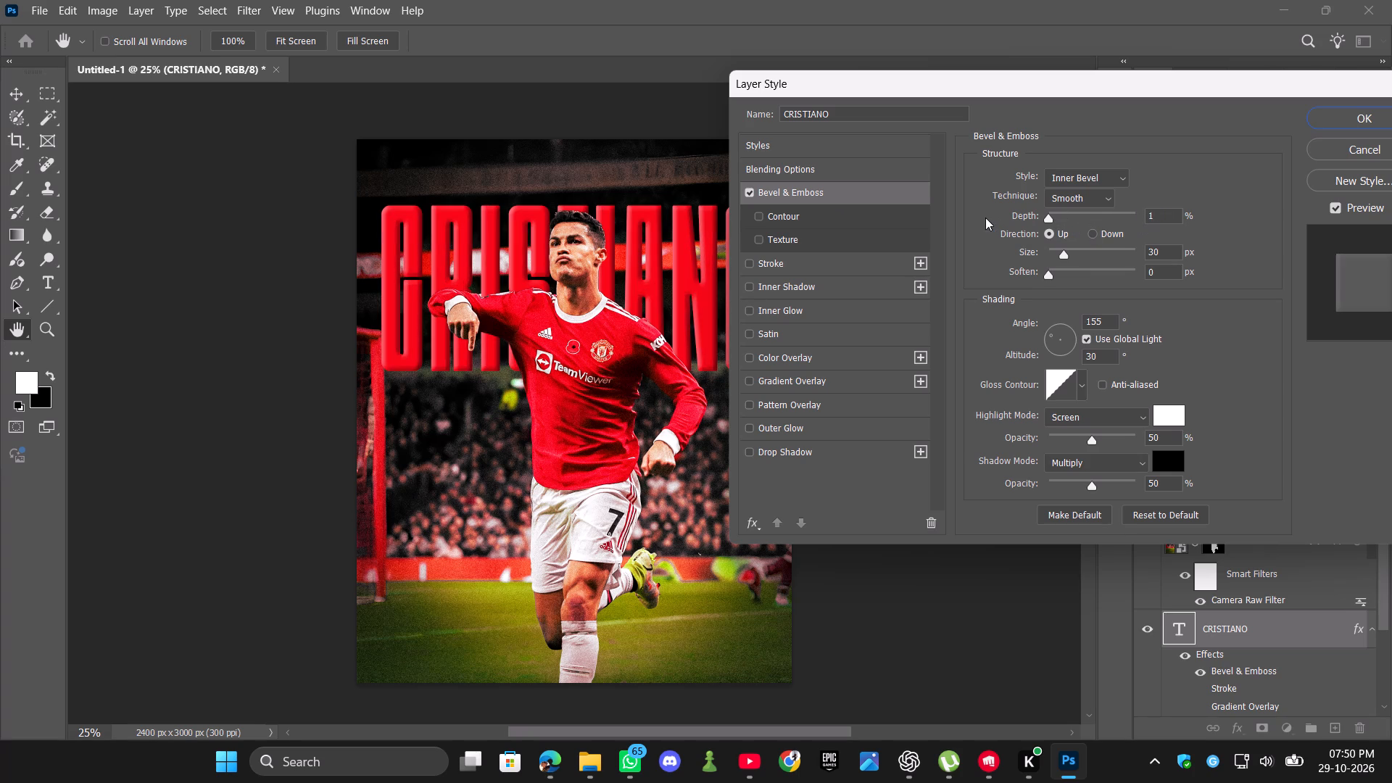
pyautogui.moveTo(985, 217); pyautogui.dragTo(1021, 223)
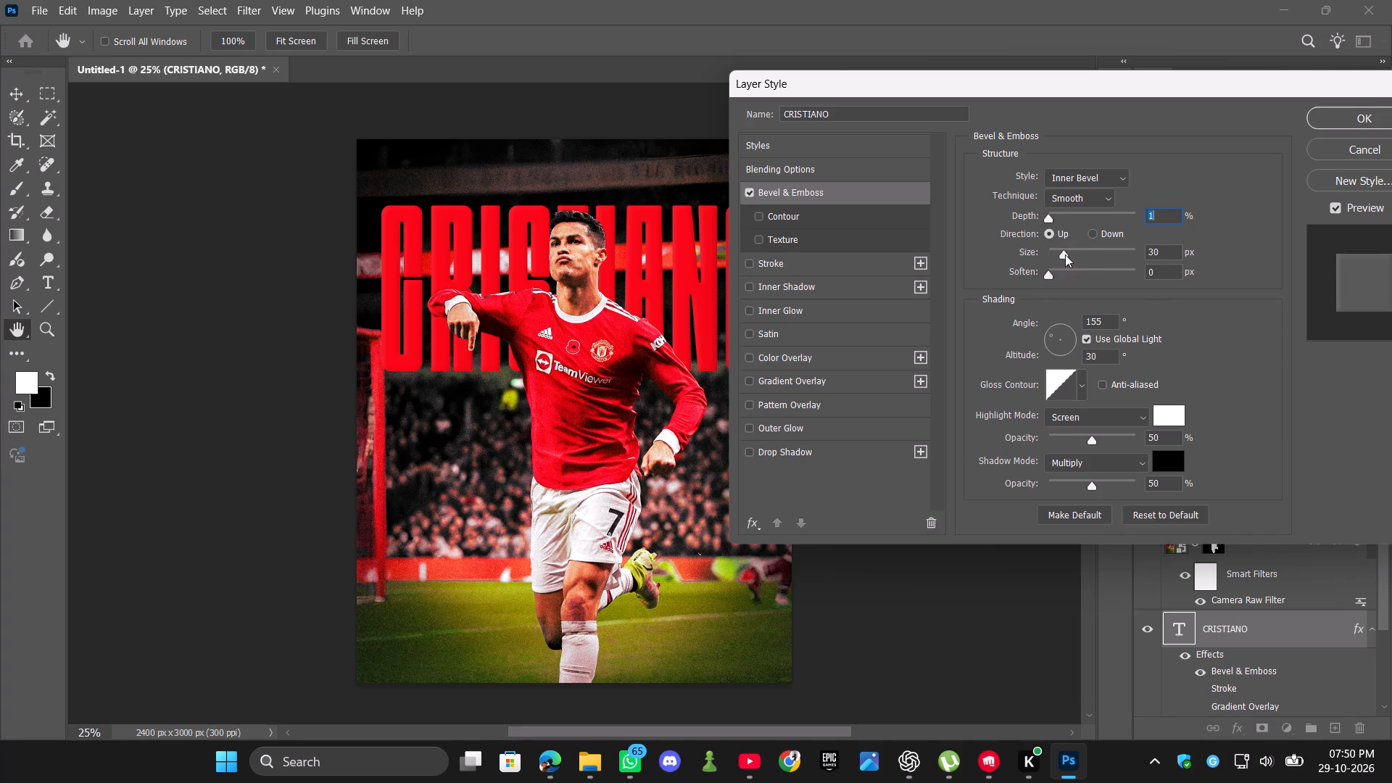
pyautogui.moveTo(1065, 254); pyautogui.dragTo(1087, 257)
pyautogui.moveTo(1045, 272); pyautogui.dragTo(1063, 273)
pyautogui.moveTo(1049, 214); pyautogui.dragTo(1078, 220)
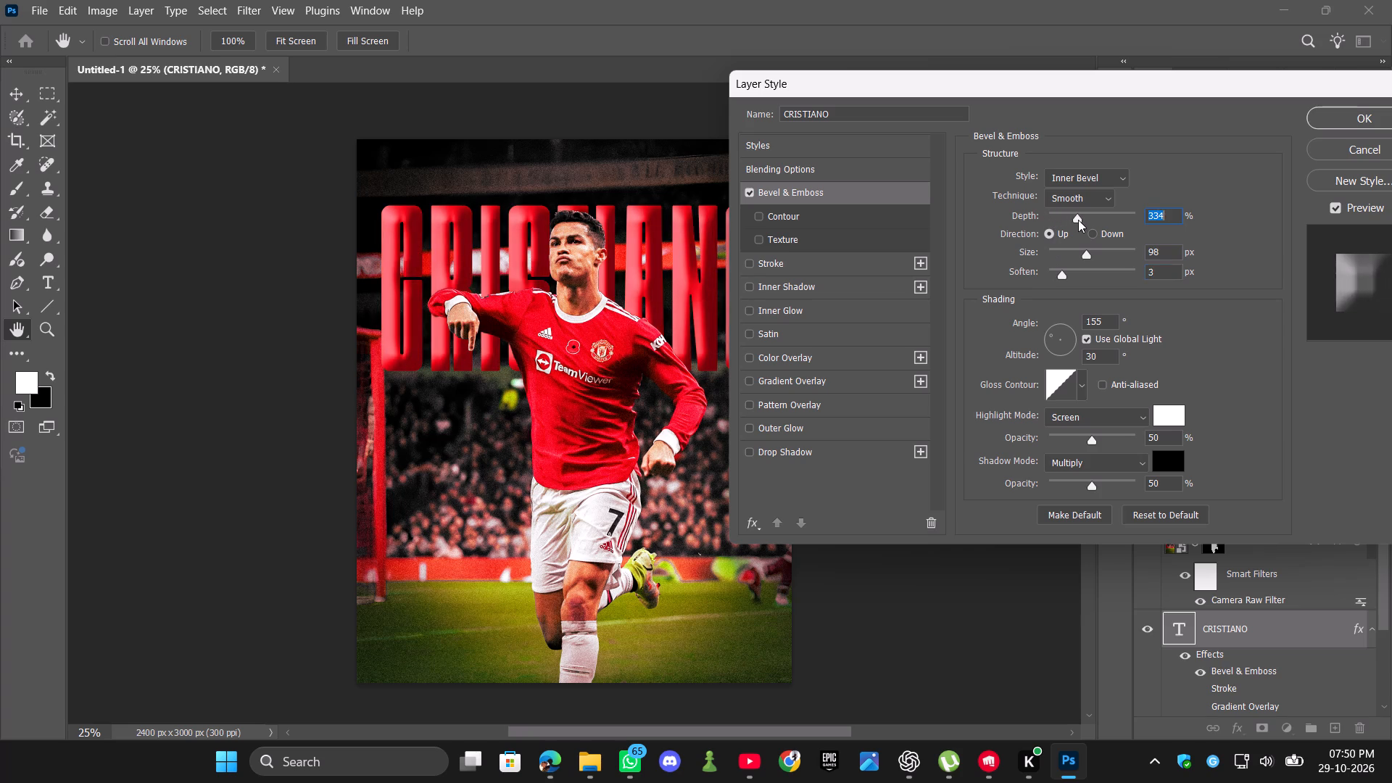
pyautogui.moveTo(1078, 220); pyautogui.dragTo(1056, 223)
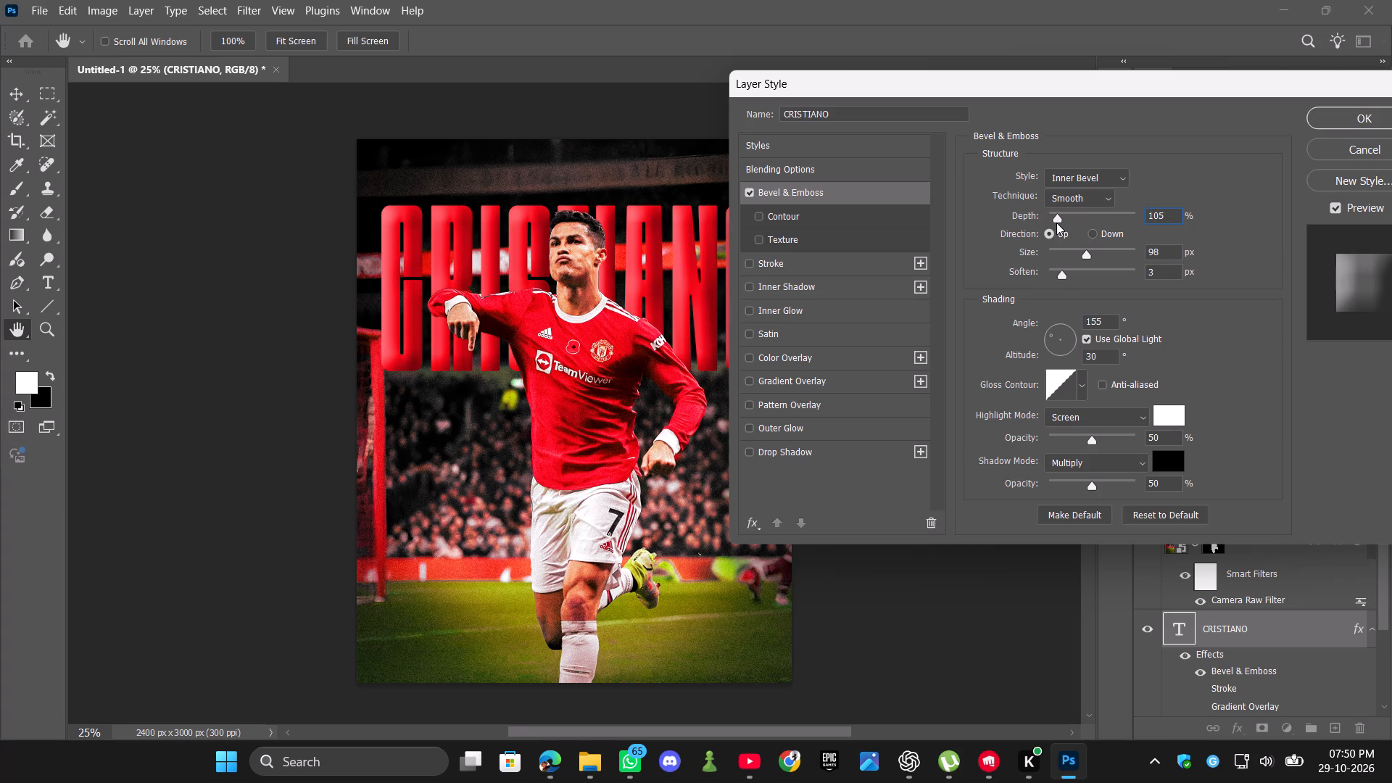
pyautogui.moveTo(1056, 223); pyautogui.dragTo(1053, 223)
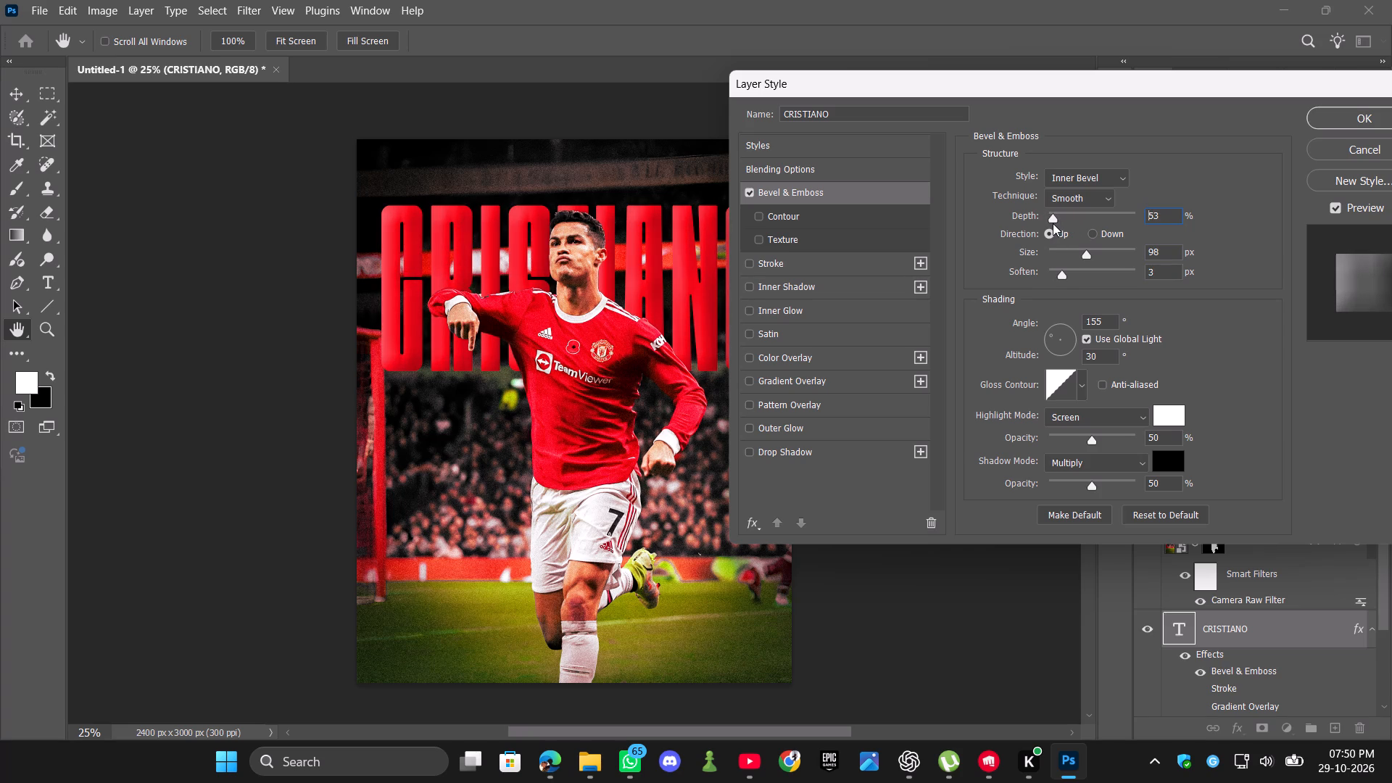
pyautogui.moveTo(1053, 223); pyautogui.dragTo(1056, 223)
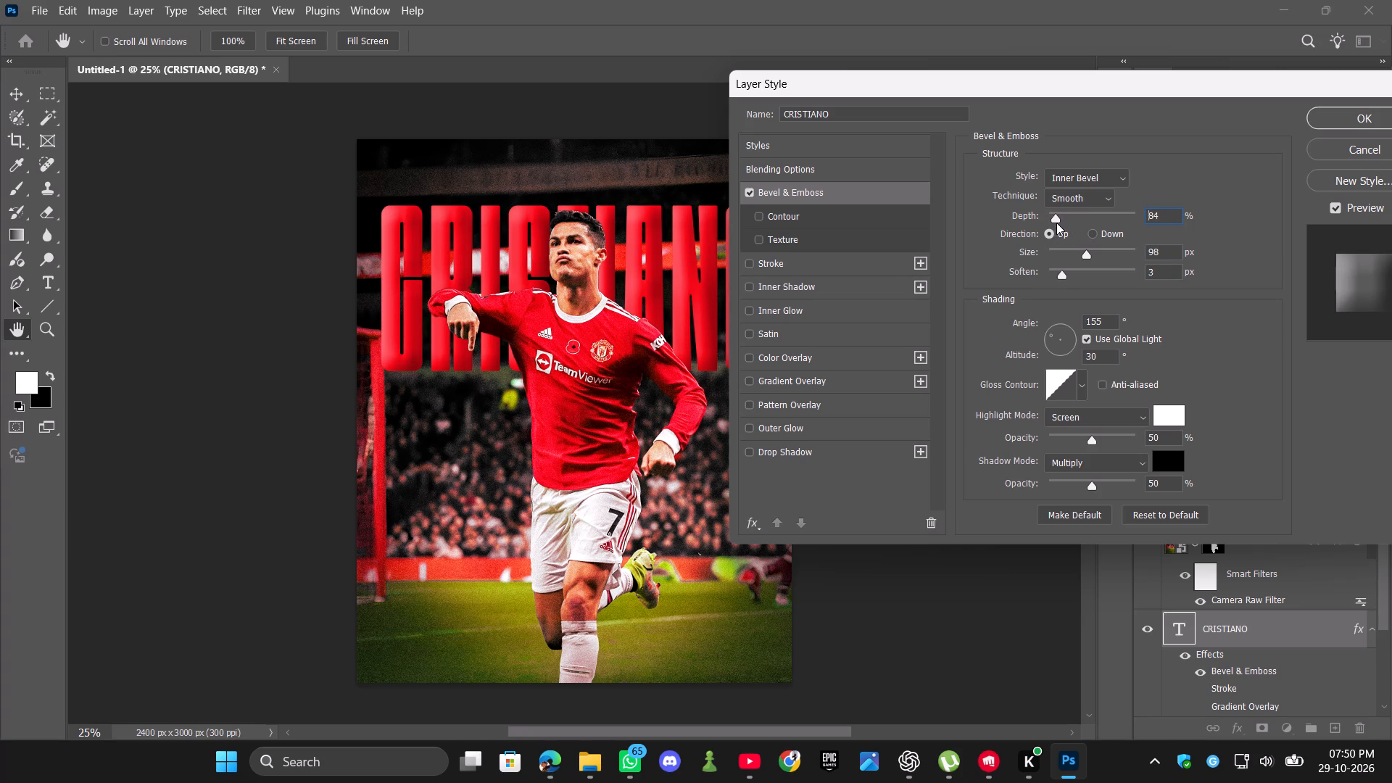
pyautogui.moveTo(1056, 223); pyautogui.dragTo(1055, 223)
# Set the title's bevel size to 210 px and its soften to 0 px.
pyautogui.moveTo(981, 81); pyautogui.dragTo(1104, 141)
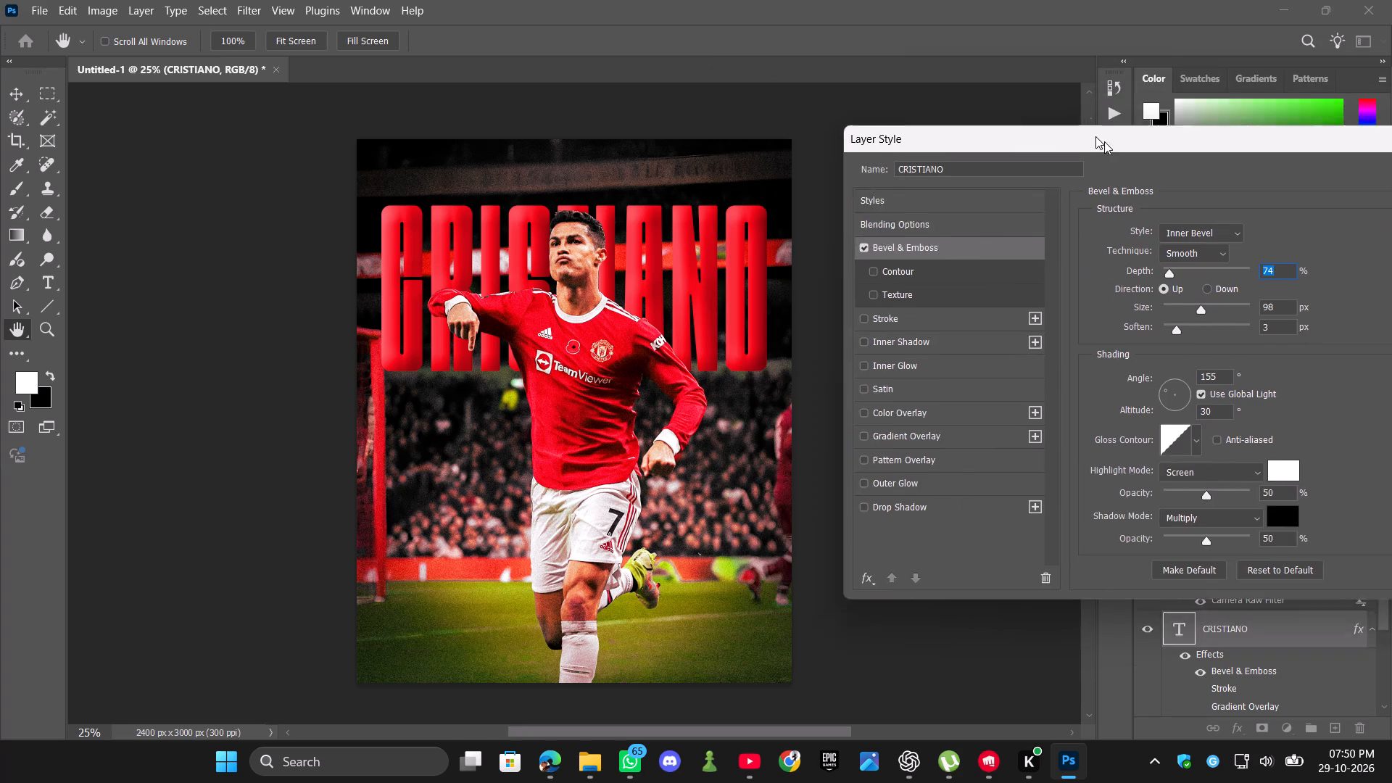
pyautogui.moveTo(1104, 141); pyautogui.dragTo(1035, 79)
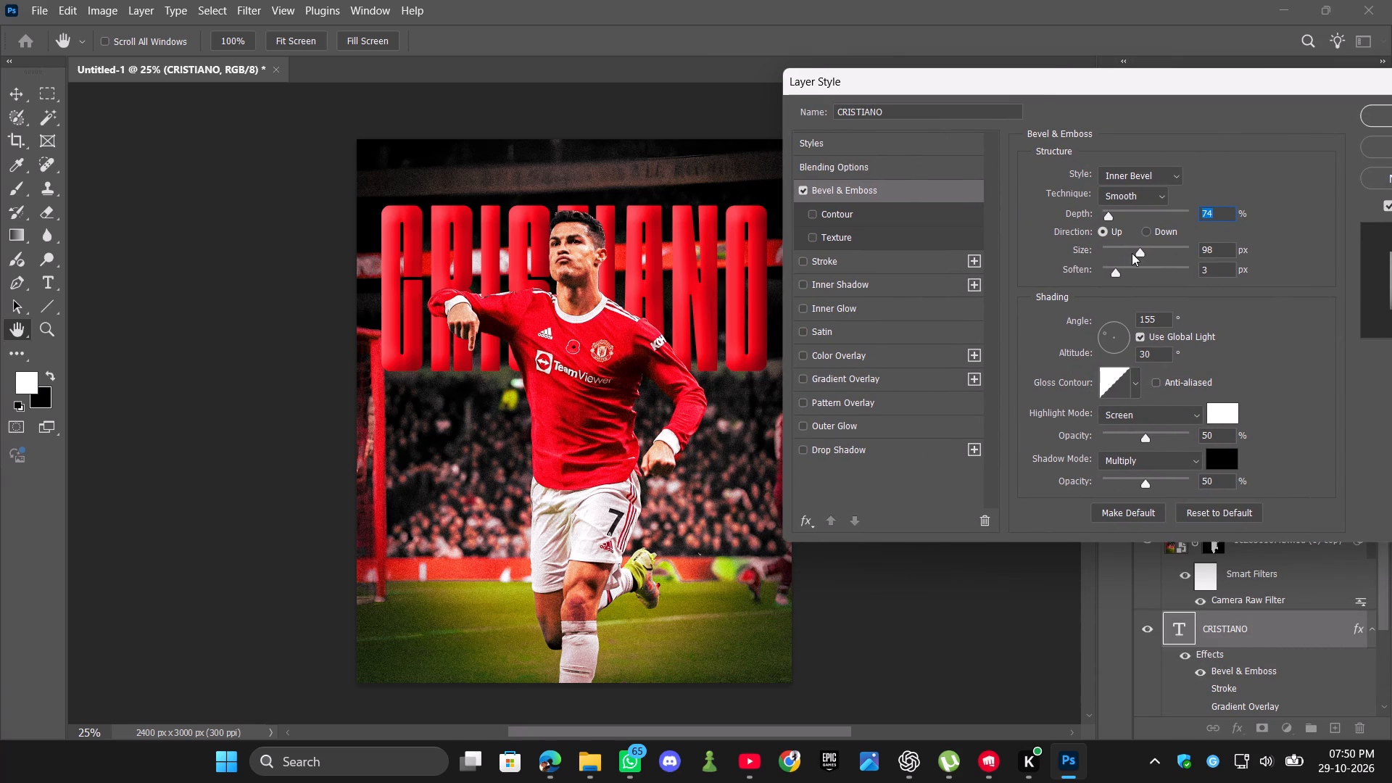
pyautogui.moveTo(1140, 253); pyautogui.dragTo(1106, 258)
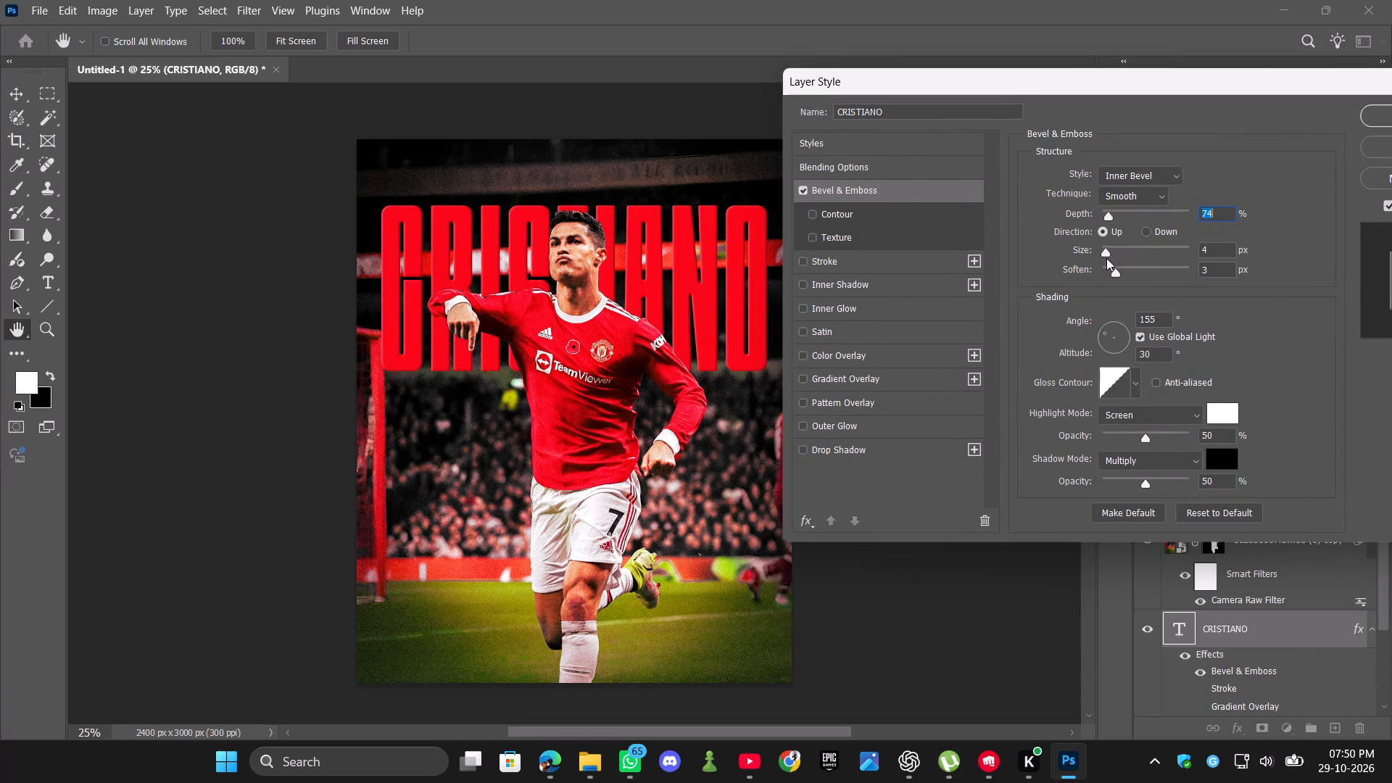
pyautogui.moveTo(1106, 258); pyautogui.dragTo(1178, 258)
pyautogui.moveTo(1114, 273); pyautogui.dragTo(1105, 279)
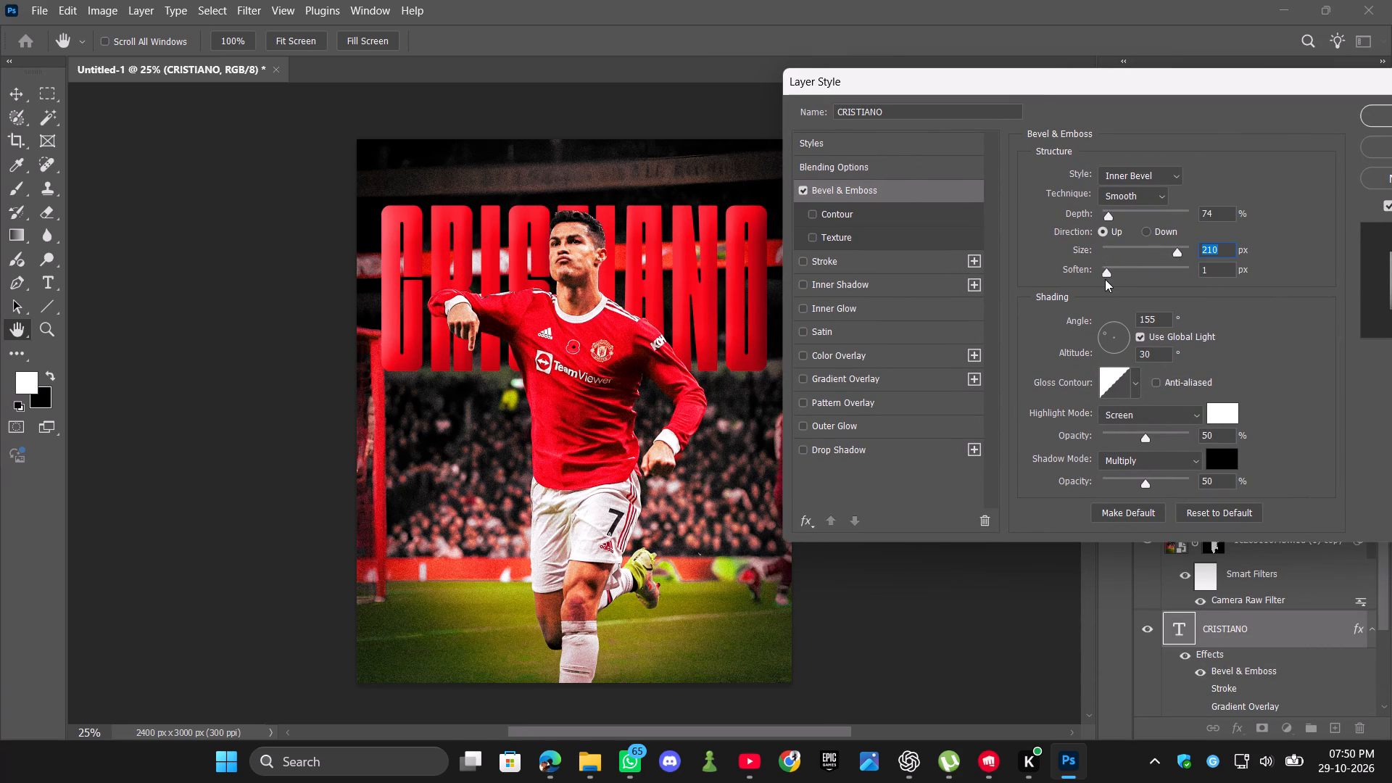
pyautogui.moveTo(1105, 279); pyautogui.dragTo(1095, 289)
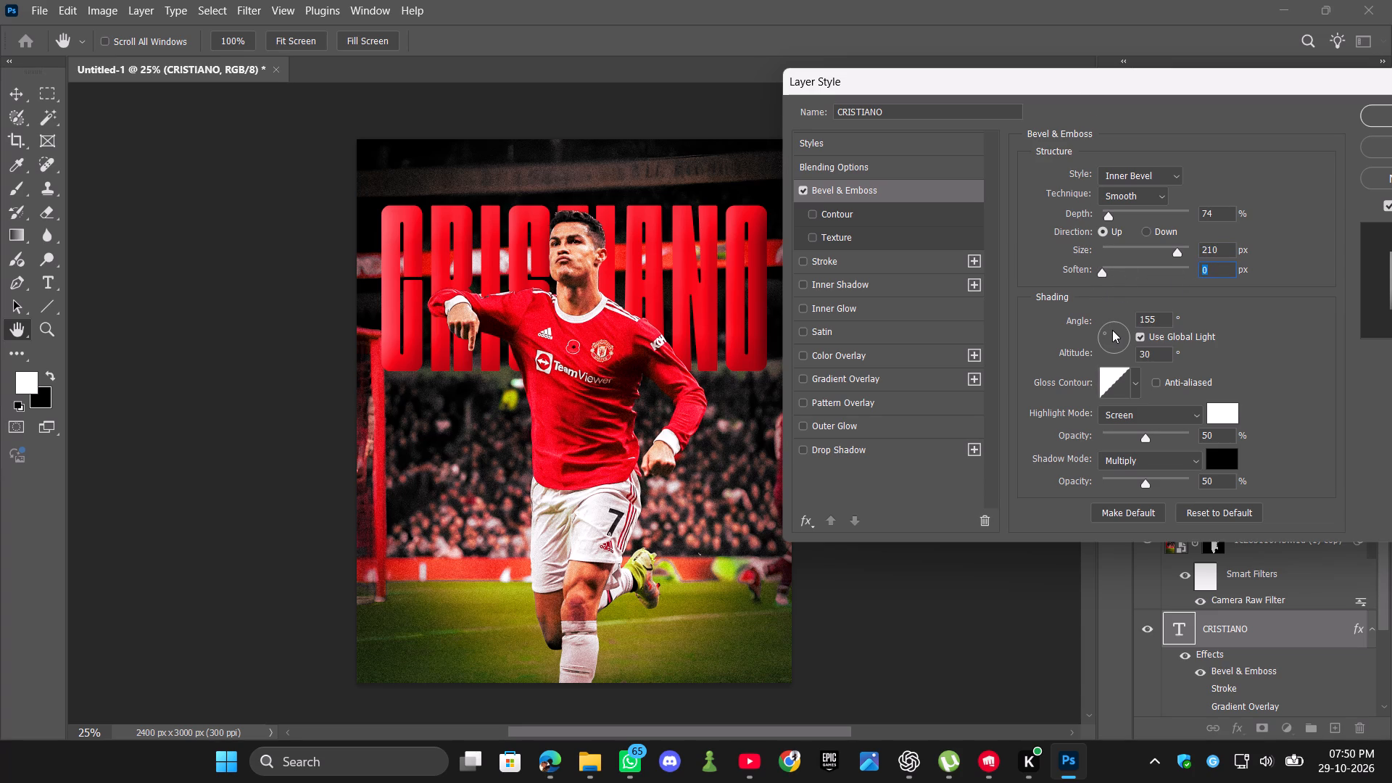
# Try Lighten as the bevel's highlight mode, then set the highlight mode to Normal.
pyautogui.click(1156, 418)
pyautogui.click(1149, 383)
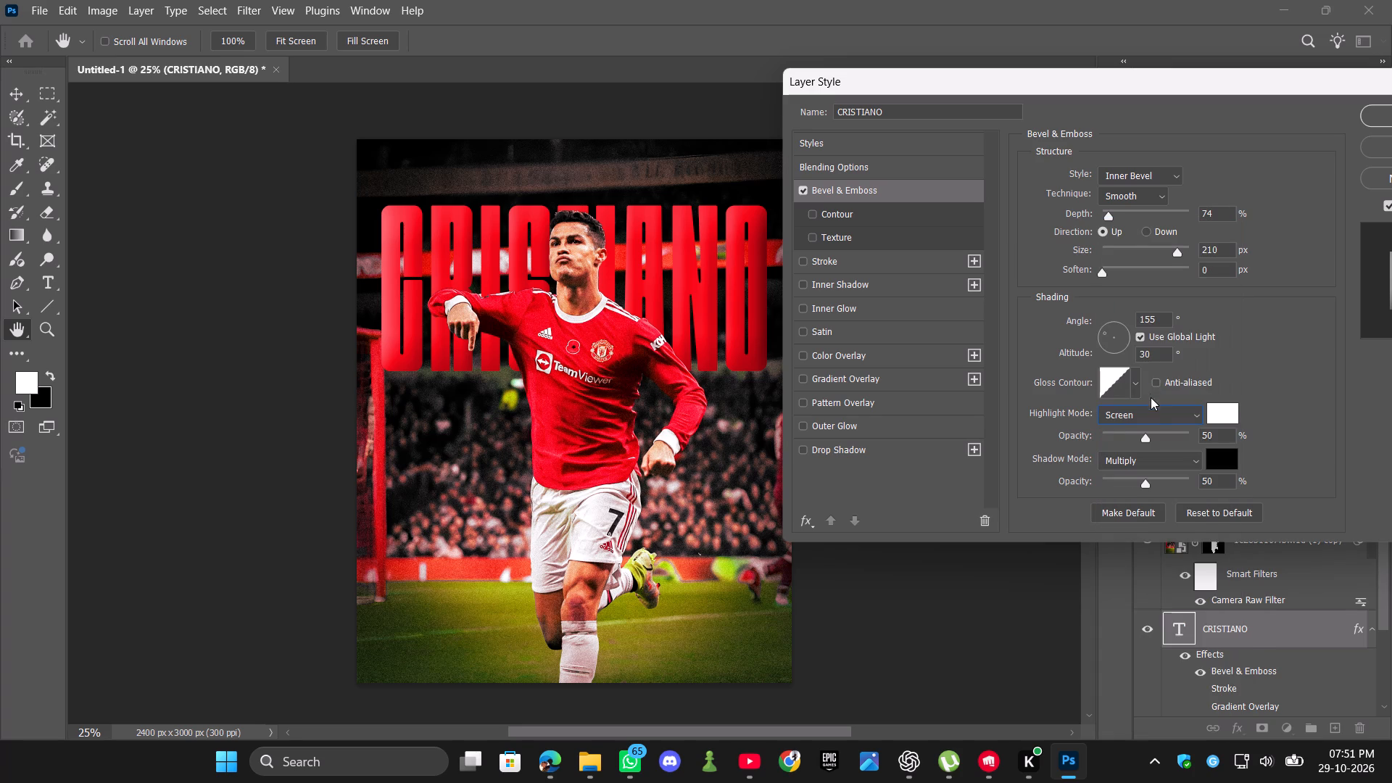
pyautogui.click(1154, 405)
pyautogui.click(1151, 369)
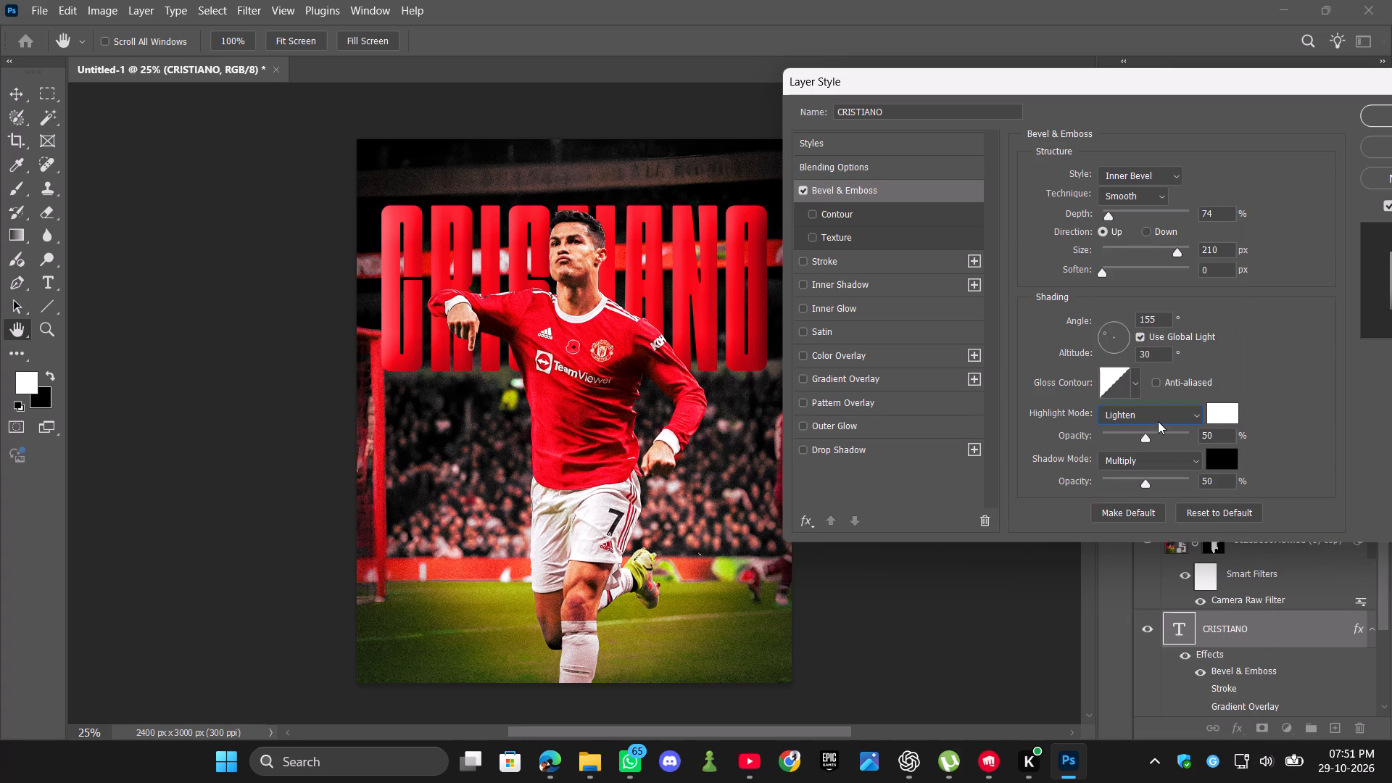
pyautogui.click(1158, 421)
pyautogui.click(1165, 229)
# Set the bevel's soften to 16 px and, after comparing both directions, its direction to Down.
pyautogui.moveTo(1103, 273); pyautogui.dragTo(1167, 267)
pyautogui.moveTo(1167, 267); pyautogui.dragTo(1212, 265)
pyautogui.moveTo(1212, 265); pyautogui.dragTo(1214, 265)
pyautogui.click(1146, 230)
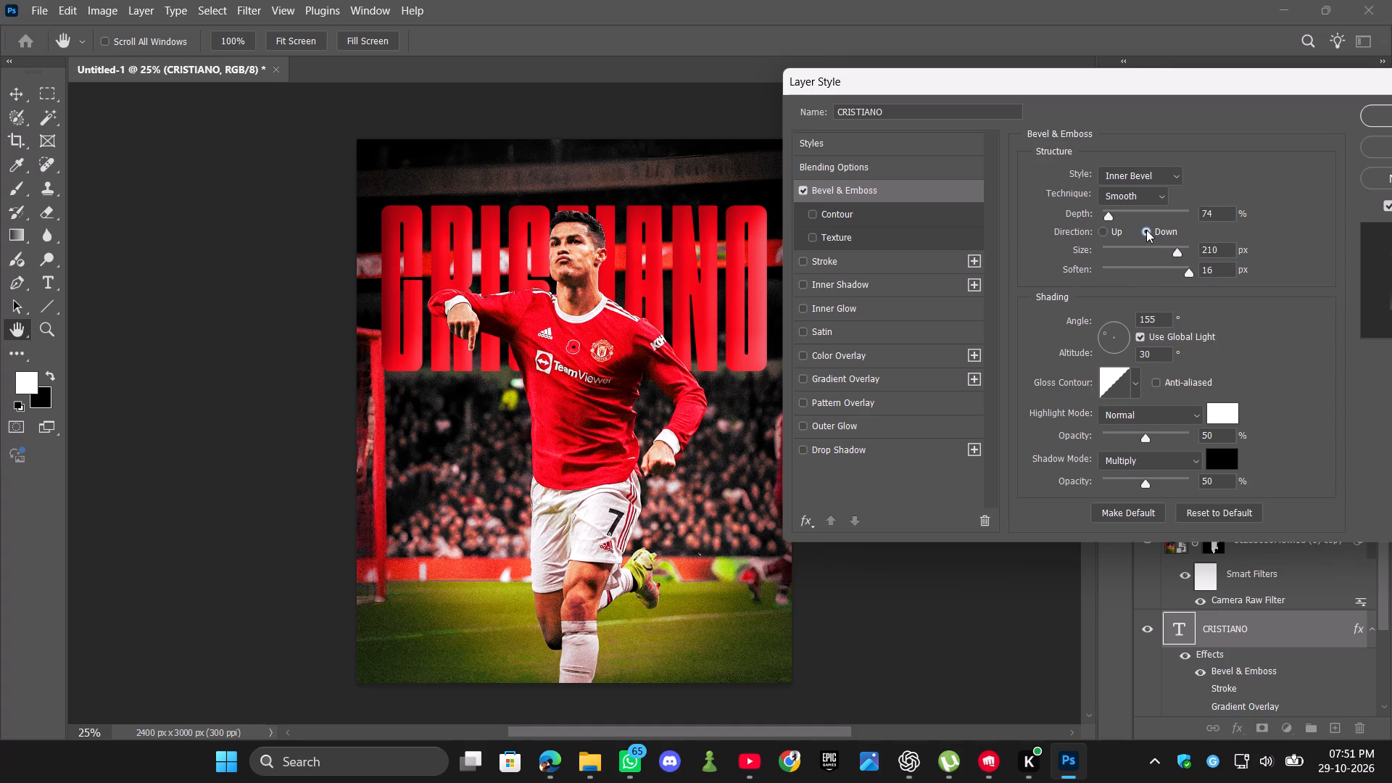
pyautogui.click(1103, 229)
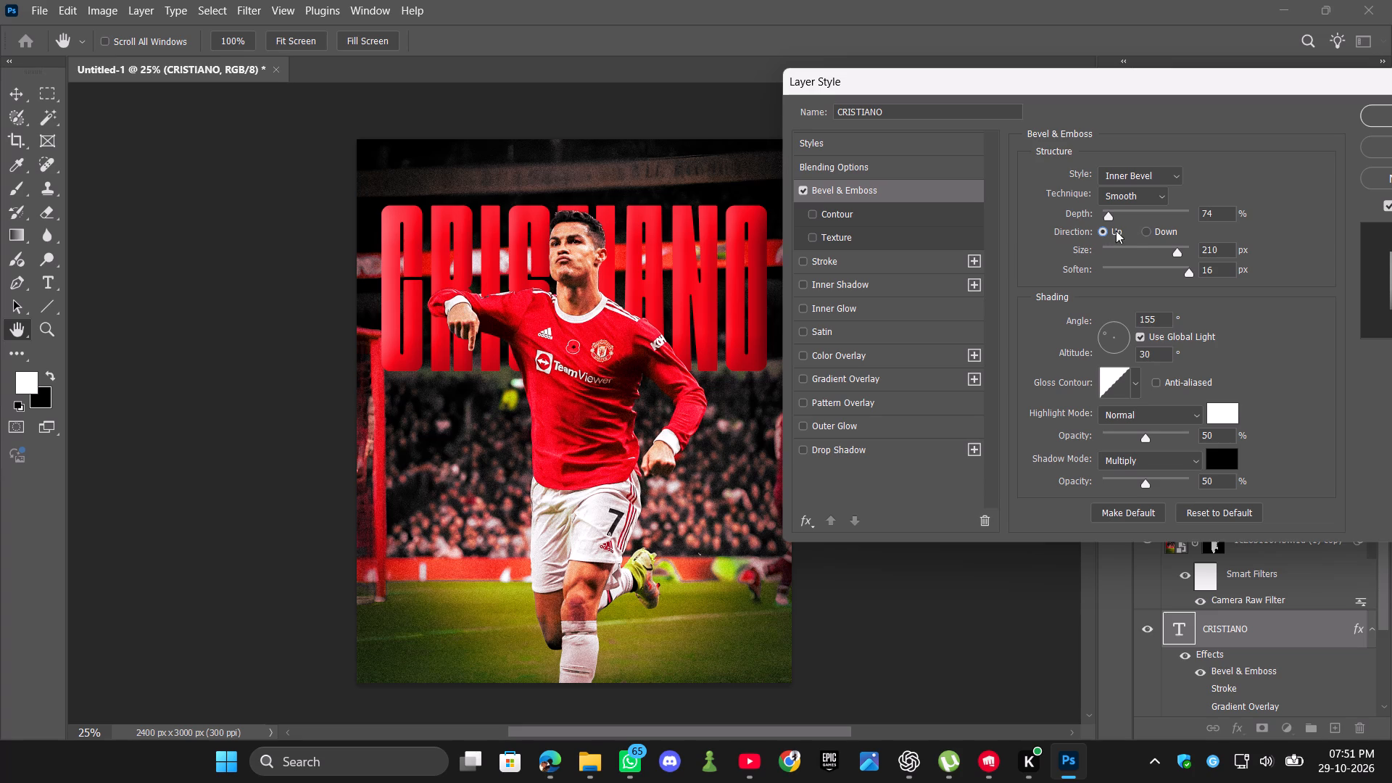
pyautogui.click(1147, 231)
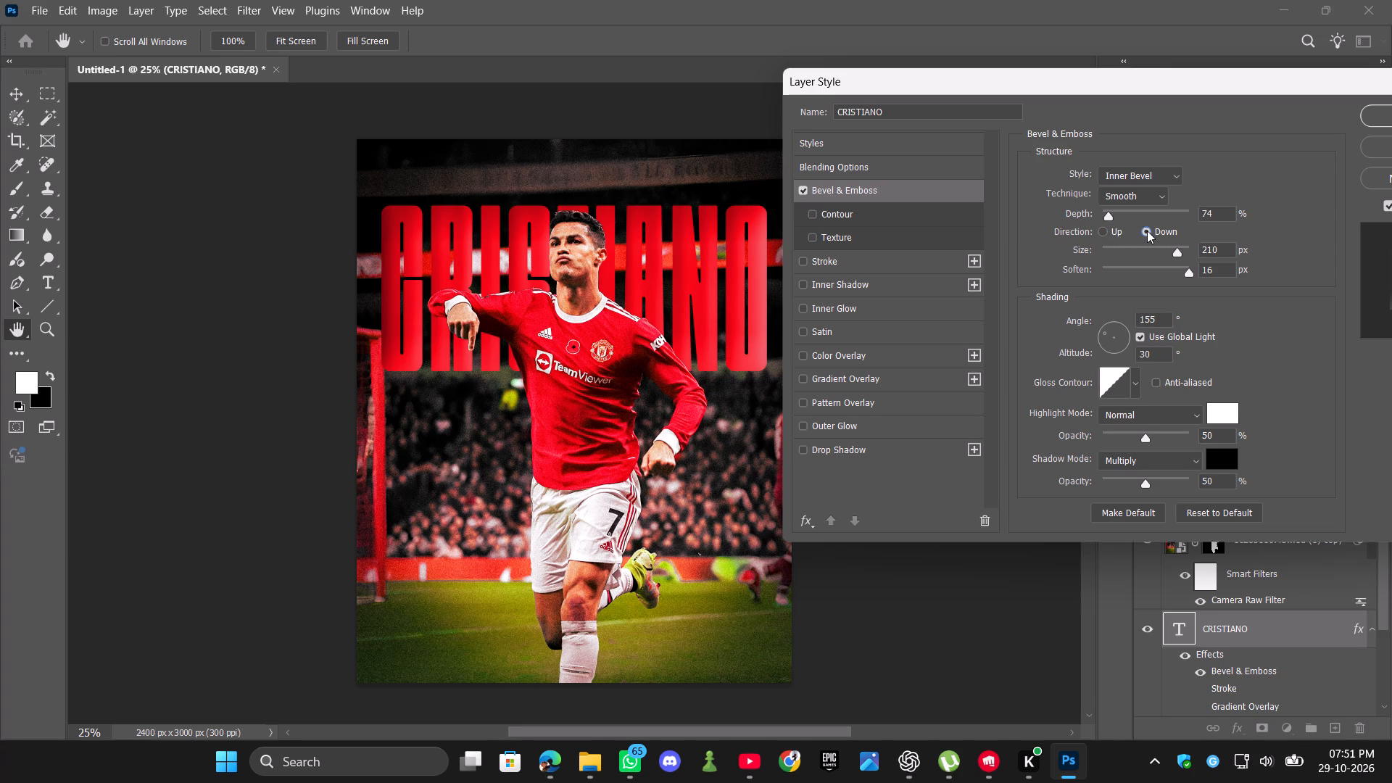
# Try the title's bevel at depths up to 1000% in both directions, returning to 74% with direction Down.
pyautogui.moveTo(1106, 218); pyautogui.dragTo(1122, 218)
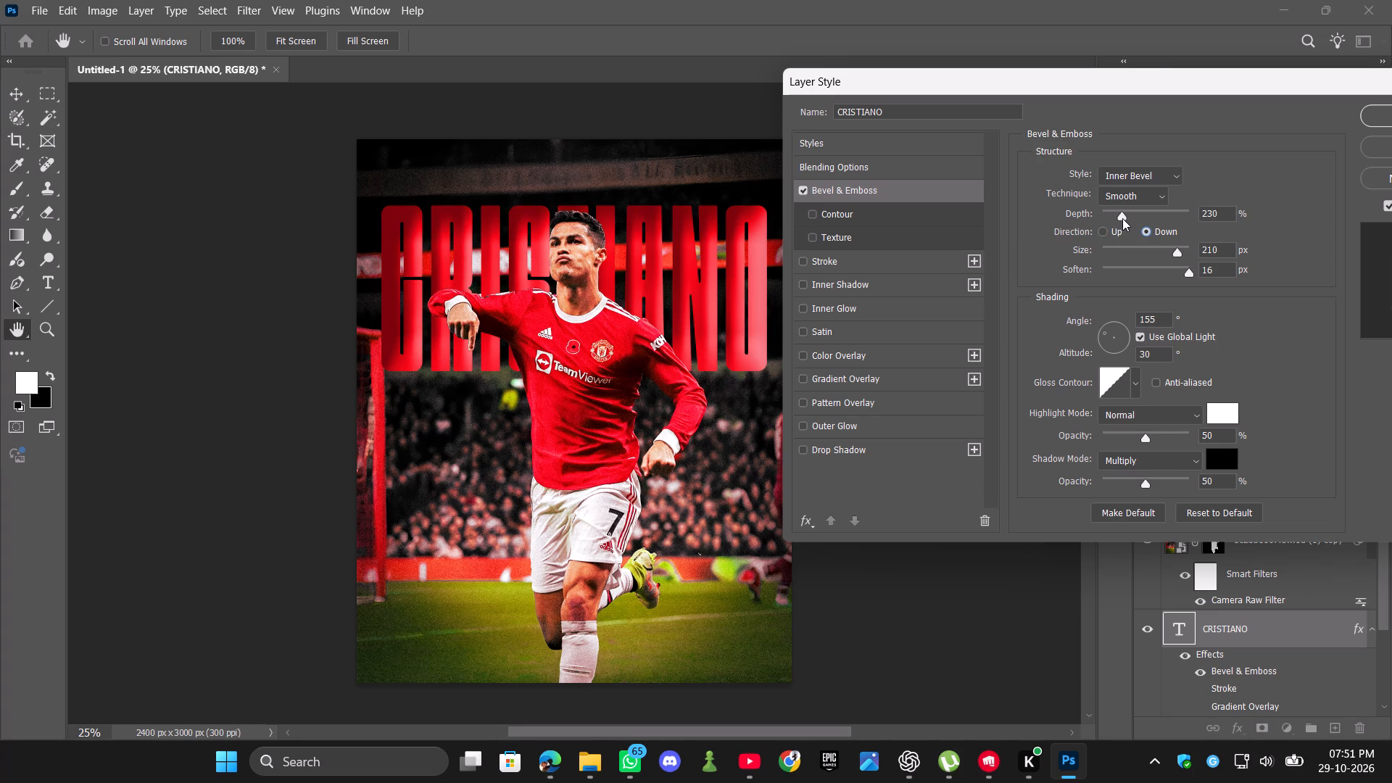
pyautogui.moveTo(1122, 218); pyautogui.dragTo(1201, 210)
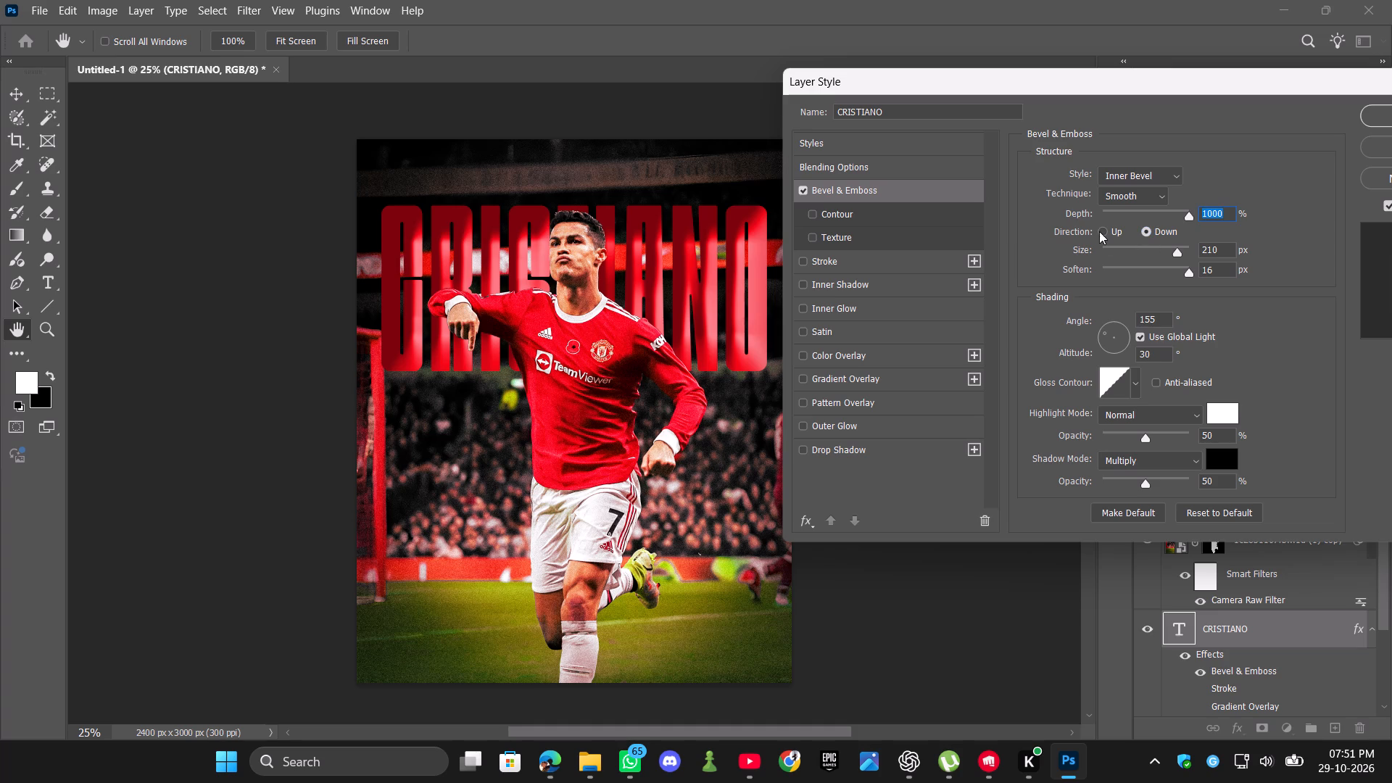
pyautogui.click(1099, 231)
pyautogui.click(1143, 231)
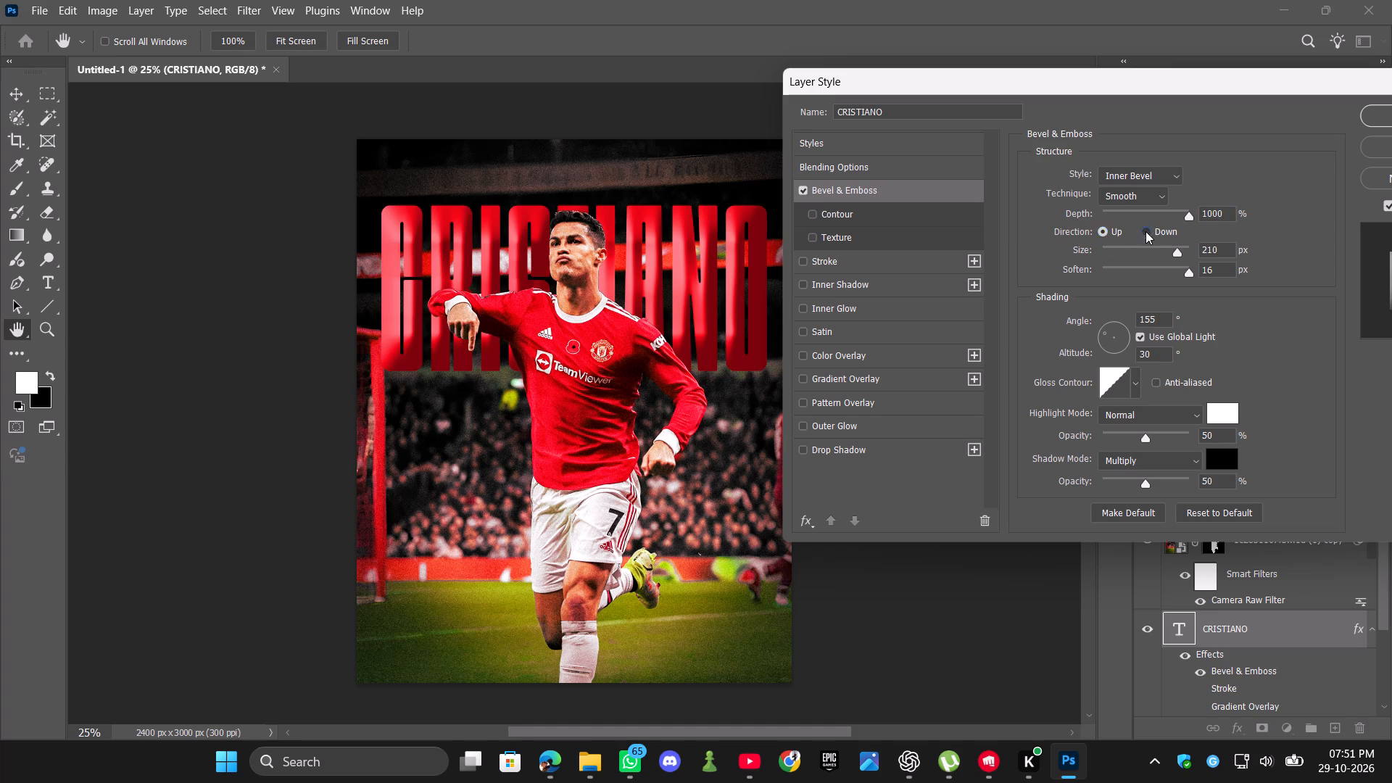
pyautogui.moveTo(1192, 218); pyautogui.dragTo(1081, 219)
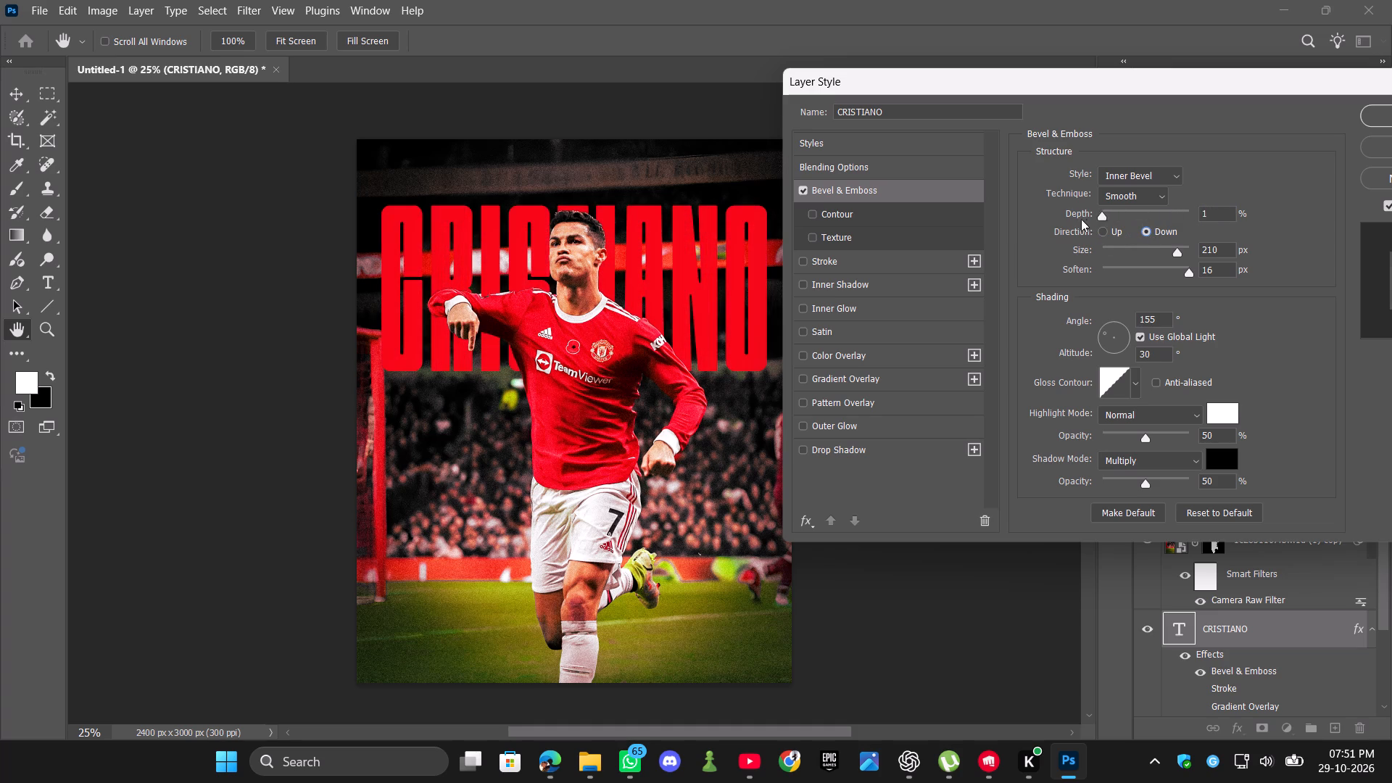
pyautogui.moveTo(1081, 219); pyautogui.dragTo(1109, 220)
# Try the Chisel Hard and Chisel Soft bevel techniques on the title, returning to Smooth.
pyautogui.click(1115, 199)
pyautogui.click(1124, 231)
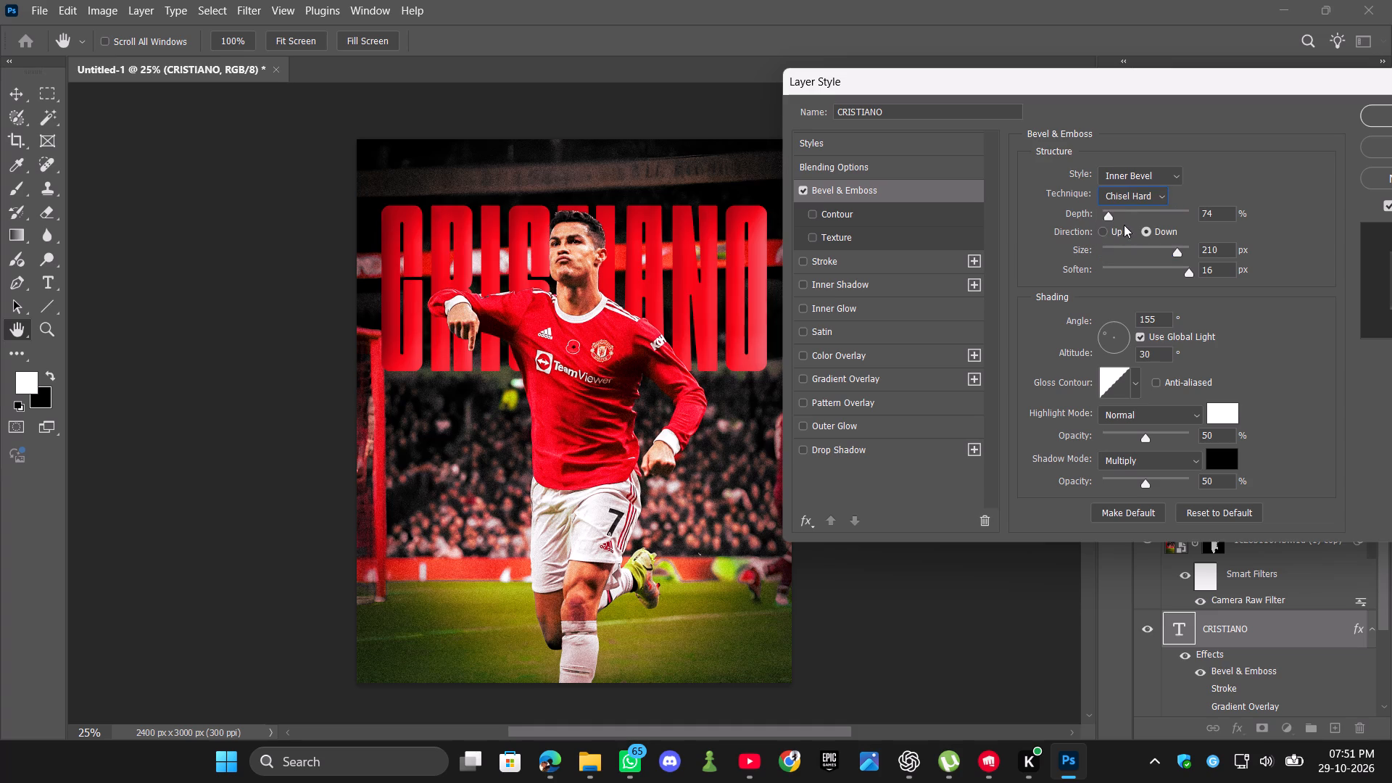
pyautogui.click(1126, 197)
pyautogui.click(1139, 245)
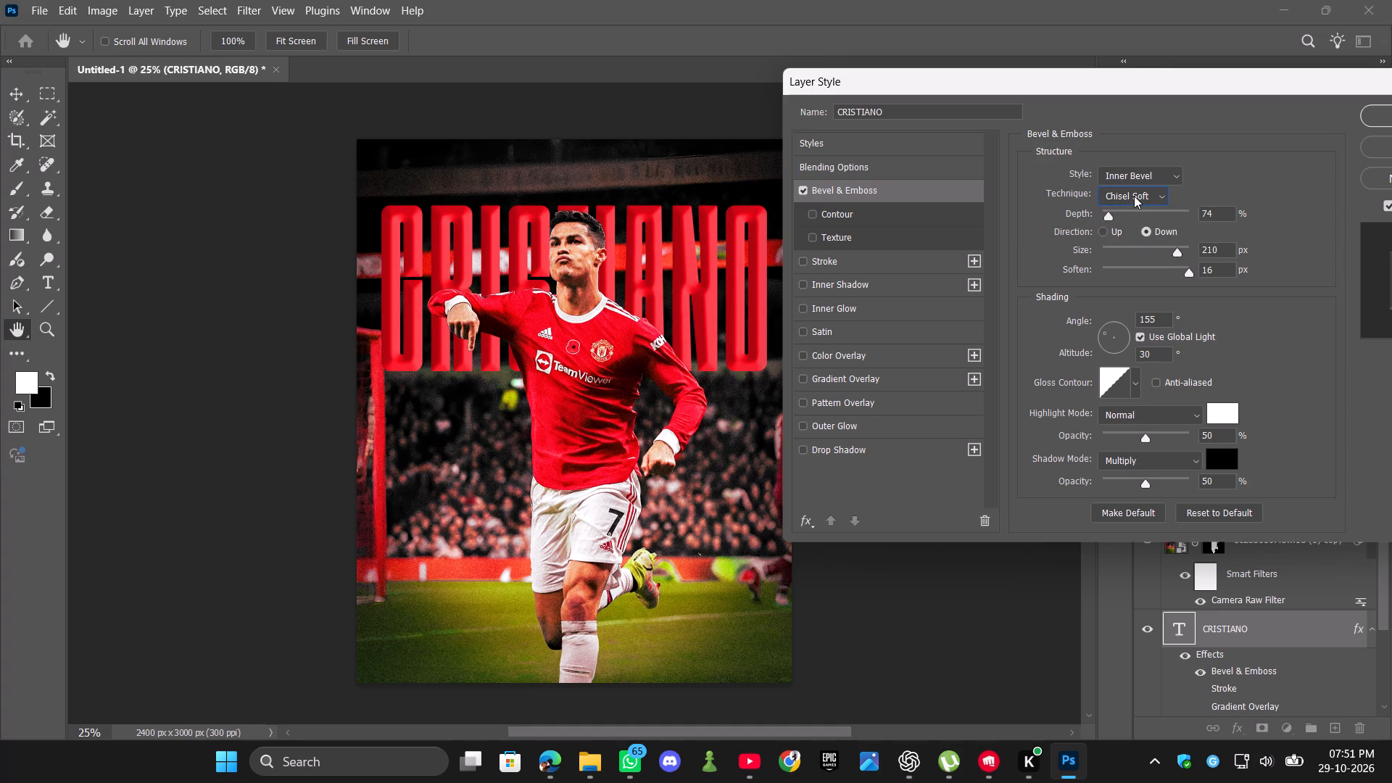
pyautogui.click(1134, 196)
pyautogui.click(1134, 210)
# Compare the Outer Bevel, Emboss and Pillow Emboss styles on the title and settle on Emboss.
pyautogui.click(1143, 174)
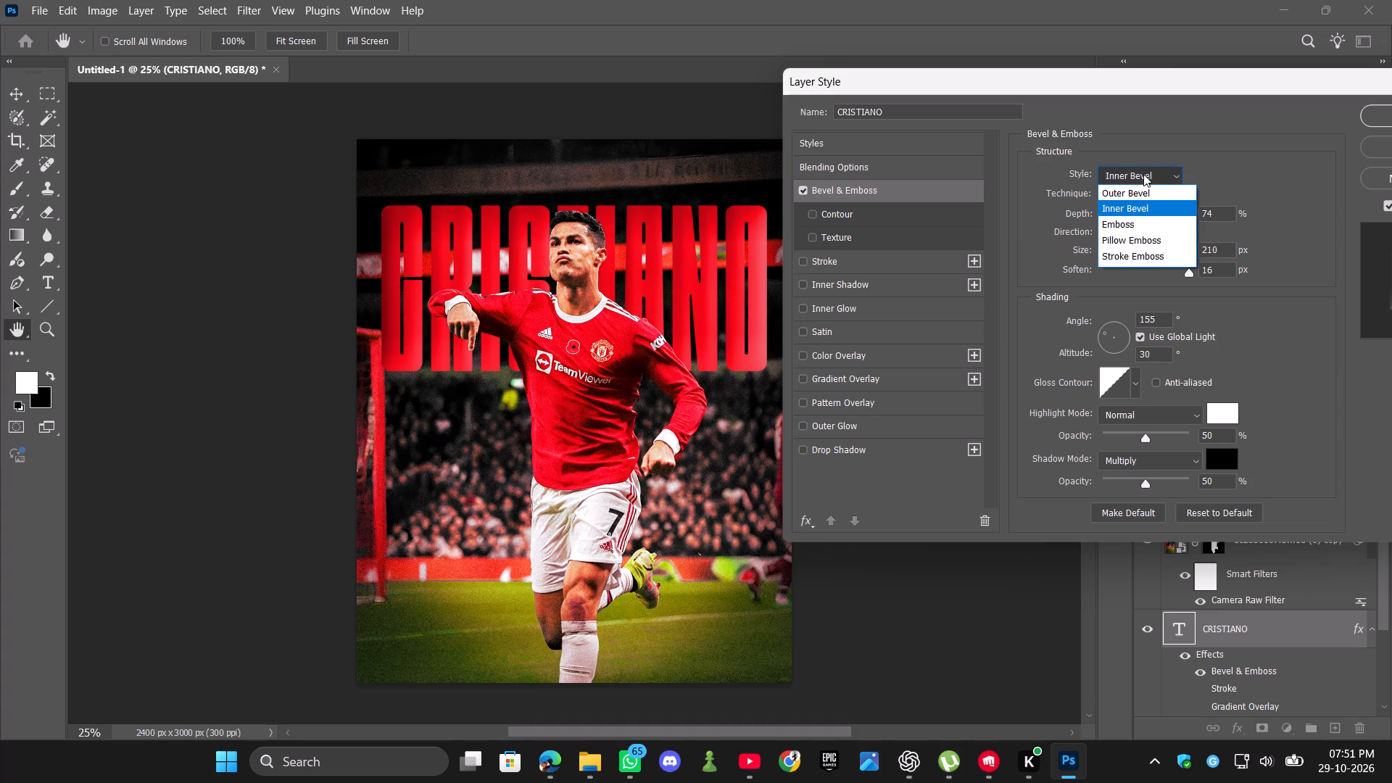
pyautogui.click(1141, 194)
pyautogui.click(1141, 177)
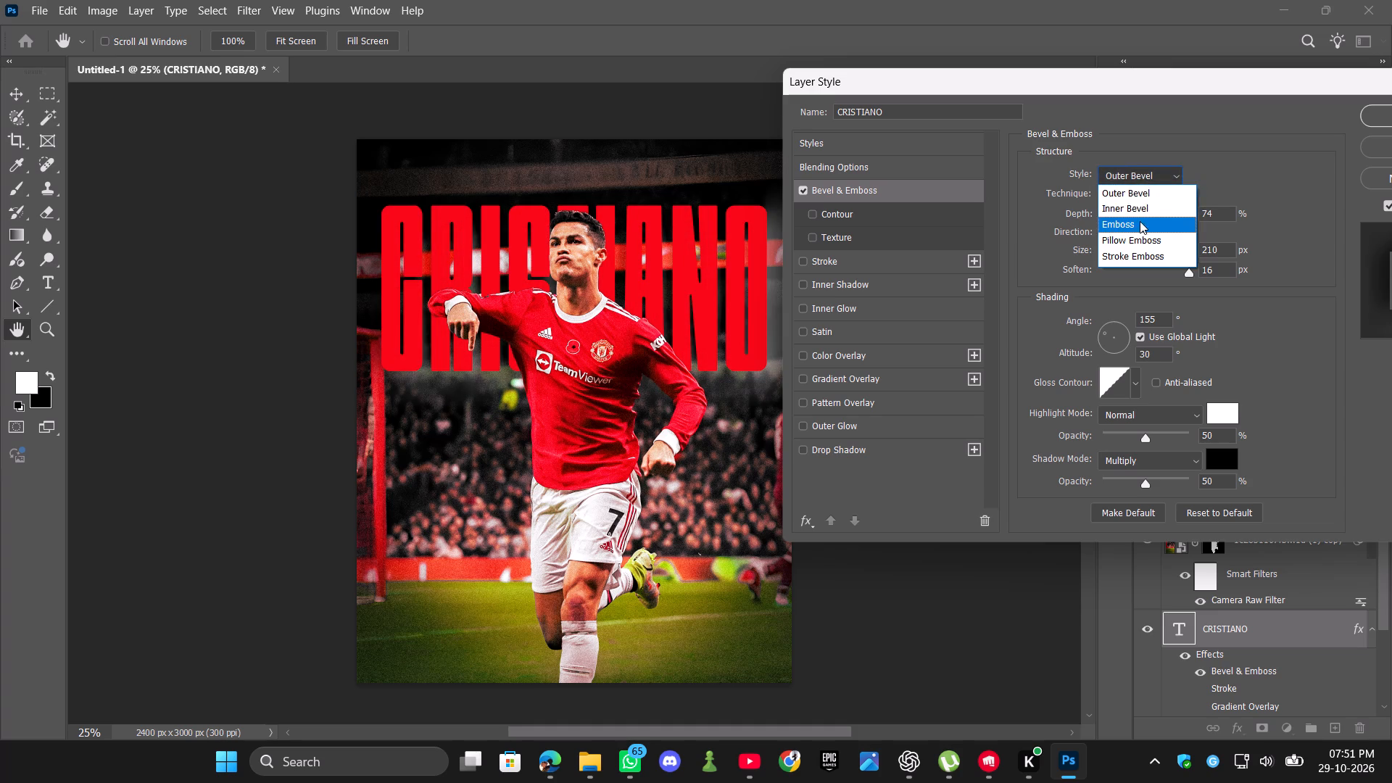
pyautogui.click(1140, 228)
pyautogui.click(1147, 172)
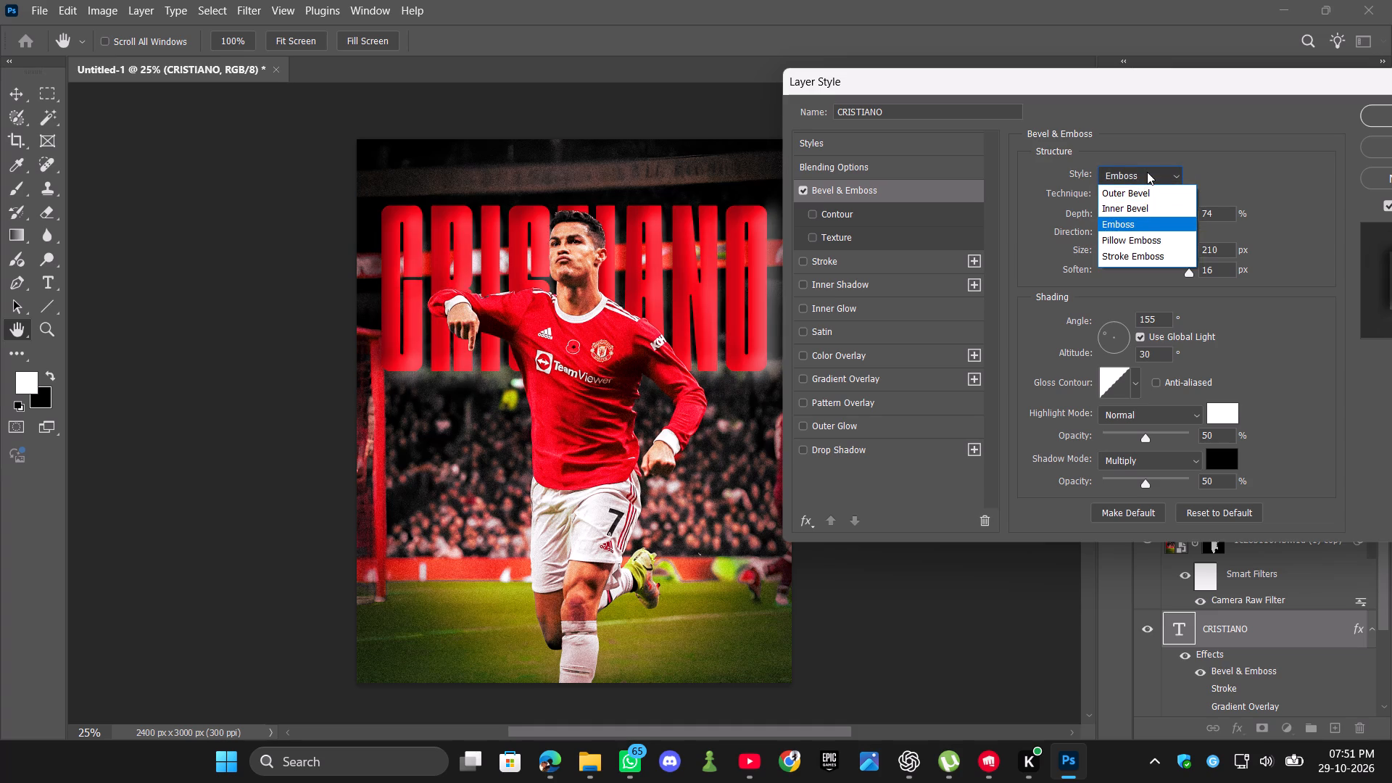
pyautogui.click(1148, 241)
pyautogui.click(1143, 154)
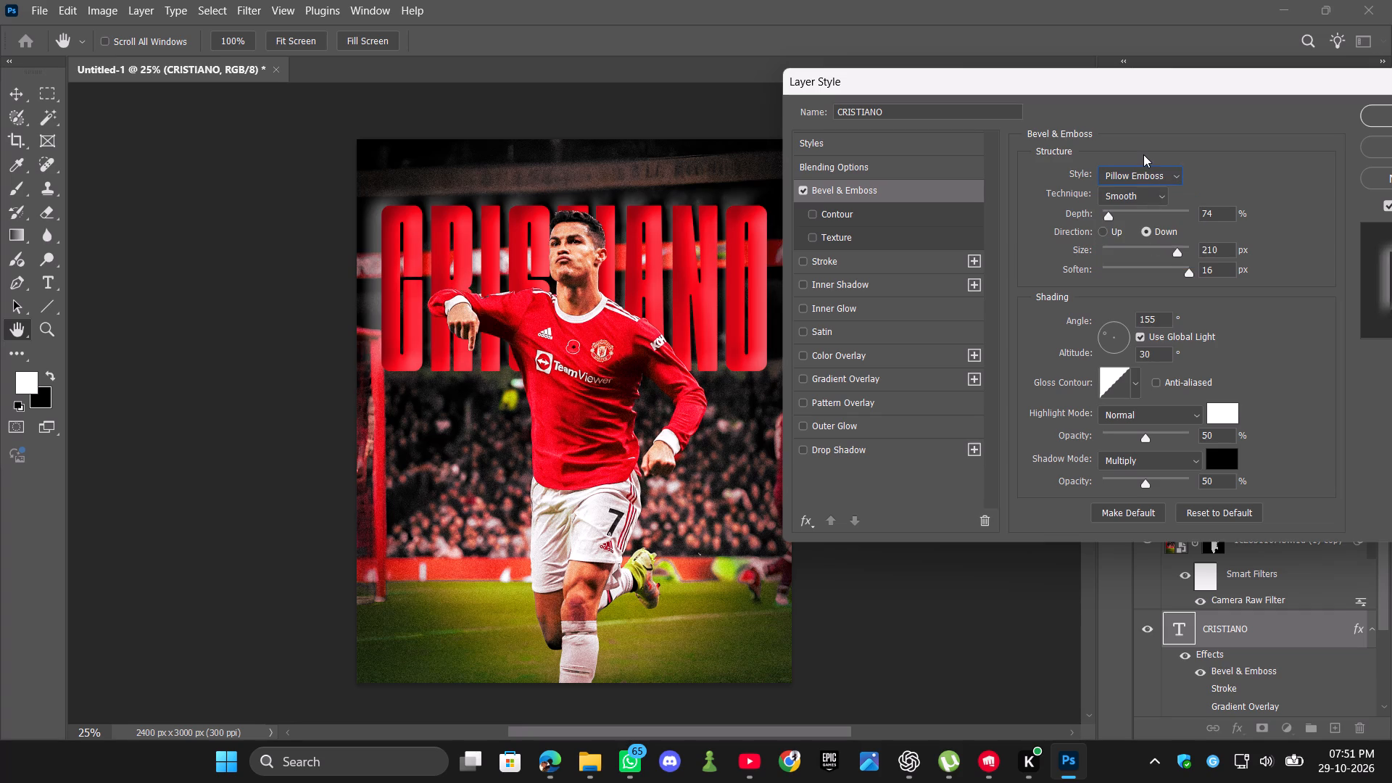
pyautogui.click(1146, 176)
pyautogui.click(1147, 231)
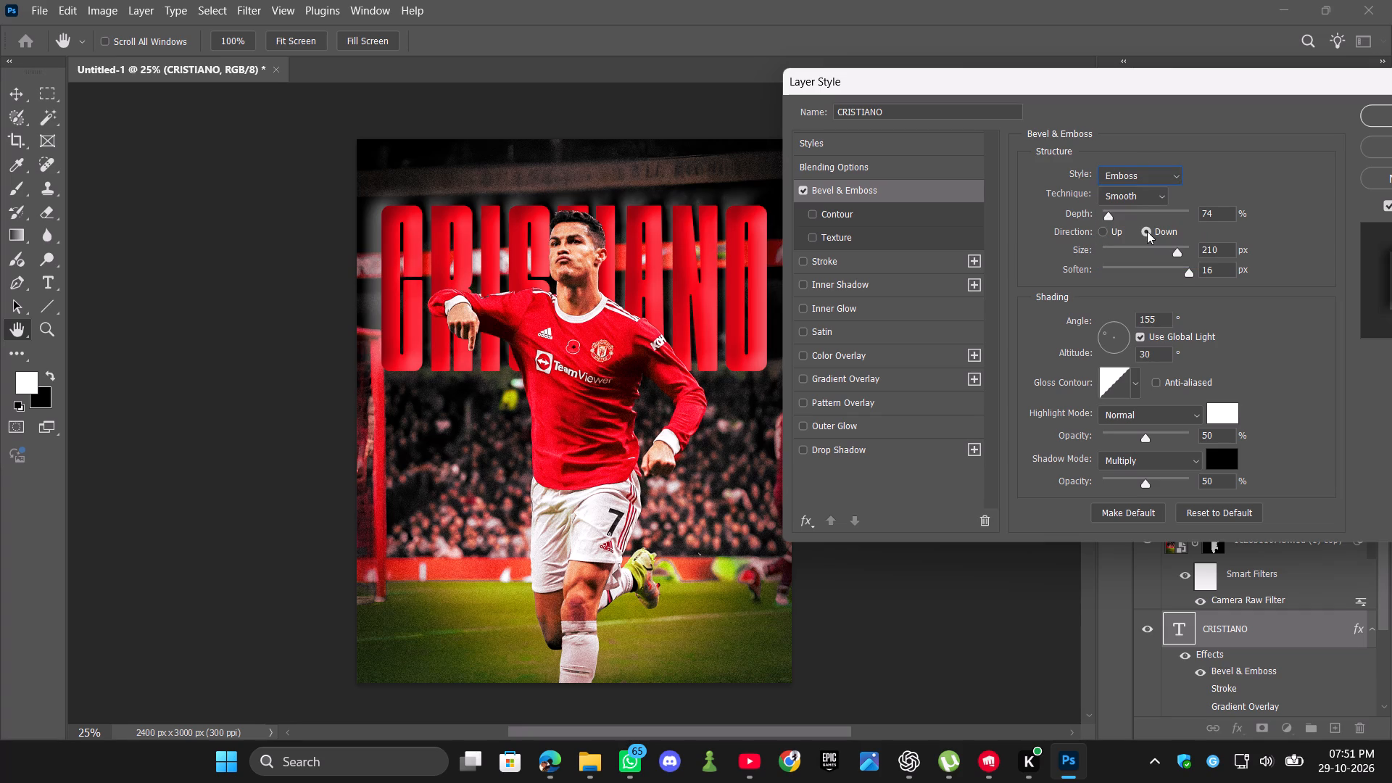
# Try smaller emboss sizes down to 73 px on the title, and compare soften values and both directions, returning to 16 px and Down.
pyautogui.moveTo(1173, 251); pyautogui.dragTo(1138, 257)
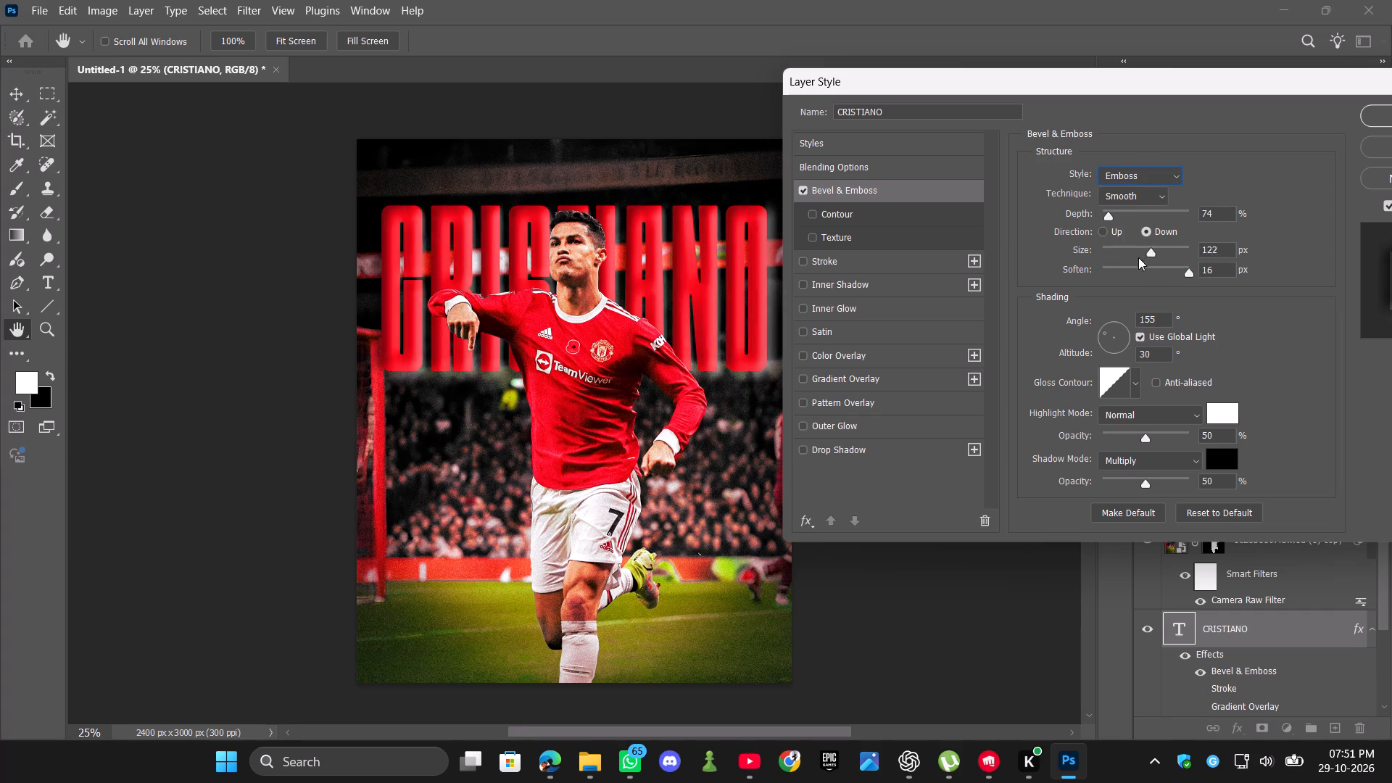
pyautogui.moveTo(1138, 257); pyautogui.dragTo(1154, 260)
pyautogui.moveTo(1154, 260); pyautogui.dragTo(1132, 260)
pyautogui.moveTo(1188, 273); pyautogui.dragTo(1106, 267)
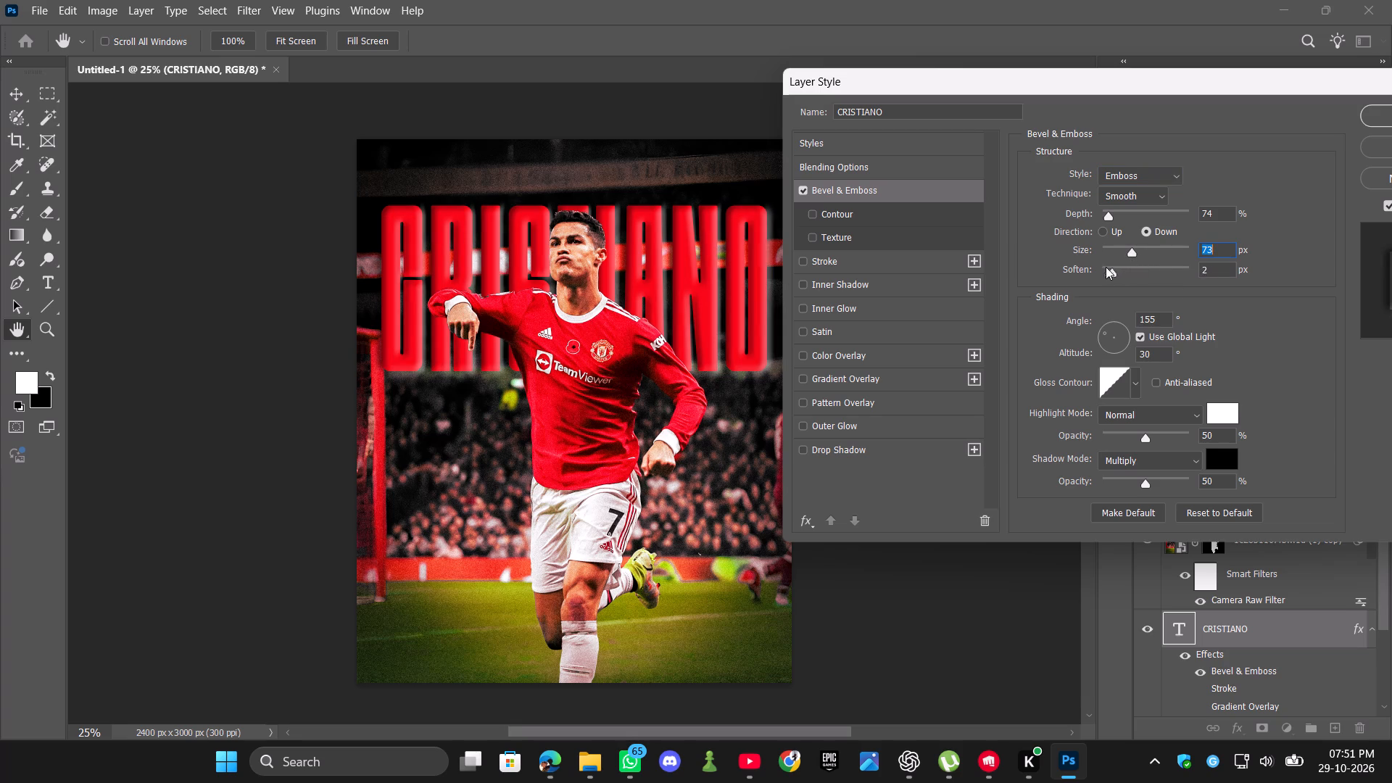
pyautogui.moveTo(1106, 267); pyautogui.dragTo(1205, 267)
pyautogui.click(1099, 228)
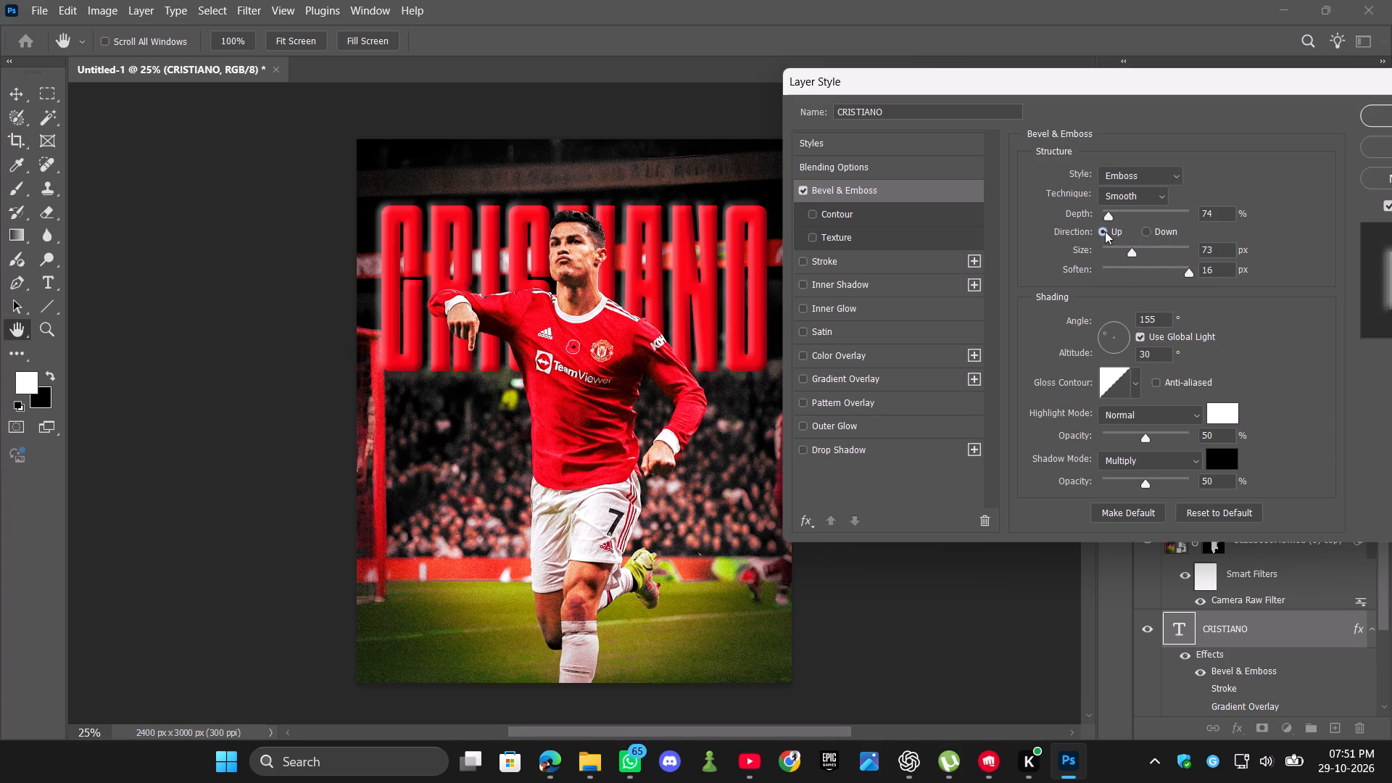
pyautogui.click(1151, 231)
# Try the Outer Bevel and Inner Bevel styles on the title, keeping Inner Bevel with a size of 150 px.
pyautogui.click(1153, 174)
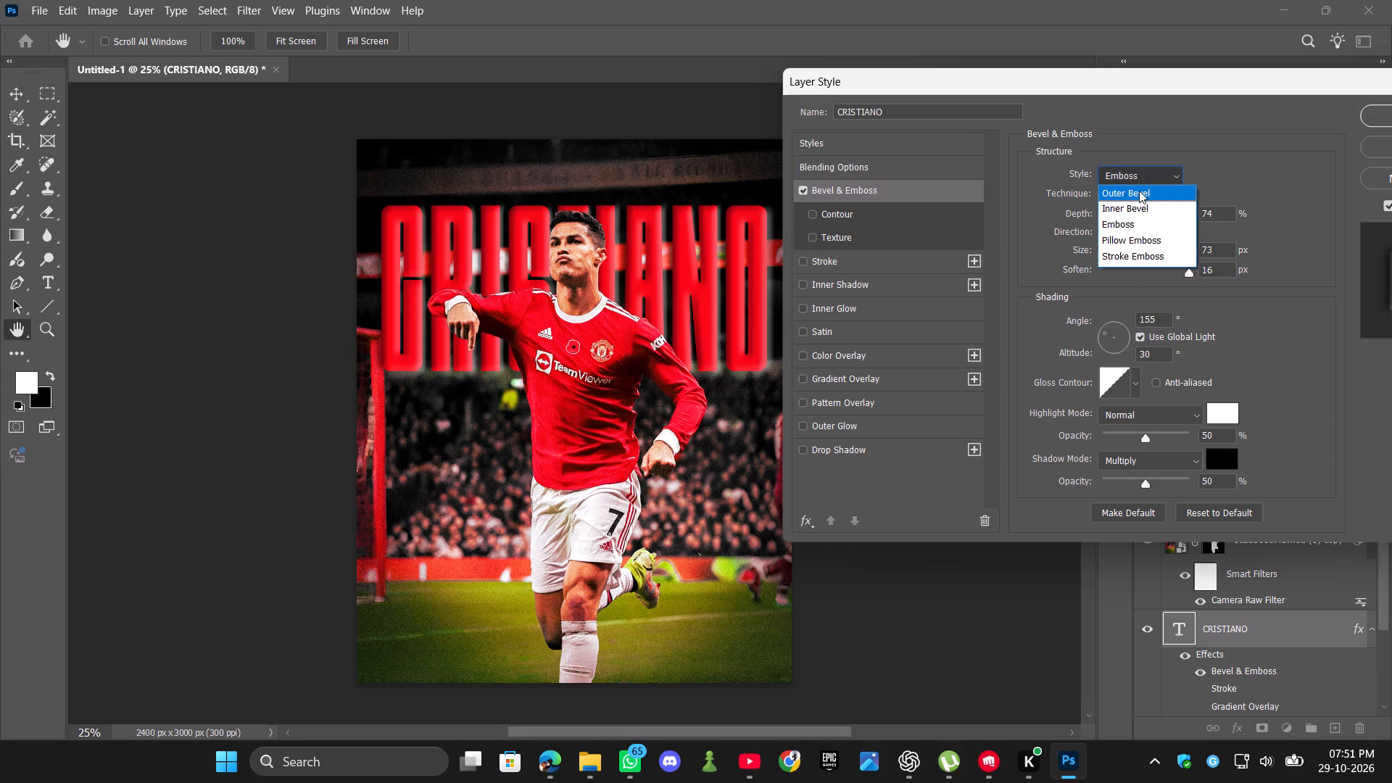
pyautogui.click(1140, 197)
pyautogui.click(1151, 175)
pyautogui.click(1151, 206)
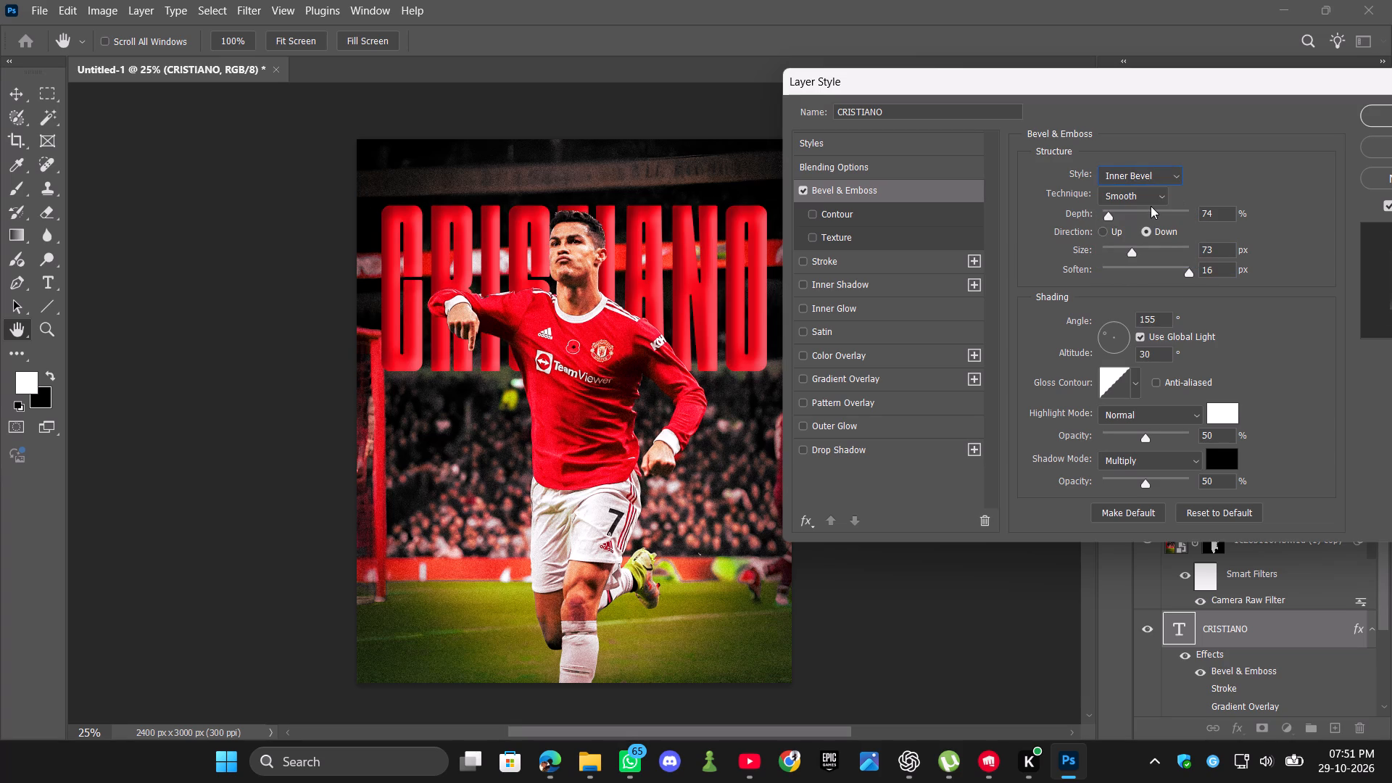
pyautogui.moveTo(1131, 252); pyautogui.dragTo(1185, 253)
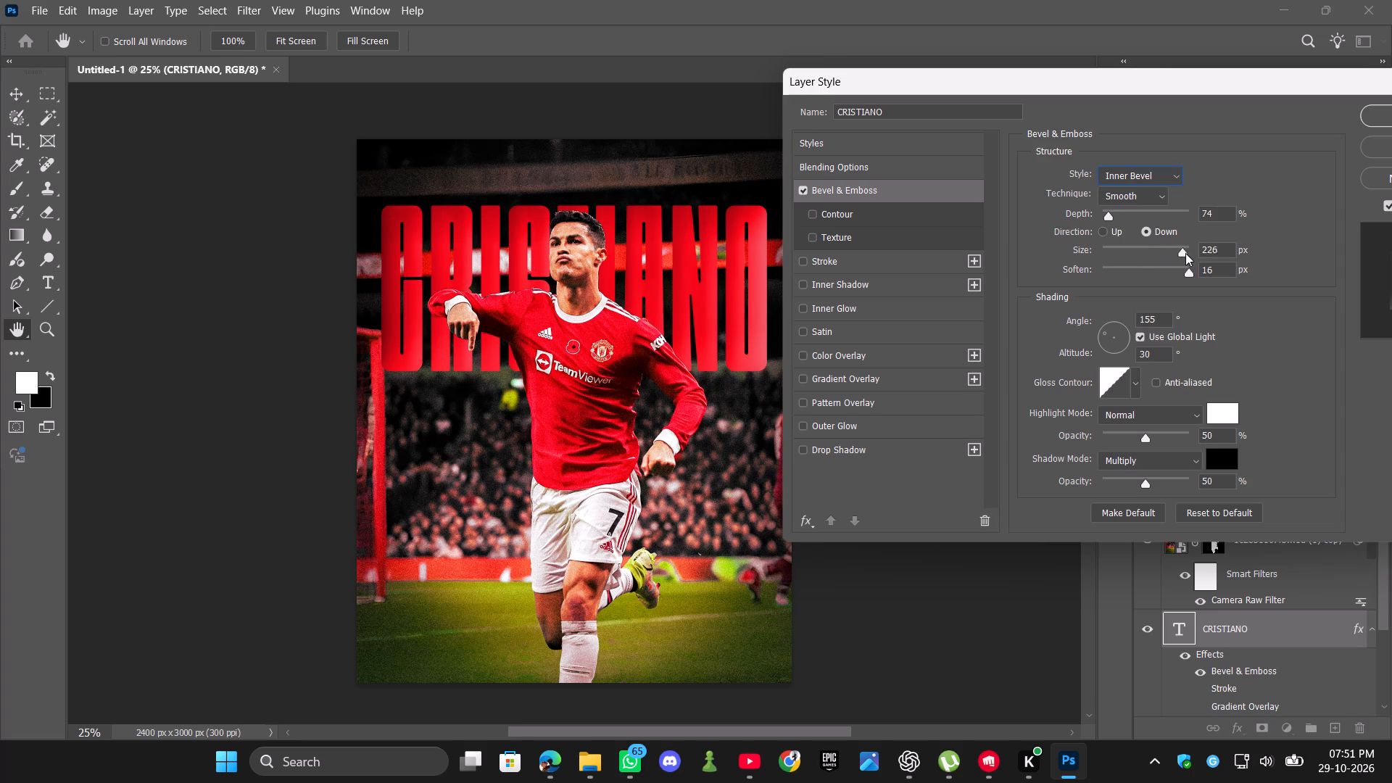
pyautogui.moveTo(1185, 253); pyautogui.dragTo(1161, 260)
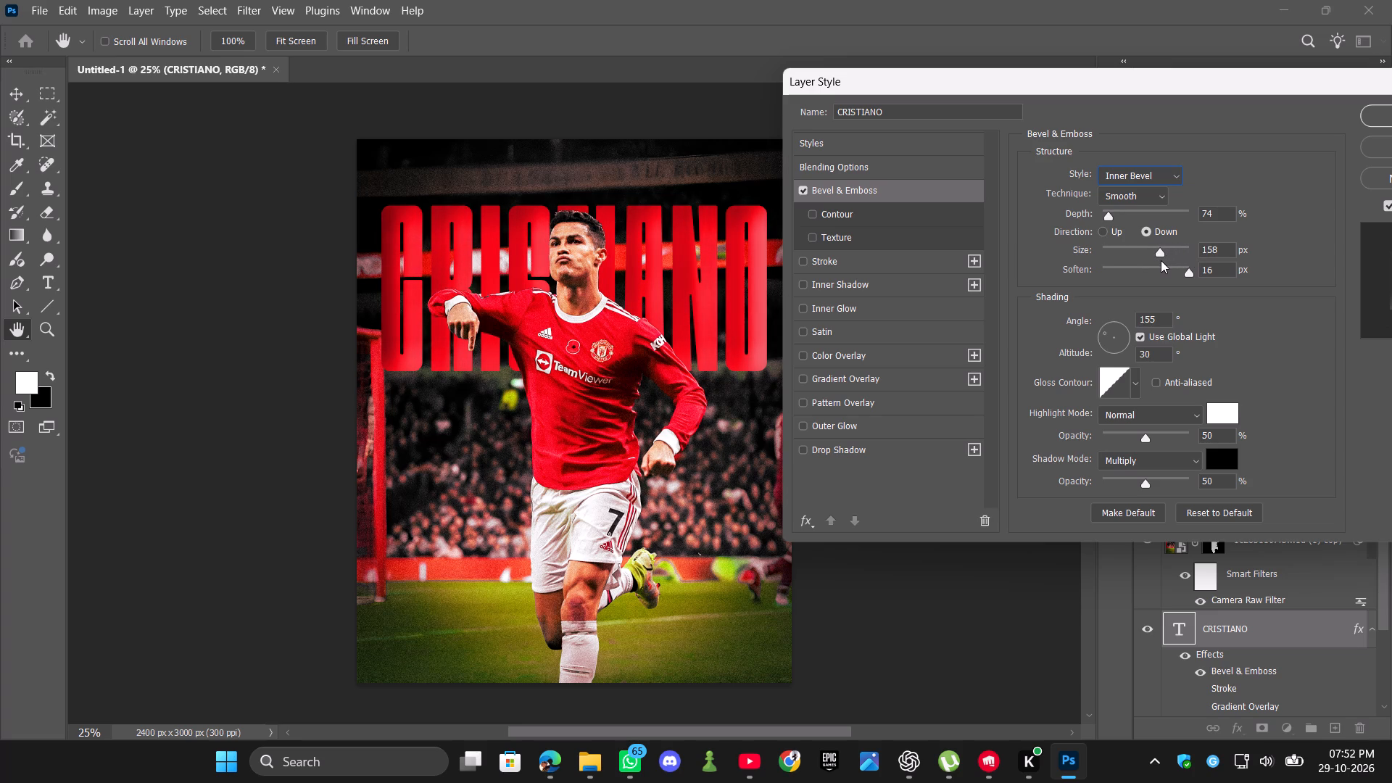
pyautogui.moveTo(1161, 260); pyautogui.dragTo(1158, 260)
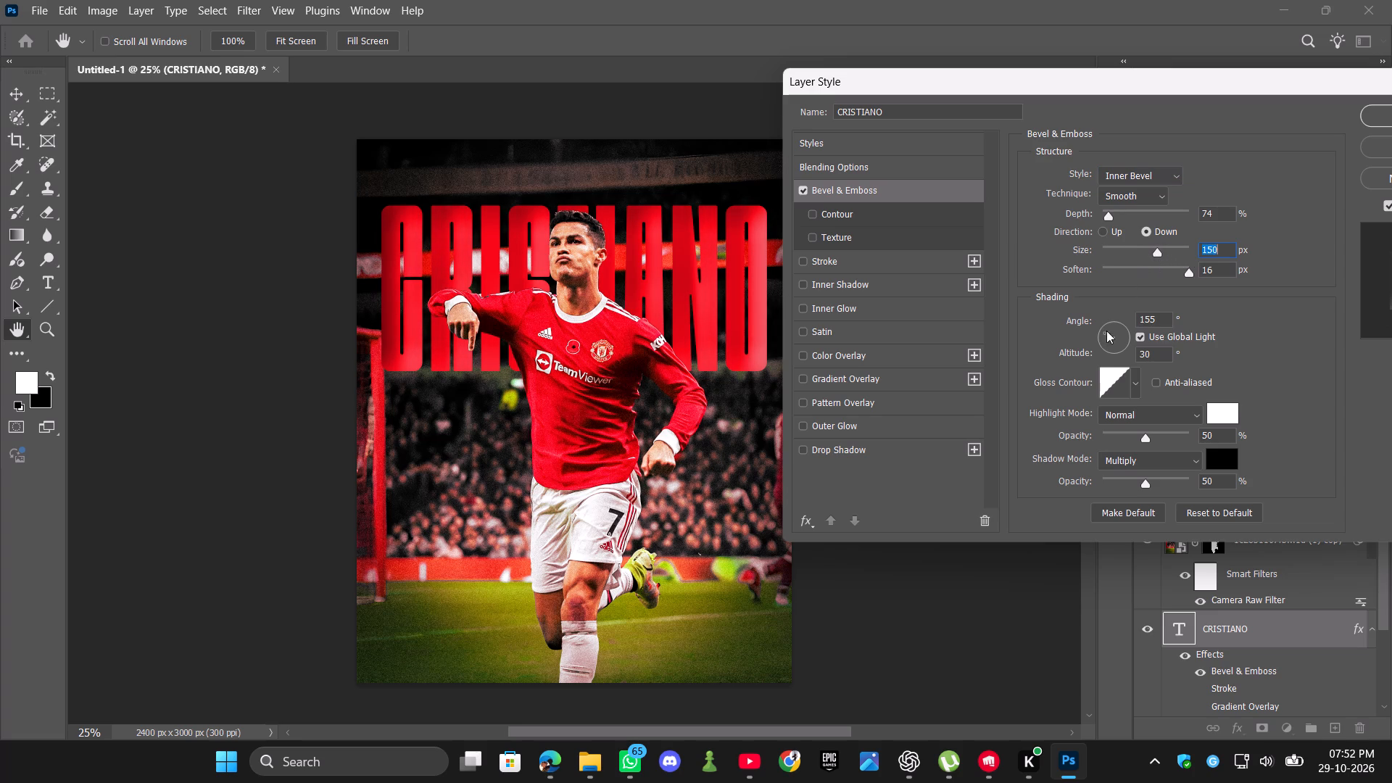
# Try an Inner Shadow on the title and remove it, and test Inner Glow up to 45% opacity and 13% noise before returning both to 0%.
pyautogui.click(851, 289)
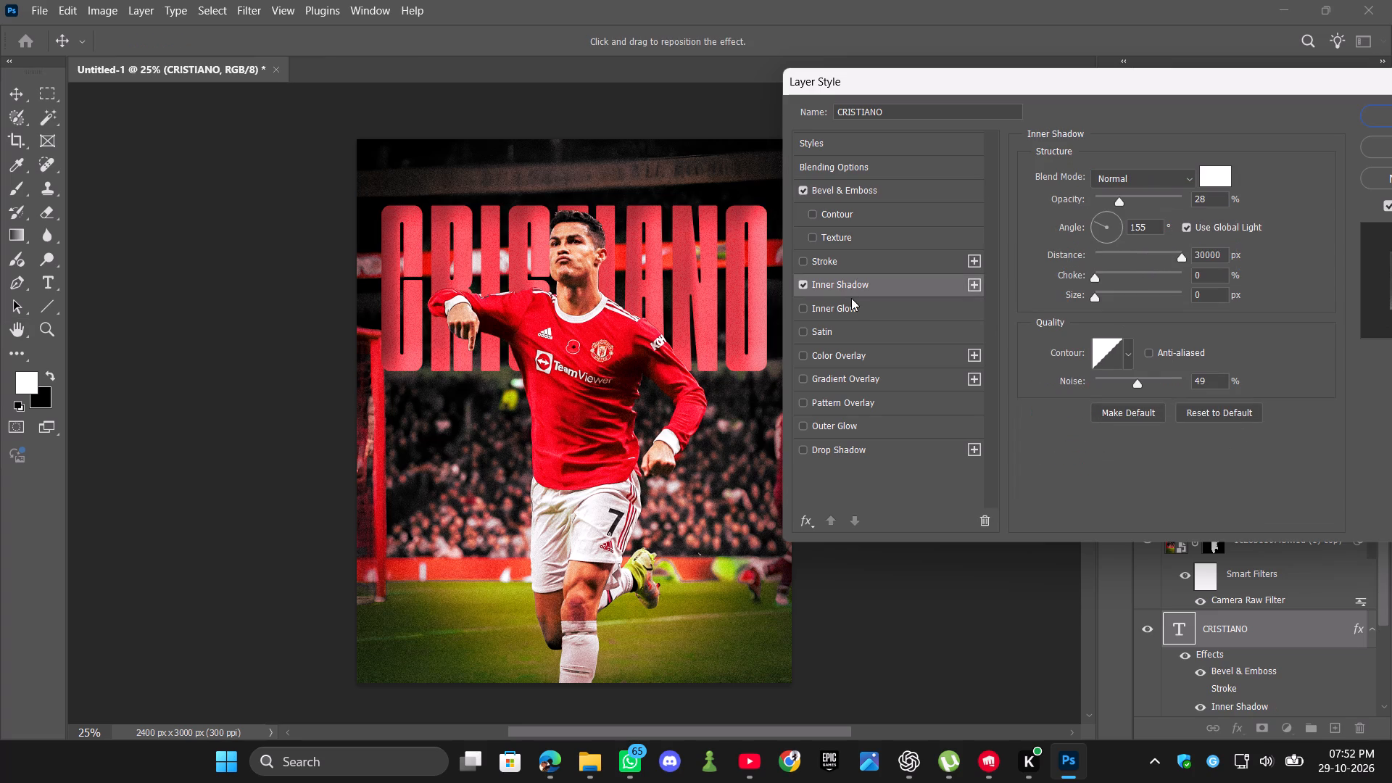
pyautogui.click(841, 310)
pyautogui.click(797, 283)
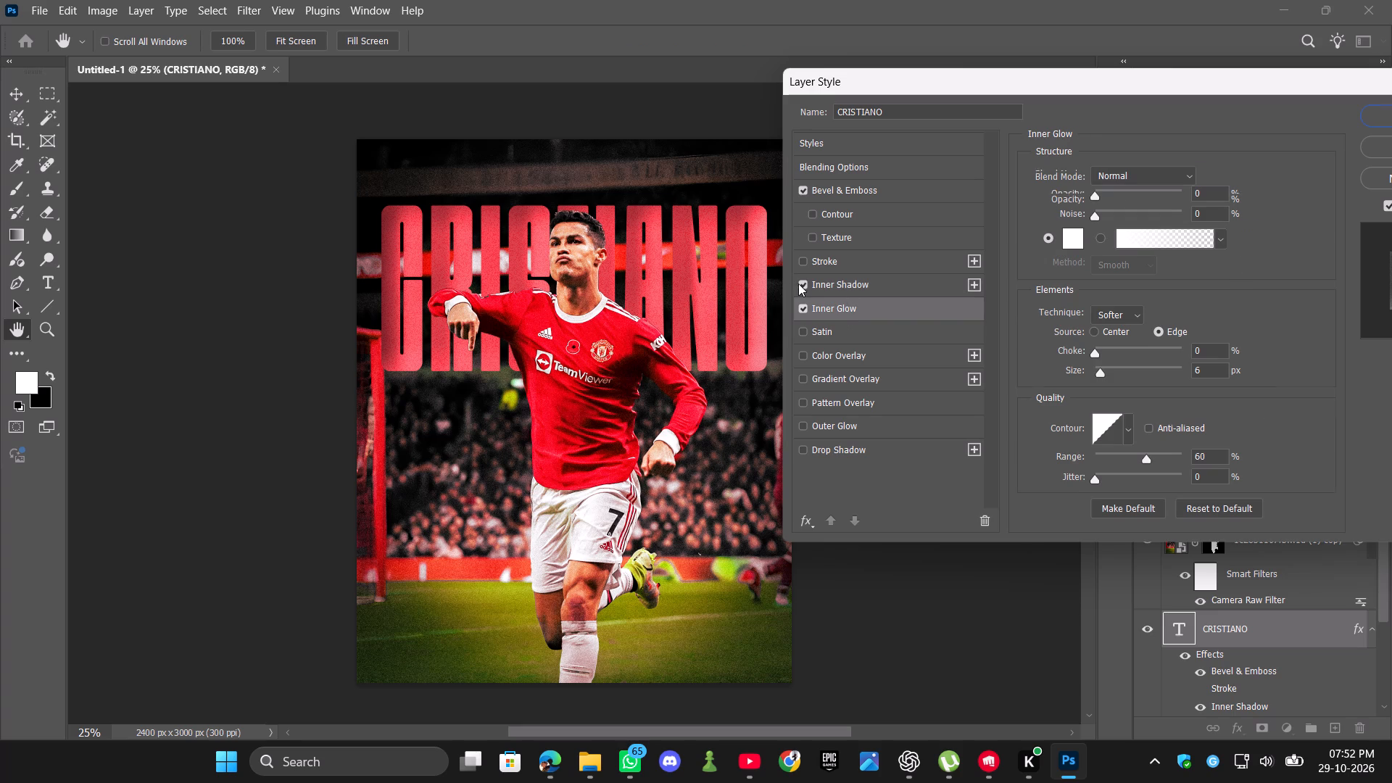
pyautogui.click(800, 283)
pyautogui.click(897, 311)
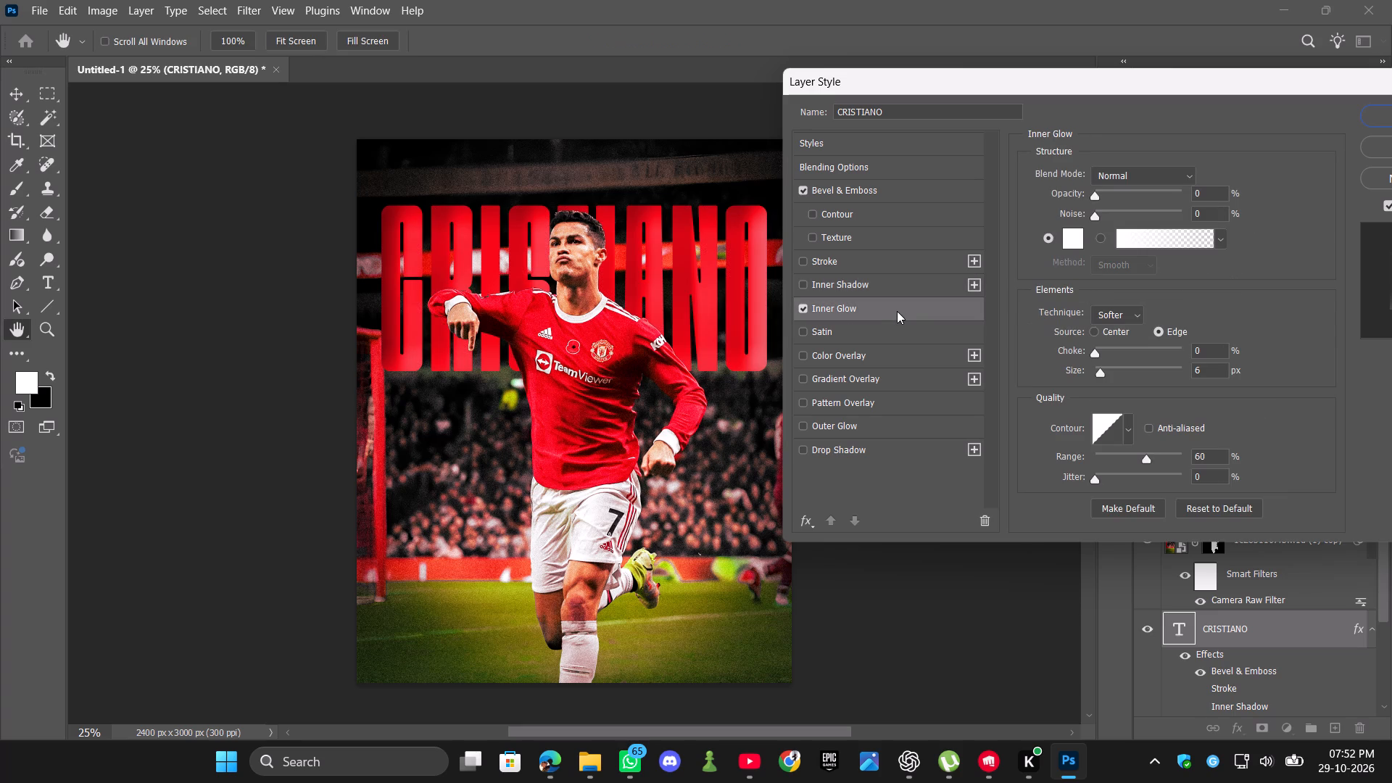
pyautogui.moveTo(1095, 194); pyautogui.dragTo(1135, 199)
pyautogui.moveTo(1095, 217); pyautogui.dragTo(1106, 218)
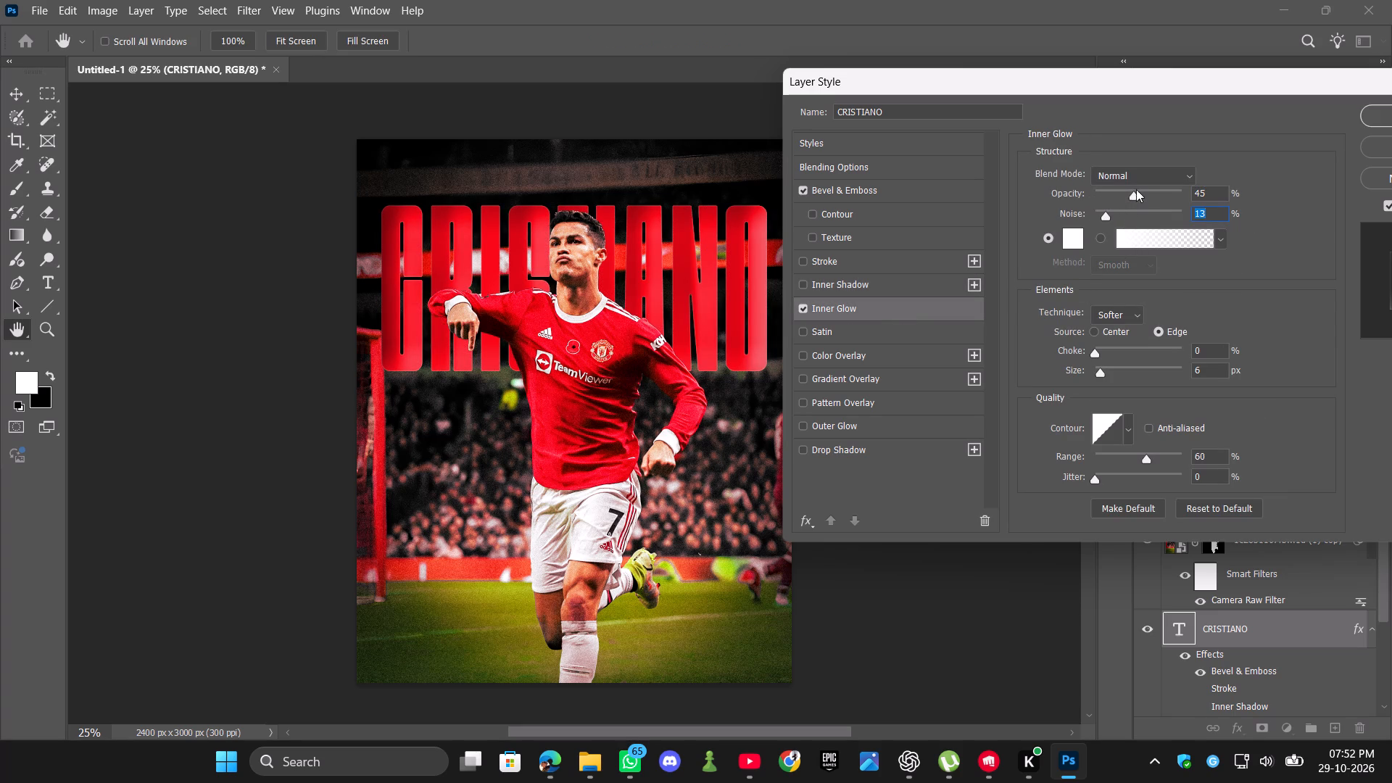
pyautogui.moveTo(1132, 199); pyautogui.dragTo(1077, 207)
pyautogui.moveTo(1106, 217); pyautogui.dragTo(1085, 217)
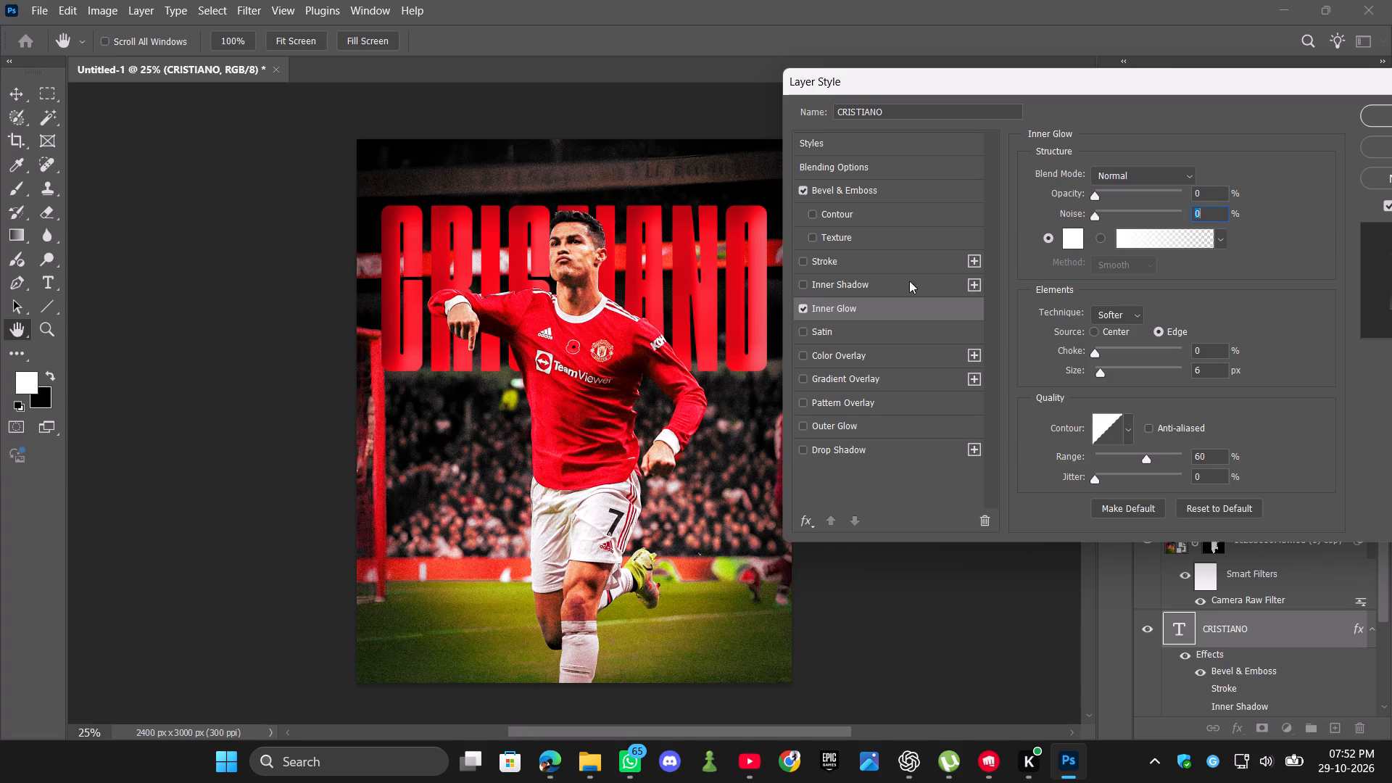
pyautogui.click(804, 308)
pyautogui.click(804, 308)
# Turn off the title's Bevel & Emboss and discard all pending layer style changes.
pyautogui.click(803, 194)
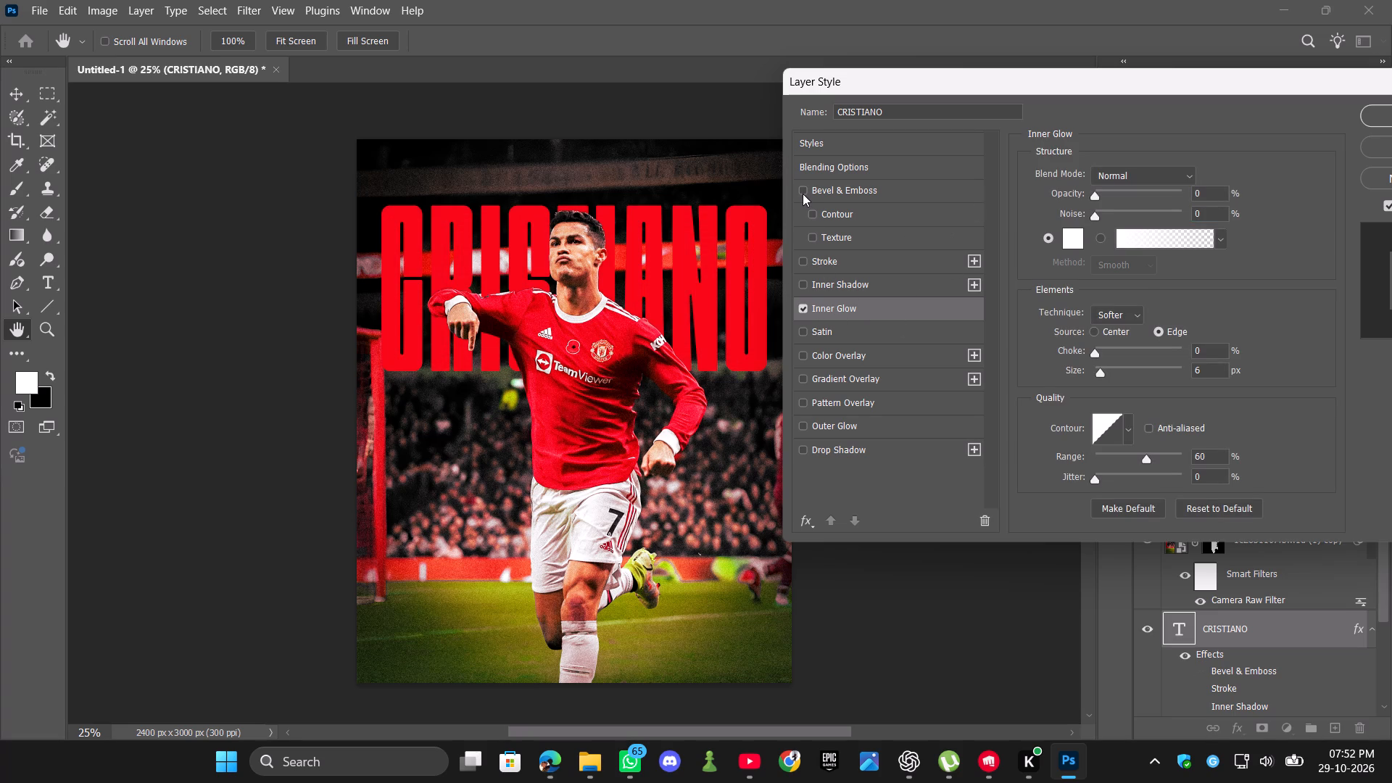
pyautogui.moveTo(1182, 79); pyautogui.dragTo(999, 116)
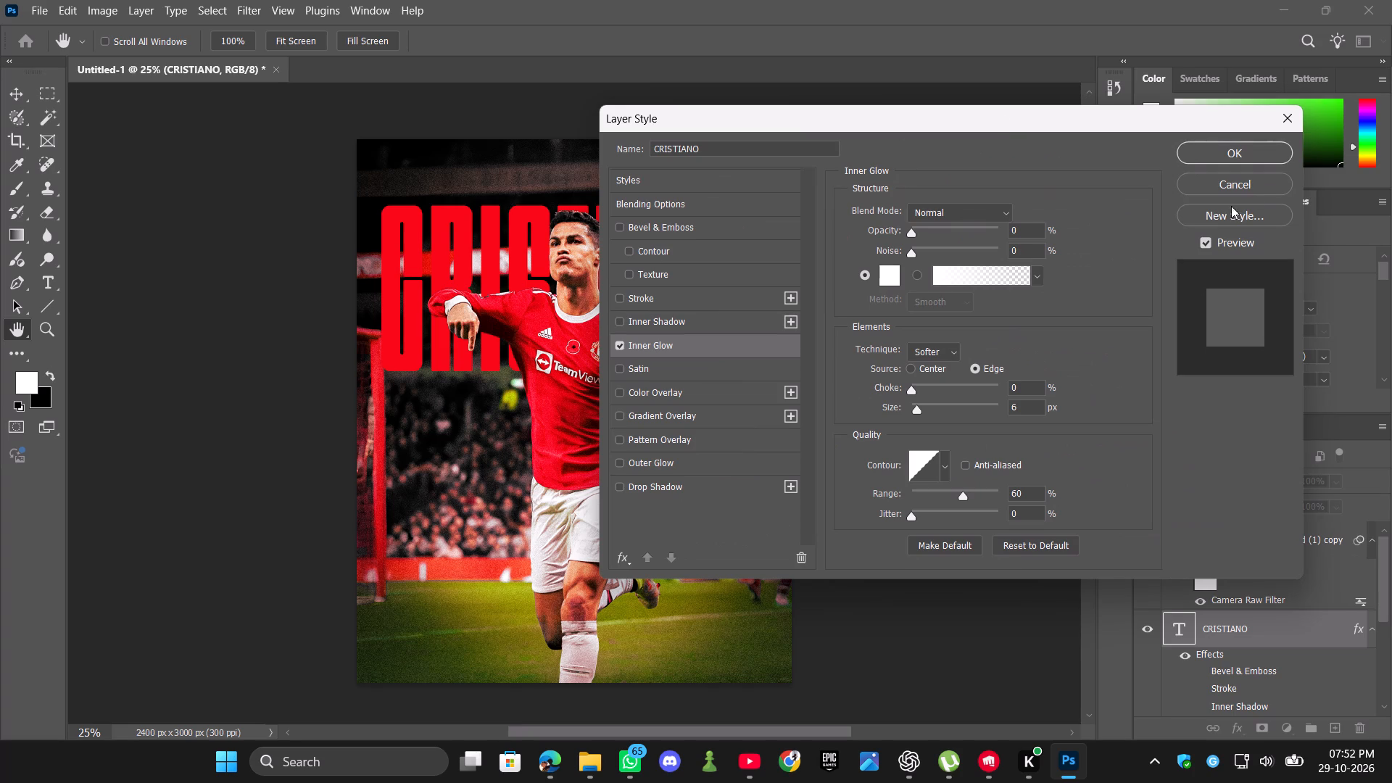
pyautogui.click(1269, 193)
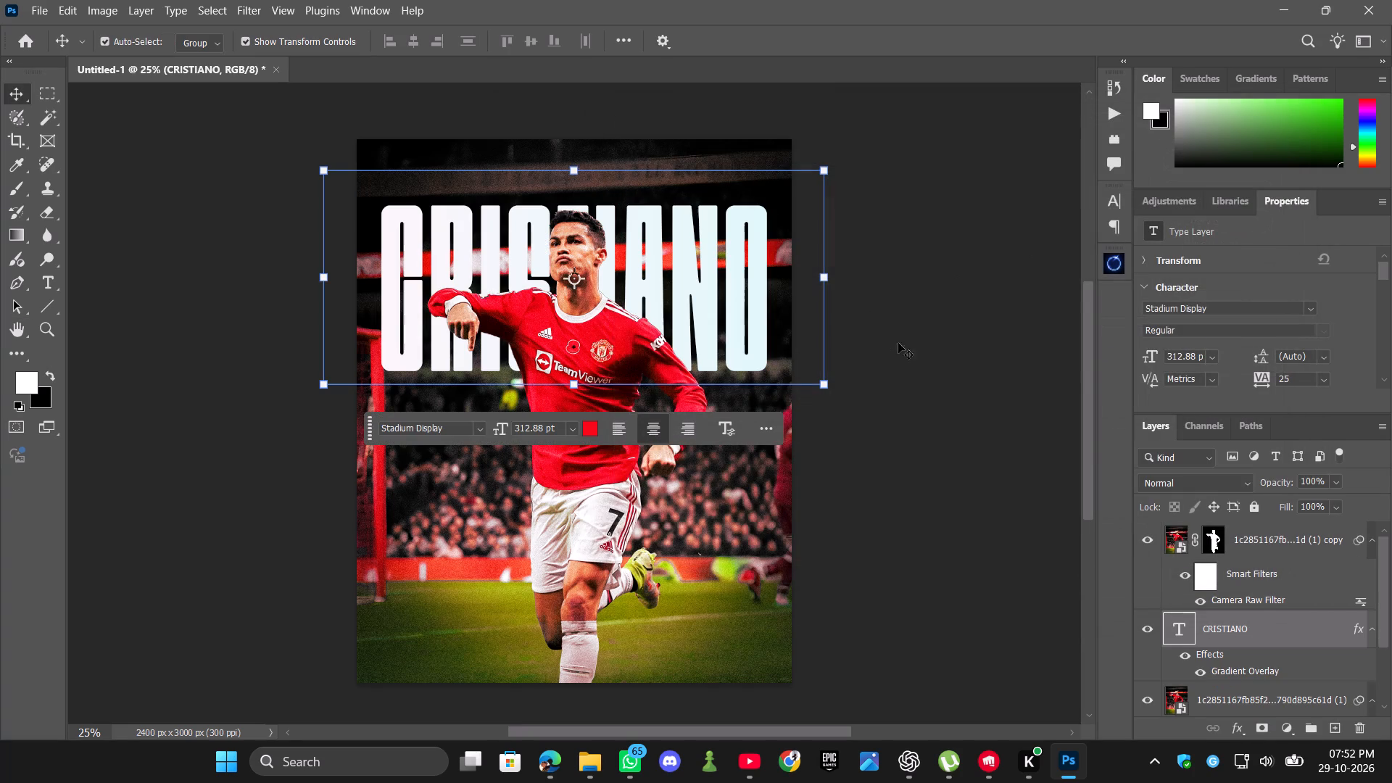
# Turn off the Gradient Overlay effect on the CRISTIANO title layer.
pyautogui.rightClick(1238, 632)
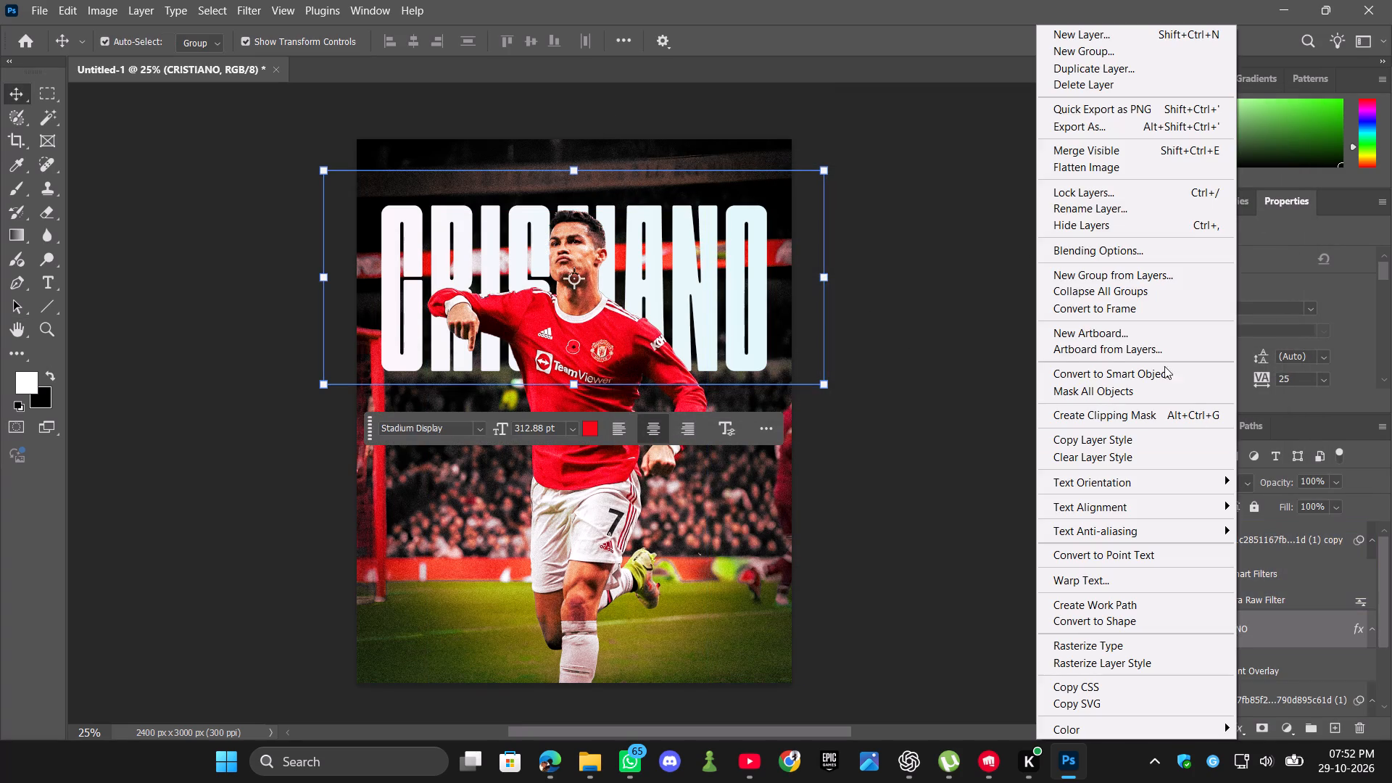
pyautogui.click(1114, 256)
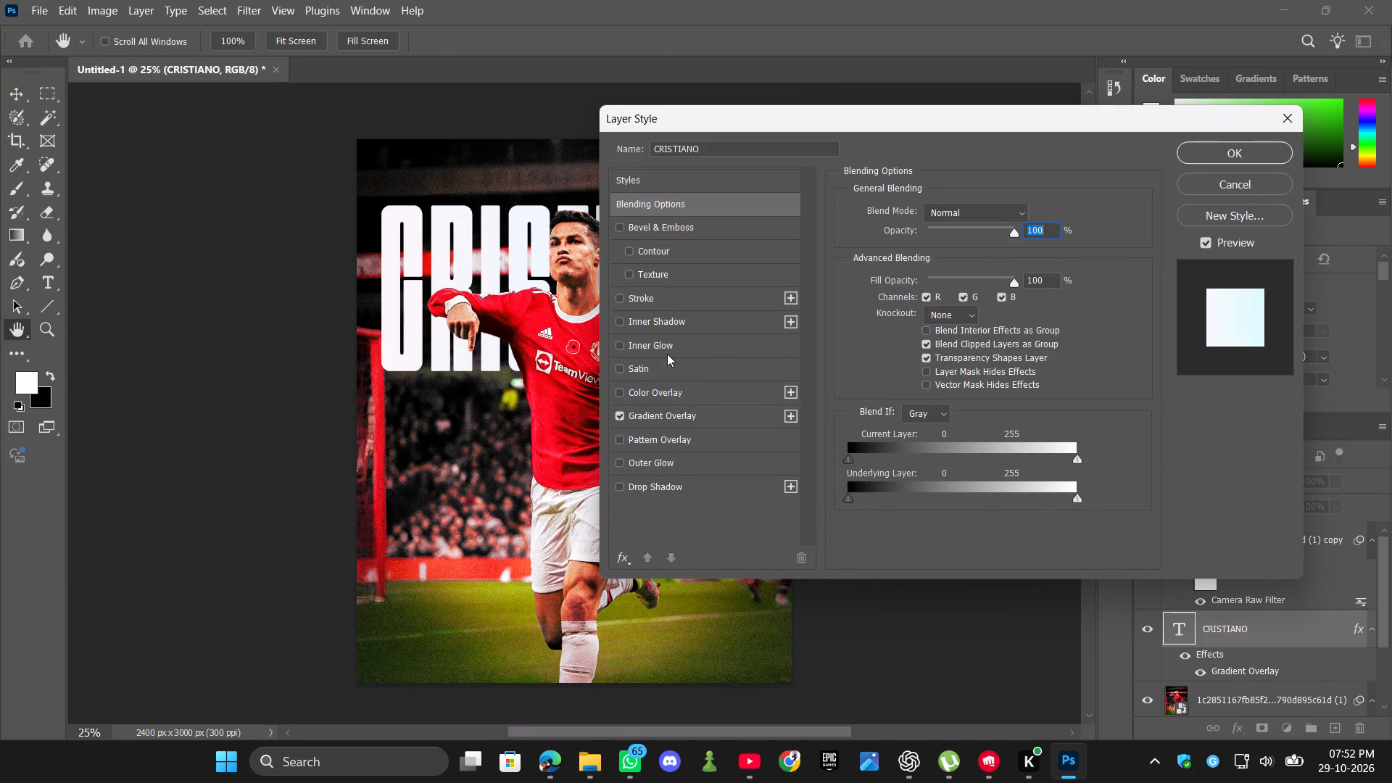
pyautogui.click(621, 415)
pyautogui.click(1236, 158)
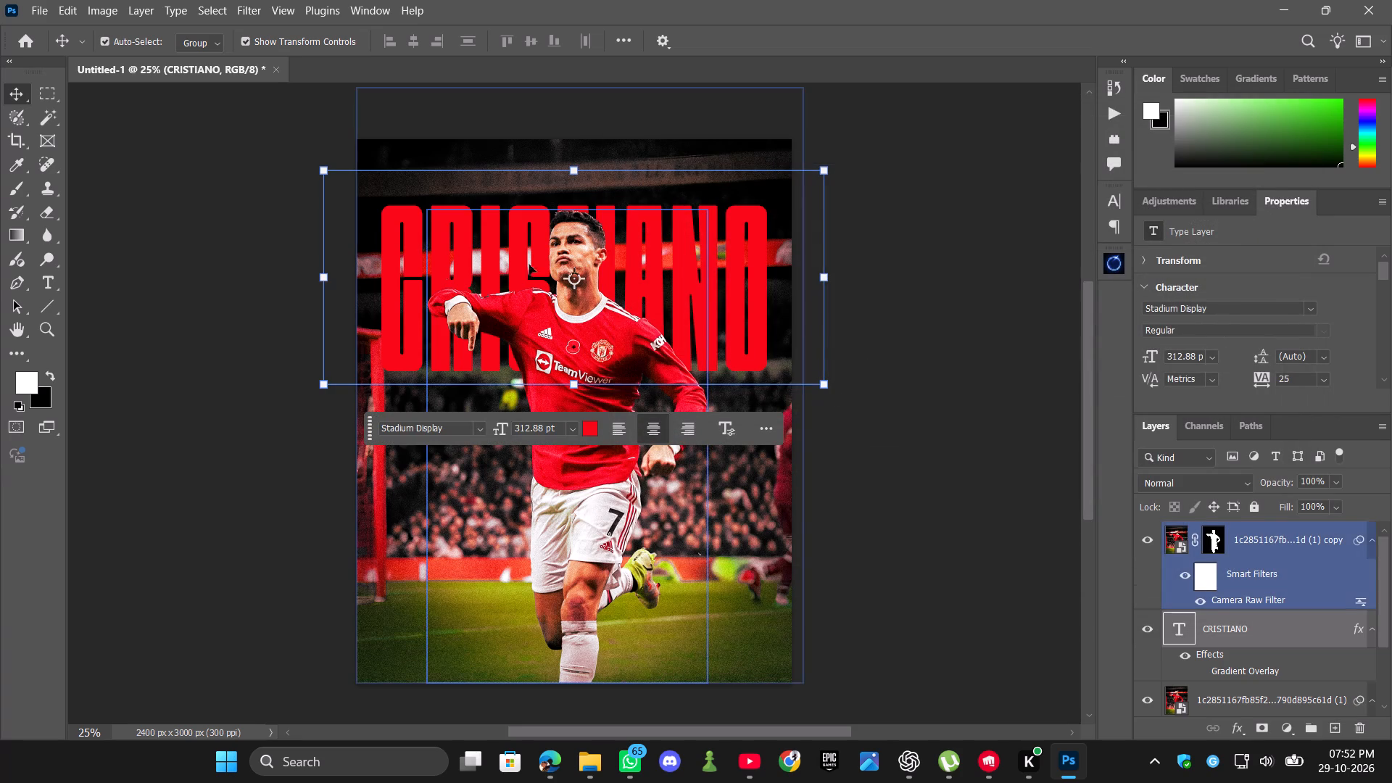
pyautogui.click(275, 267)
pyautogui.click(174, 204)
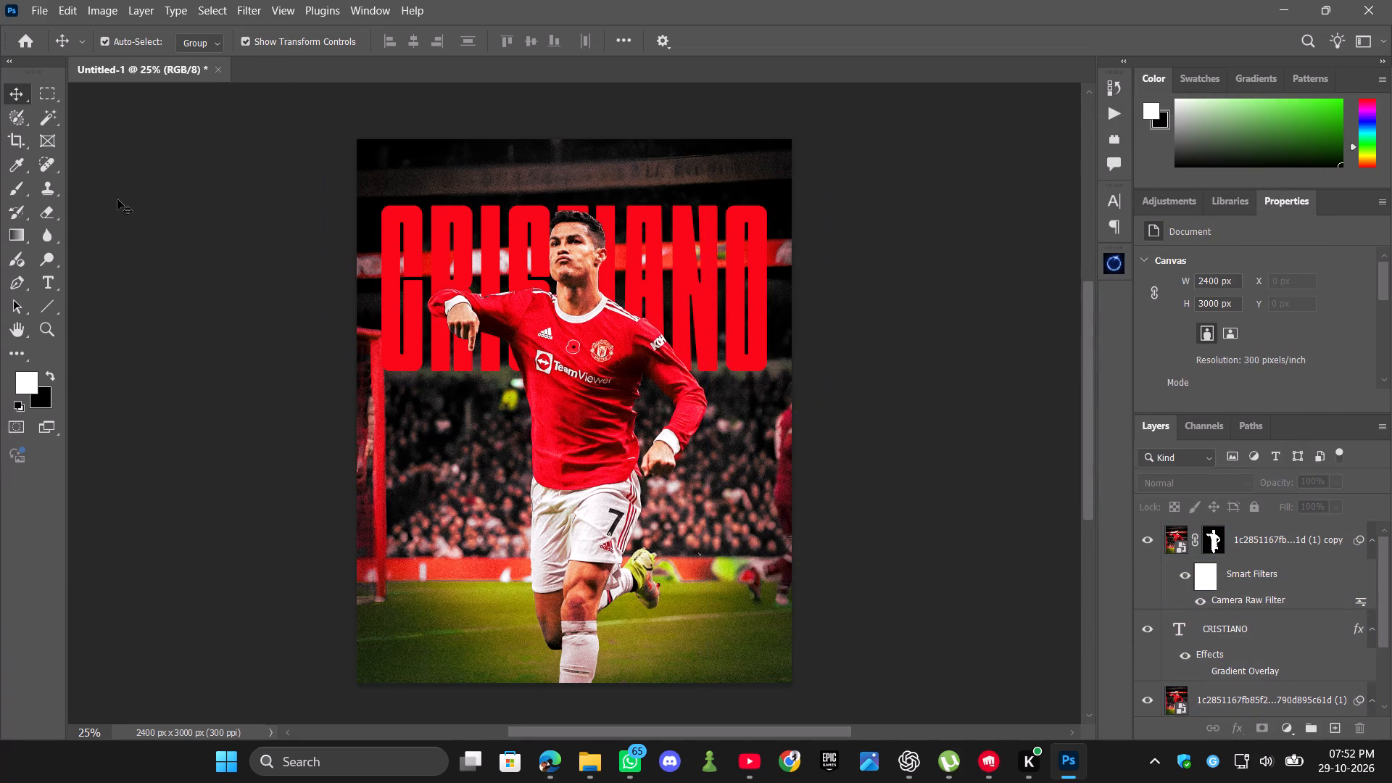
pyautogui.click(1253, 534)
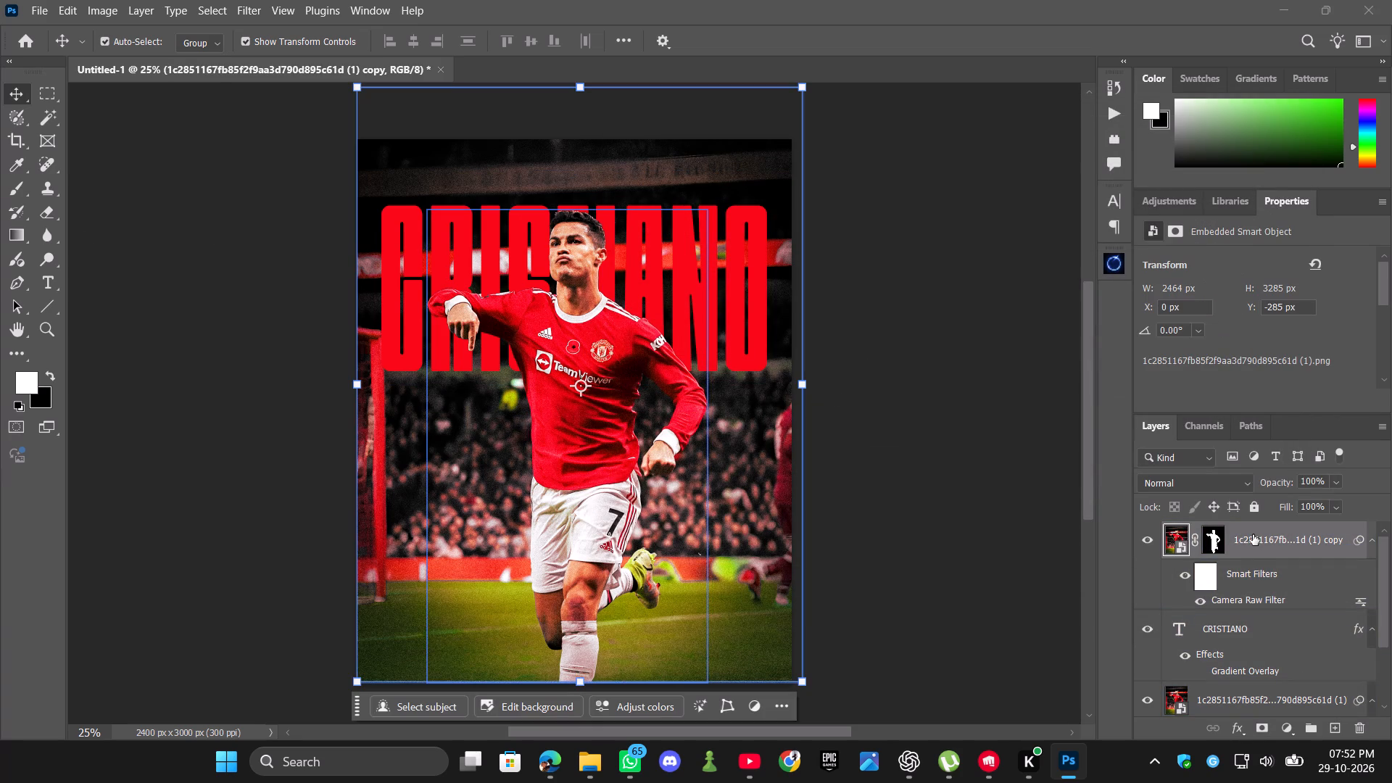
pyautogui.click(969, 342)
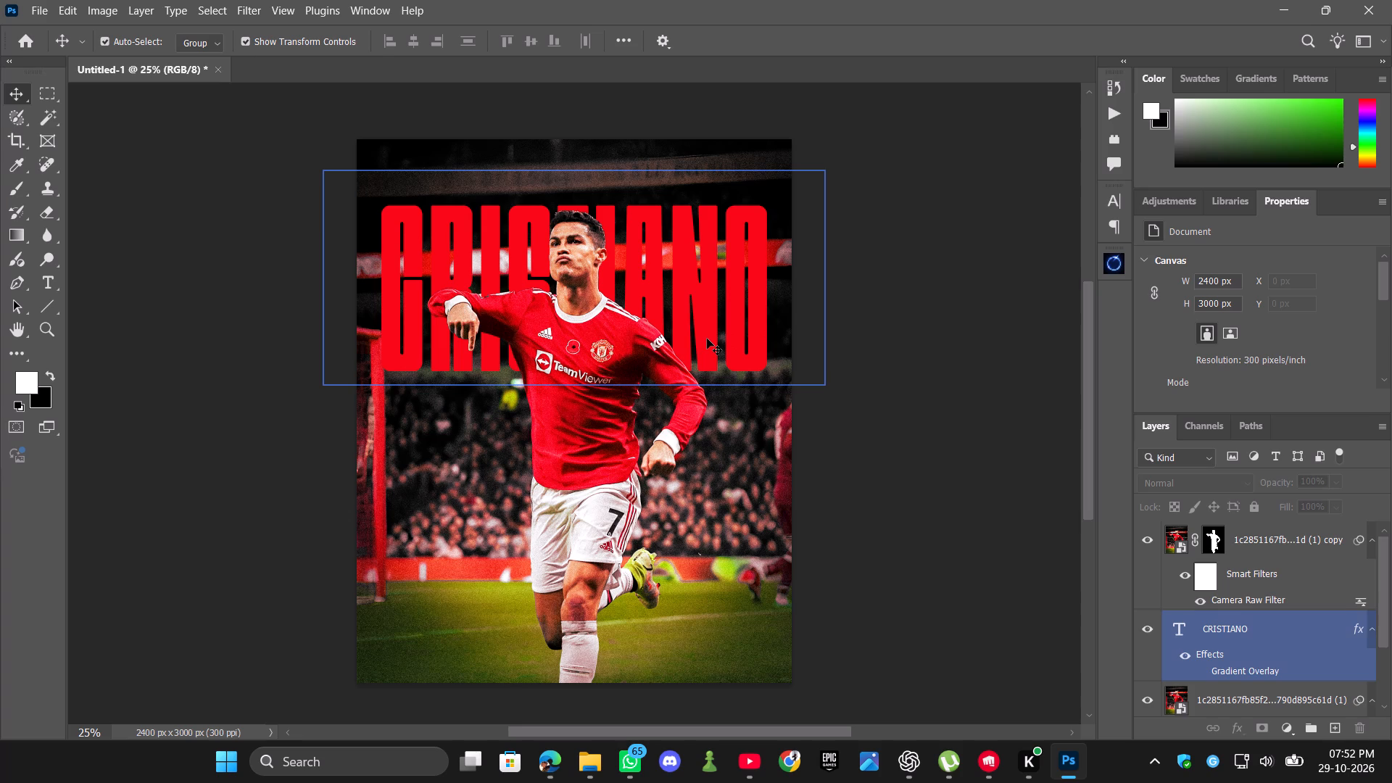
# Open the title's text colour, try a lighter red and magenta #f900c1, and bring the hue back to 0° red.
pyautogui.click(717, 303)
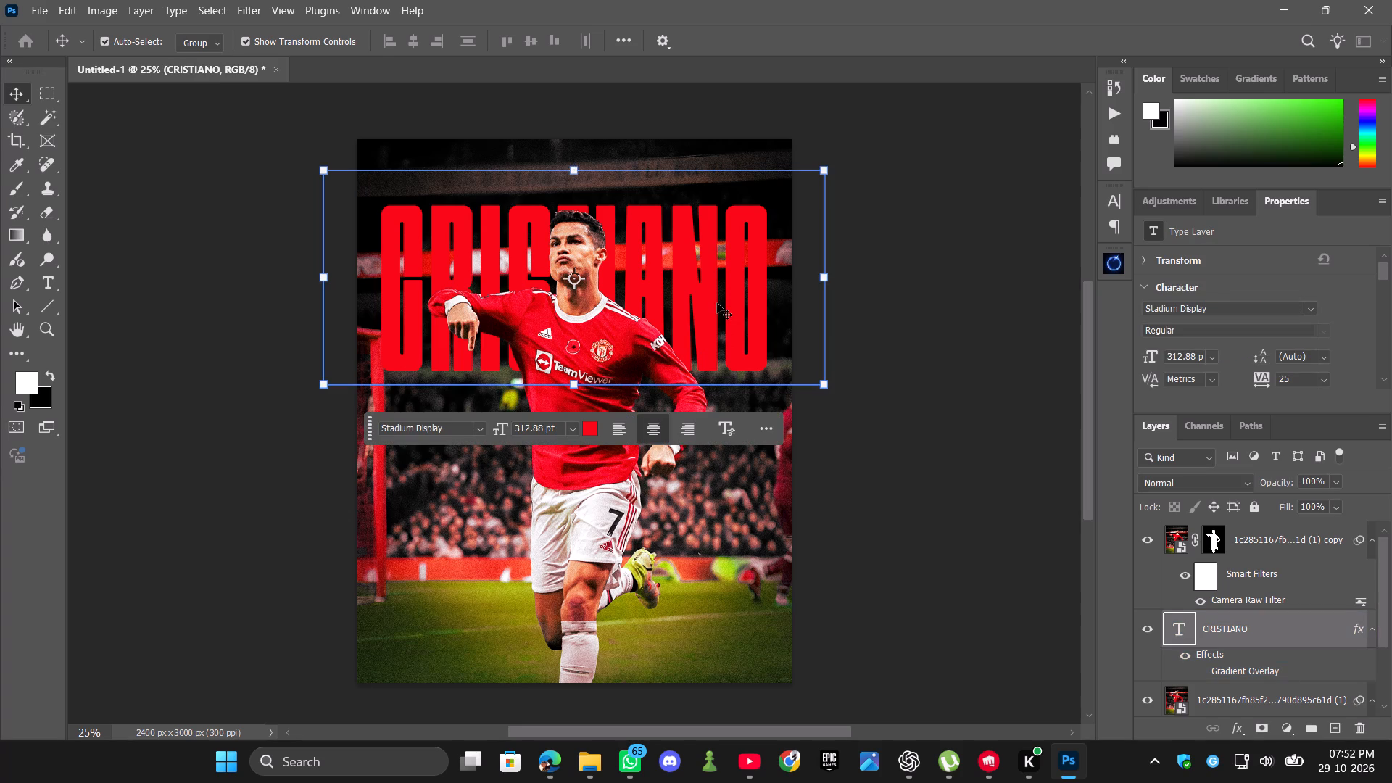
pyautogui.click(717, 303)
pyautogui.click(589, 430)
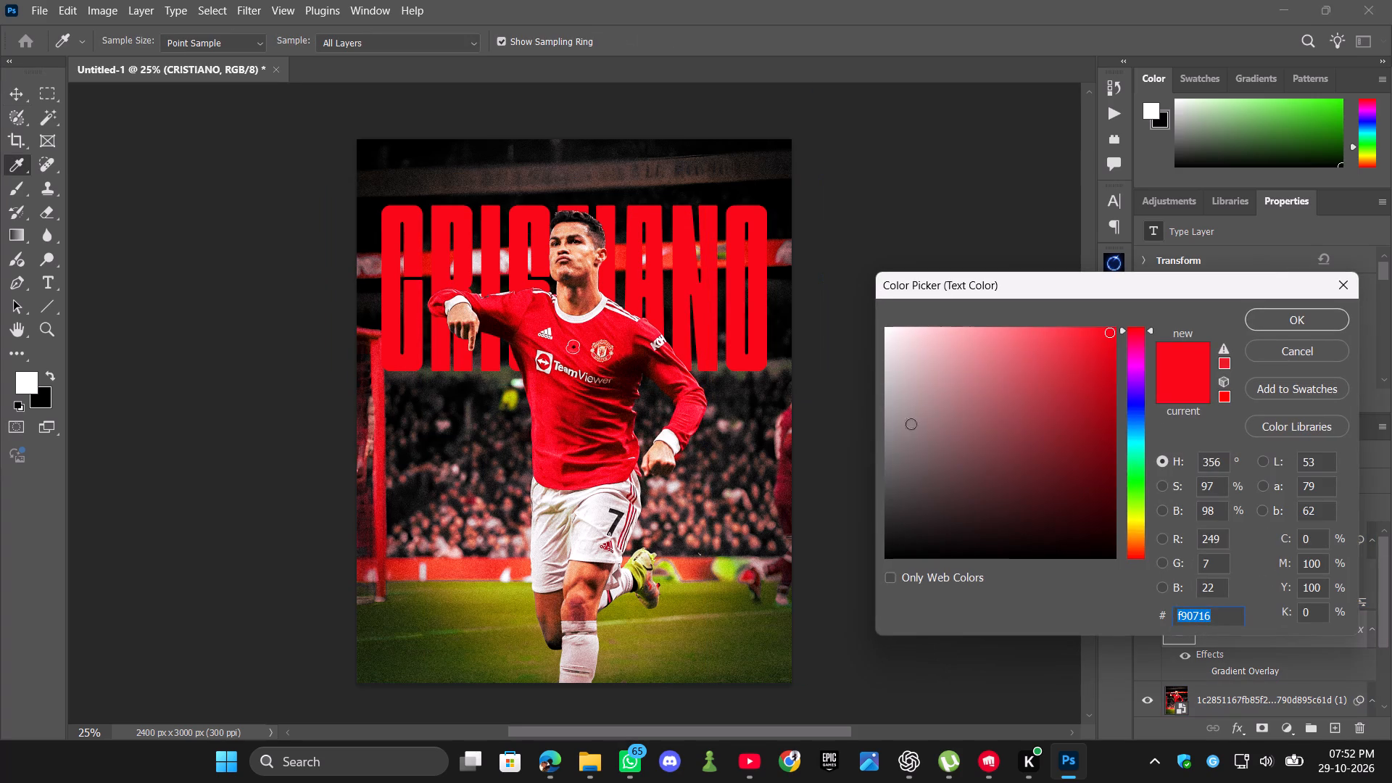
pyautogui.moveTo(1075, 345); pyautogui.dragTo(1050, 332)
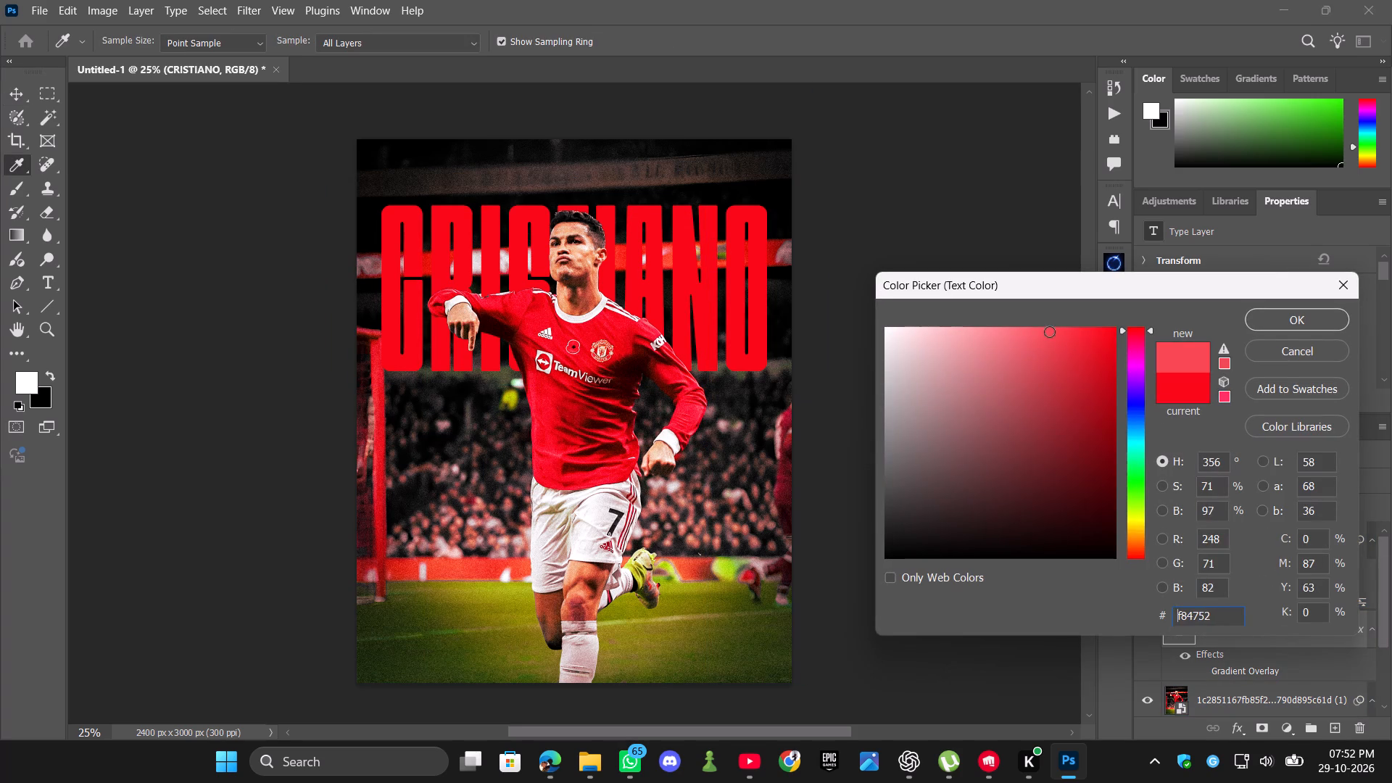
pyautogui.moveTo(1071, 349); pyautogui.dragTo(1125, 332)
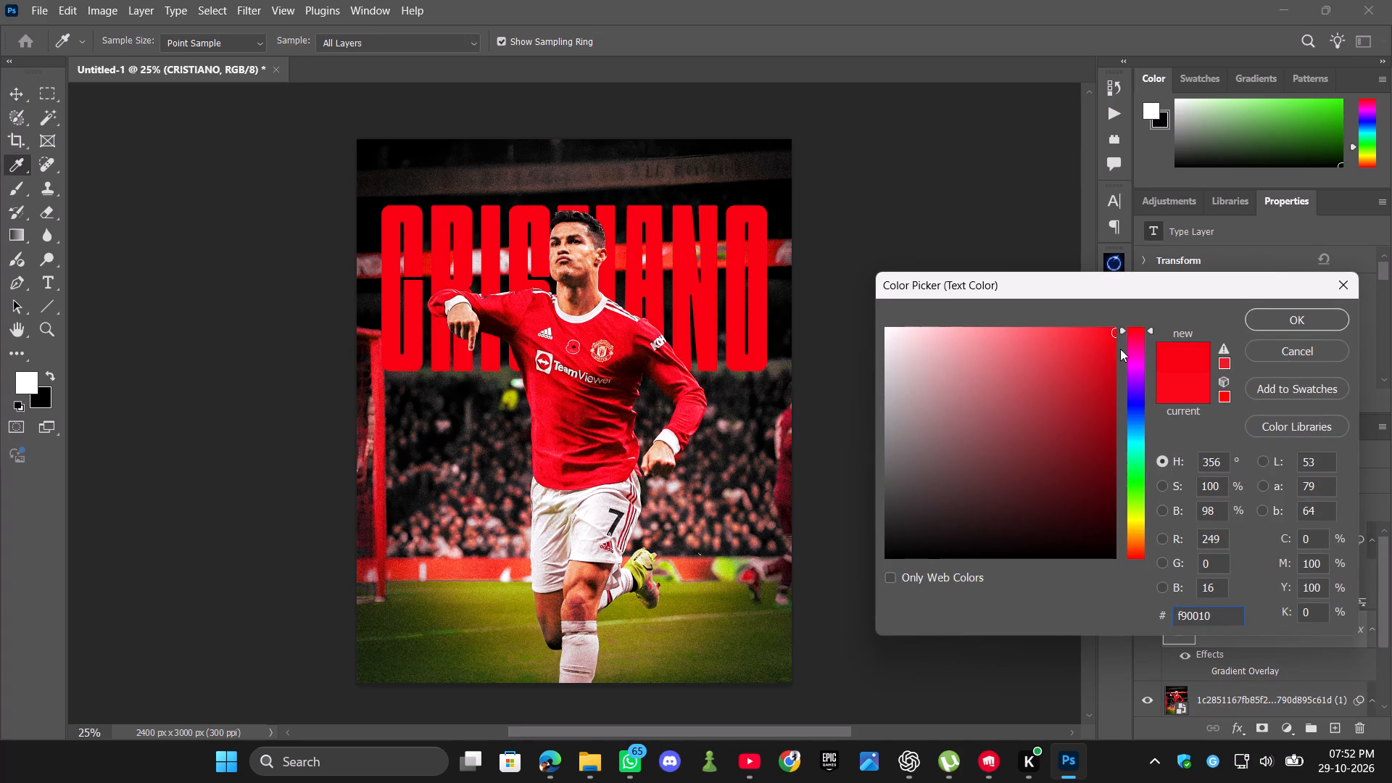
pyautogui.moveTo(1119, 350); pyautogui.dragTo(1124, 373)
pyautogui.moveTo(1119, 373); pyautogui.dragTo(1096, 357)
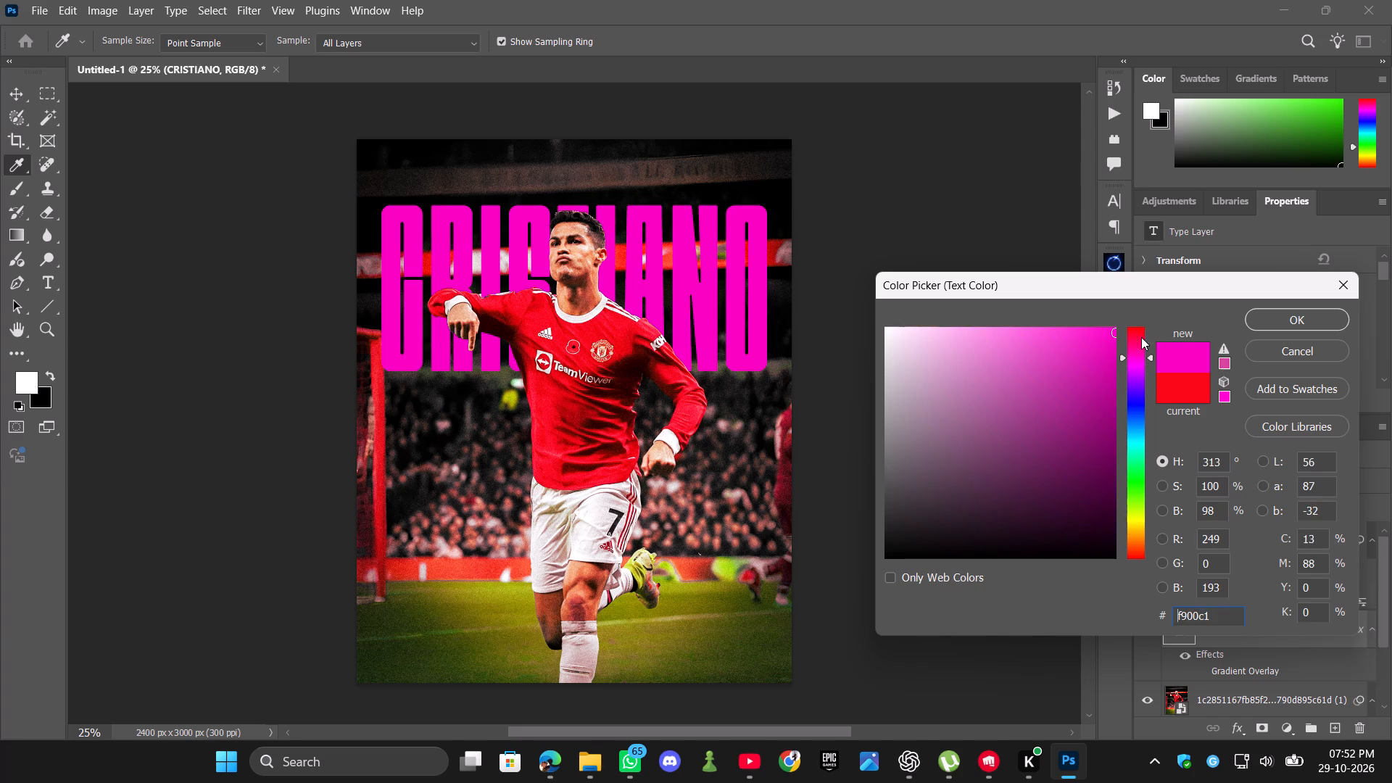
pyautogui.moveTo(1141, 337); pyautogui.dragTo(1141, 328)
pyautogui.moveTo(1140, 328); pyautogui.dragTo(1138, 320)
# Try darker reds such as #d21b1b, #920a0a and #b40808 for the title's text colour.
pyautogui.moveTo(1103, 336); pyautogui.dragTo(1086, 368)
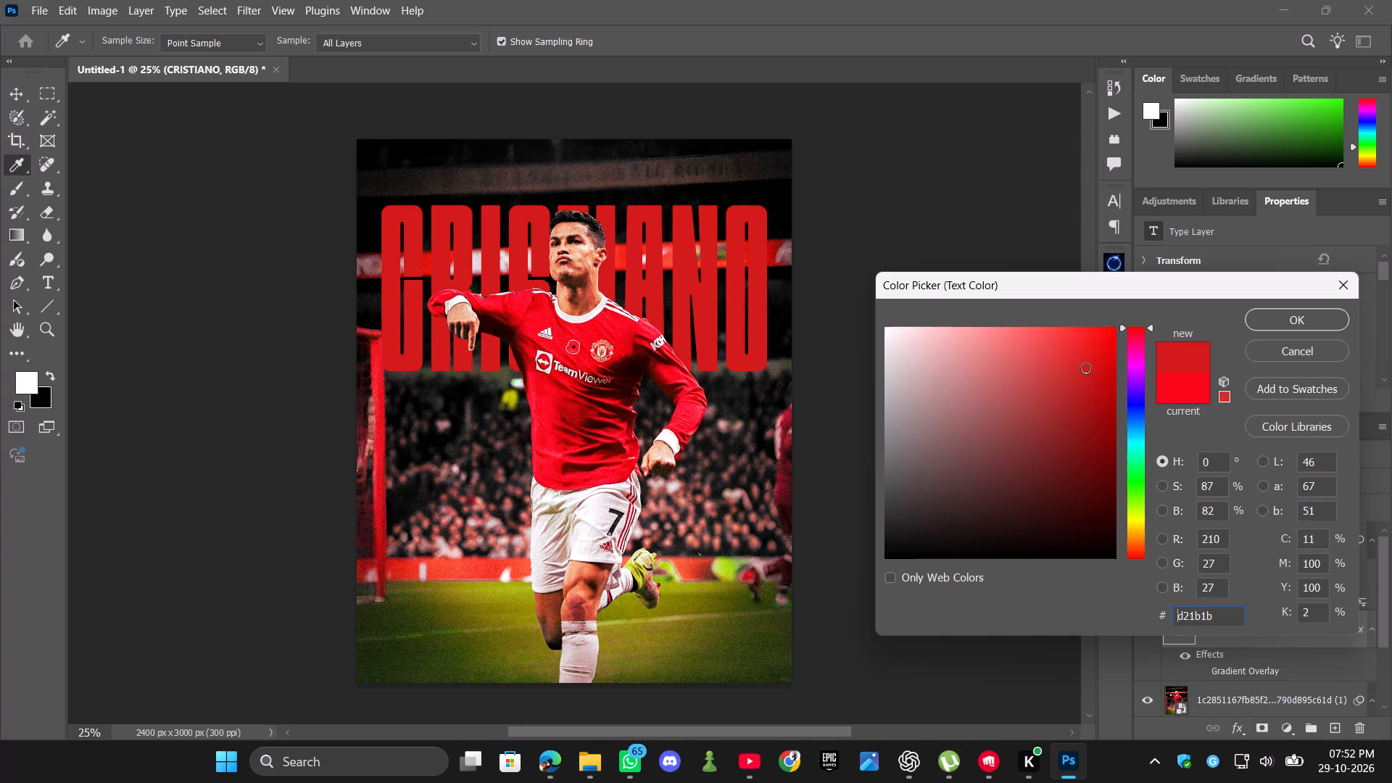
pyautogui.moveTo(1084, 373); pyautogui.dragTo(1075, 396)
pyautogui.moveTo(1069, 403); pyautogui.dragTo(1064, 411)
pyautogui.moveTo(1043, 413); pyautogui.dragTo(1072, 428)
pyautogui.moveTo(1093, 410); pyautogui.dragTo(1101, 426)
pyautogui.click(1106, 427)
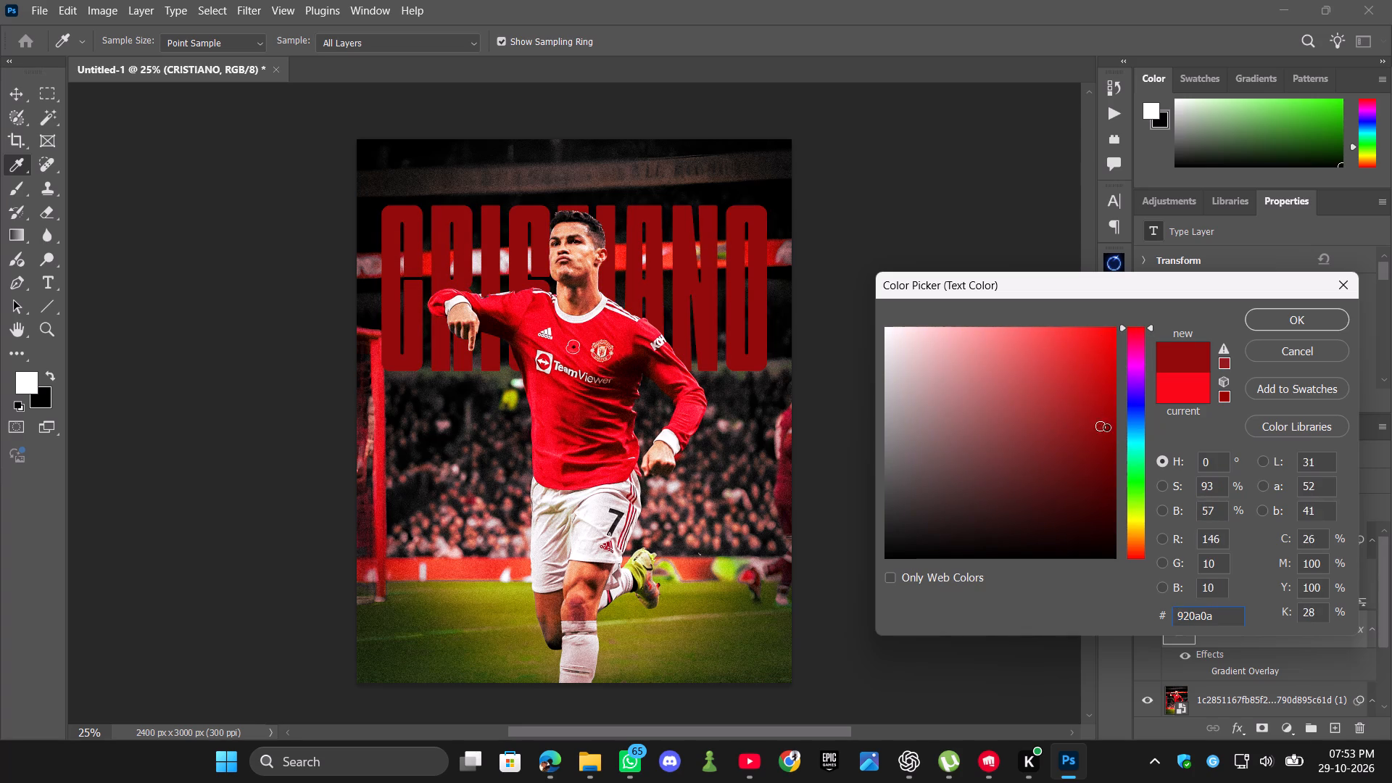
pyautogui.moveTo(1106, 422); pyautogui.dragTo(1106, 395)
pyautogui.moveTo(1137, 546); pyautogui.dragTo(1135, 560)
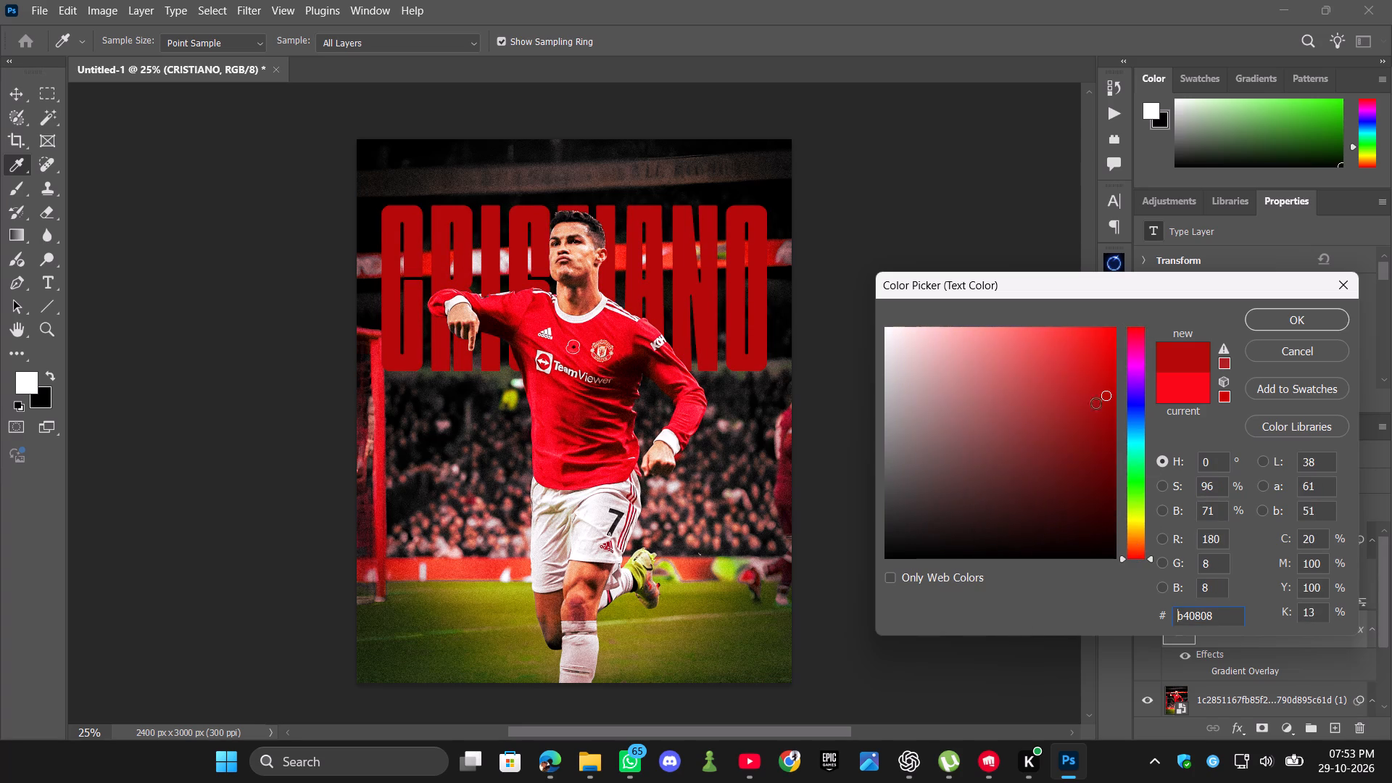
# Set the CRISTIANO title's text colour to bright red #f31414.
pyautogui.moveTo(1095, 397); pyautogui.dragTo(1100, 342)
pyautogui.click(1100, 342)
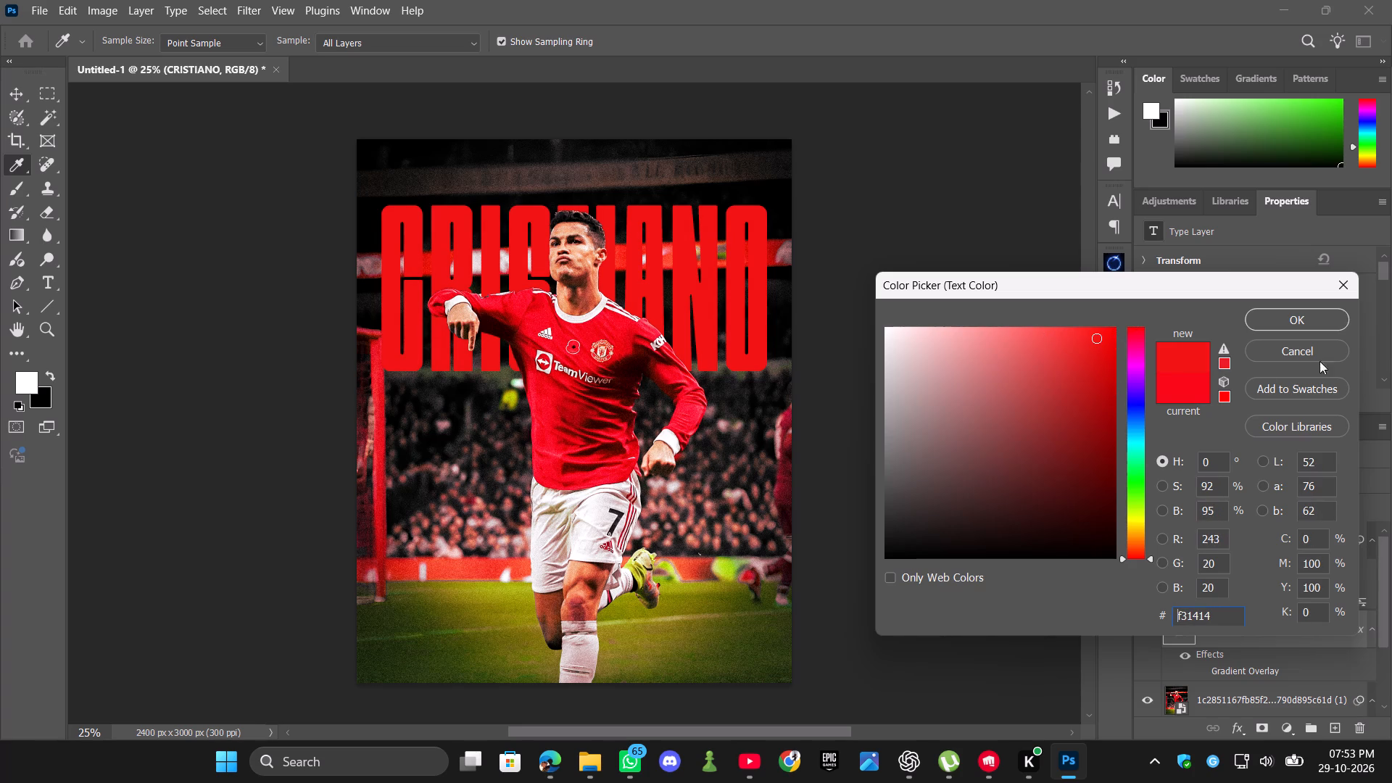
pyautogui.click(1315, 324)
# Move the CRISTIANO title straight up about 296 px, keeping it horizontally centred on the poster.
pyautogui.moveTo(759, 327); pyautogui.dragTo(758, 273)
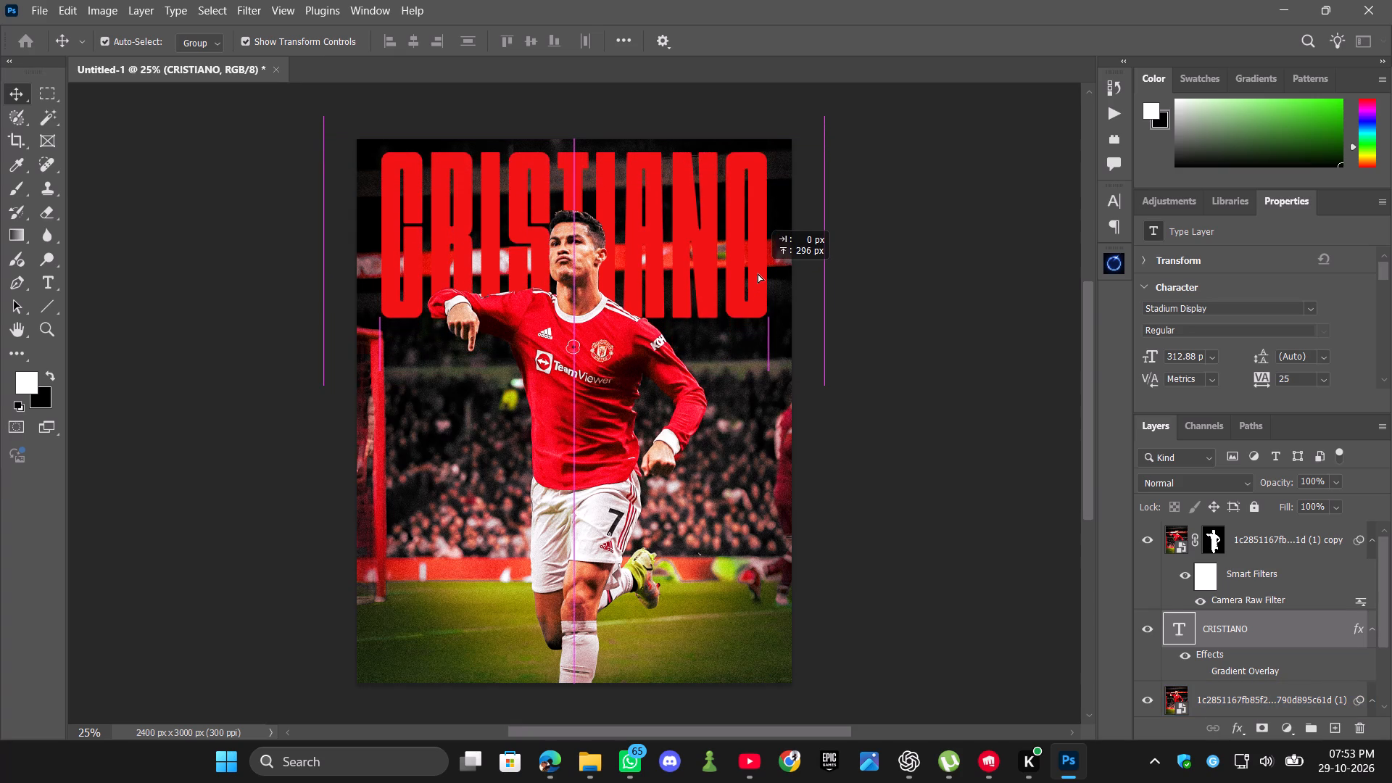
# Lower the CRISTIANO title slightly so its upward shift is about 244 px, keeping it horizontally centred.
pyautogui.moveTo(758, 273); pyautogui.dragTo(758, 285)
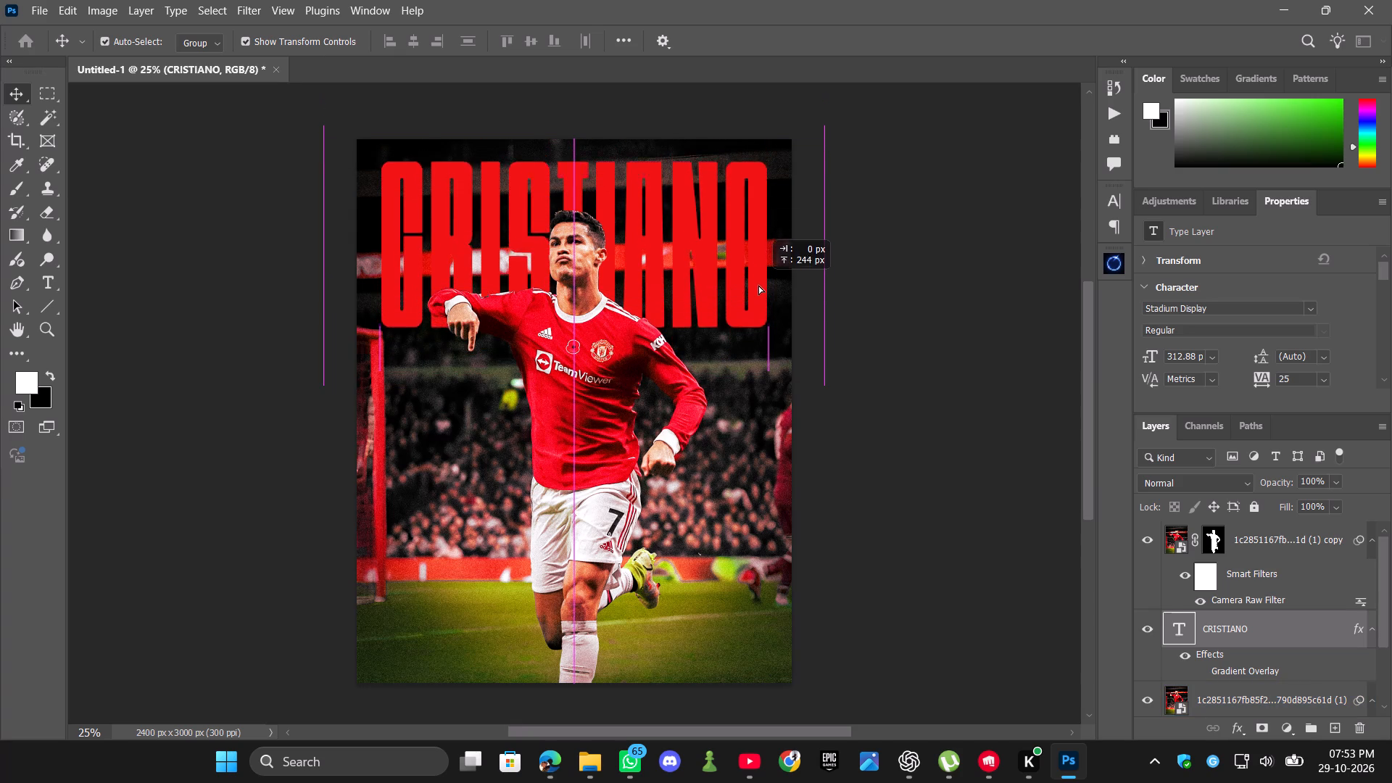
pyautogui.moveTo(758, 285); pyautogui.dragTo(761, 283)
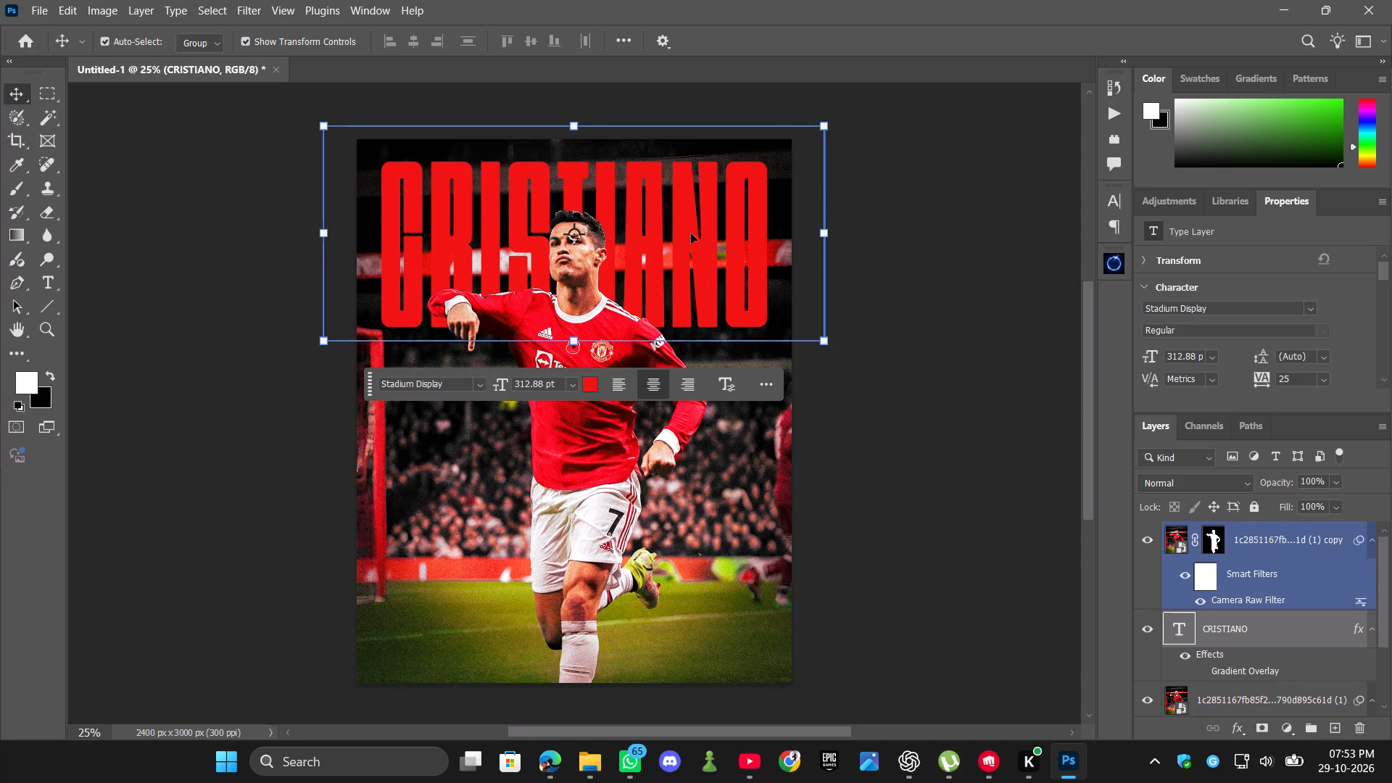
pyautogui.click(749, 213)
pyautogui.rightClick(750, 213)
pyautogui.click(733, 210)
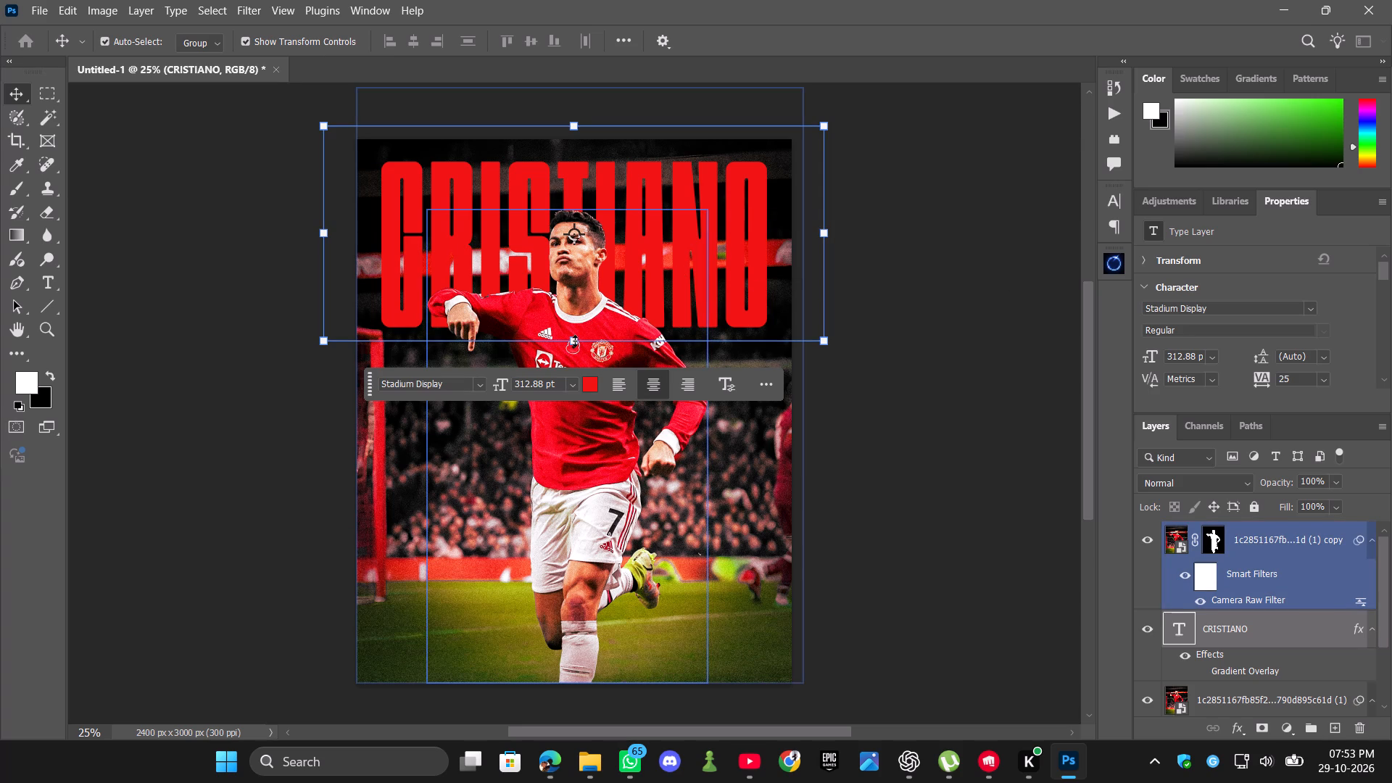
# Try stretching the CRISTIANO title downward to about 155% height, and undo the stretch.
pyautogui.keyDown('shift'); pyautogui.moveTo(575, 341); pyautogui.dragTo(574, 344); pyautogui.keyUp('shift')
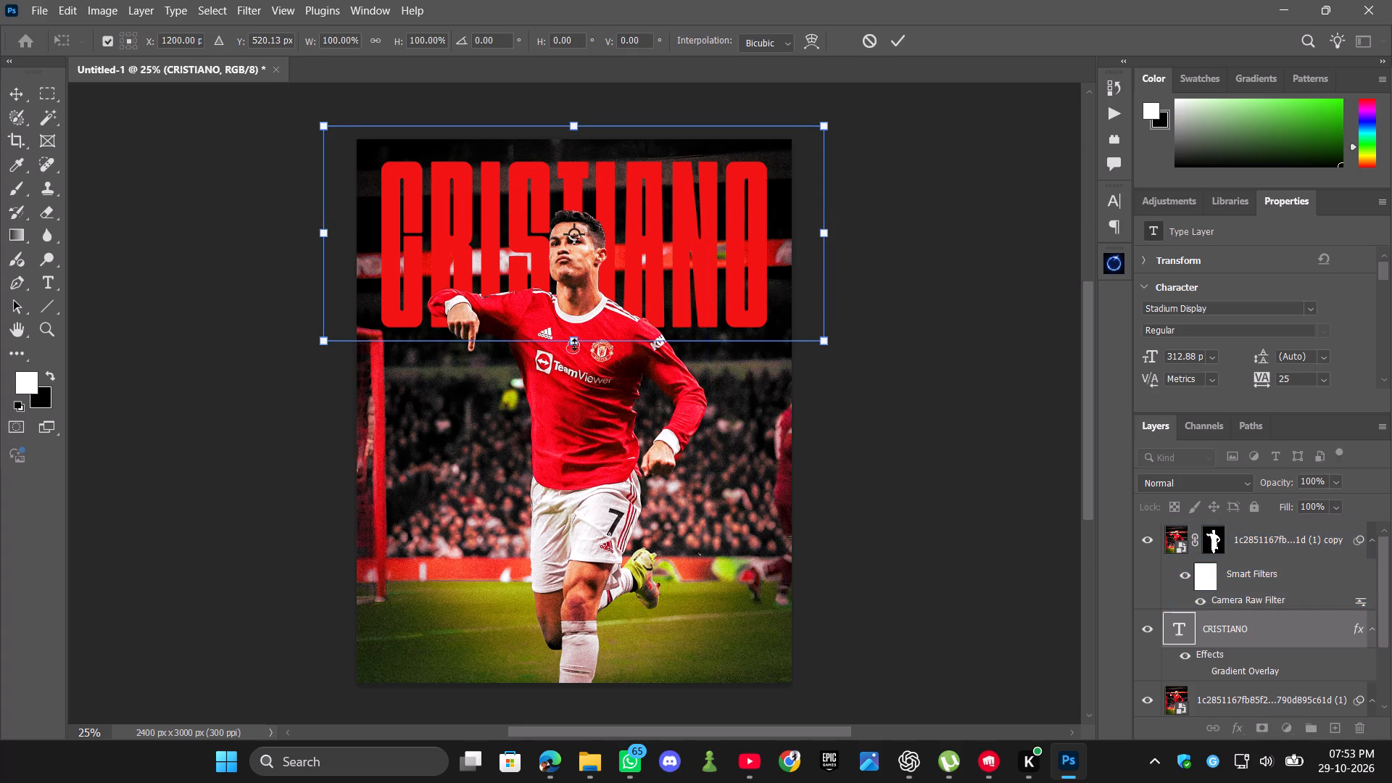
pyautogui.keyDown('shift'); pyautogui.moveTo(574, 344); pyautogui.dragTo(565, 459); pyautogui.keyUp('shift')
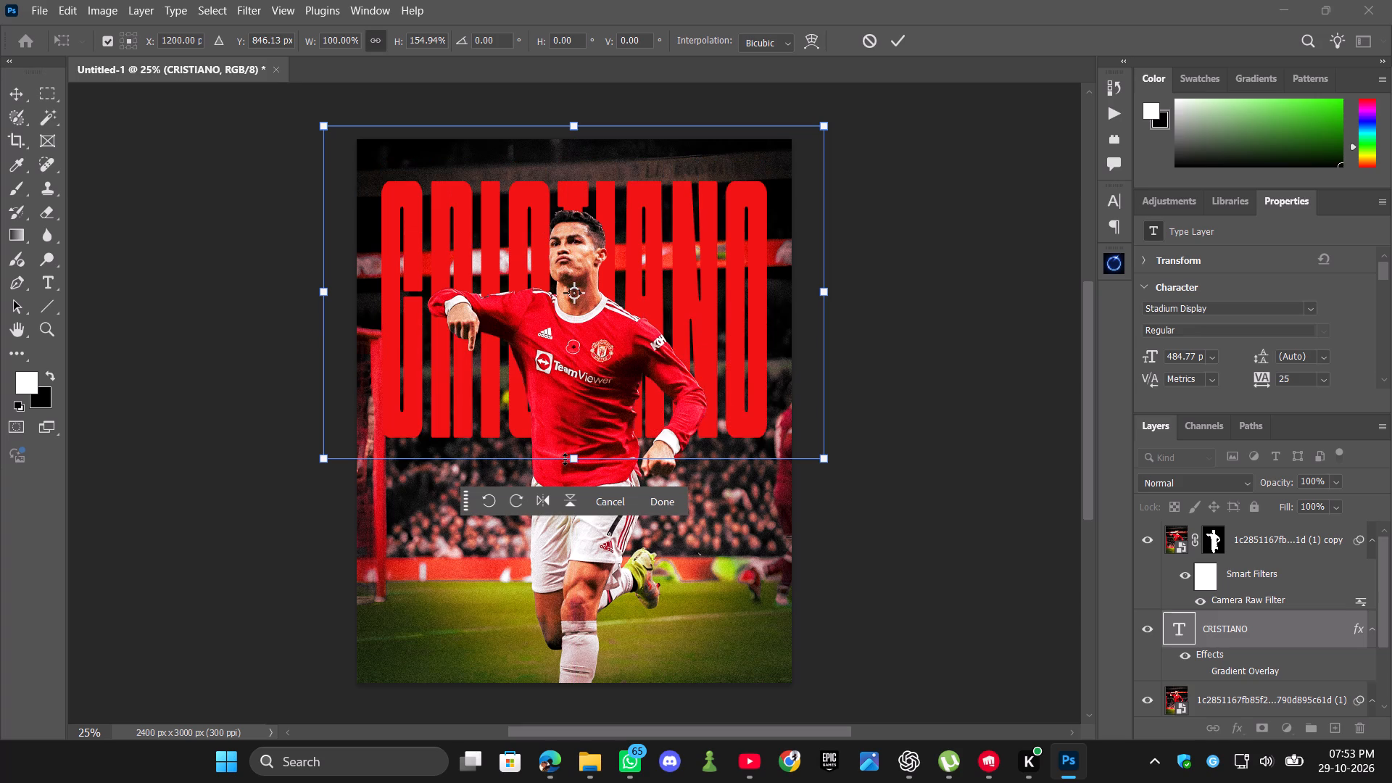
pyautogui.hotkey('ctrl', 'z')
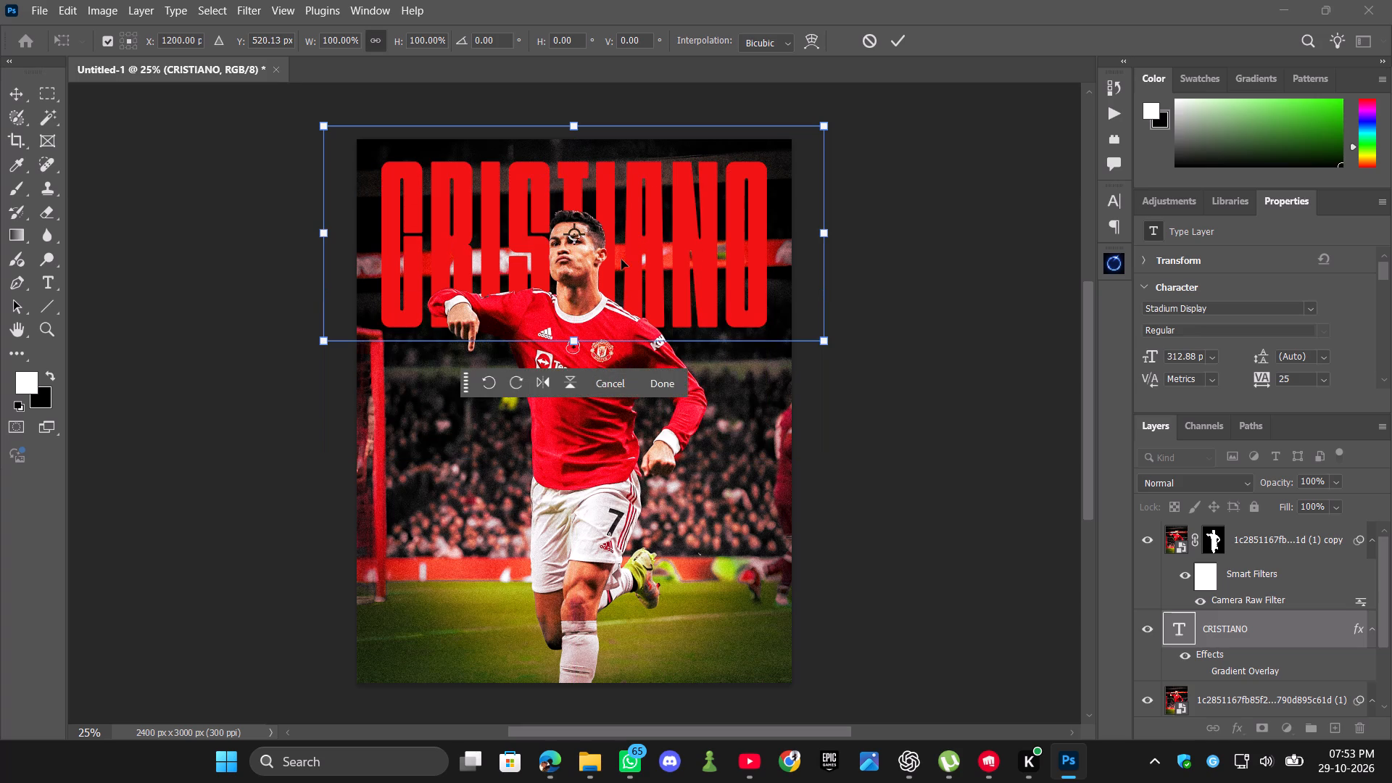
# Reposition the CRISTIANO title behind the player's head and shoulders, at about X 1232 px, Y 764 px.
pyautogui.moveTo(639, 207); pyautogui.dragTo(639, 388)
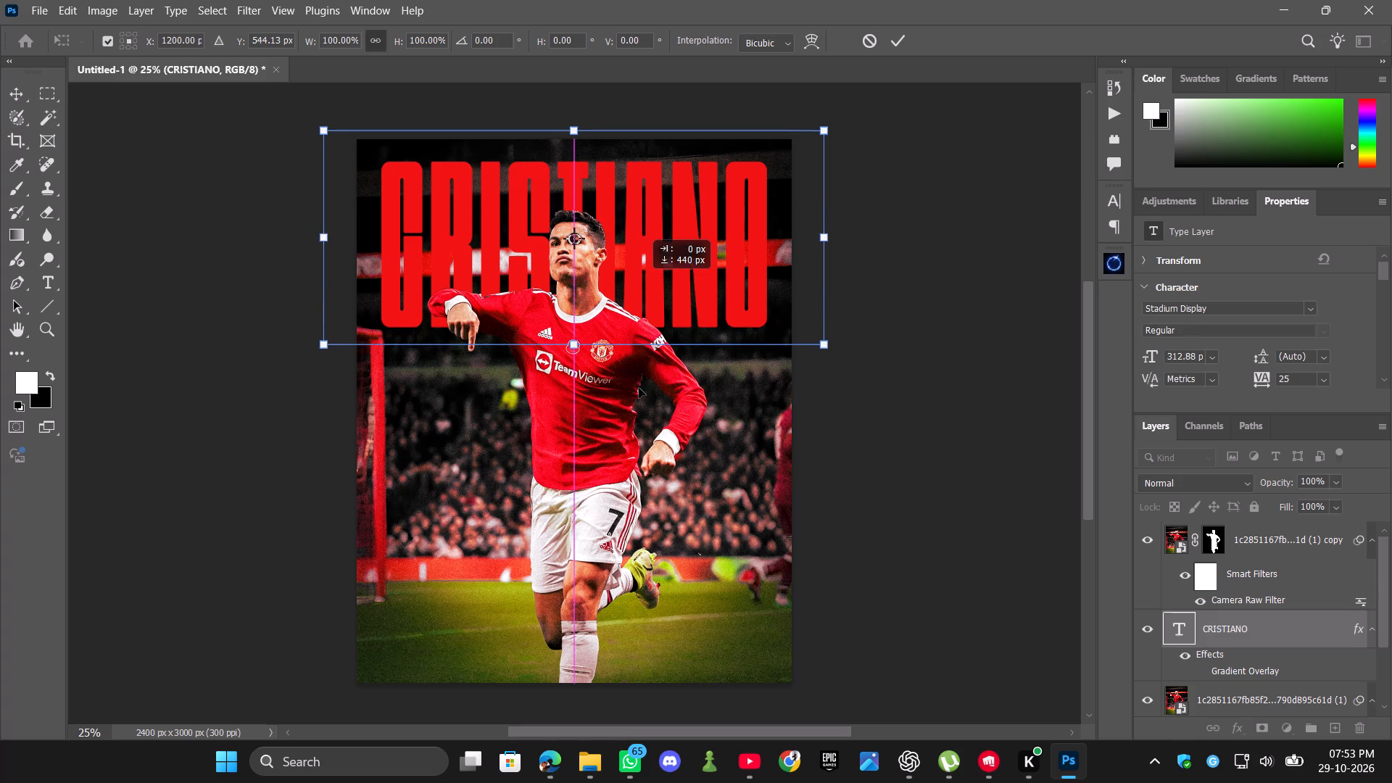
pyautogui.moveTo(639, 388); pyautogui.dragTo(639, 439)
pyautogui.moveTo(649, 457); pyautogui.dragTo(651, 413)
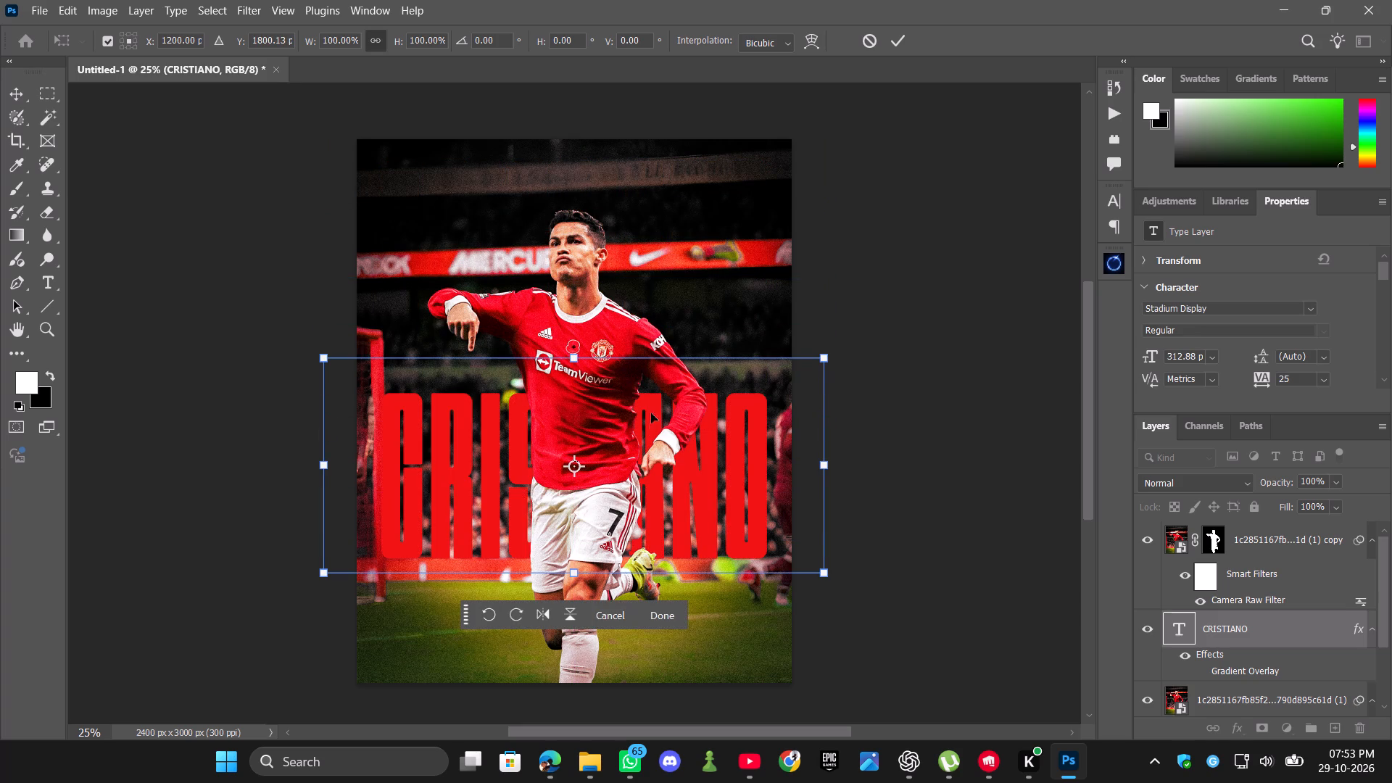
pyautogui.moveTo(651, 413); pyautogui.dragTo(652, 350)
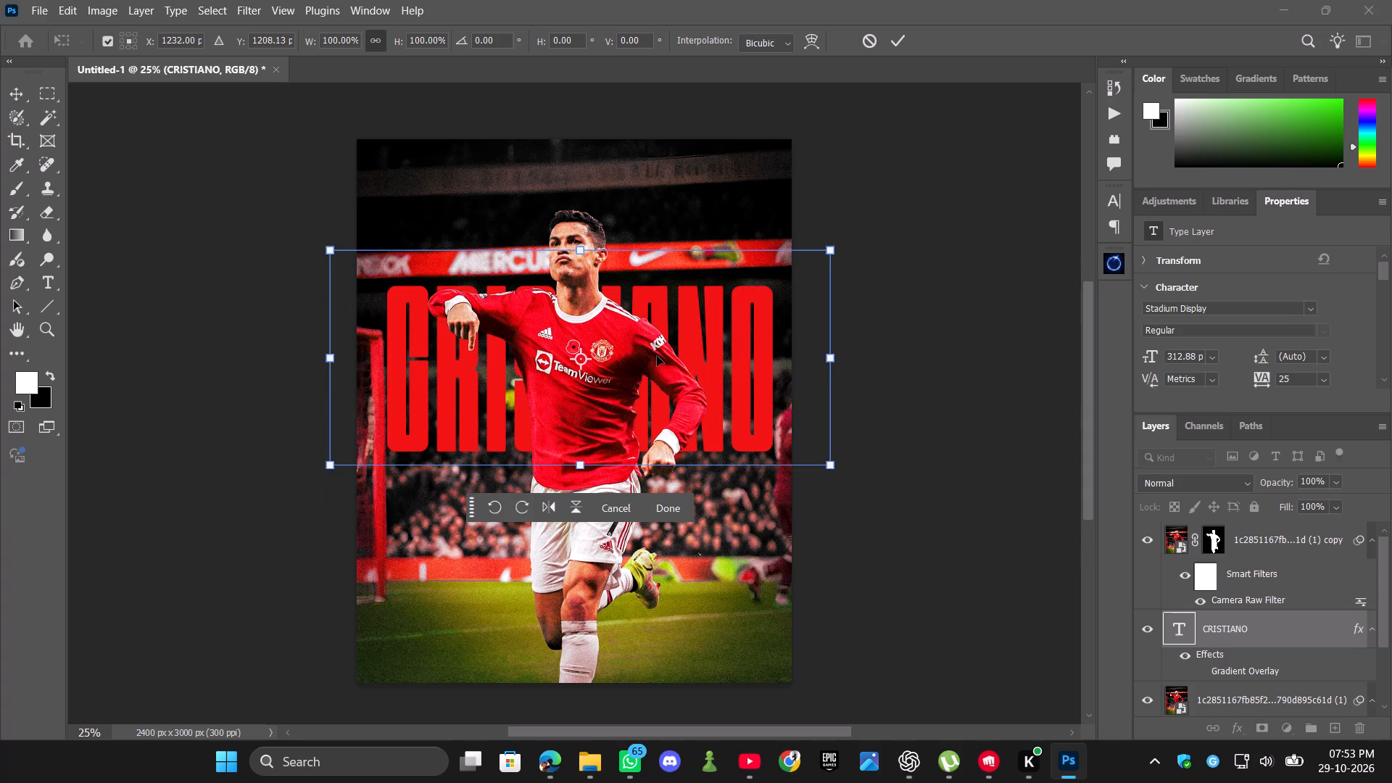
pyautogui.moveTo(677, 334); pyautogui.dragTo(677, 258)
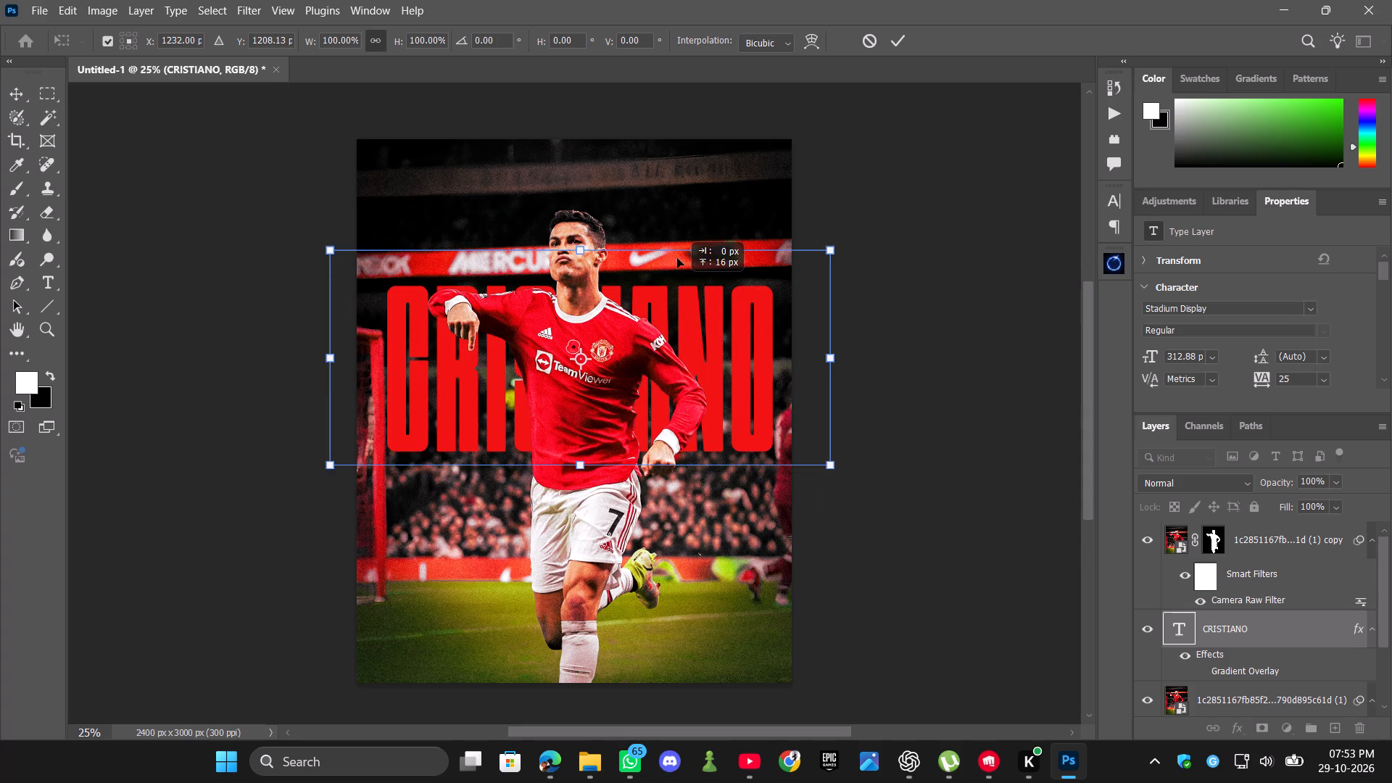
pyautogui.moveTo(677, 258); pyautogui.dragTo(677, 182)
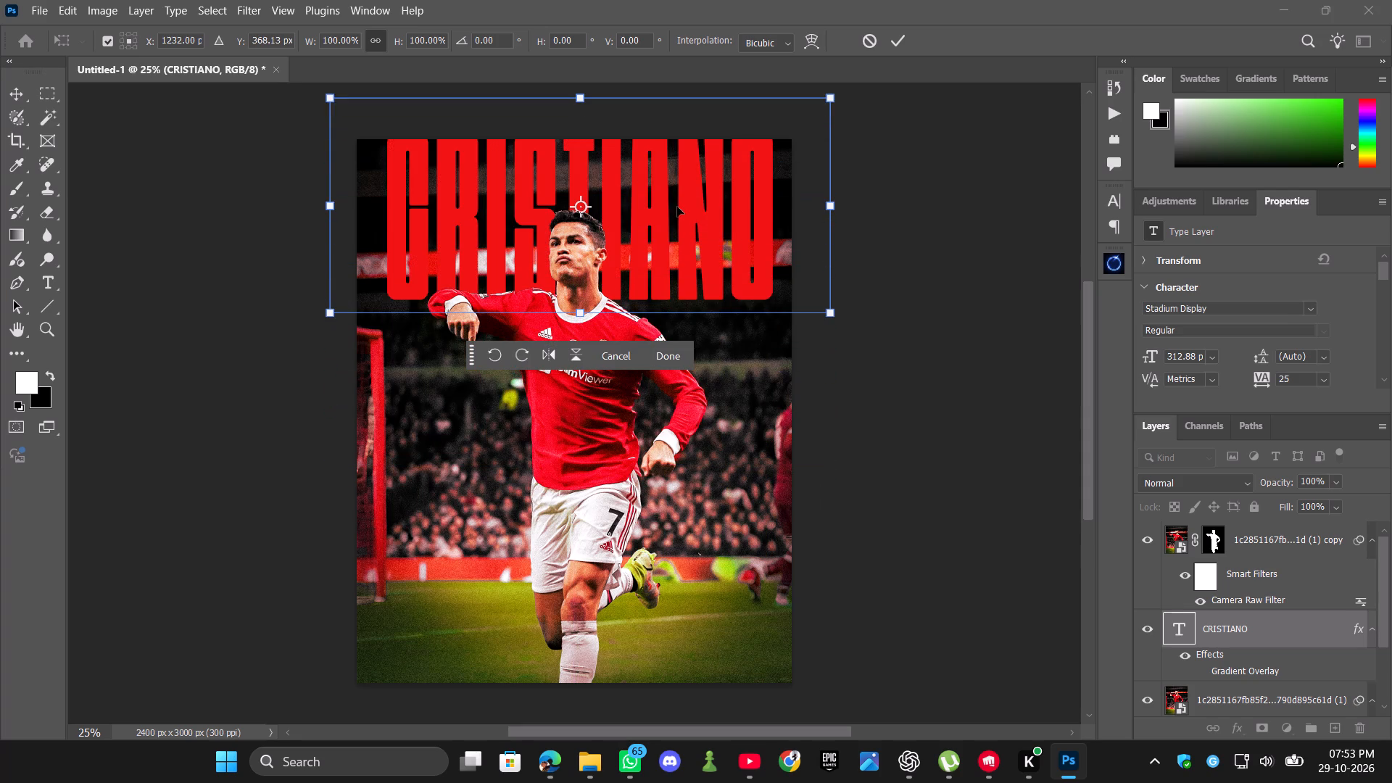
pyautogui.moveTo(678, 195); pyautogui.dragTo(679, 237)
pyautogui.moveTo(679, 237); pyautogui.dragTo(679, 262)
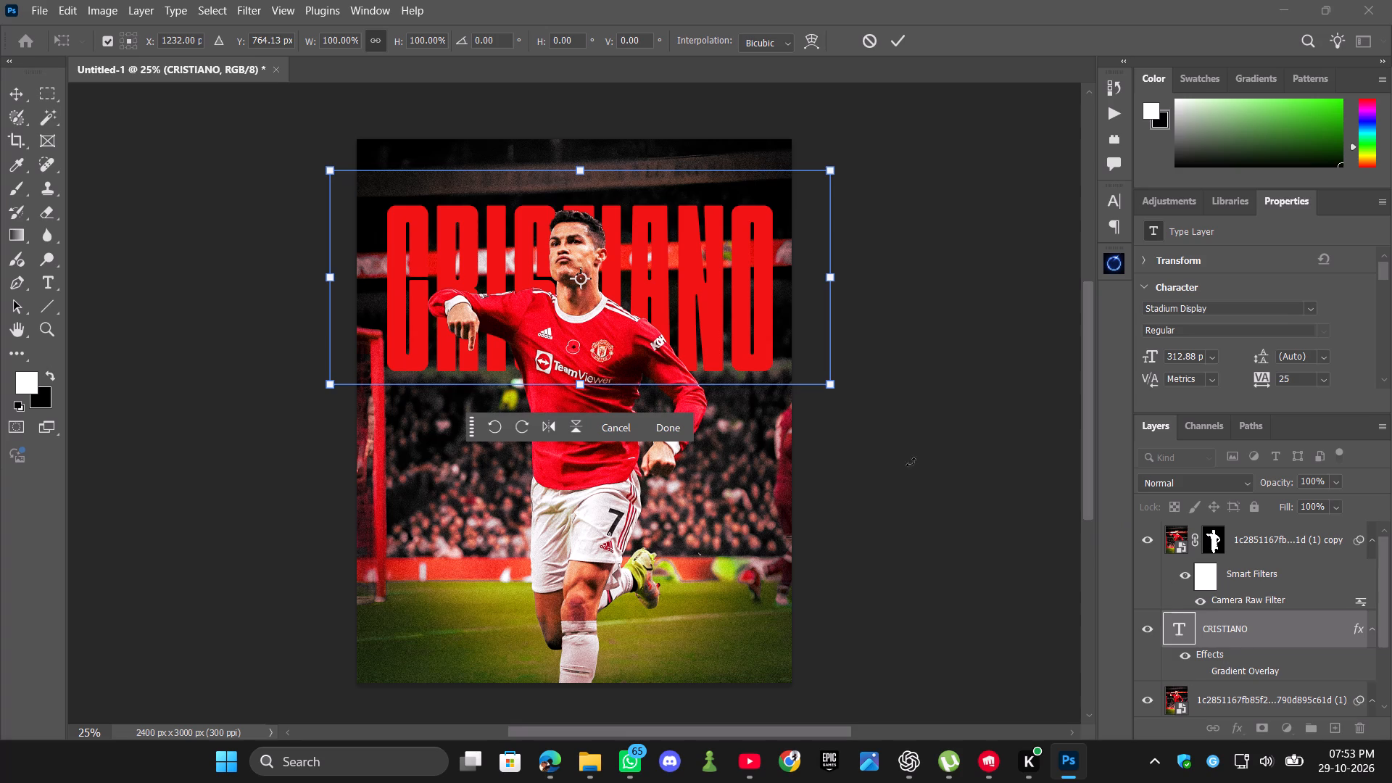
pyautogui.click(605, 326)
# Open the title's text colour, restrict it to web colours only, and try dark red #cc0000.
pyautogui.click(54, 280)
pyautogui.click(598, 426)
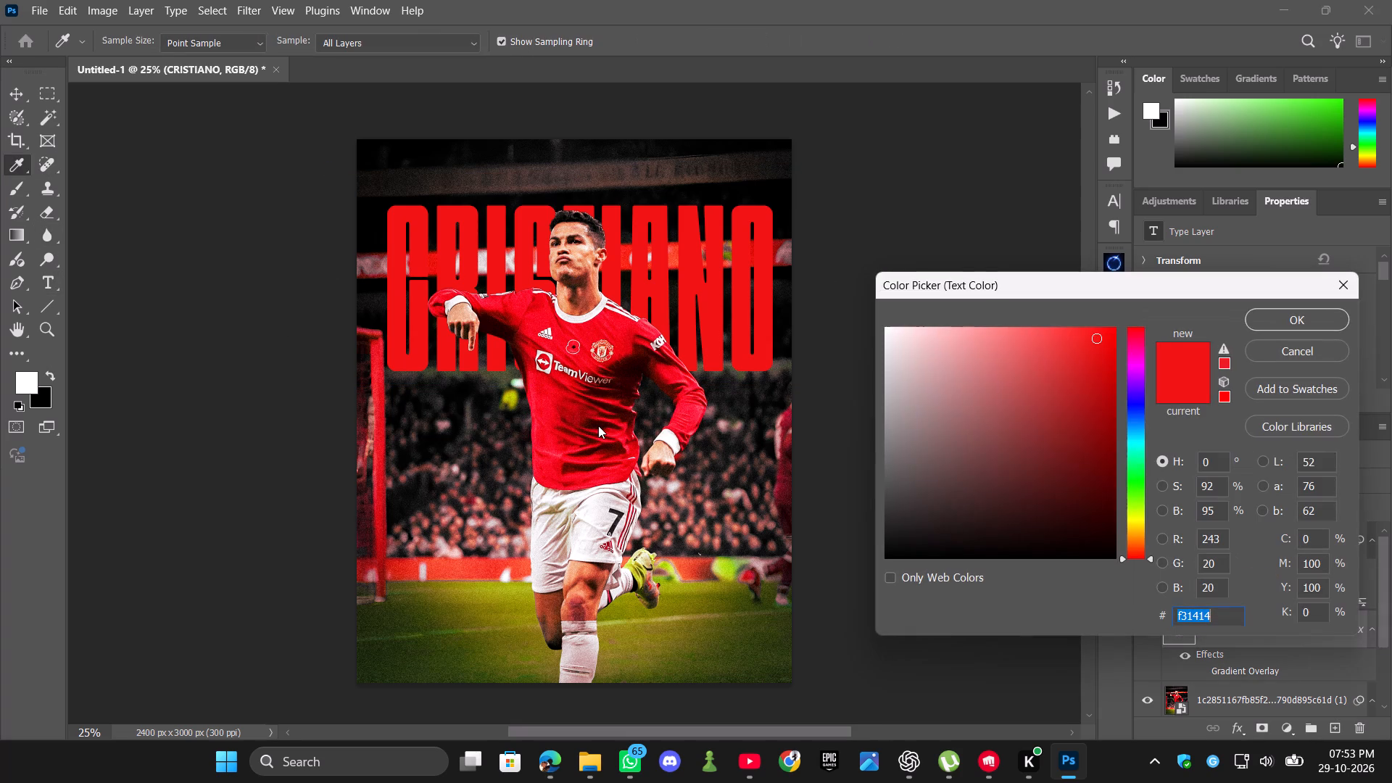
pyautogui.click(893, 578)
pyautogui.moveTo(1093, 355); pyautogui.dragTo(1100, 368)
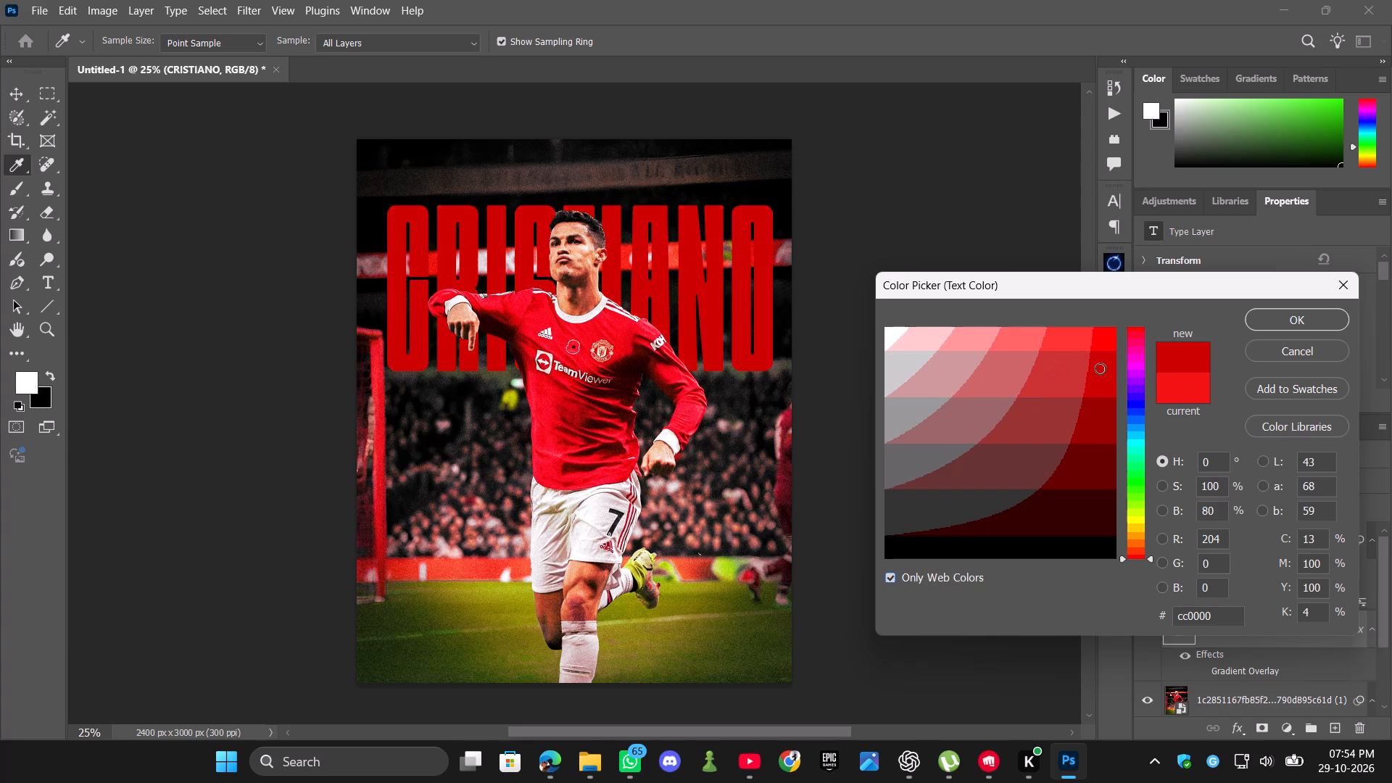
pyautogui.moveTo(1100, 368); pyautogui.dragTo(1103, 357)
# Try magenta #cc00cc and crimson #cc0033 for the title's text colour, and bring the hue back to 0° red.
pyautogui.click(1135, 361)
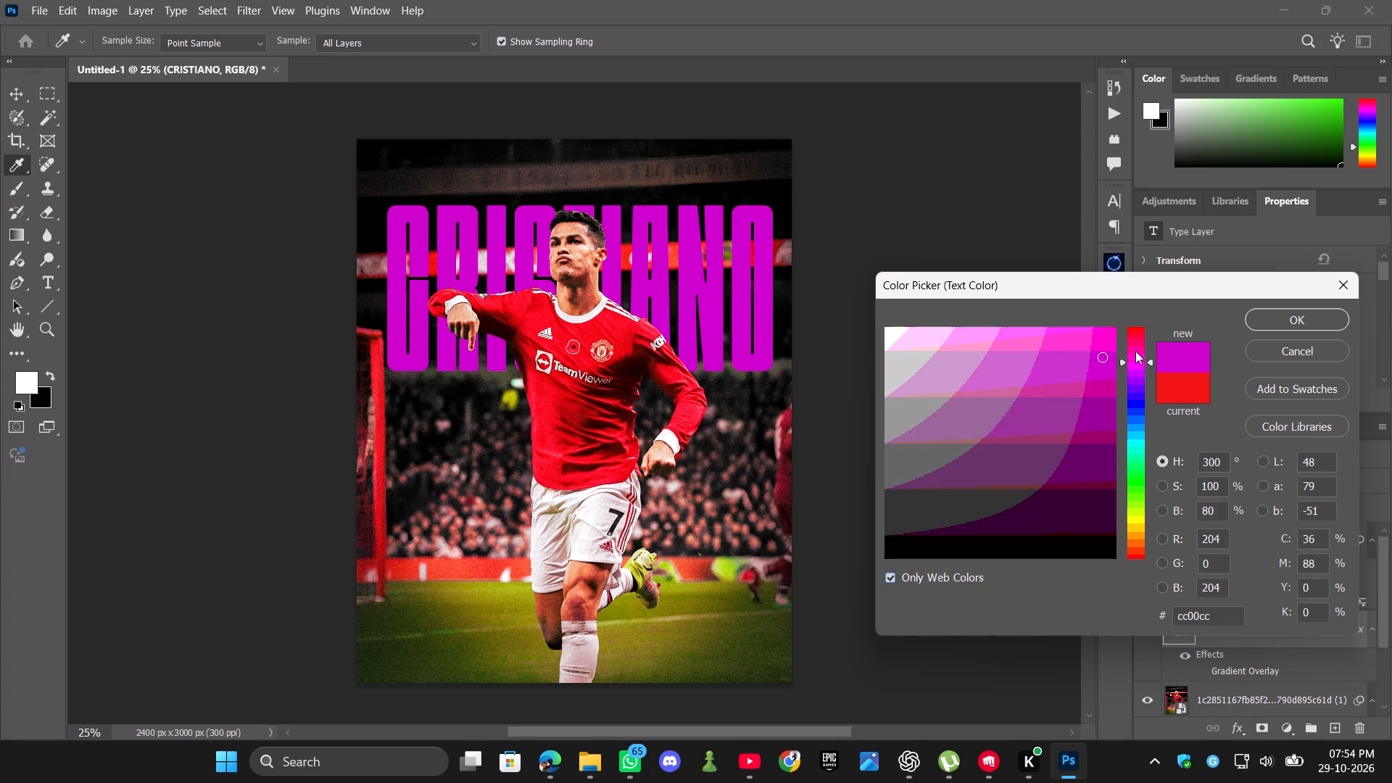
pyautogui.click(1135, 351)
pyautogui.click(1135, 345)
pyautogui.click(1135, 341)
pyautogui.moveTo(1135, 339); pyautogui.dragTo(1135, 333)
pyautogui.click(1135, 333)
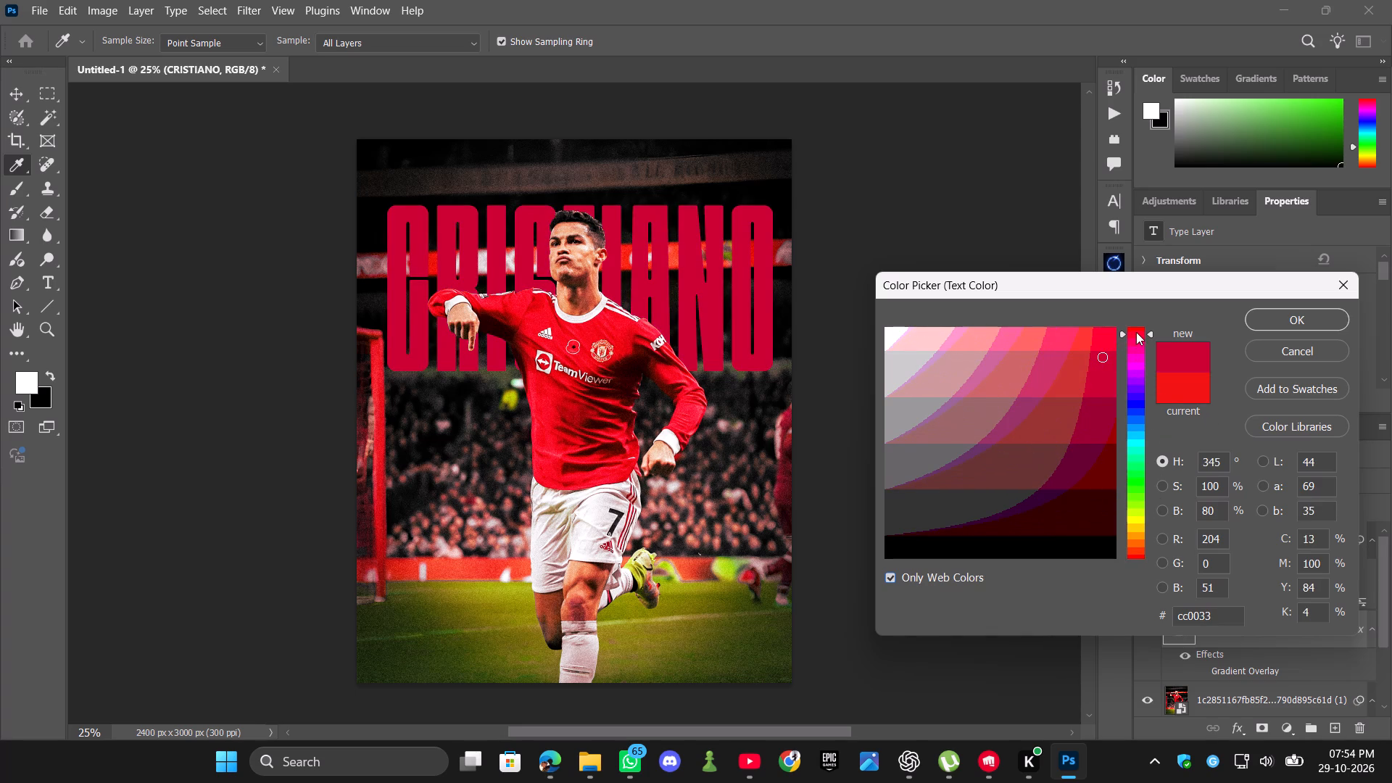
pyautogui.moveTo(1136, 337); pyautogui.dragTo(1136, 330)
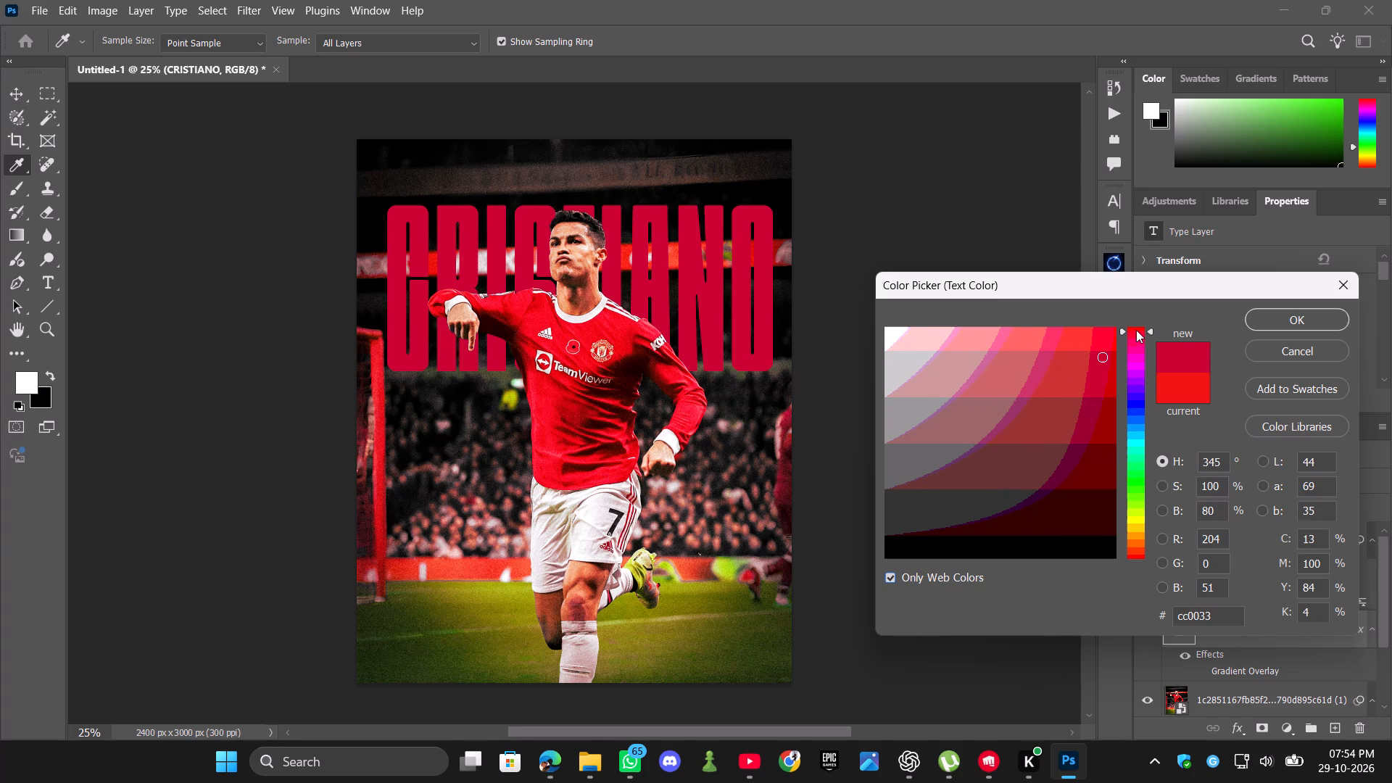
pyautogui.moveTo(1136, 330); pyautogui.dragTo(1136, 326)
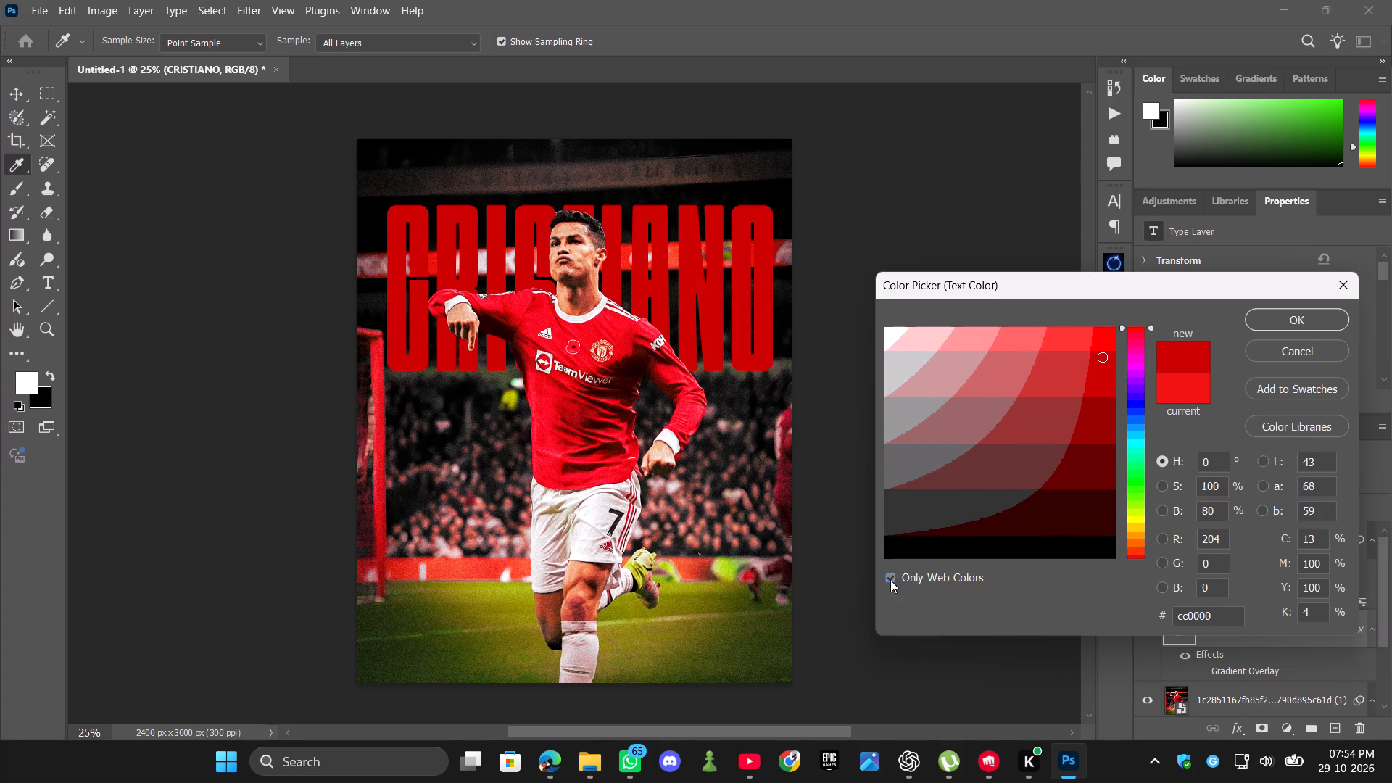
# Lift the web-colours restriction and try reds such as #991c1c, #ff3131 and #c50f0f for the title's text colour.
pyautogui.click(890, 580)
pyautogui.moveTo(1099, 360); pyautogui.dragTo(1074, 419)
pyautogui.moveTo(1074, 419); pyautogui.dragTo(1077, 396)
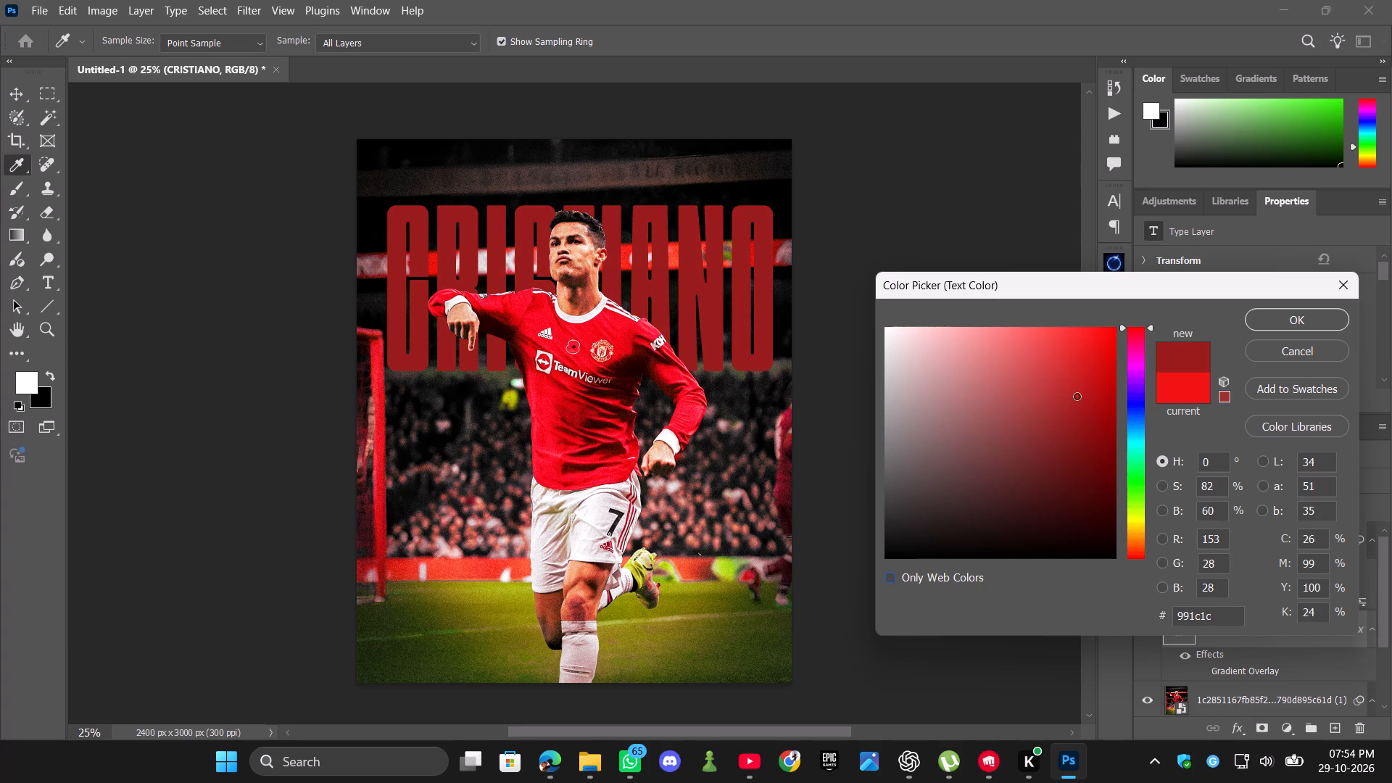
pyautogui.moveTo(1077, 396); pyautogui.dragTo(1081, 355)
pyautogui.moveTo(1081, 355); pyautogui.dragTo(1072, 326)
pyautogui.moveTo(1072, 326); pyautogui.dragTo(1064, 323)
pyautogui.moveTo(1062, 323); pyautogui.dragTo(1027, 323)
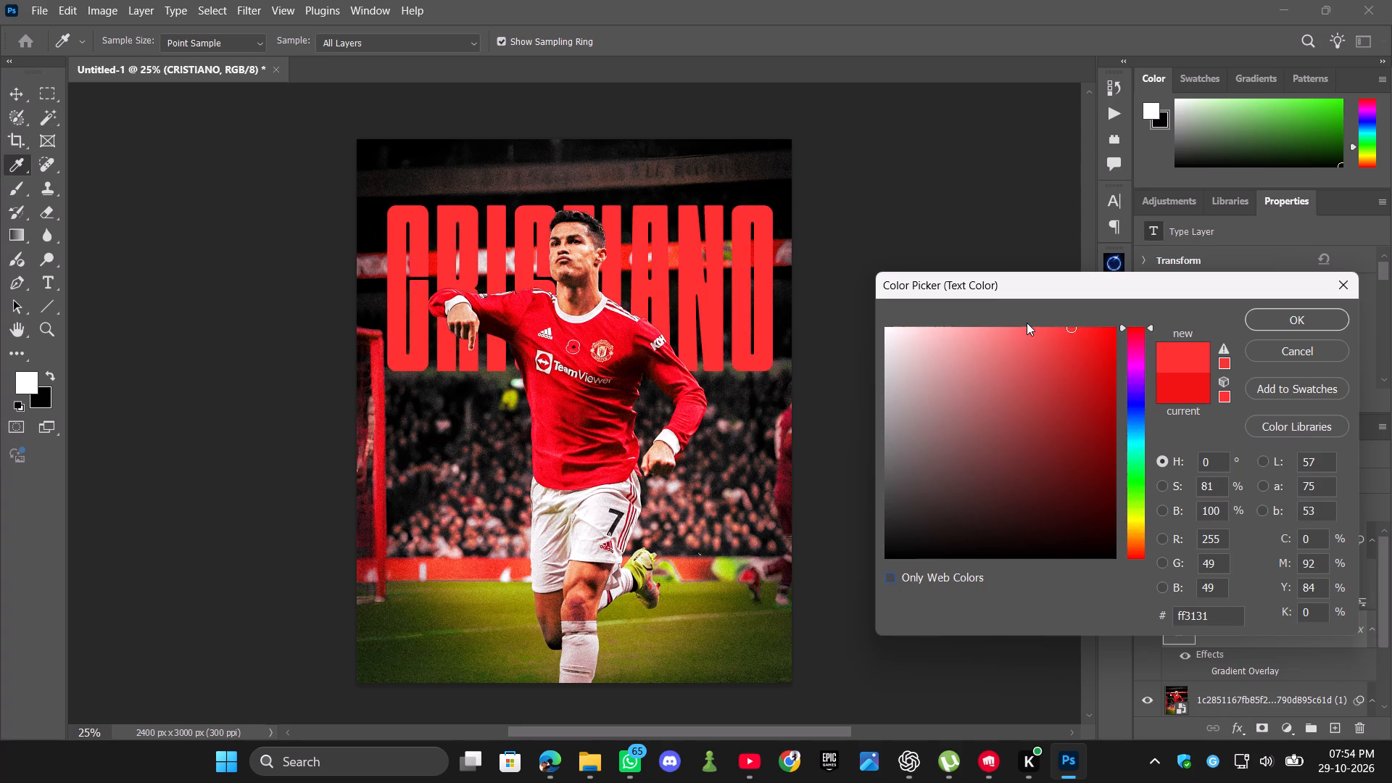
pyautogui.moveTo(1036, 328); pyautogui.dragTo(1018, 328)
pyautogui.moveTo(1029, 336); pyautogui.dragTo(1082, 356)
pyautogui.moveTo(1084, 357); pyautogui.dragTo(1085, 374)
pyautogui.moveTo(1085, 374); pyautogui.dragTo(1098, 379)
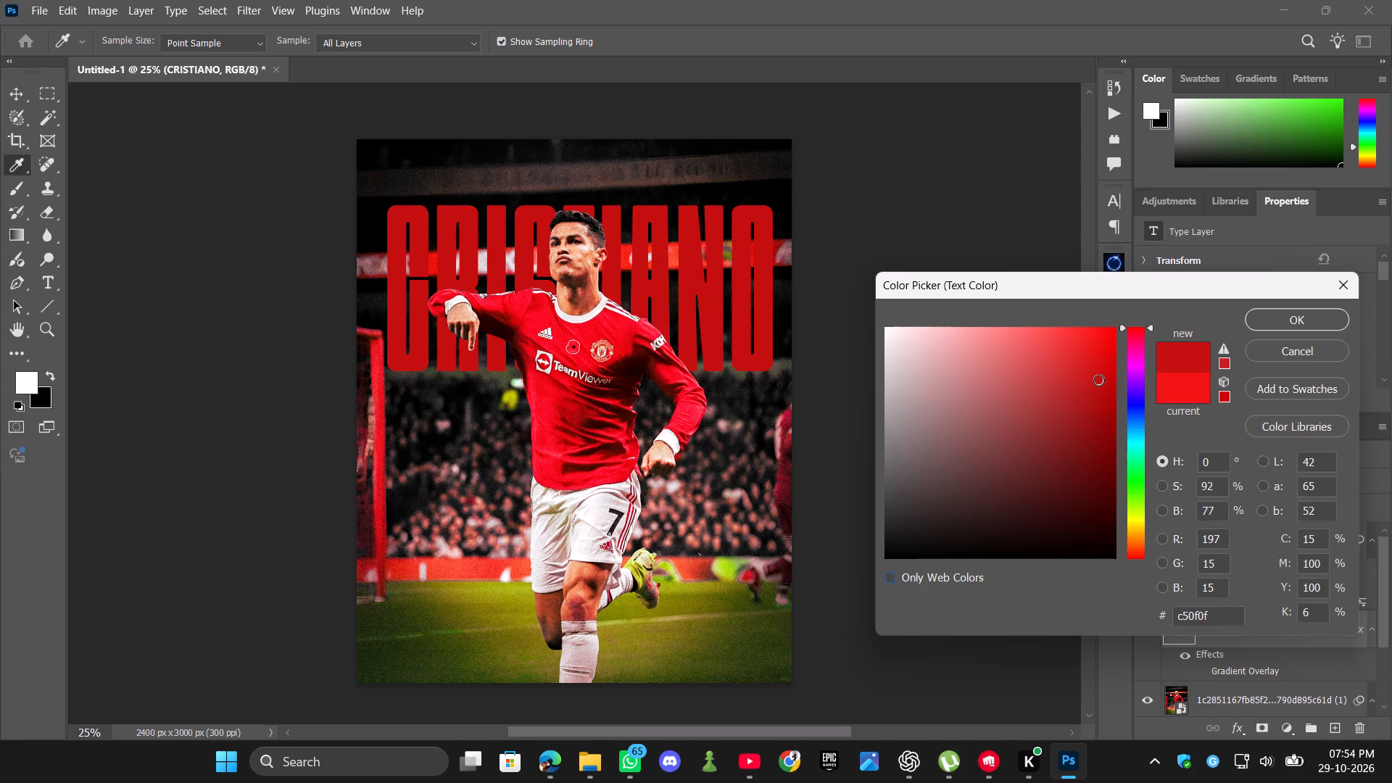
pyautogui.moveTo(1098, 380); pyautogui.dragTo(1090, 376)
# Set the CRISTIANO title's text colour to pure bright red #ff0101.
pyautogui.moveTo(1086, 373); pyautogui.dragTo(1115, 332)
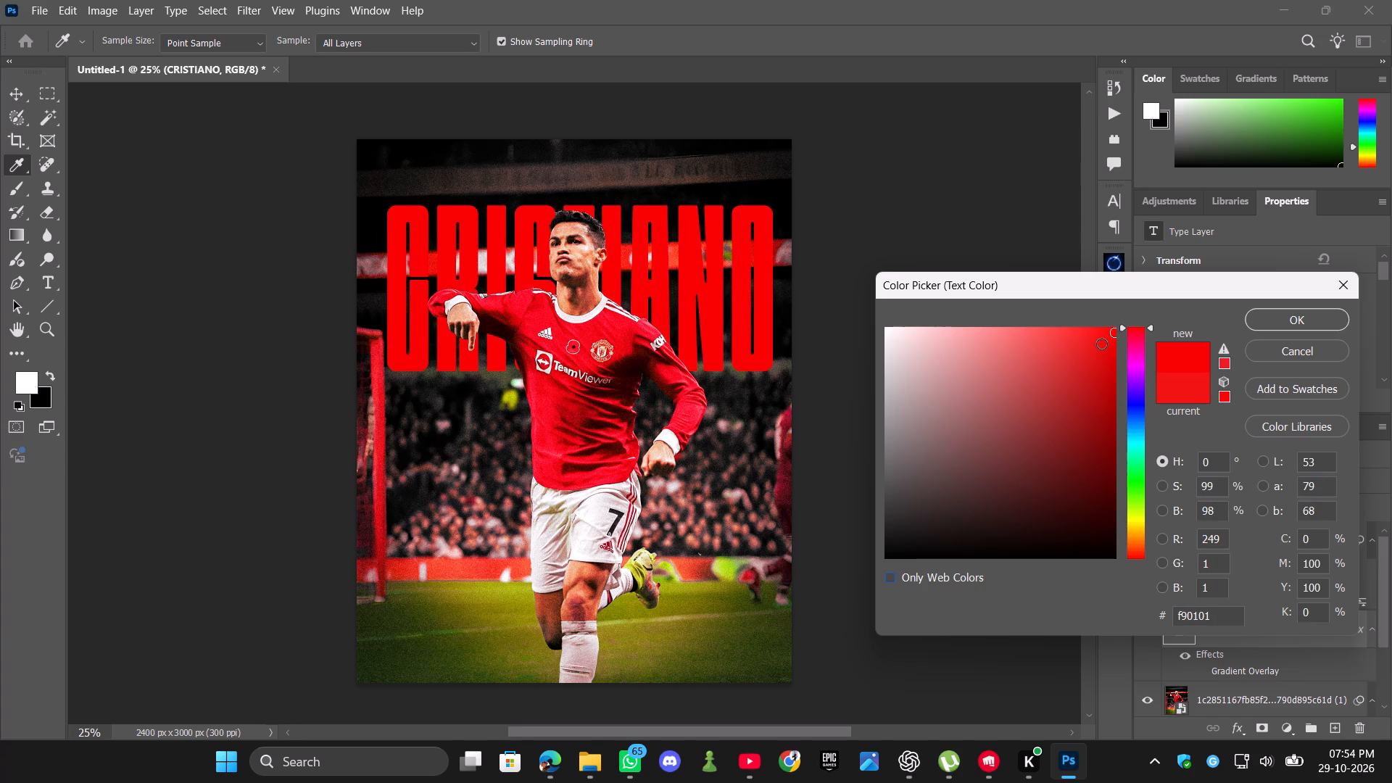
pyautogui.moveTo(1101, 344); pyautogui.dragTo(1112, 331)
pyautogui.moveTo(1105, 347); pyautogui.dragTo(1109, 366)
pyautogui.moveTo(1109, 366); pyautogui.dragTo(1114, 318)
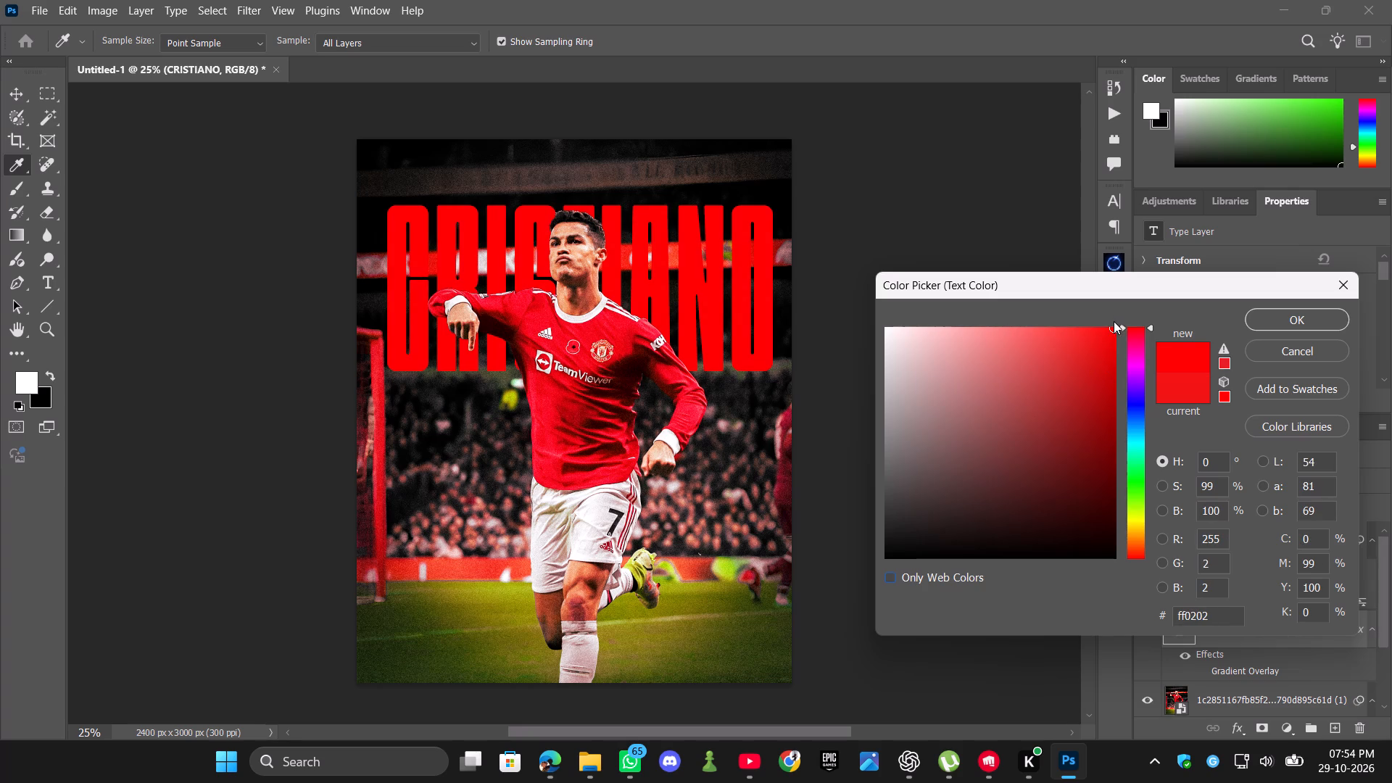
pyautogui.moveTo(1110, 341); pyautogui.dragTo(1116, 326)
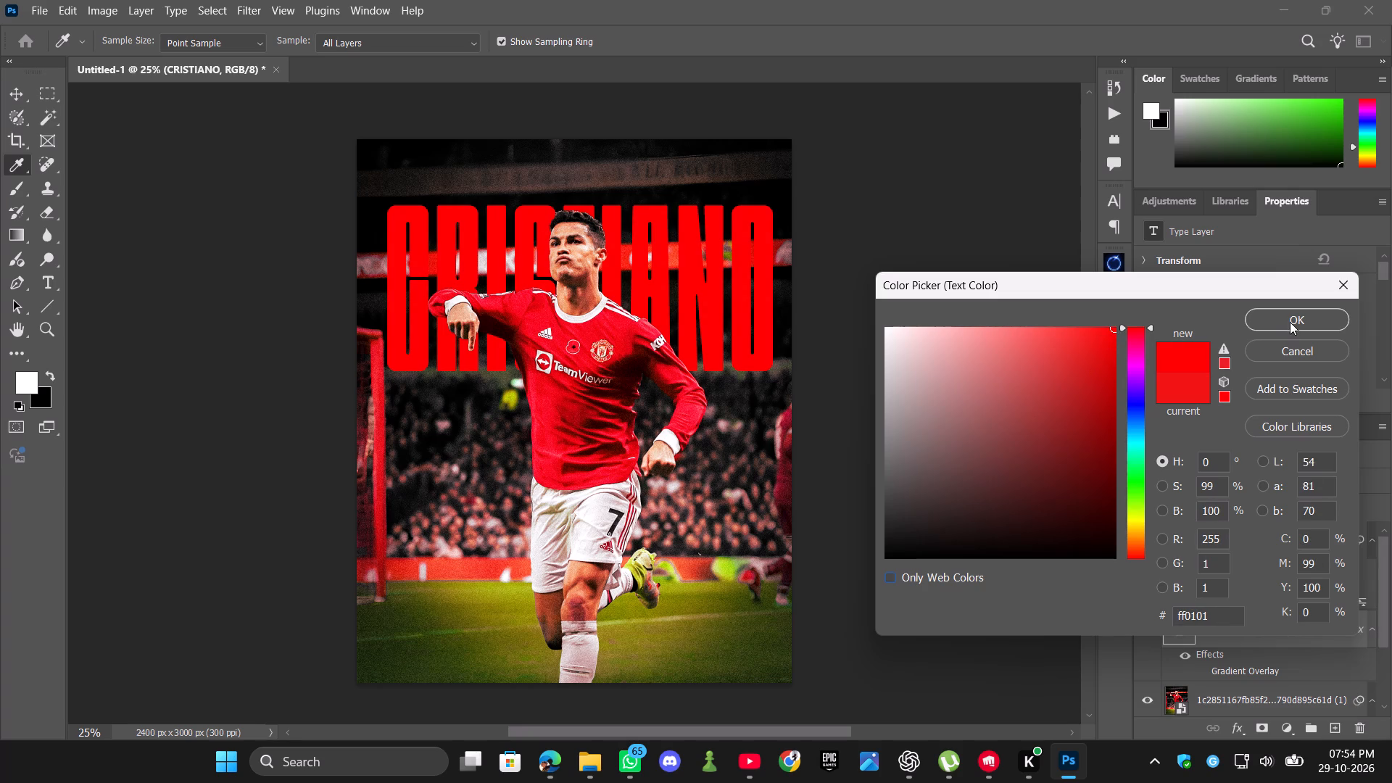
pyautogui.click(1293, 326)
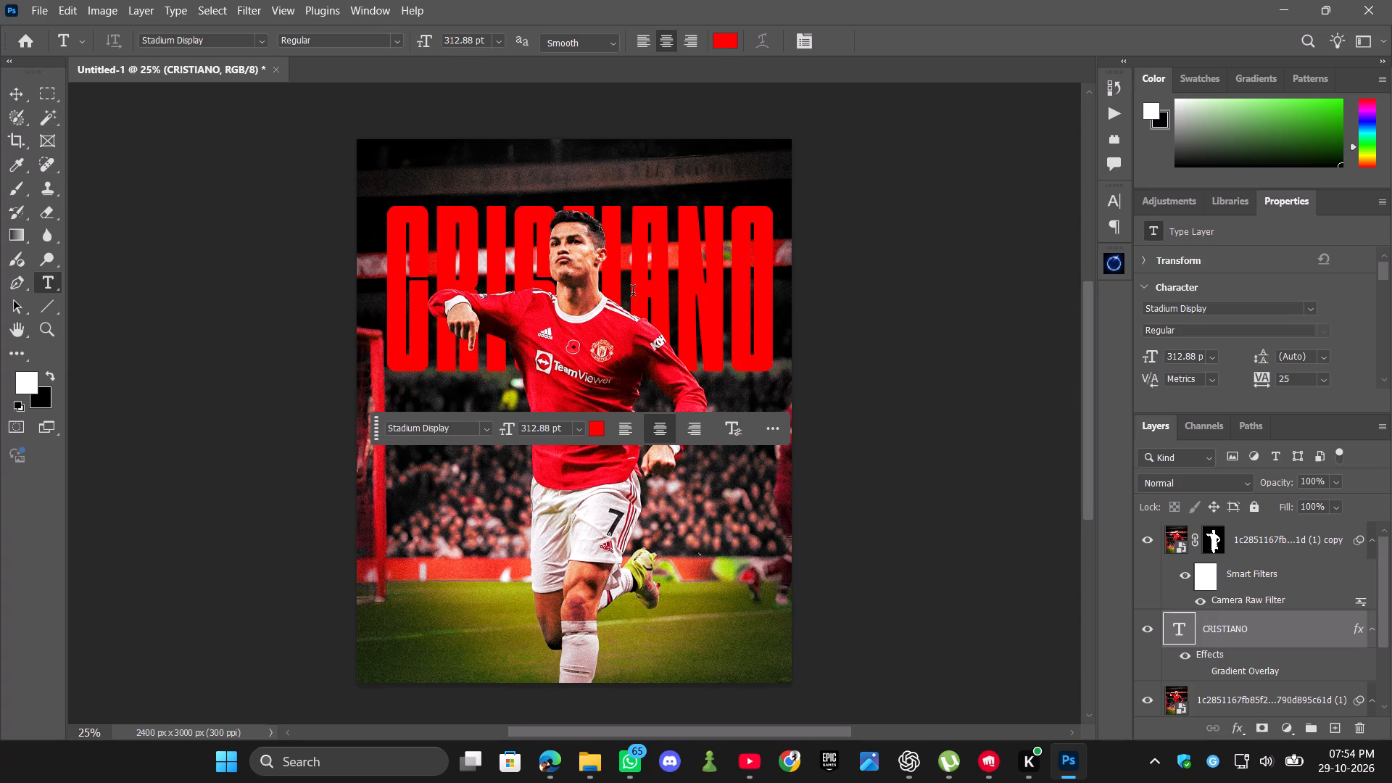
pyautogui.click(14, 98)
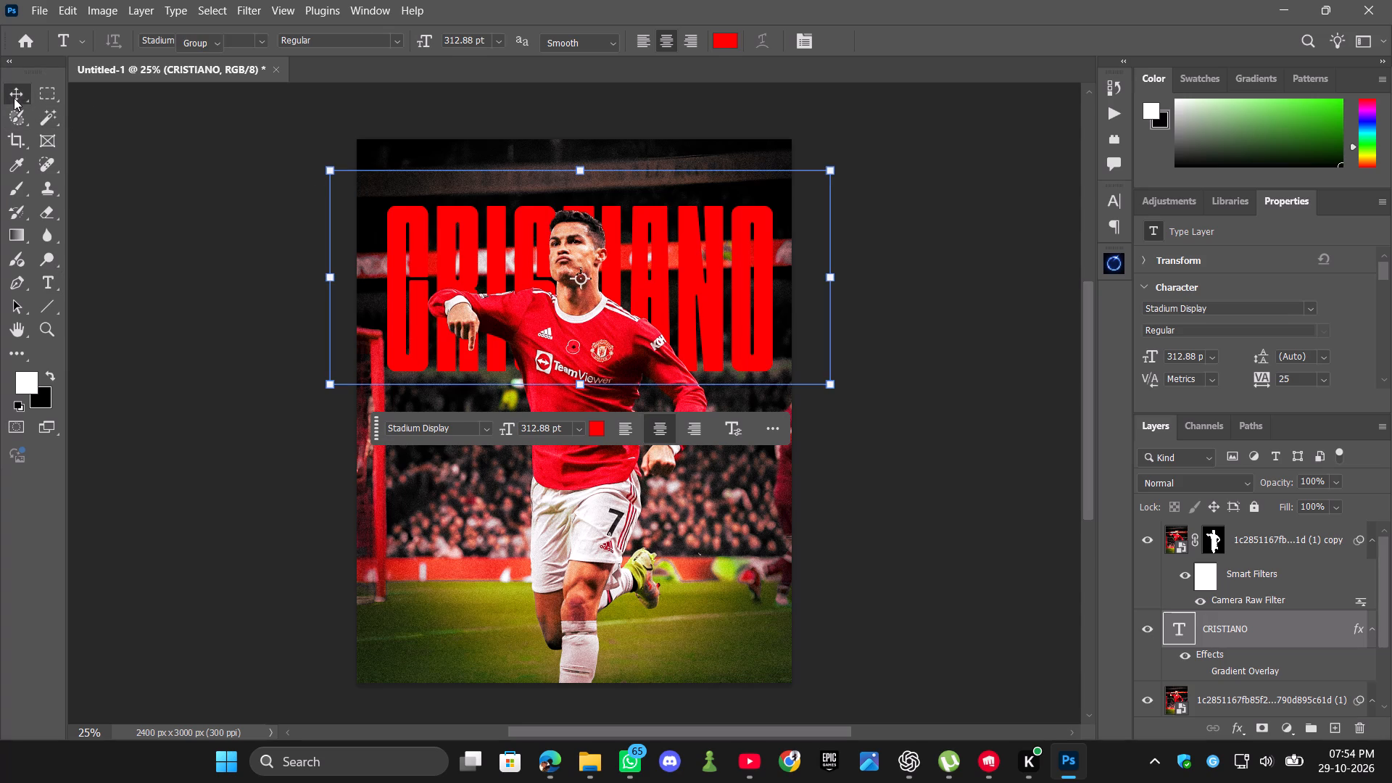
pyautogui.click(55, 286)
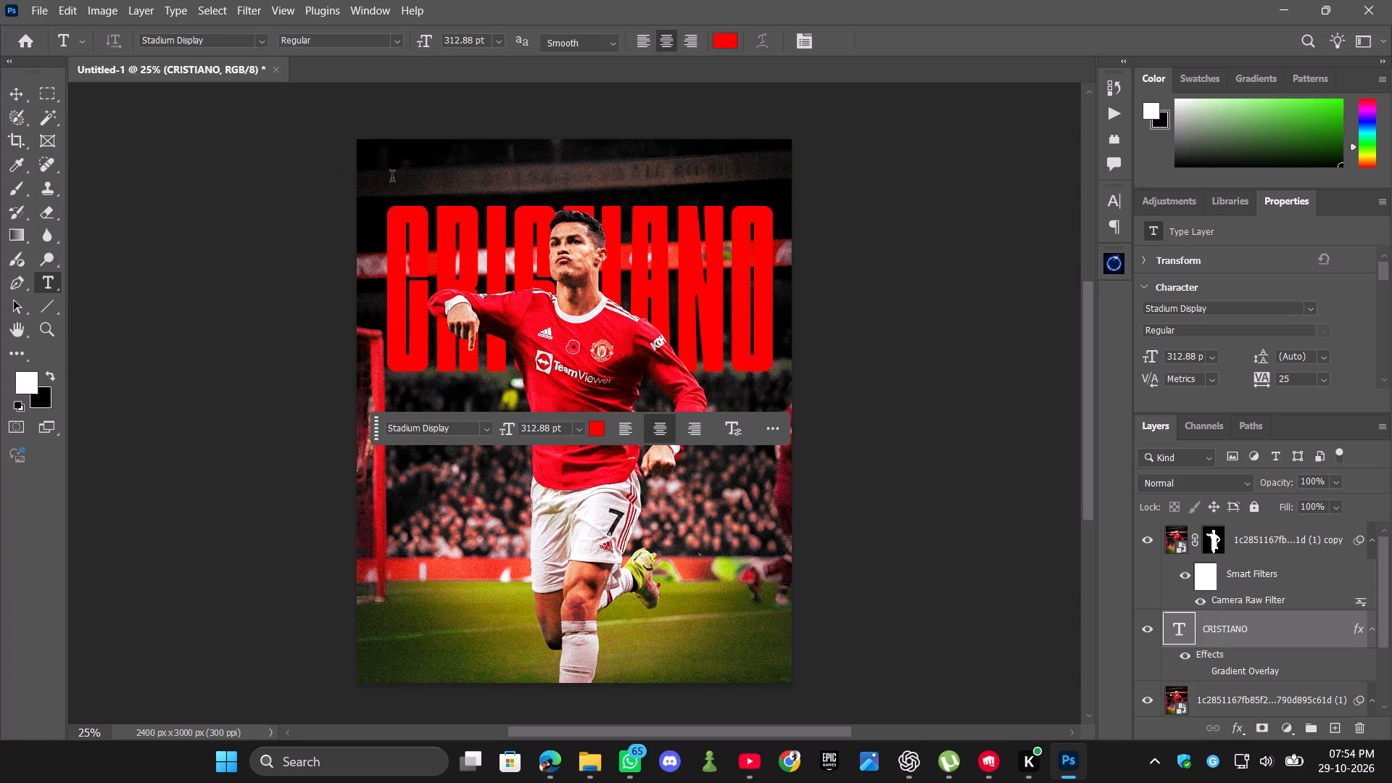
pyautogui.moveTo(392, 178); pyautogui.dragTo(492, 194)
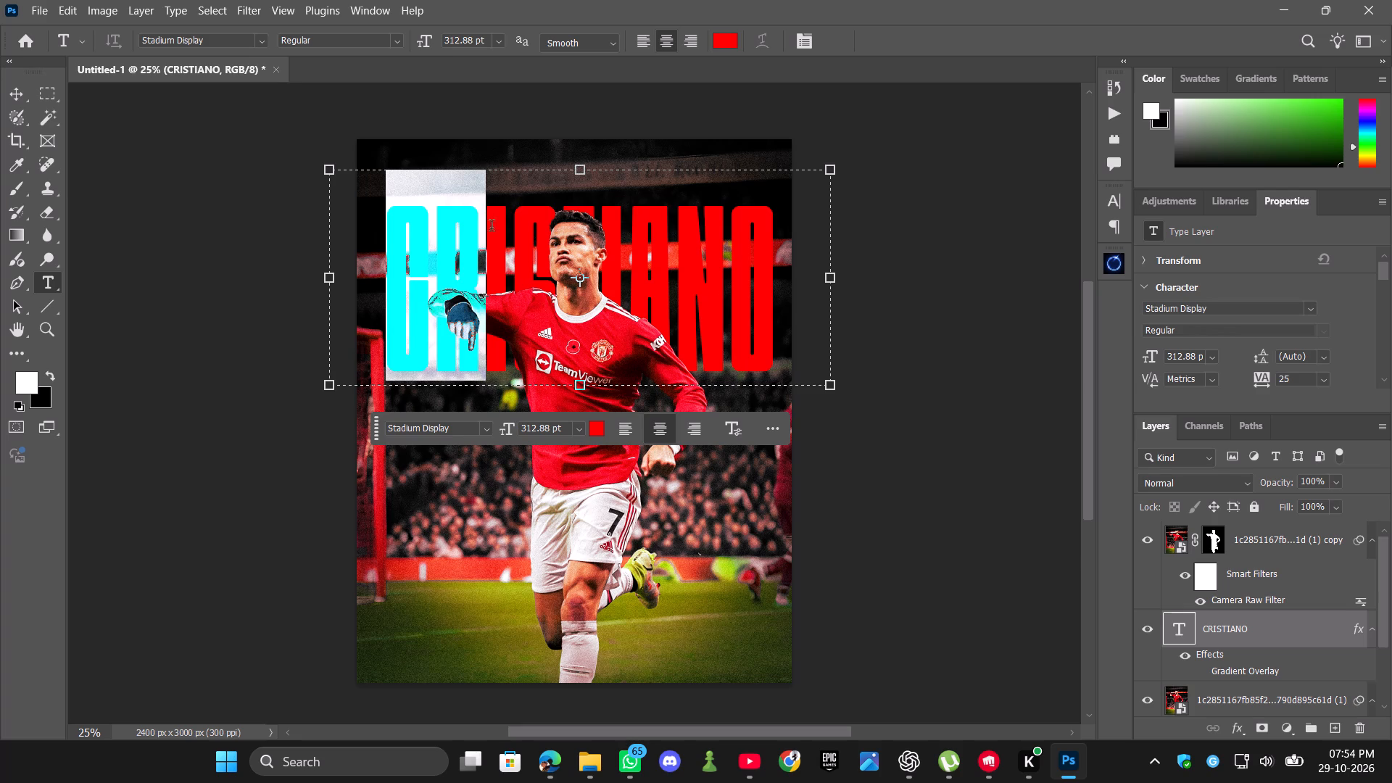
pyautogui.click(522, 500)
# Add the text FOOTBALL in Stadium Display at 60 pt on a new layer, below the first letters of the CRISTIANO title.
pyautogui.click(439, 481)
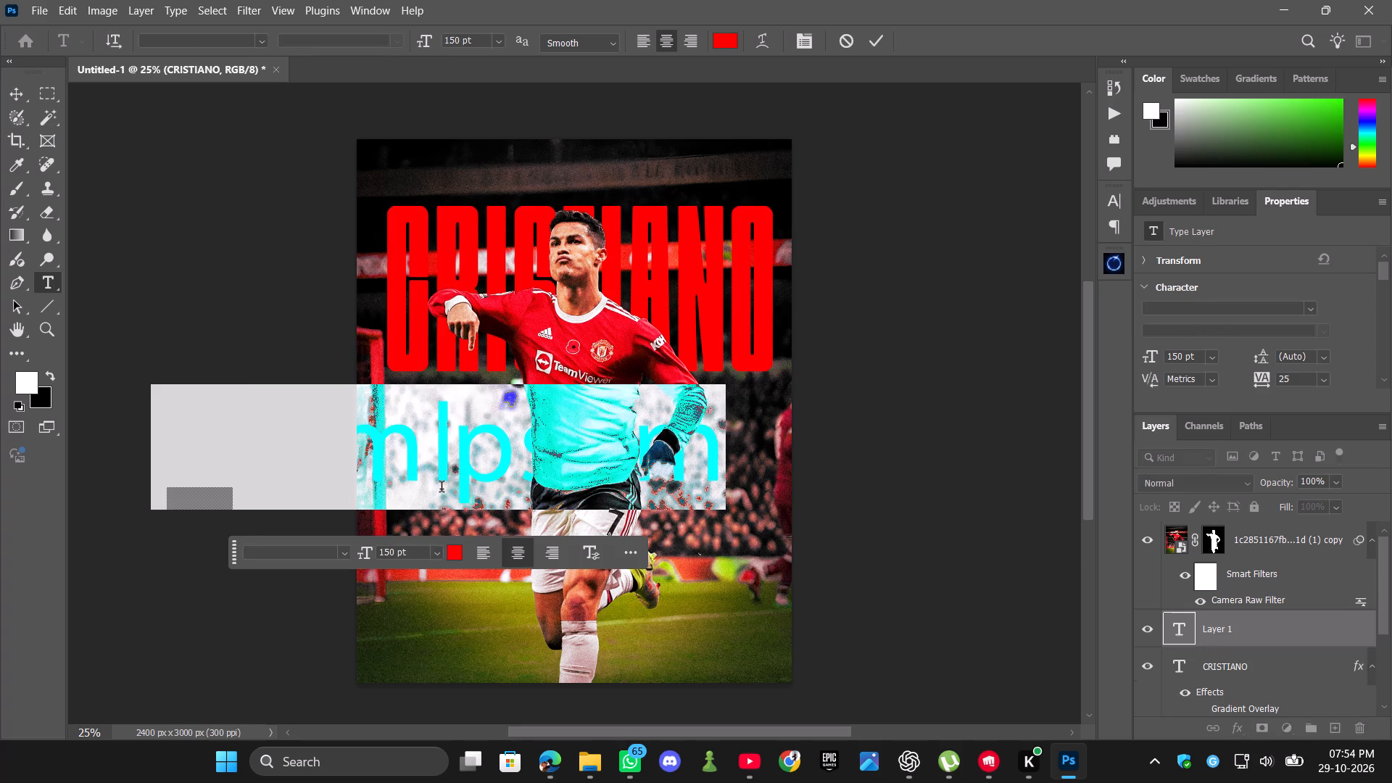
pyautogui.press('BackSpace')
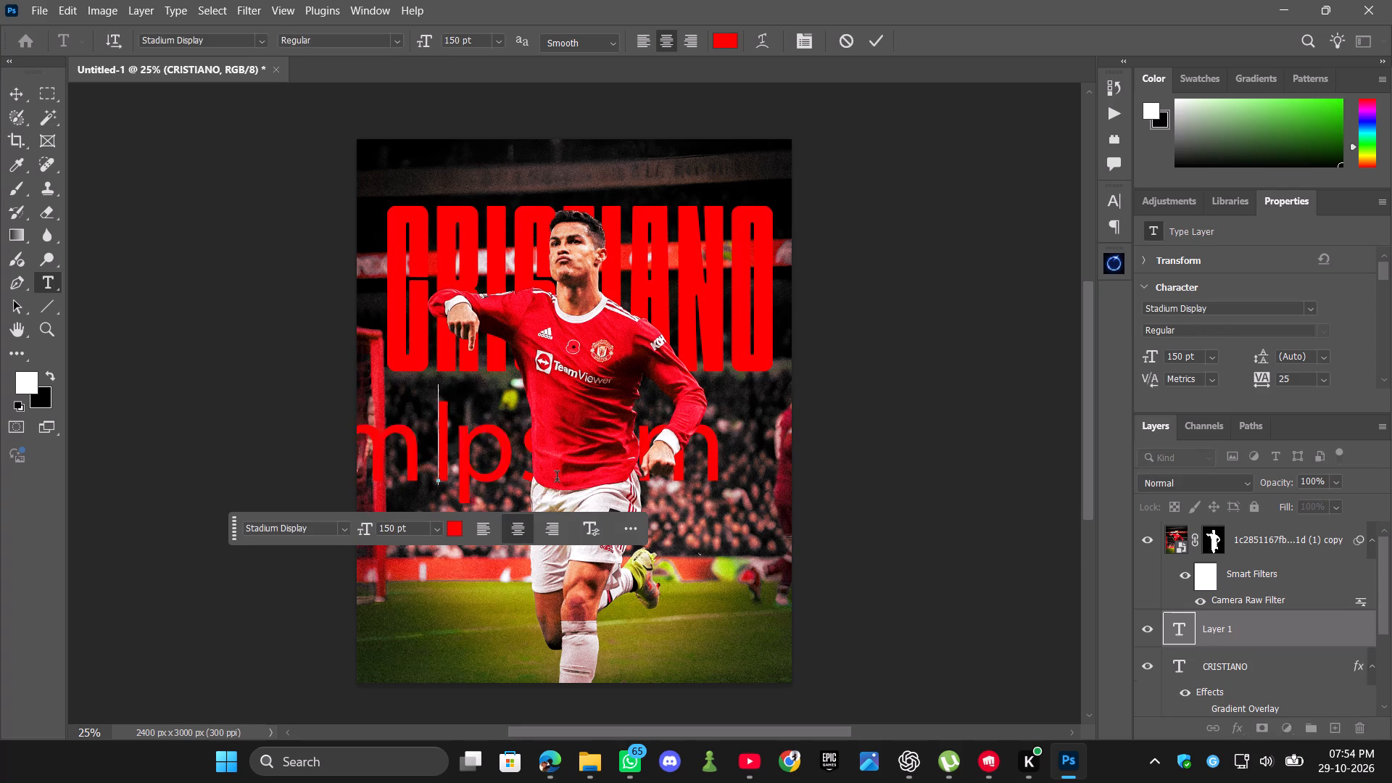
pyautogui.click(438, 527)
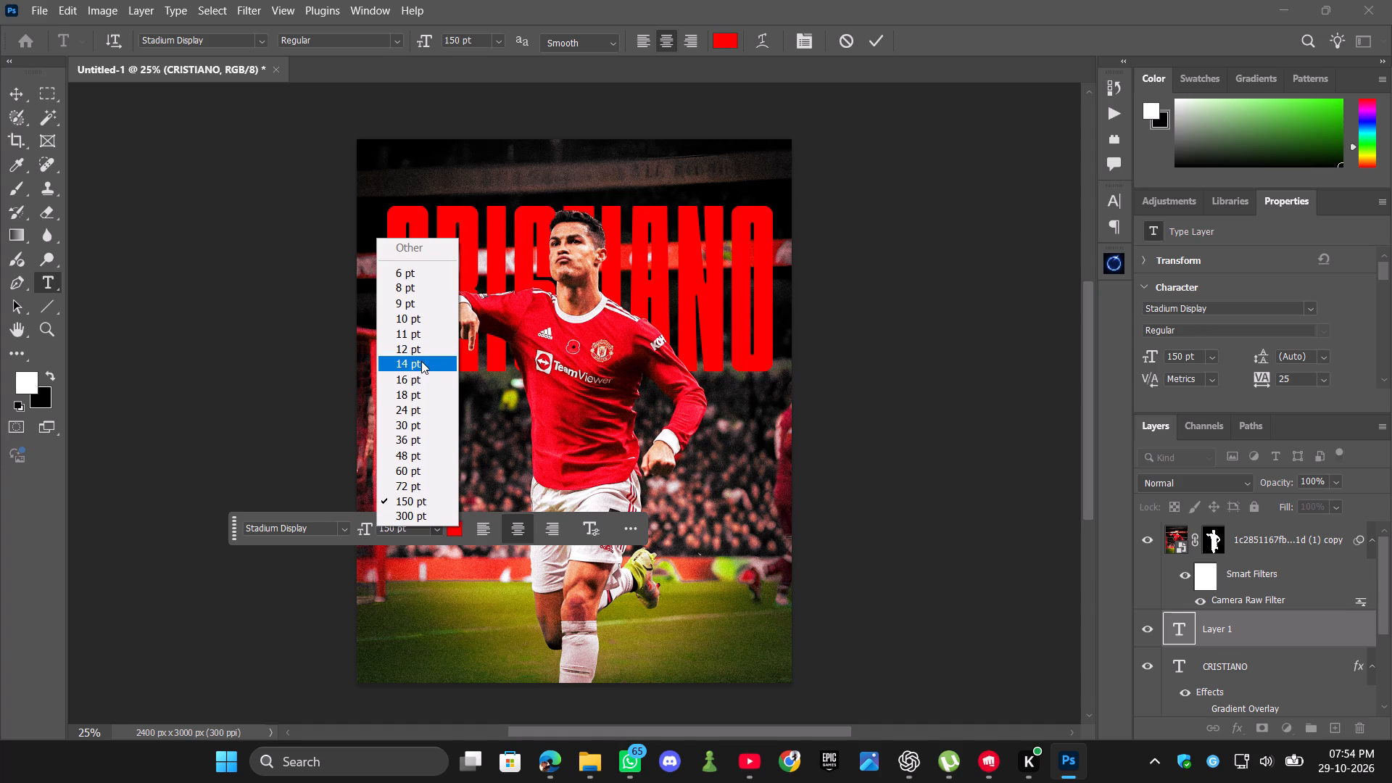
pyautogui.click(421, 361)
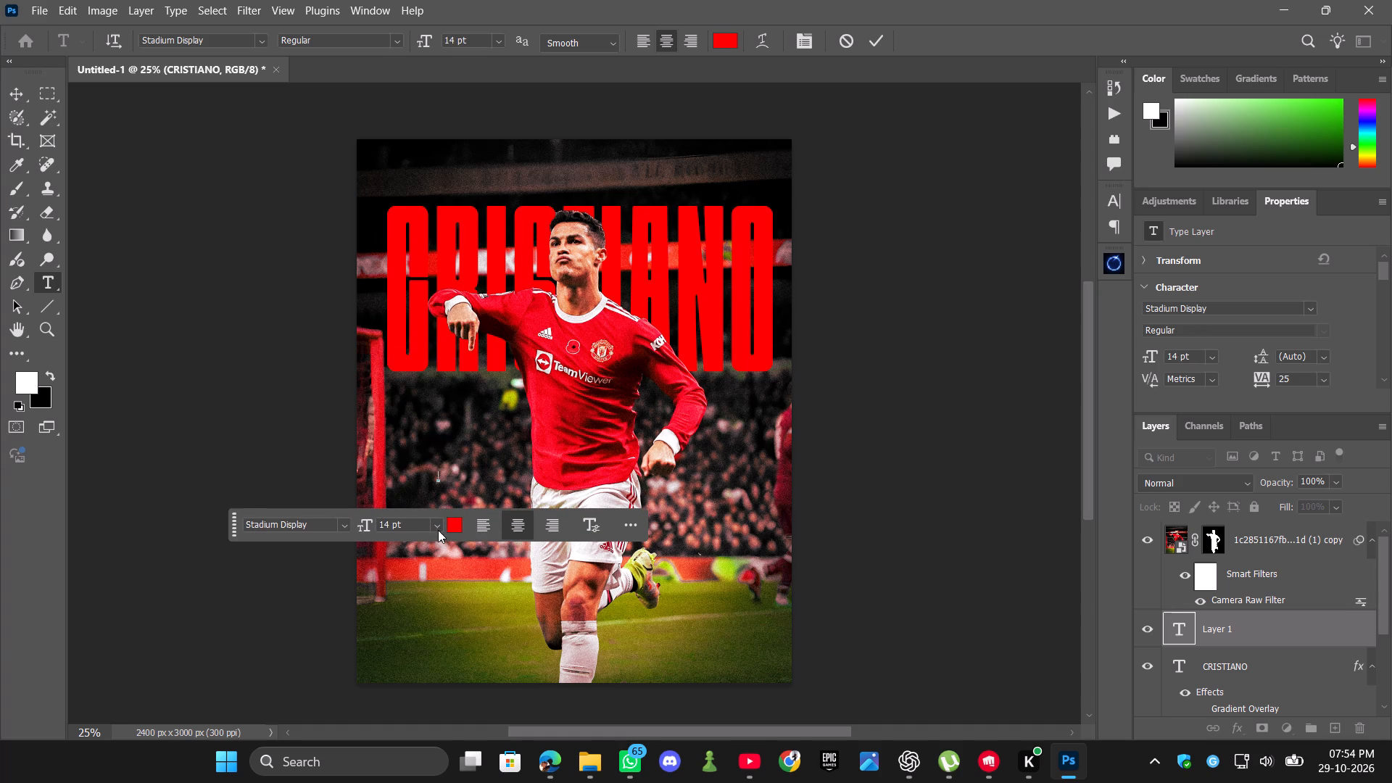
pyautogui.click(436, 526)
pyautogui.click(434, 399)
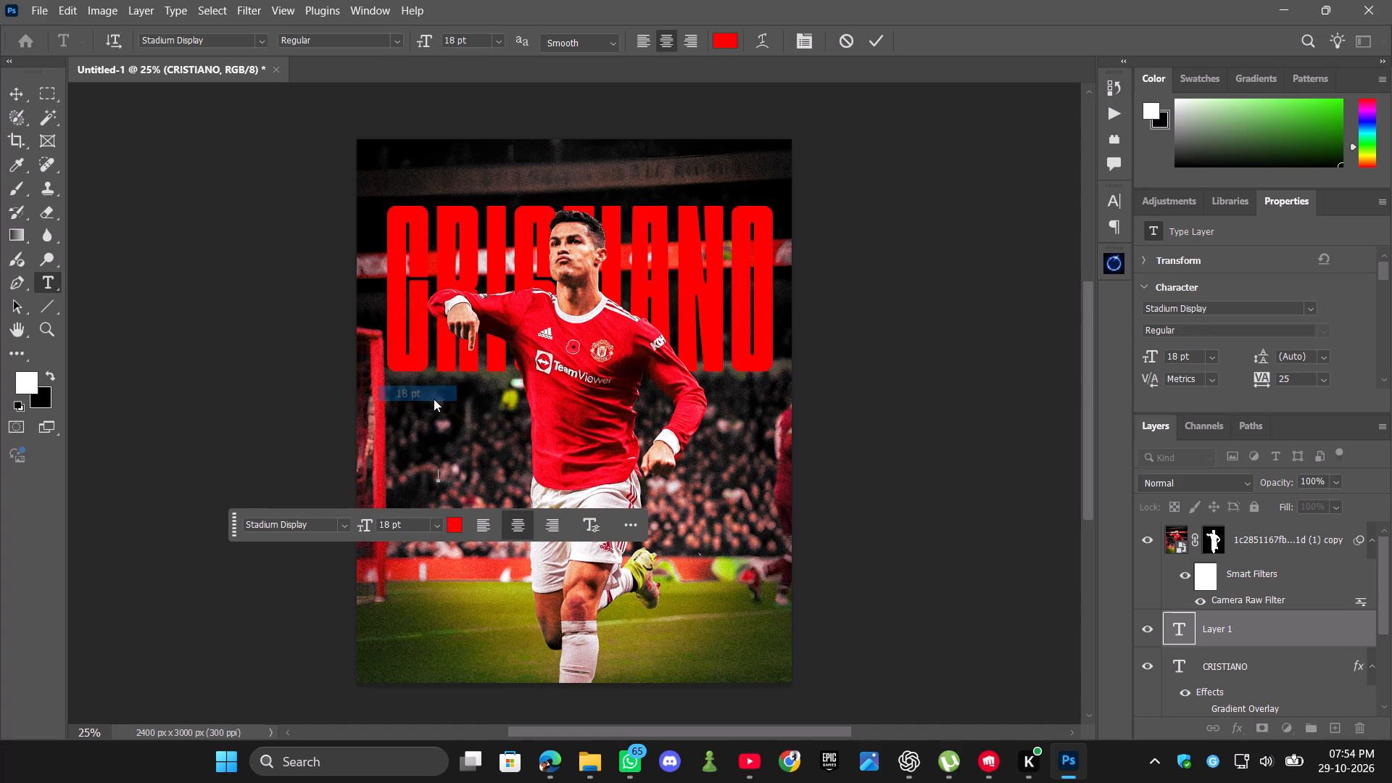
pyautogui.click(440, 472)
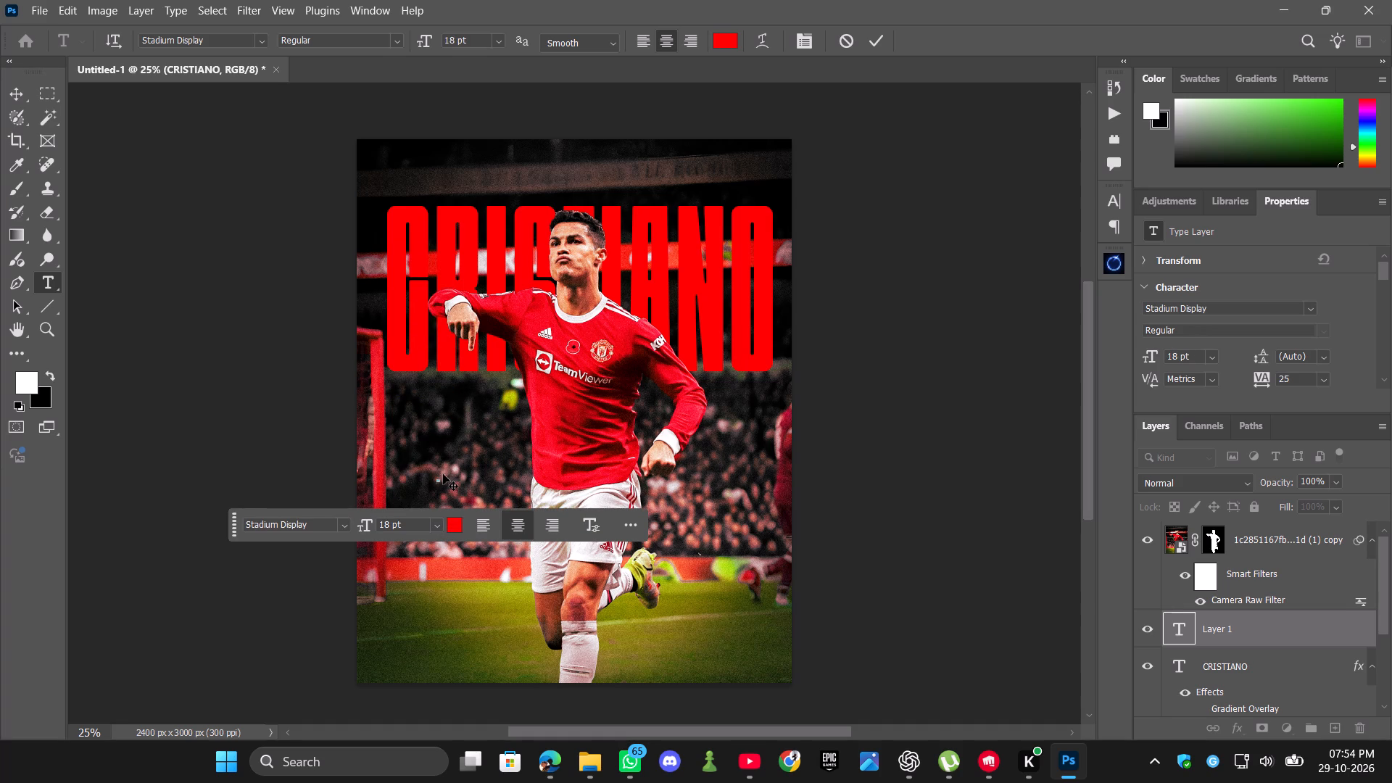
pyautogui.click(436, 527)
pyautogui.click(426, 475)
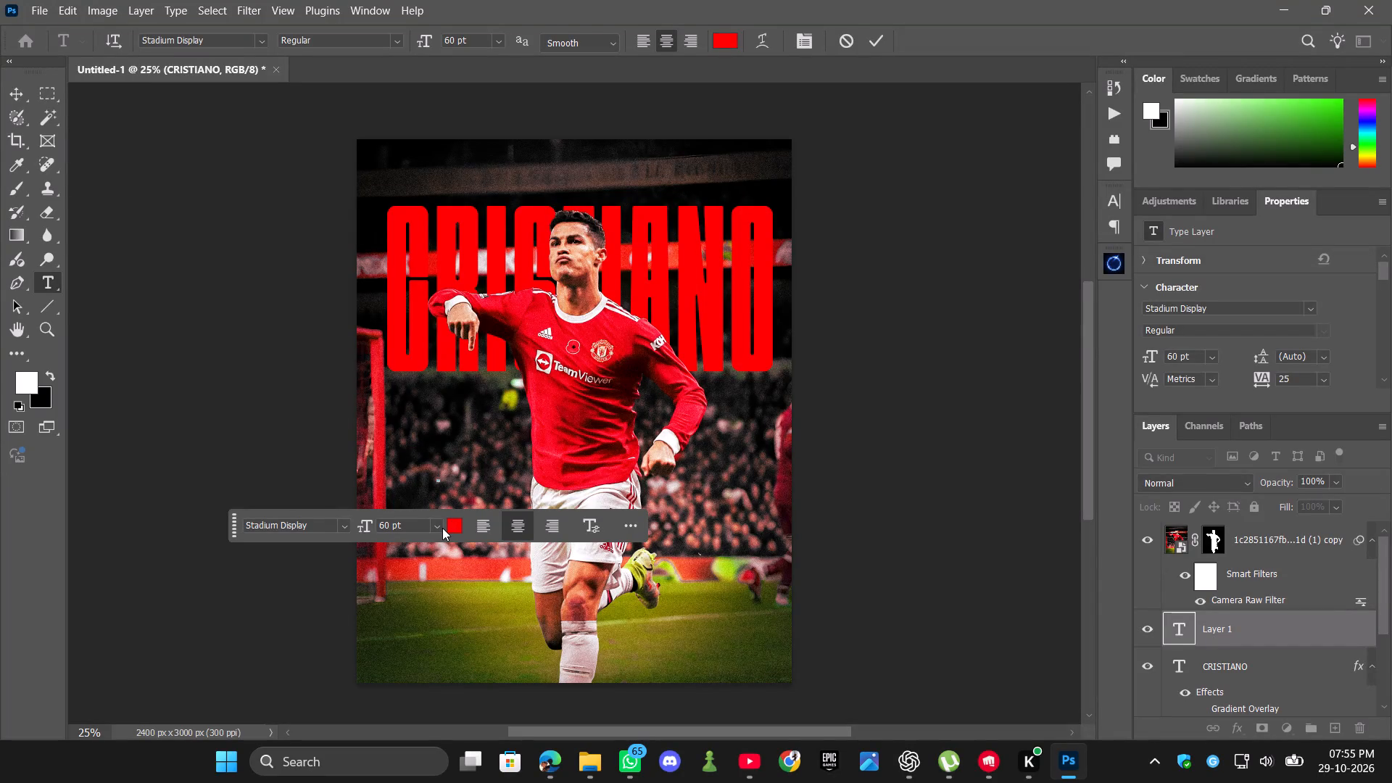
pyautogui.write('FOOTB')
pyautogui.write('ALL')
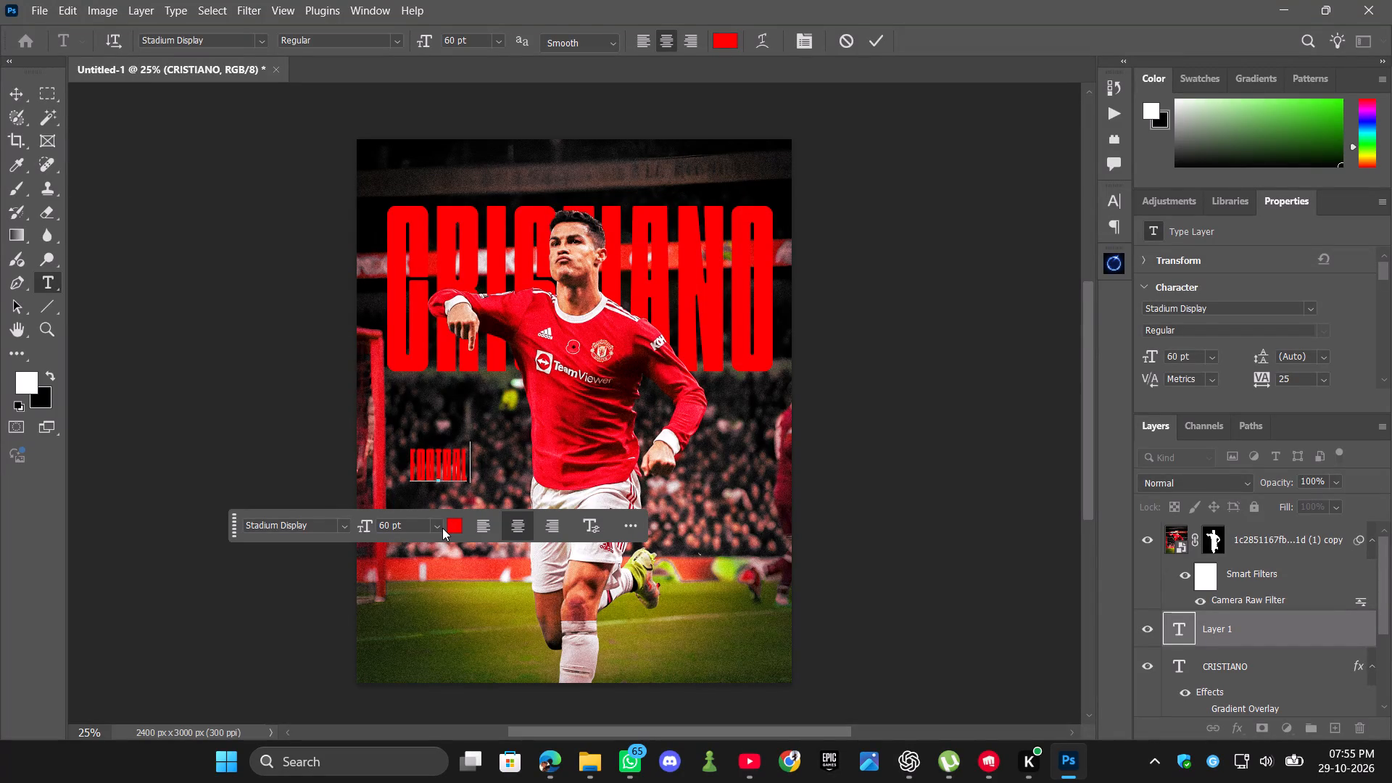
# Set the FOOTBALL text's colour to black #000000.
pyautogui.moveTo(471, 465); pyautogui.dragTo(399, 471)
pyautogui.click(451, 528)
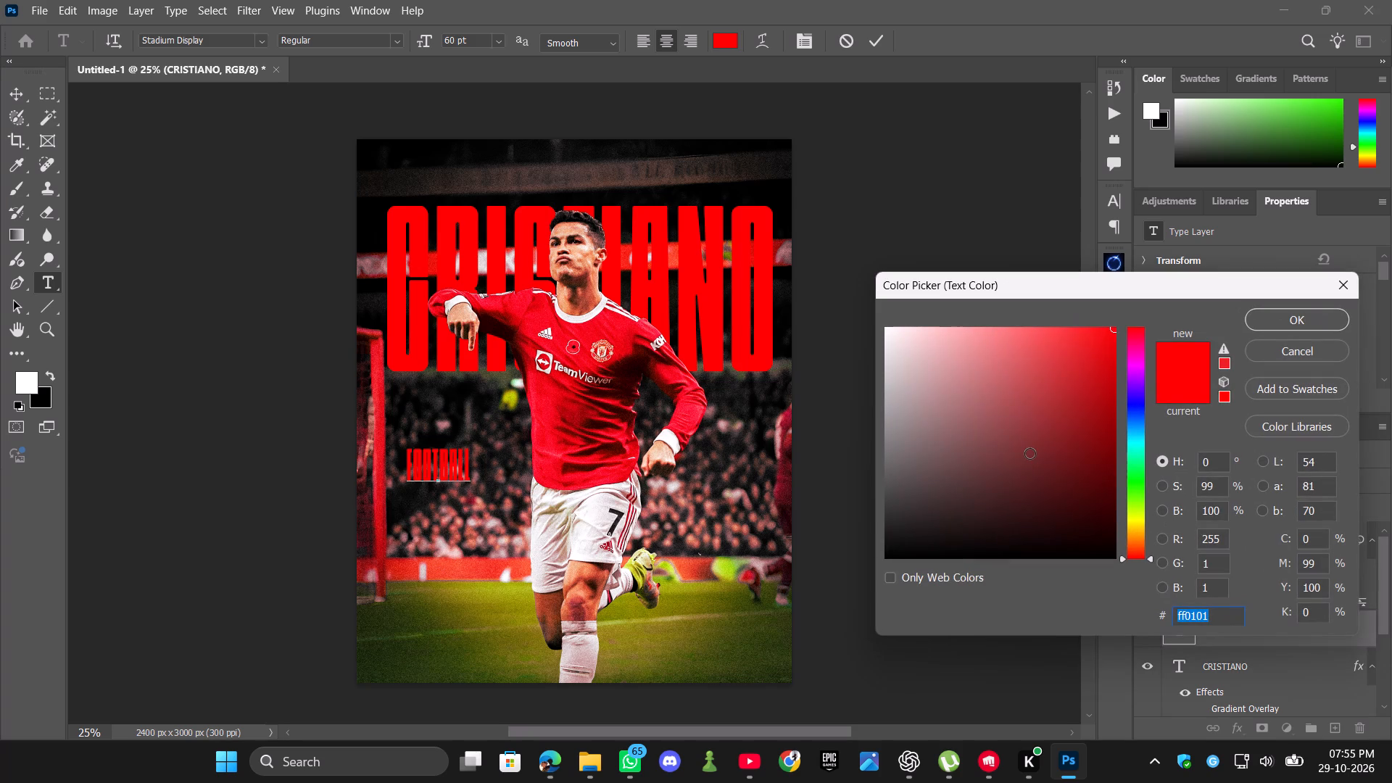
pyautogui.moveTo(1060, 444); pyautogui.dragTo(1121, 560)
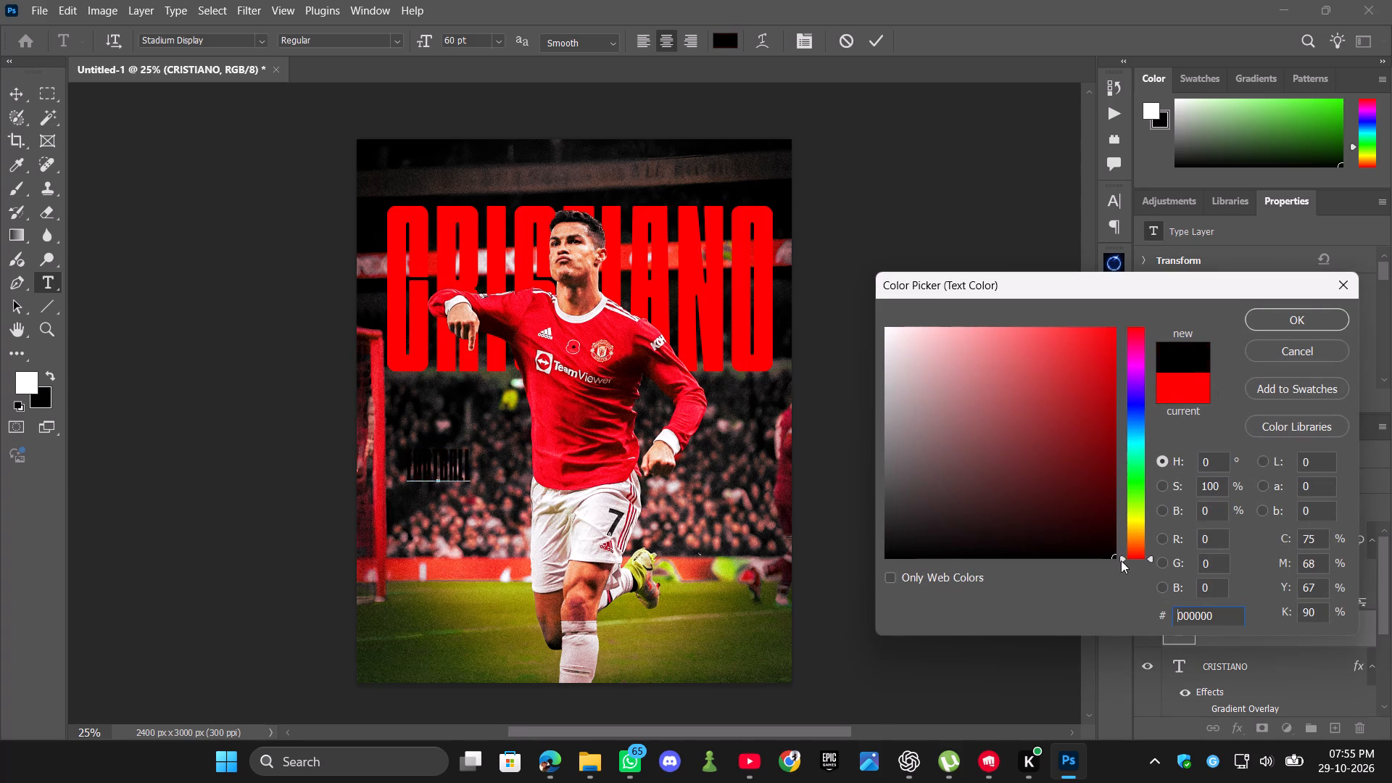
pyautogui.click(1265, 323)
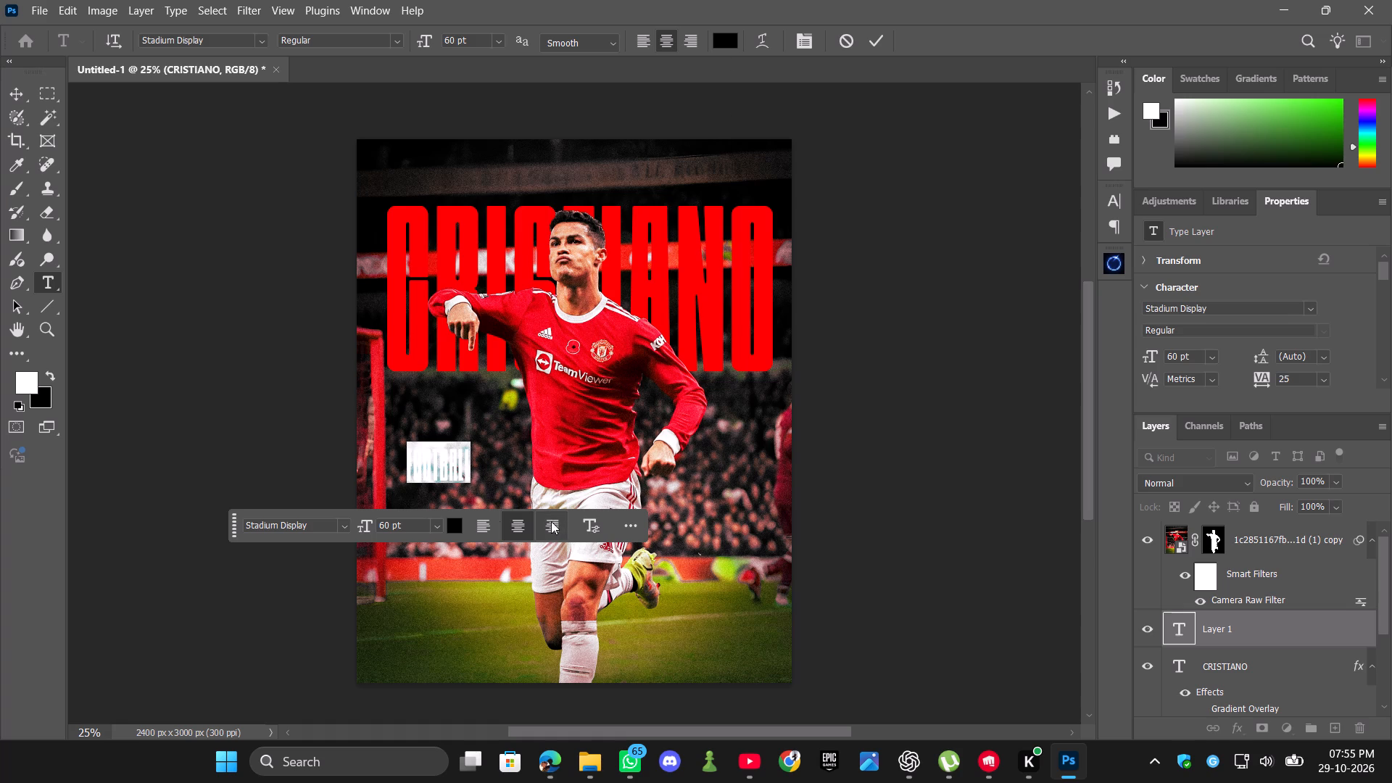
# Look through the installed fonts and set the FOOTBALL text to Kunstler Script Regular.
pyautogui.click(344, 529)
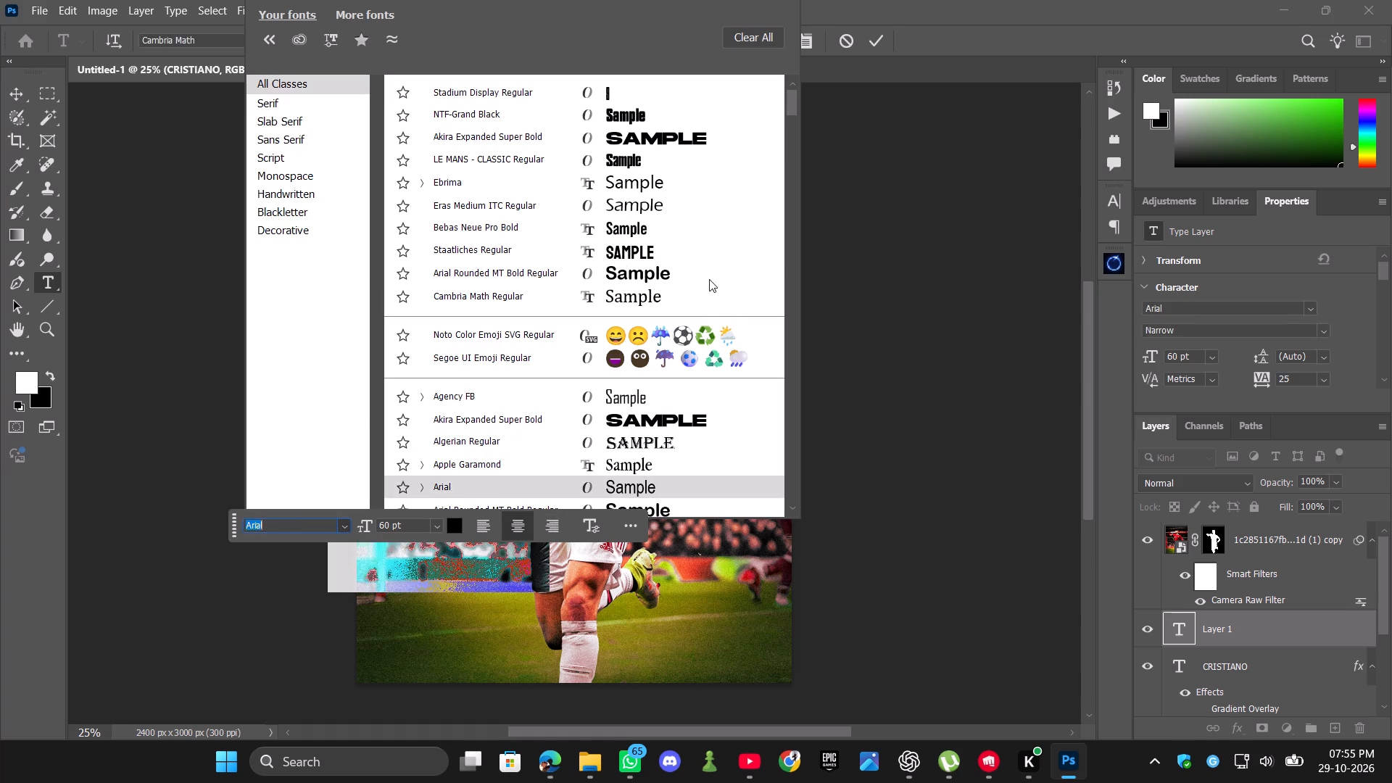
pyautogui.scroll(-9, 677, 257)
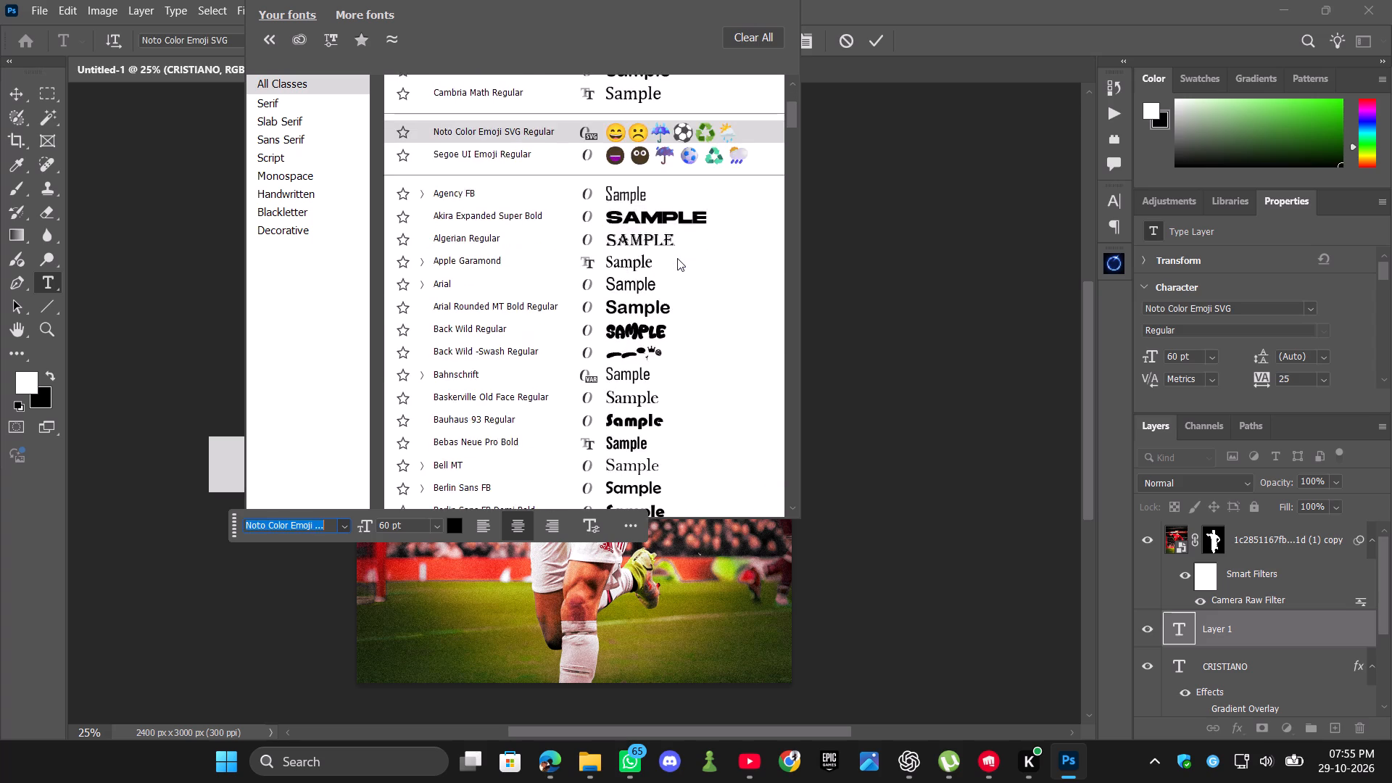
pyautogui.scroll(-6, 677, 258)
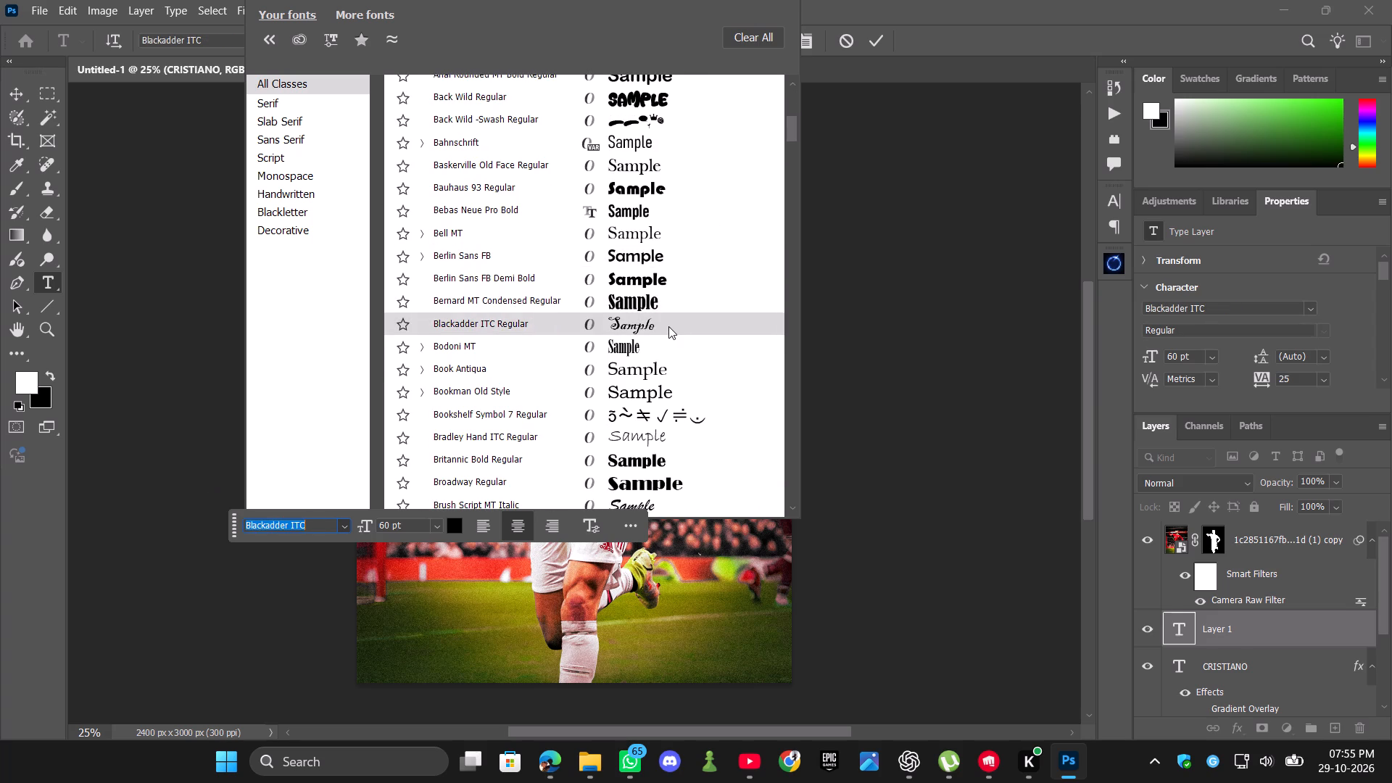
pyautogui.scroll(-18, 668, 326)
pyautogui.scroll(-3, 668, 326)
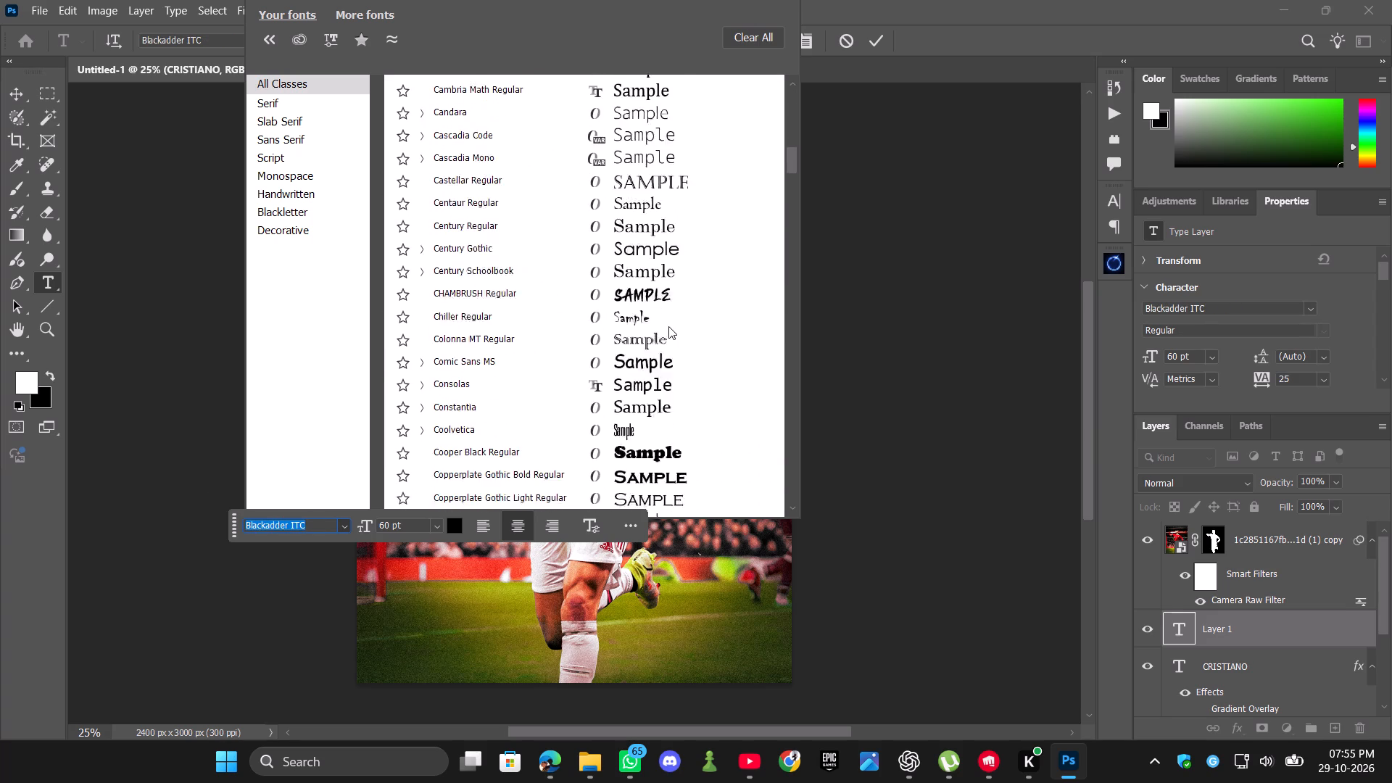
pyautogui.scroll(-16, 668, 326)
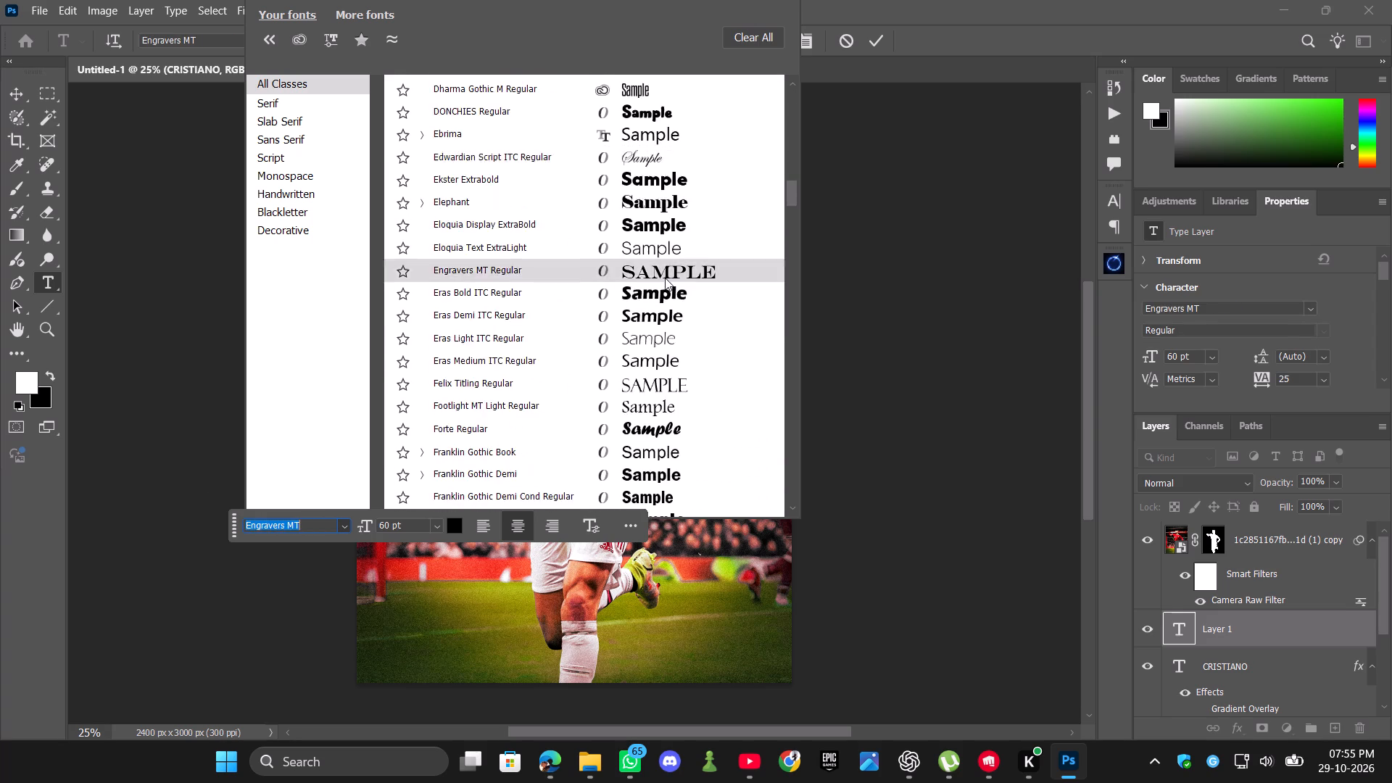
pyautogui.scroll(-4, 665, 278)
pyautogui.scroll(8, 665, 278)
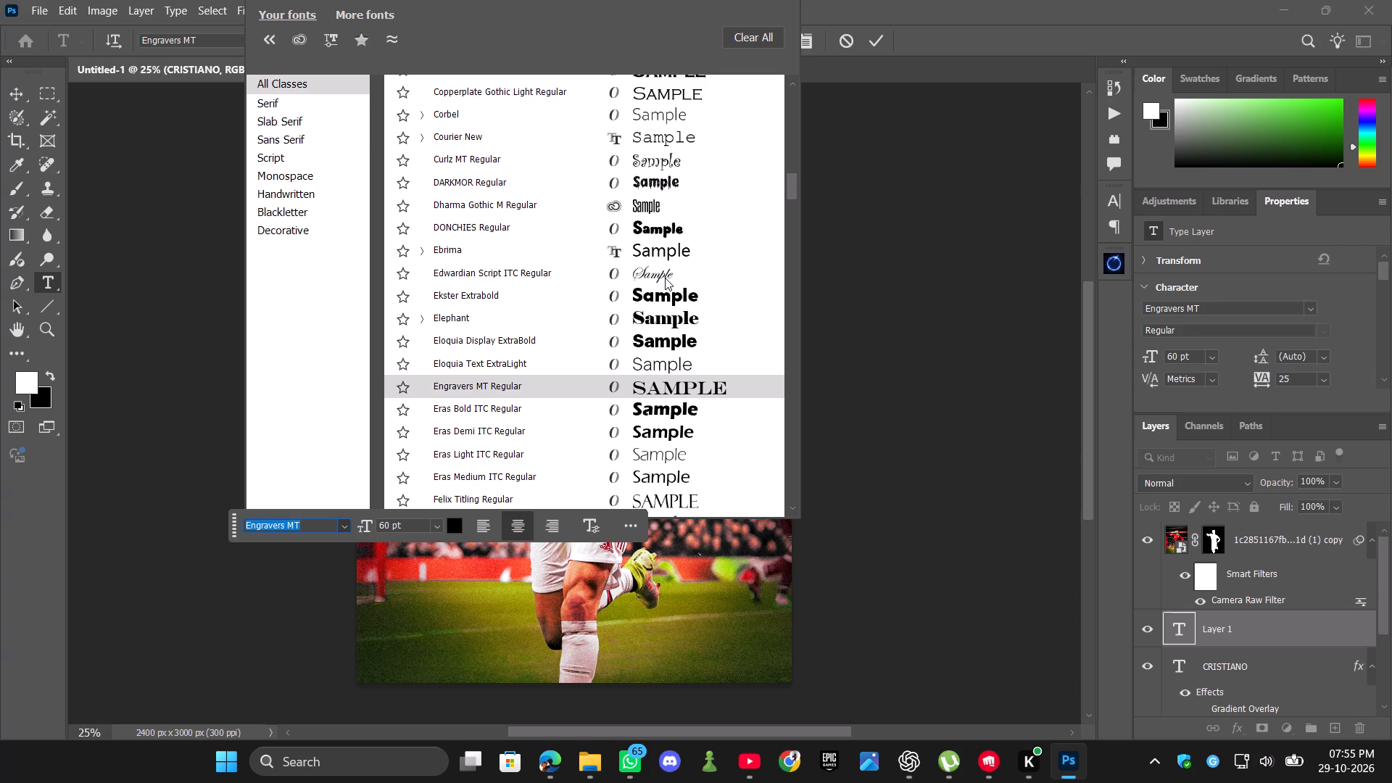
pyautogui.scroll(-13, 694, 268)
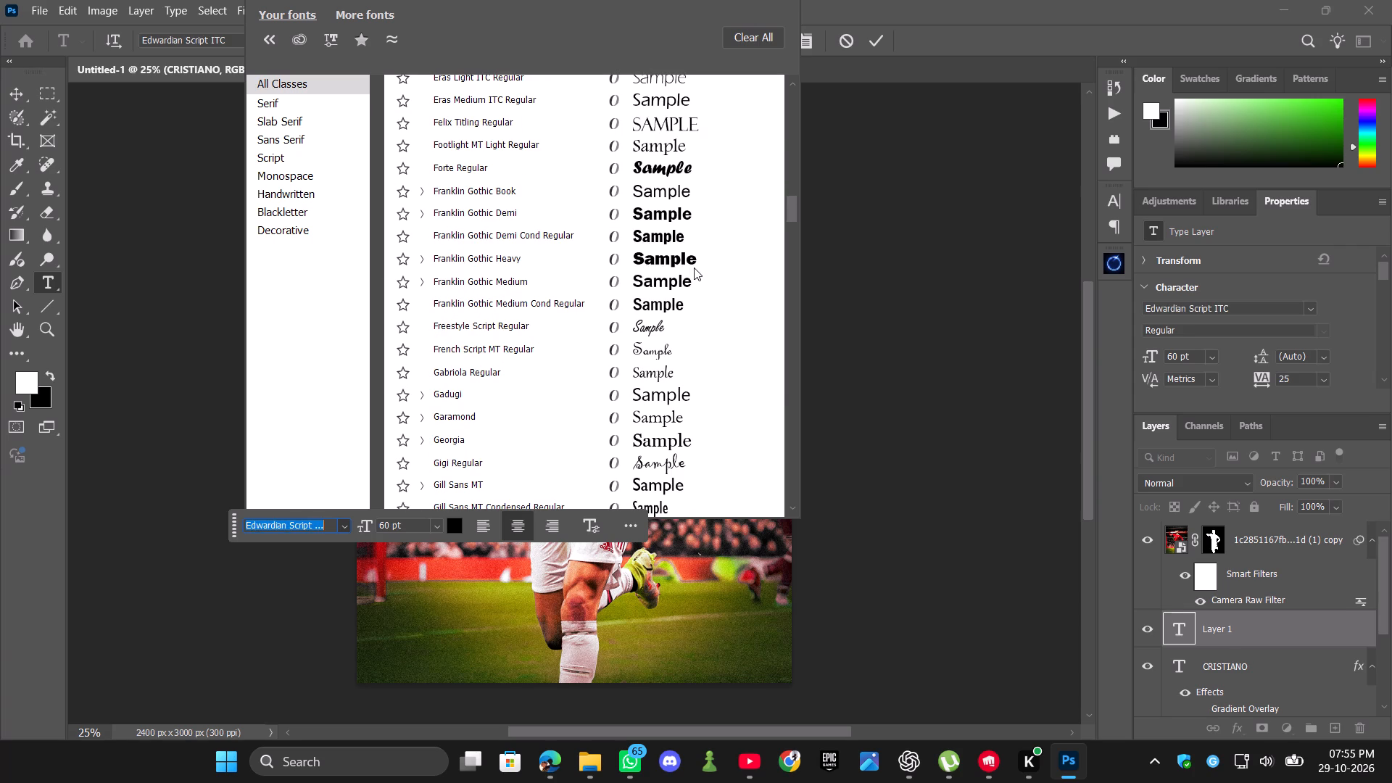
pyautogui.scroll(-14, 694, 268)
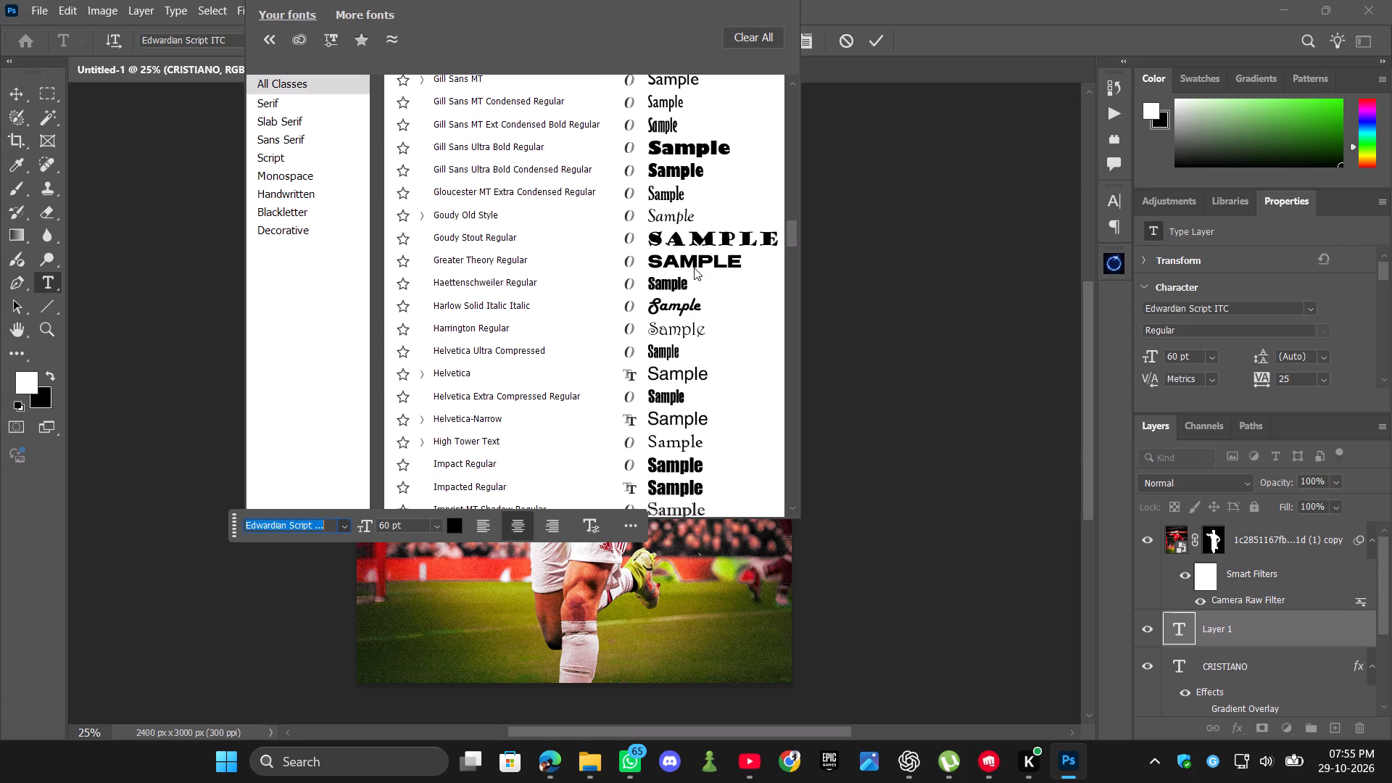
pyautogui.scroll(-14, 694, 268)
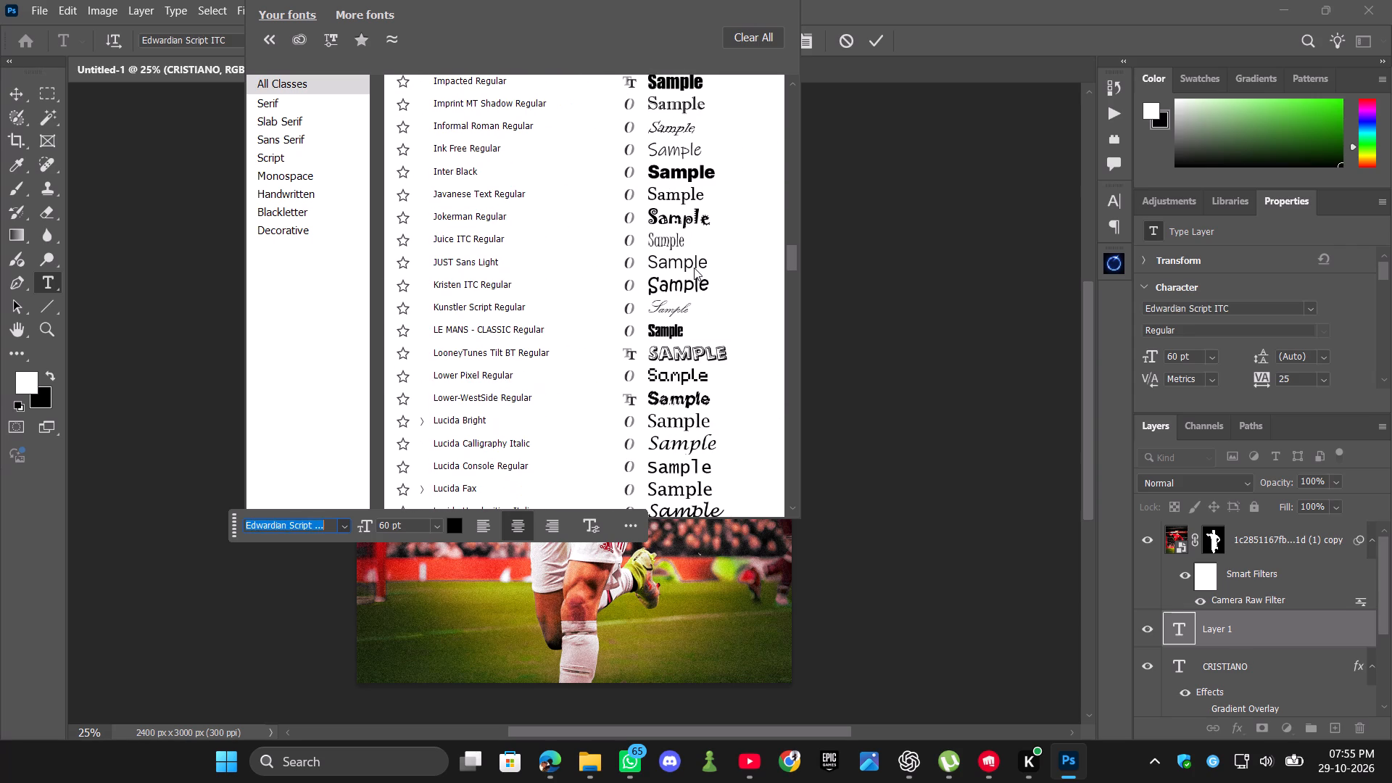
pyautogui.scroll(-11, 694, 268)
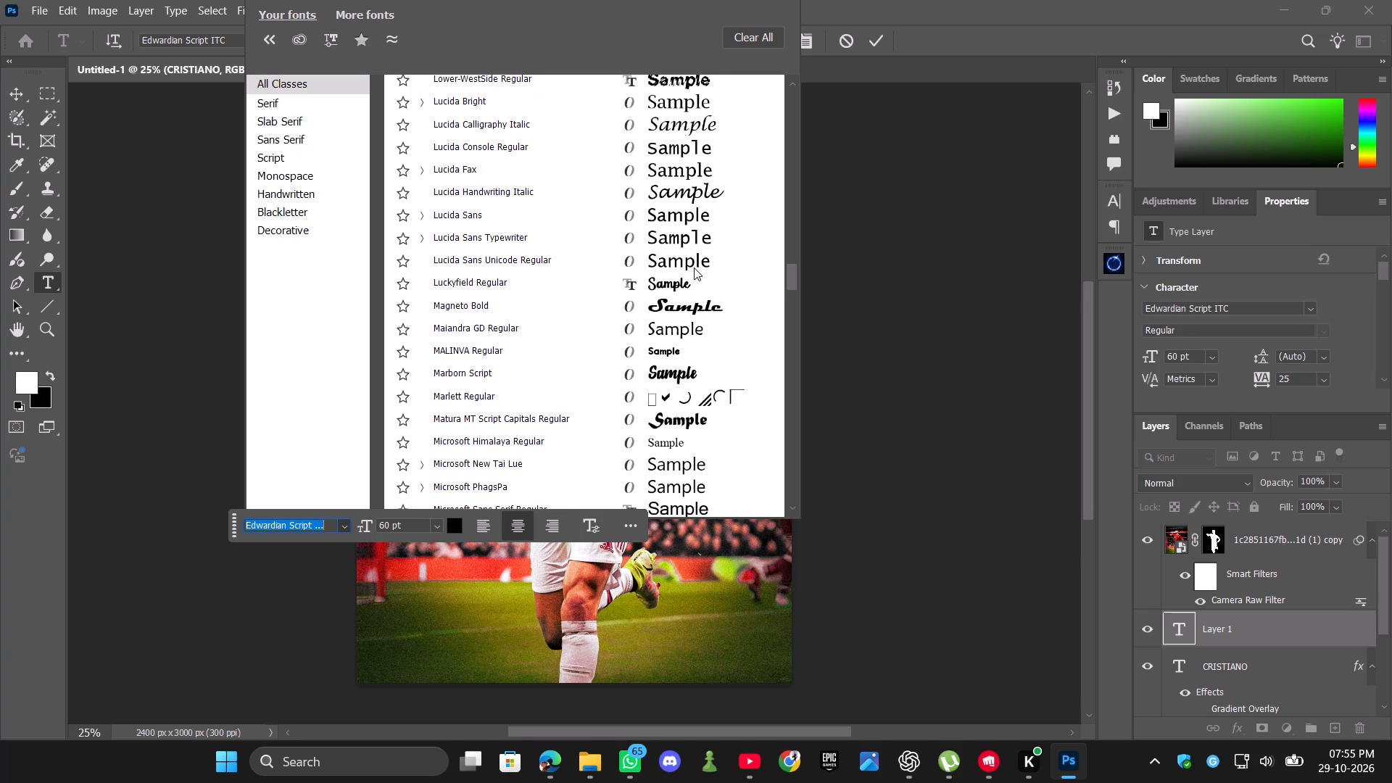
pyautogui.scroll(-8, 694, 268)
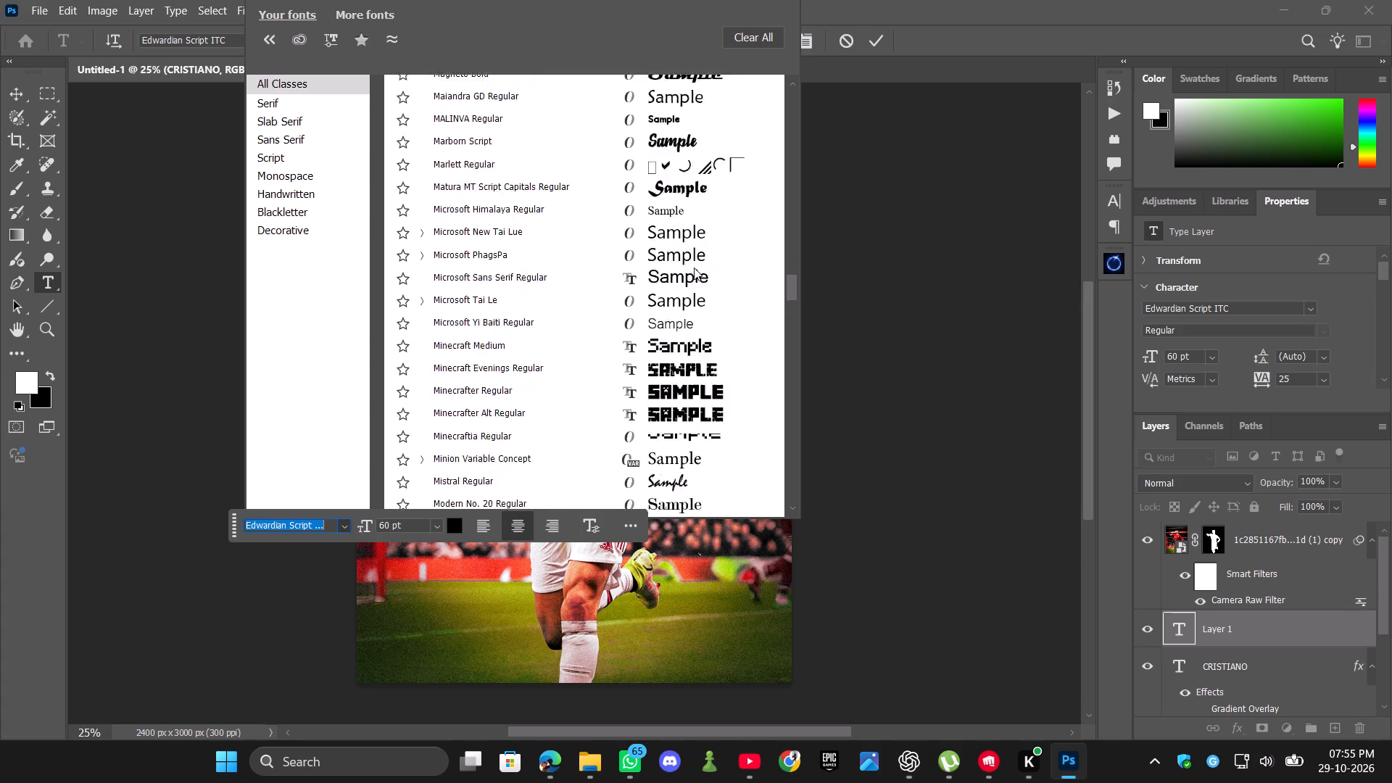
pyautogui.scroll(-16, 694, 268)
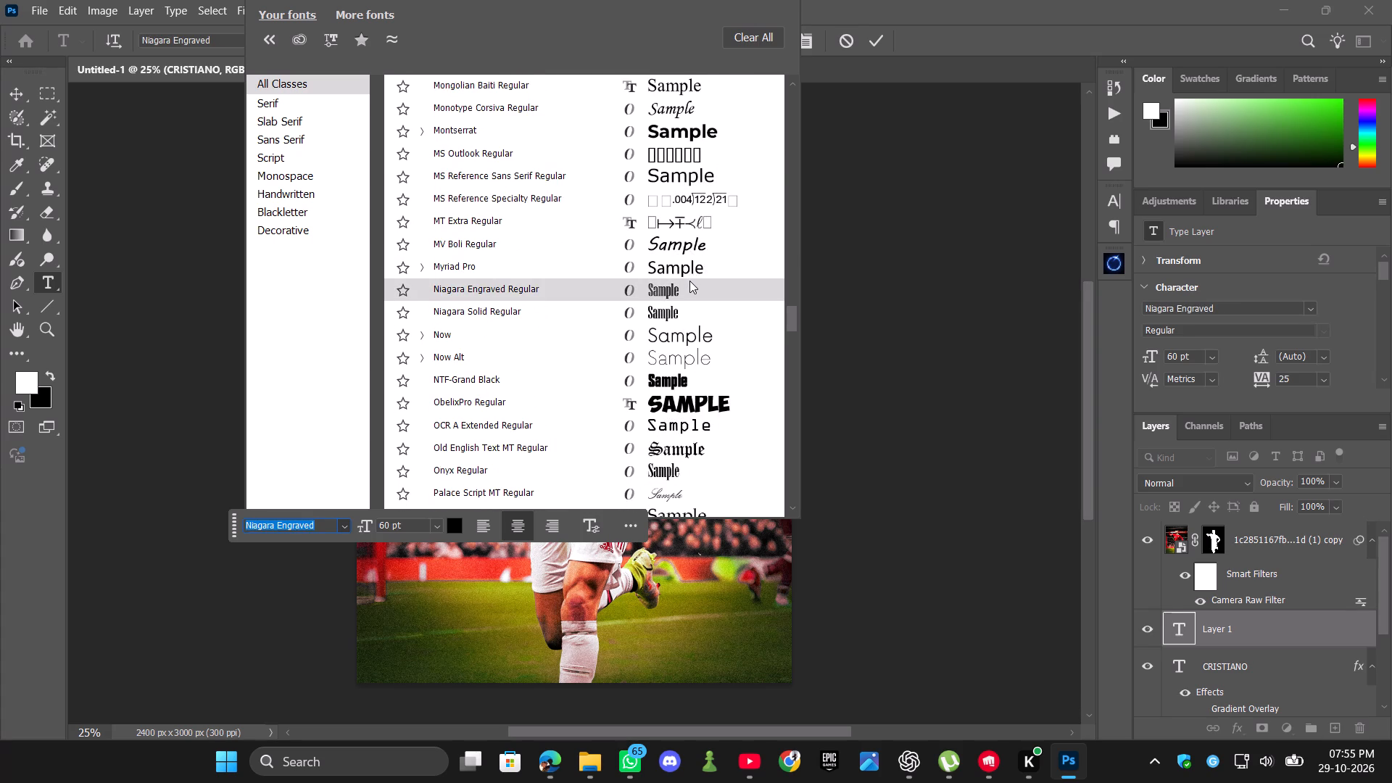
pyautogui.scroll(-17, 689, 281)
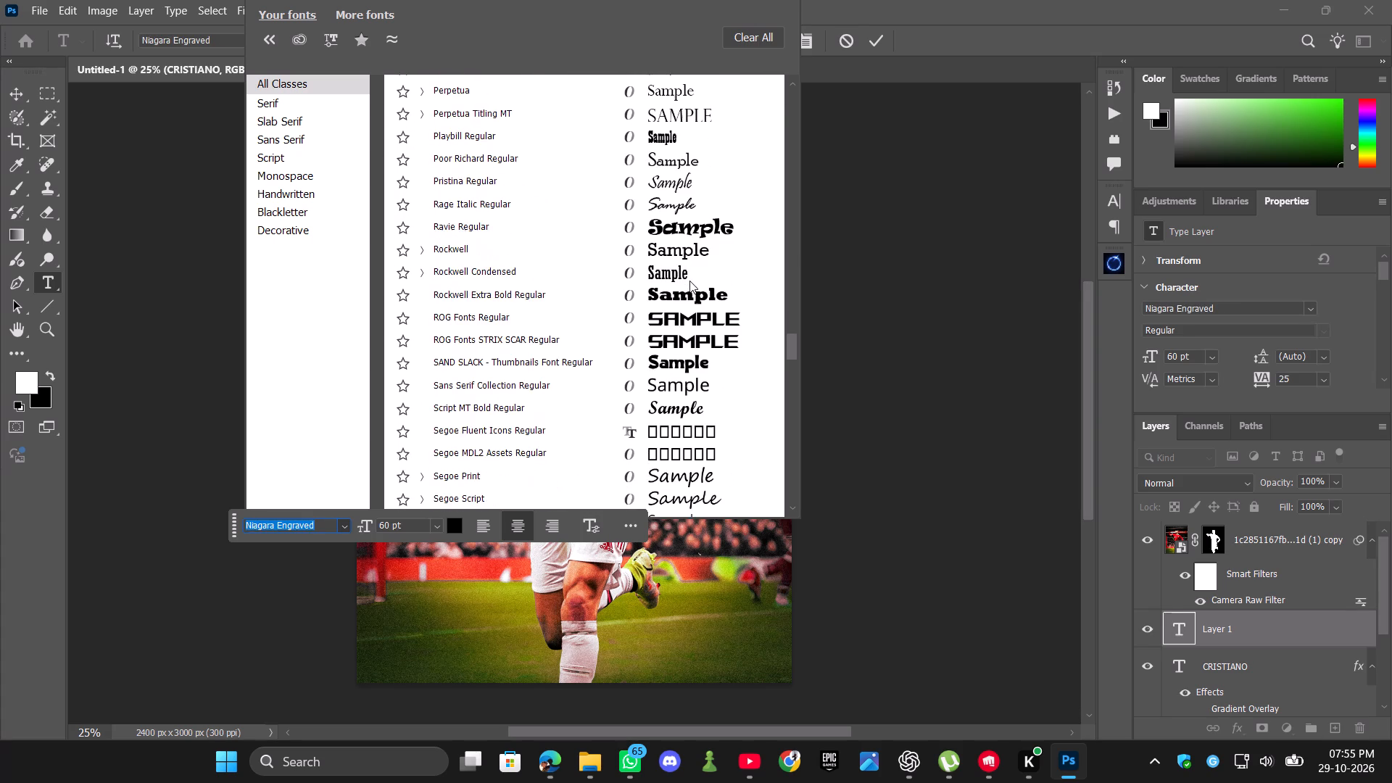
pyautogui.scroll(-16, 689, 281)
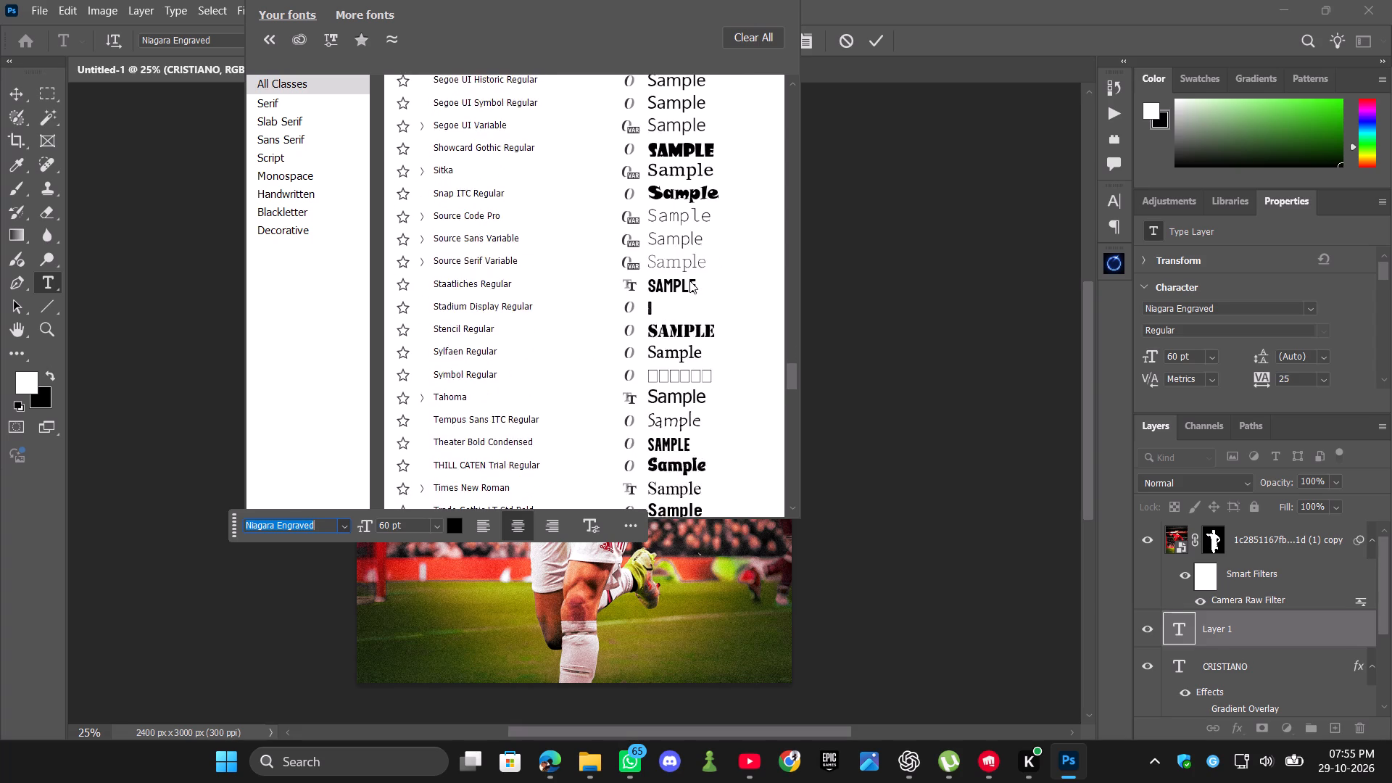
pyautogui.scroll(-12, 689, 281)
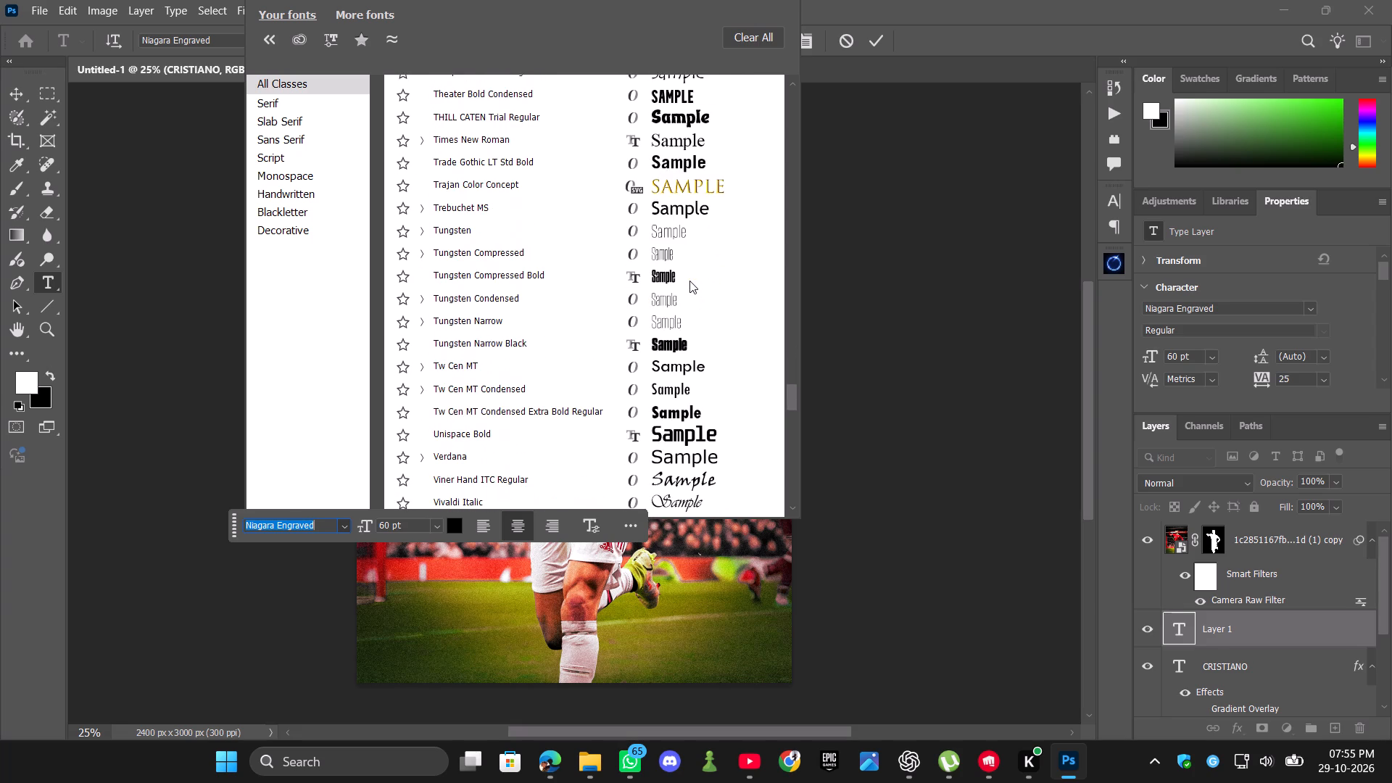
pyautogui.scroll(-16, 689, 281)
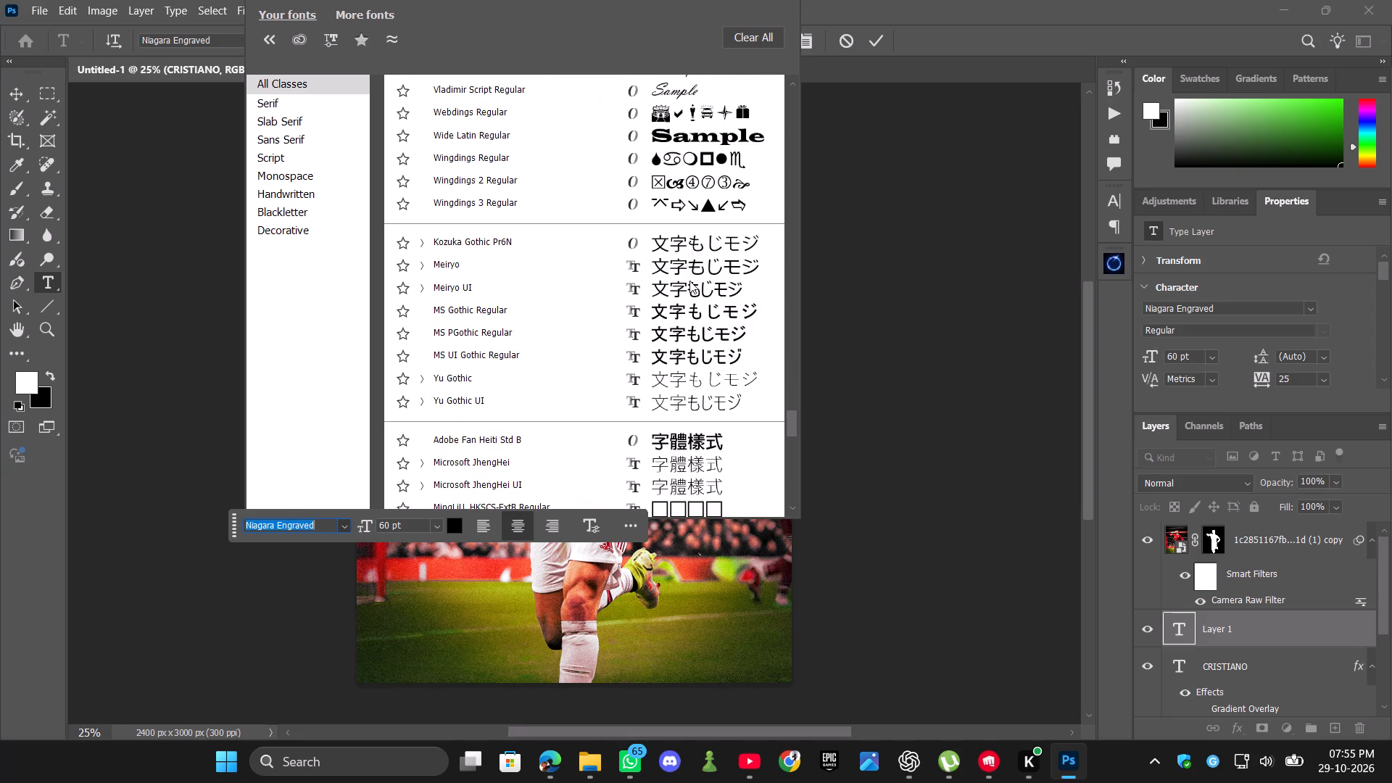
pyautogui.scroll(-3, 689, 281)
pyautogui.moveTo(790, 428); pyautogui.dragTo(792, 492)
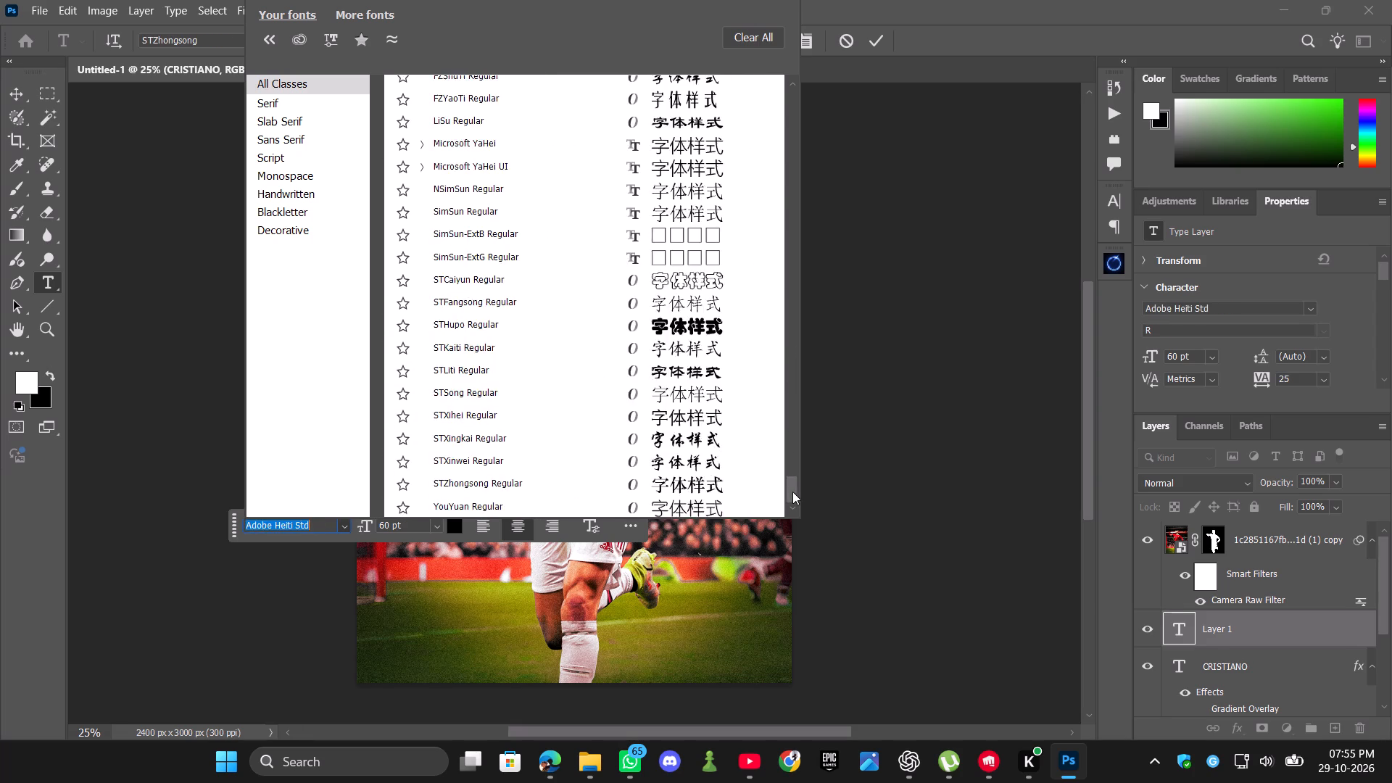
pyautogui.moveTo(792, 492); pyautogui.dragTo(787, 308)
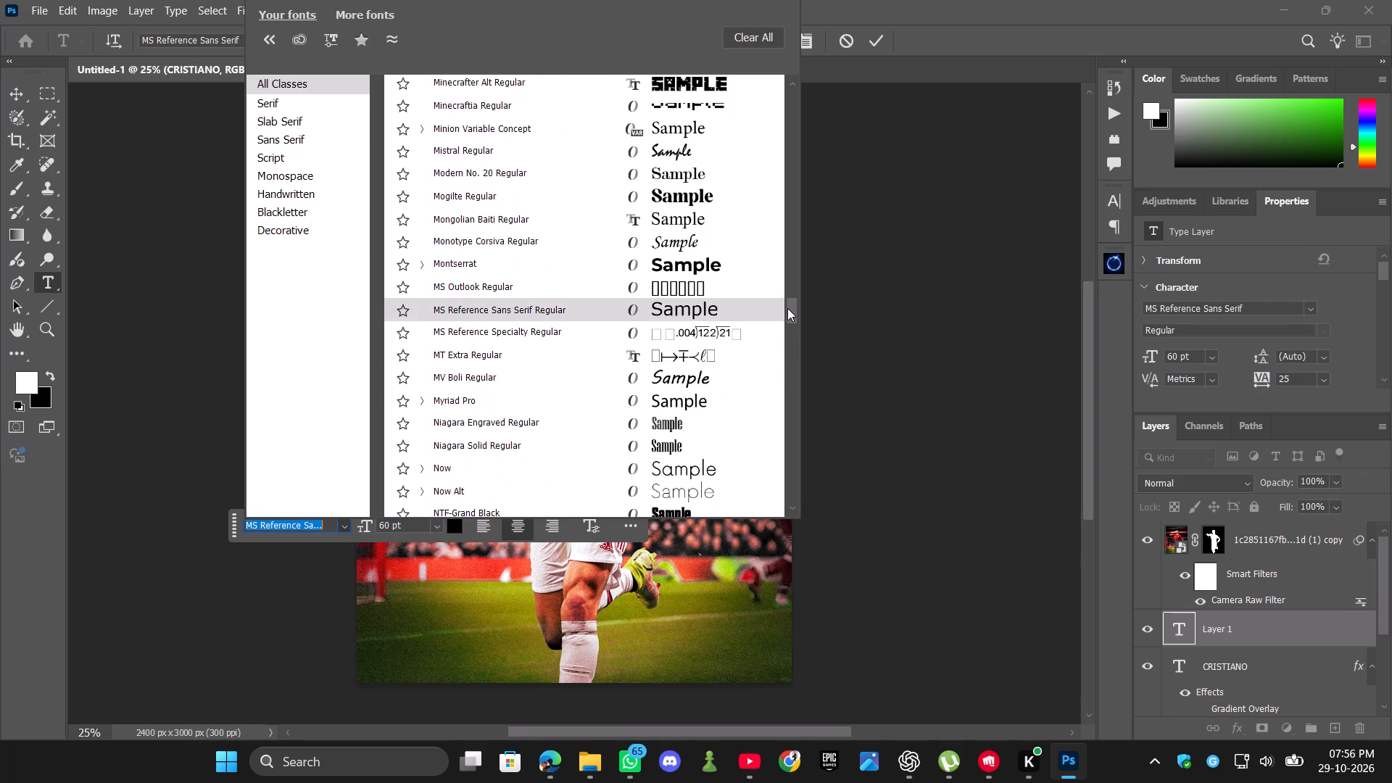
pyautogui.moveTo(787, 308); pyautogui.dragTo(792, 261)
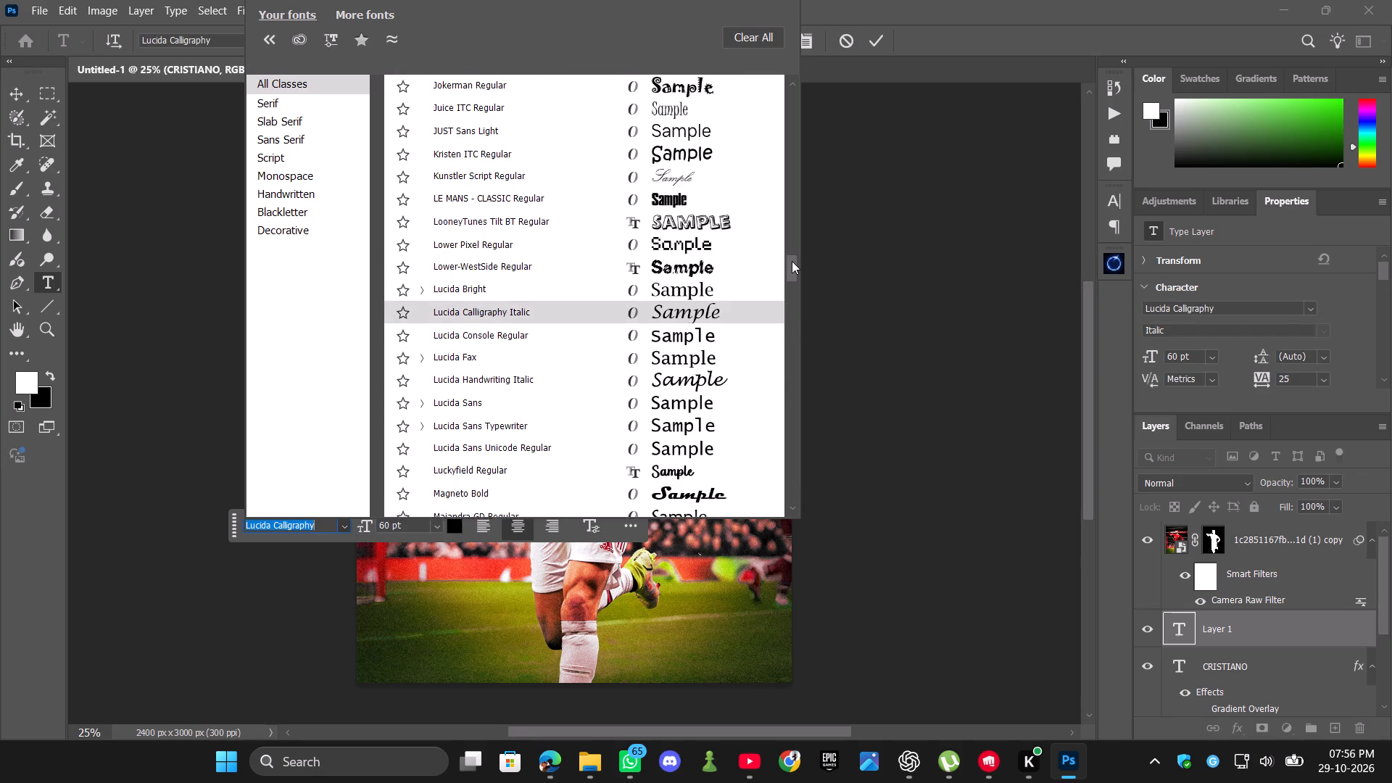
pyautogui.moveTo(792, 261); pyautogui.dragTo(792, 249)
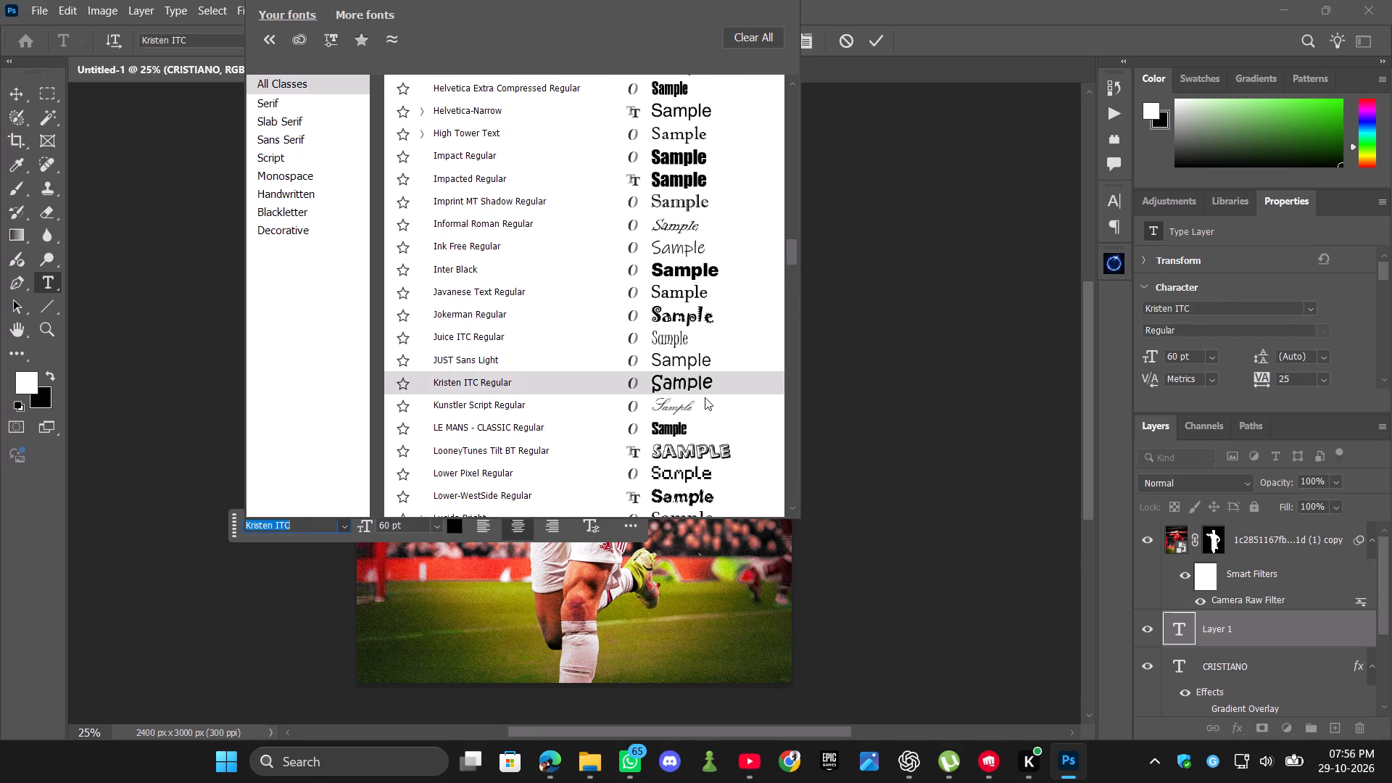
pyautogui.click(699, 404)
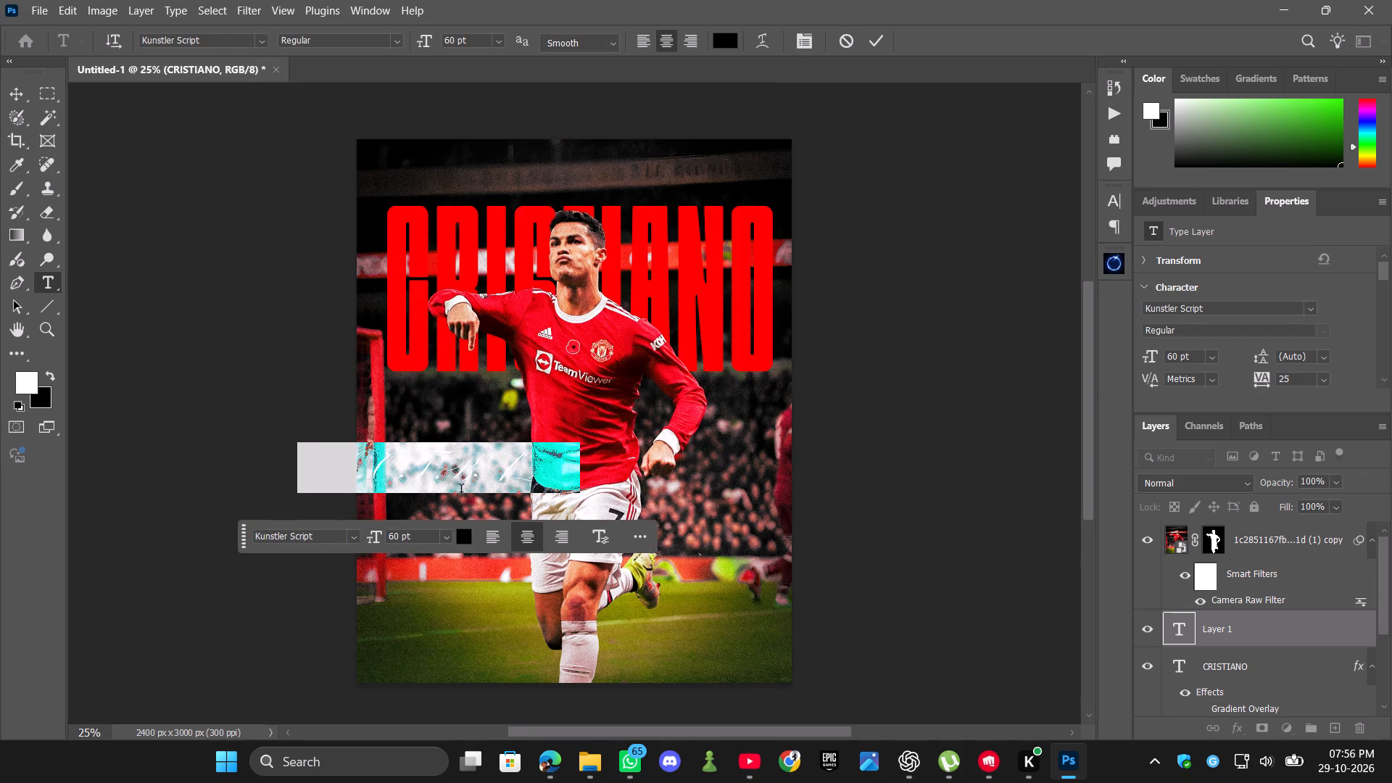
# Move the FOOTBALL text across so that it is centred over the player's waist.
pyautogui.click(548, 476)
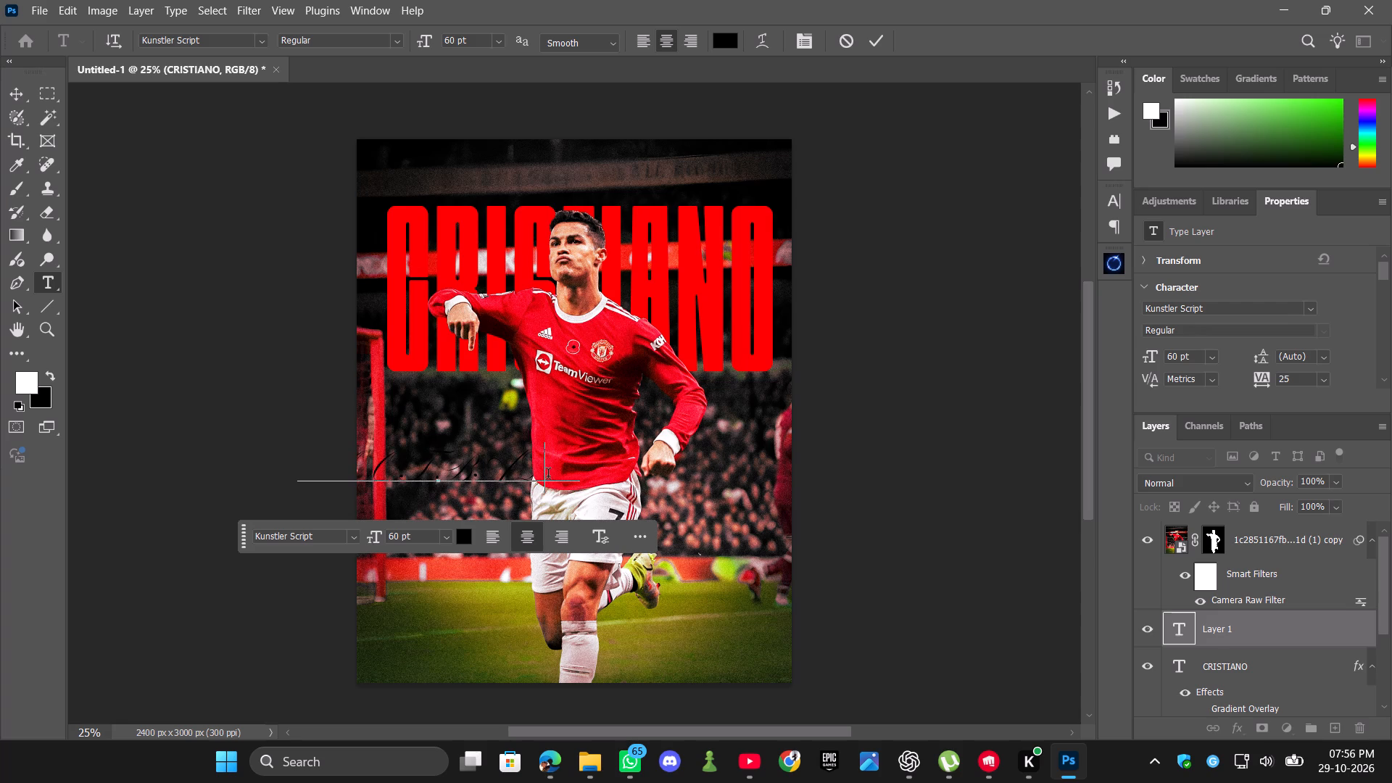
pyautogui.moveTo(550, 474); pyautogui.dragTo(310, 473)
pyautogui.moveTo(513, 513); pyautogui.dragTo(668, 507)
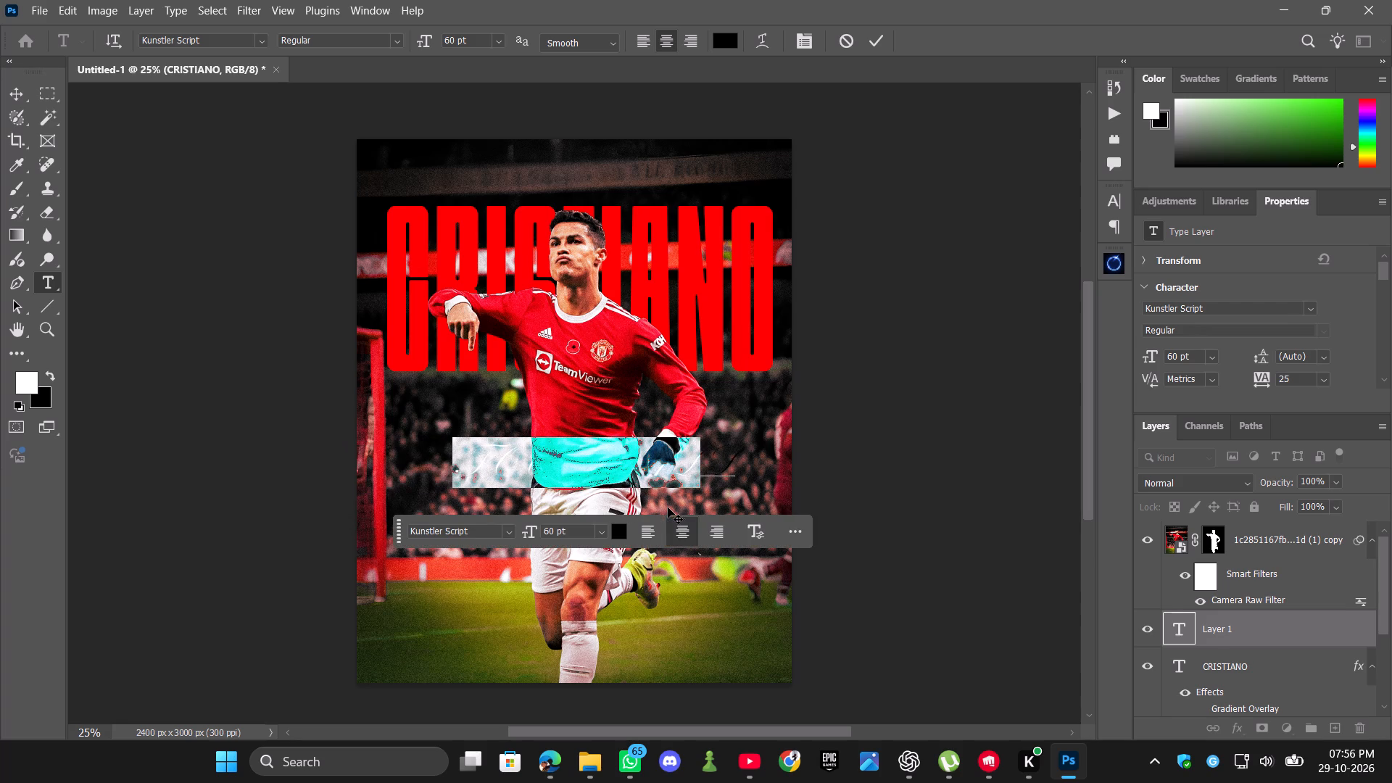
# Move the FOOTBALL text layer above the player cutout layer, to the top of the layer stack.
pyautogui.moveTo(1238, 634); pyautogui.dragTo(1230, 522)
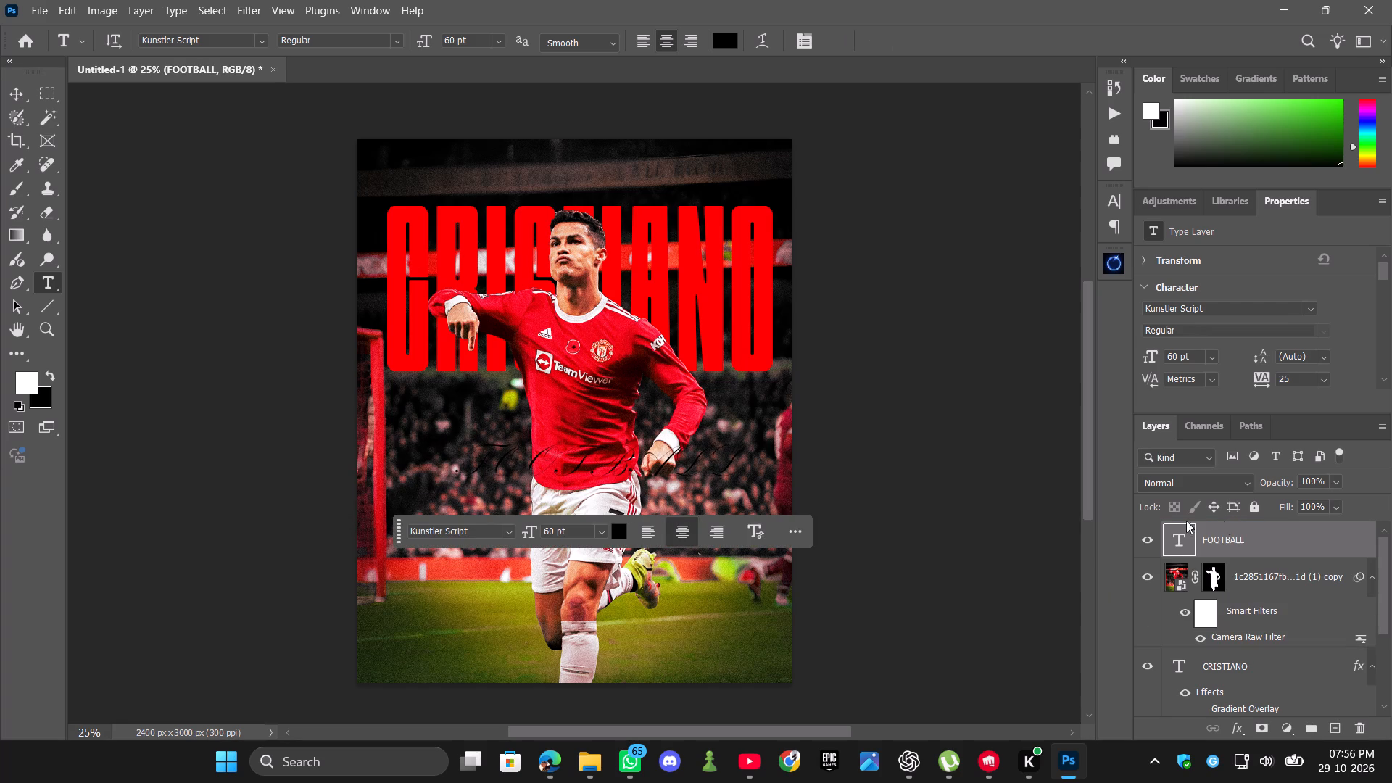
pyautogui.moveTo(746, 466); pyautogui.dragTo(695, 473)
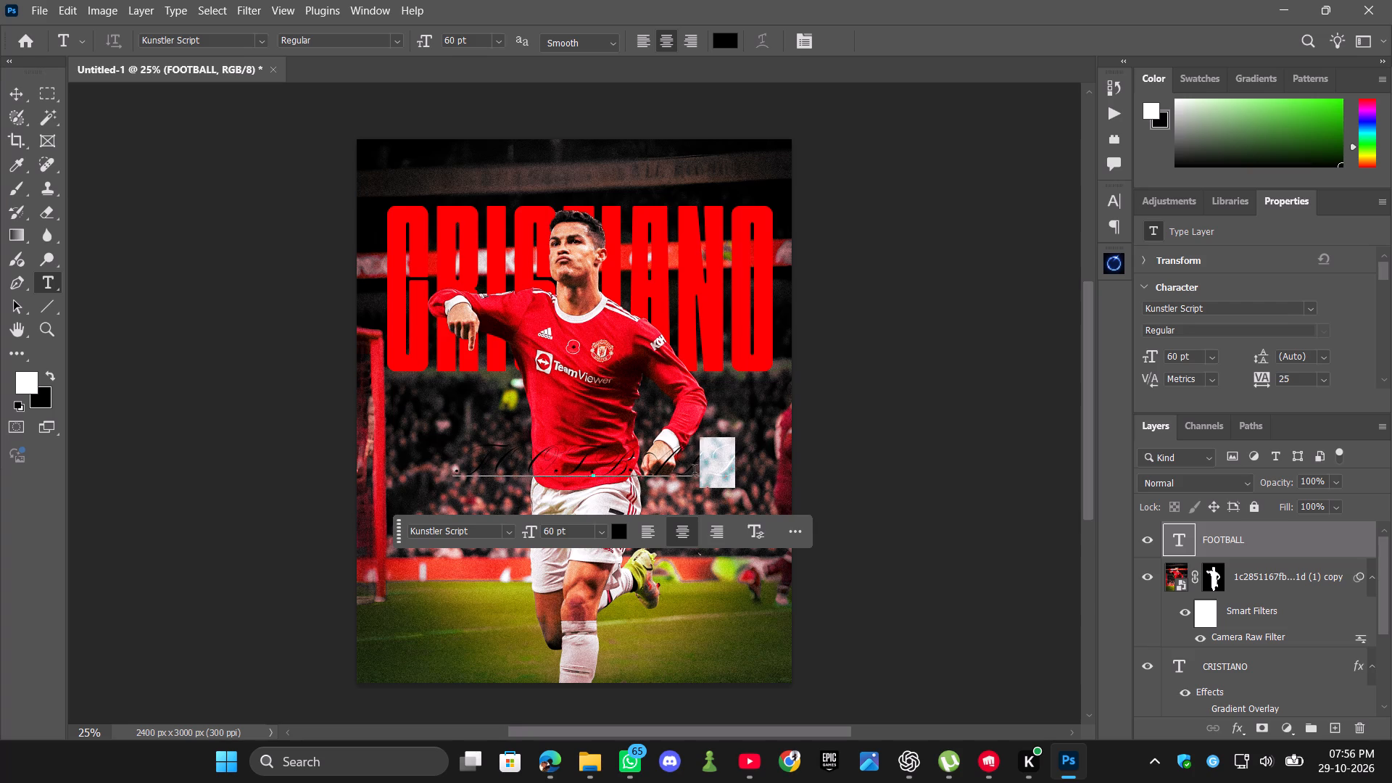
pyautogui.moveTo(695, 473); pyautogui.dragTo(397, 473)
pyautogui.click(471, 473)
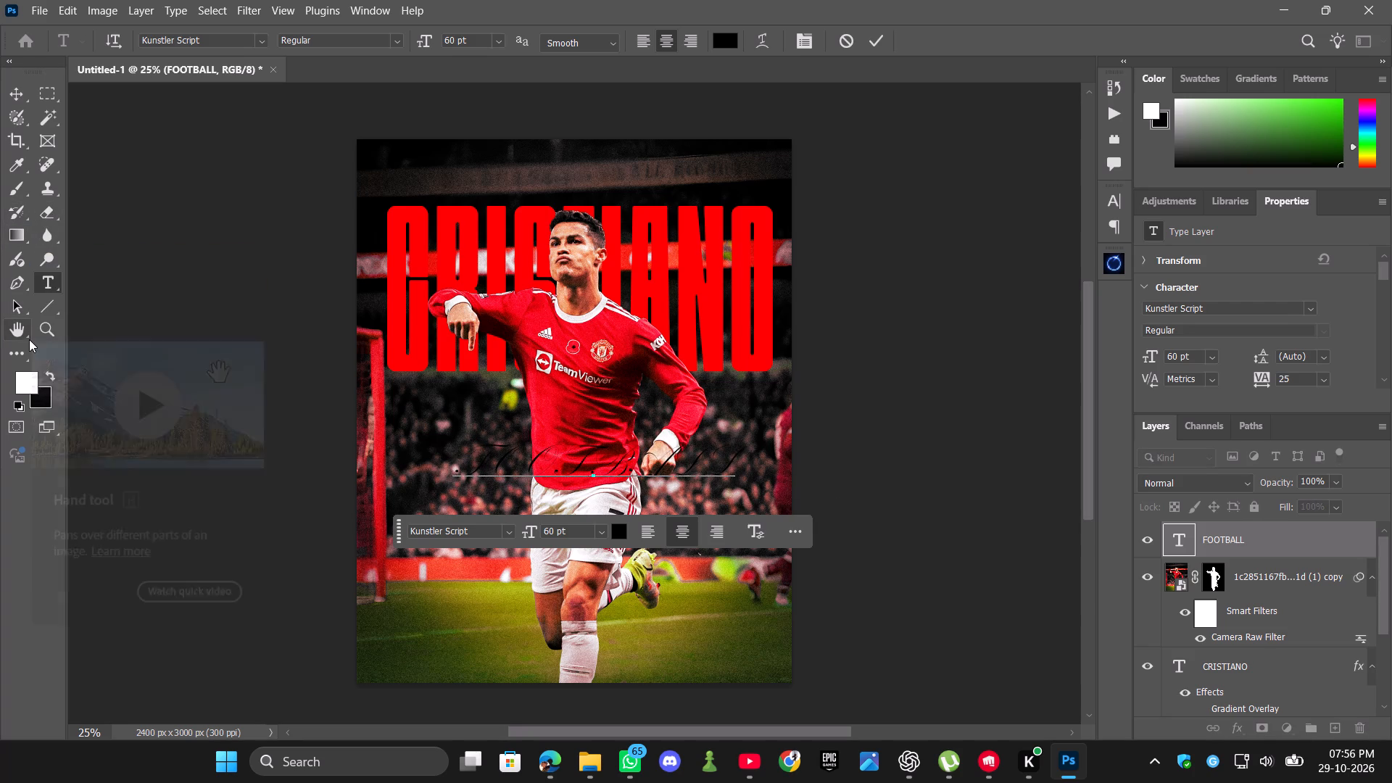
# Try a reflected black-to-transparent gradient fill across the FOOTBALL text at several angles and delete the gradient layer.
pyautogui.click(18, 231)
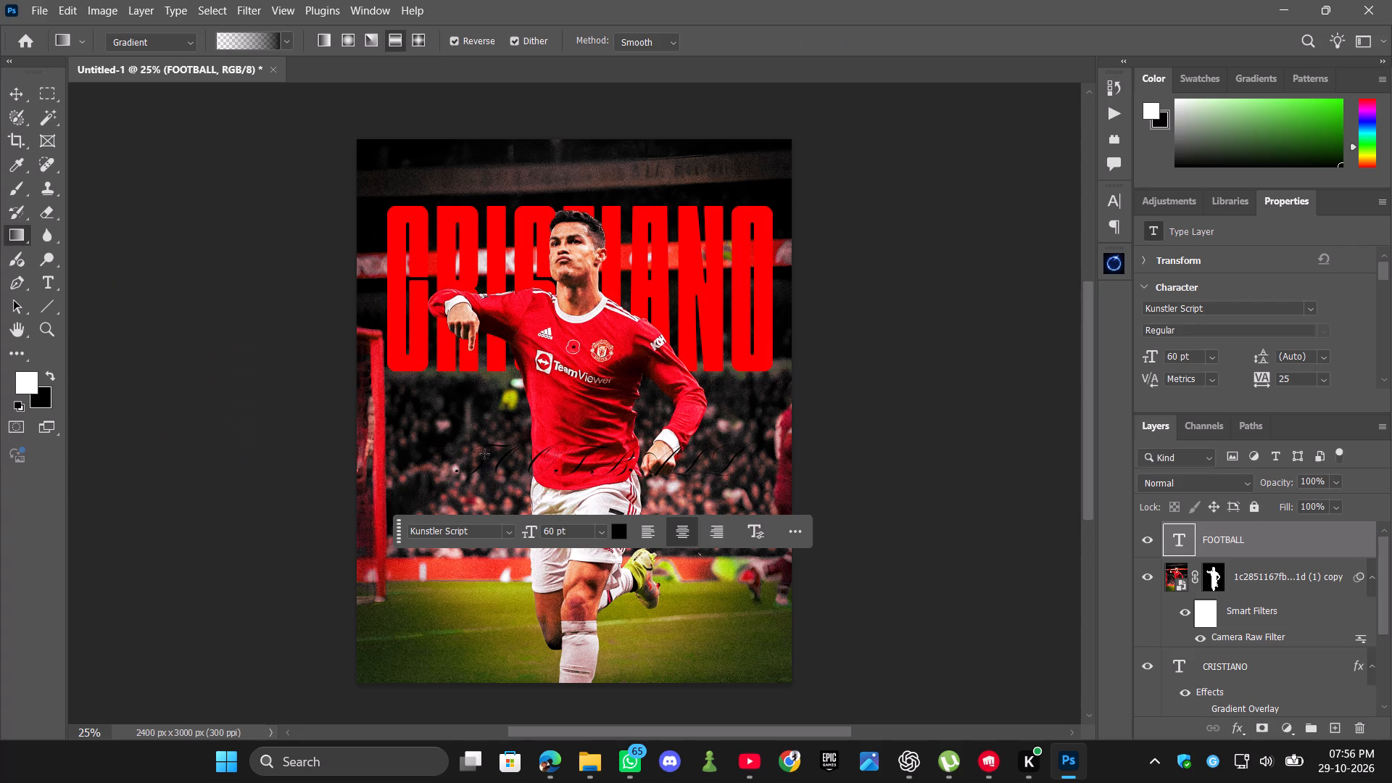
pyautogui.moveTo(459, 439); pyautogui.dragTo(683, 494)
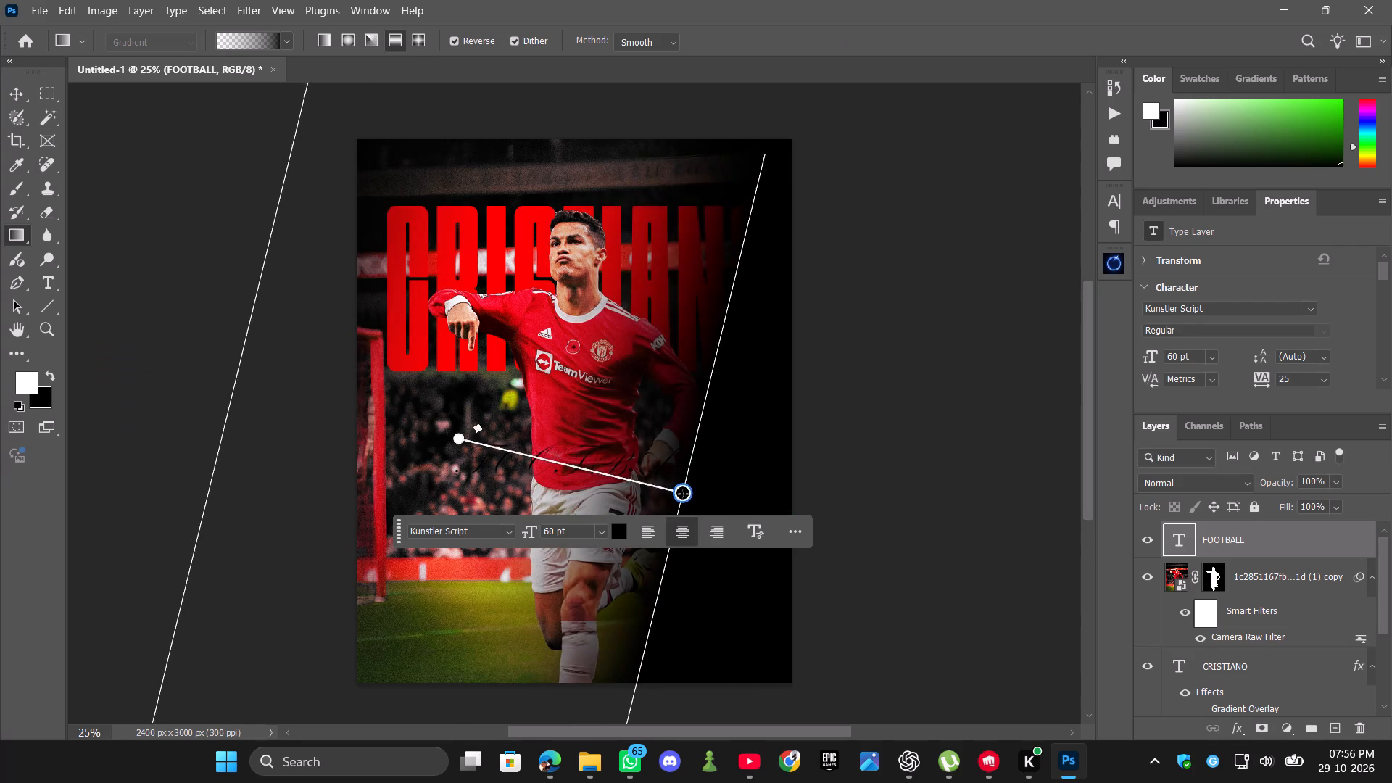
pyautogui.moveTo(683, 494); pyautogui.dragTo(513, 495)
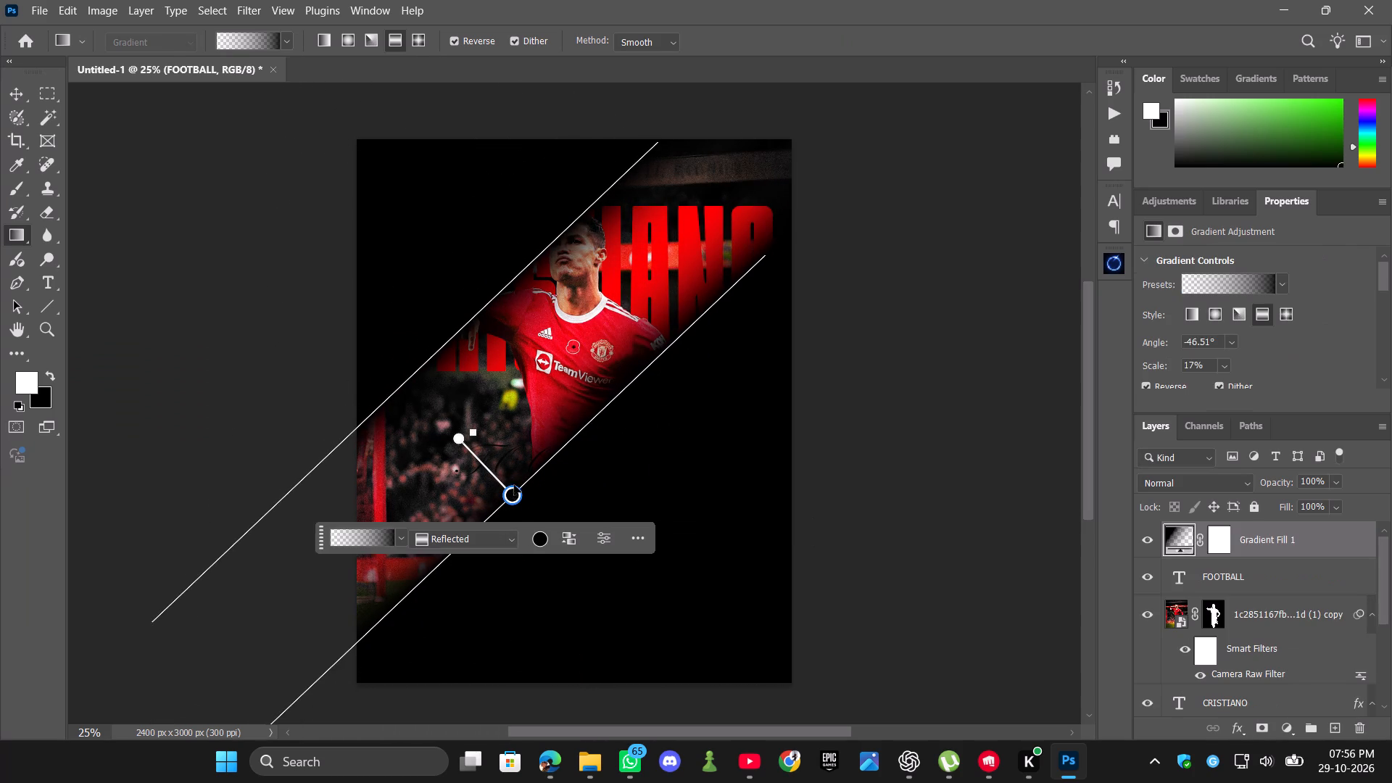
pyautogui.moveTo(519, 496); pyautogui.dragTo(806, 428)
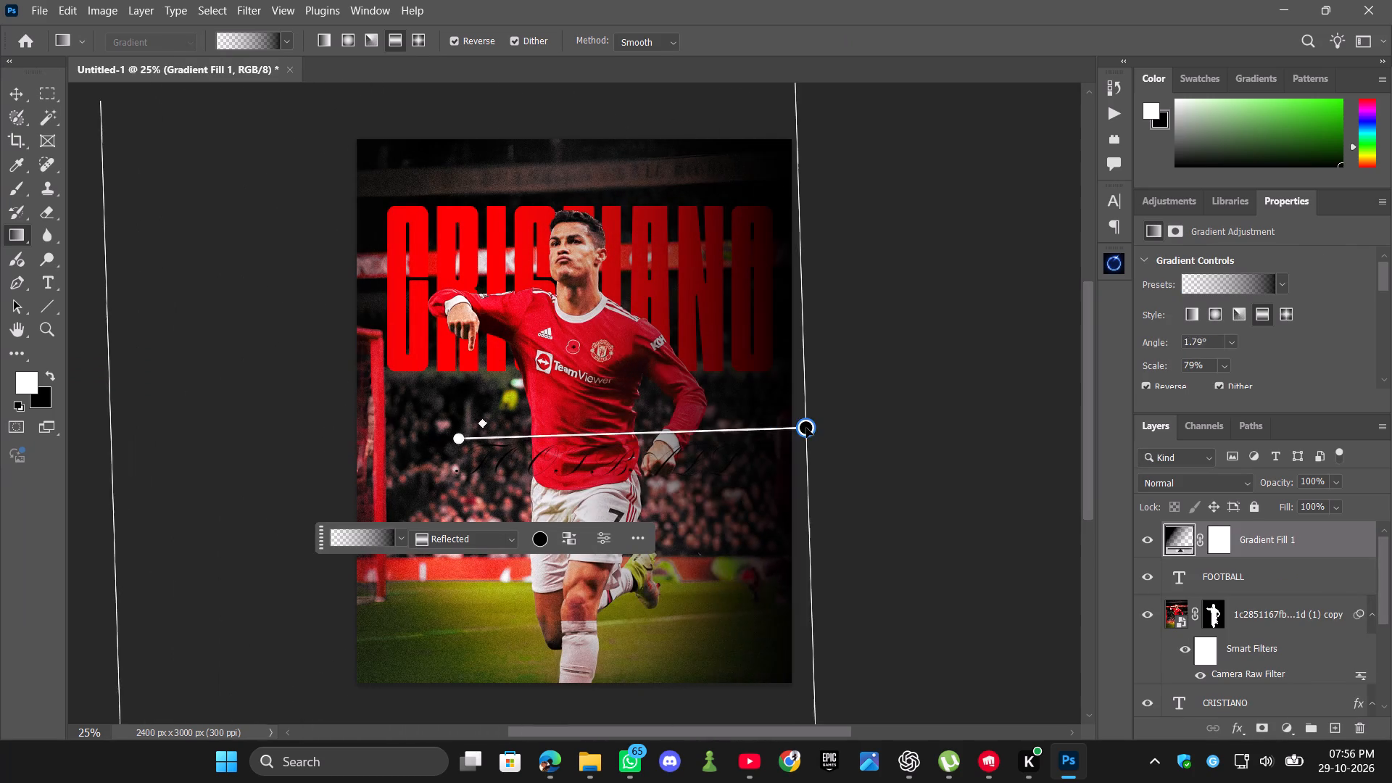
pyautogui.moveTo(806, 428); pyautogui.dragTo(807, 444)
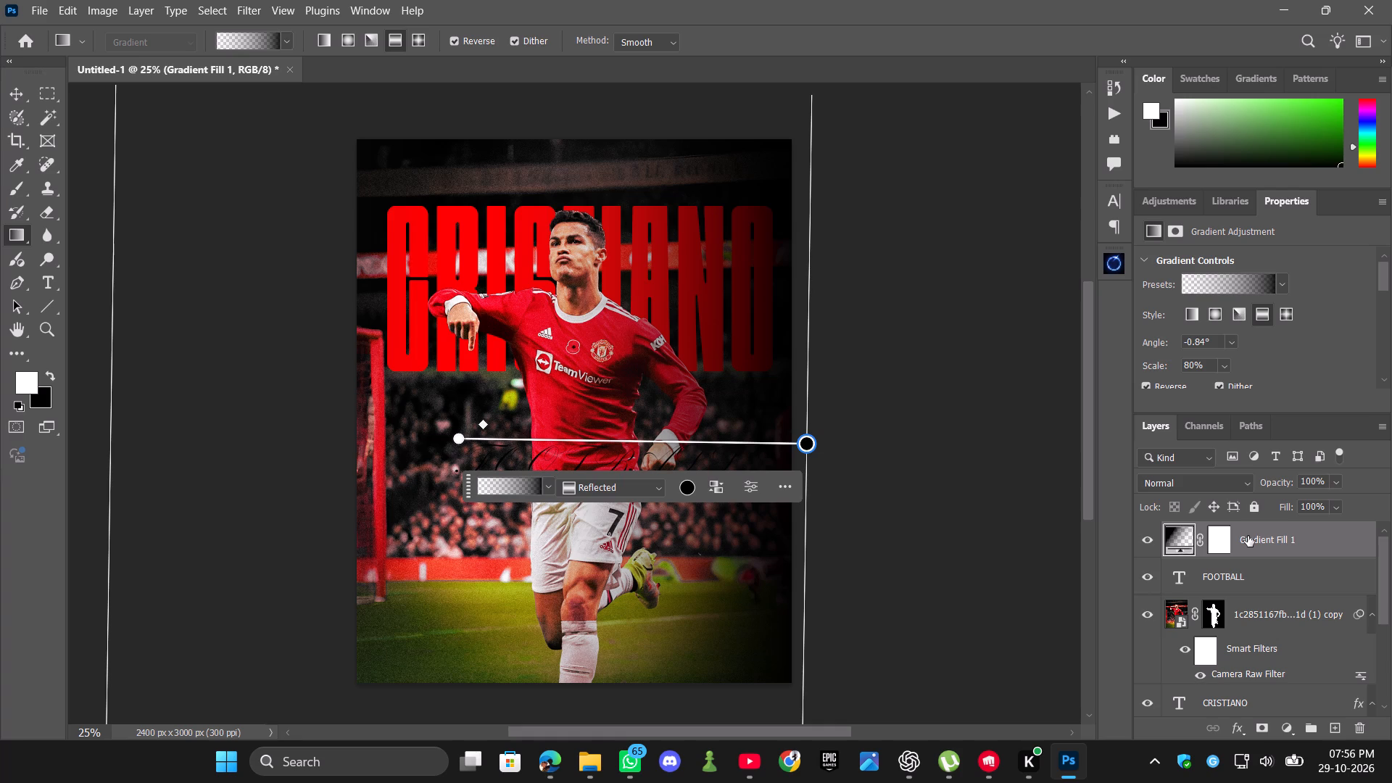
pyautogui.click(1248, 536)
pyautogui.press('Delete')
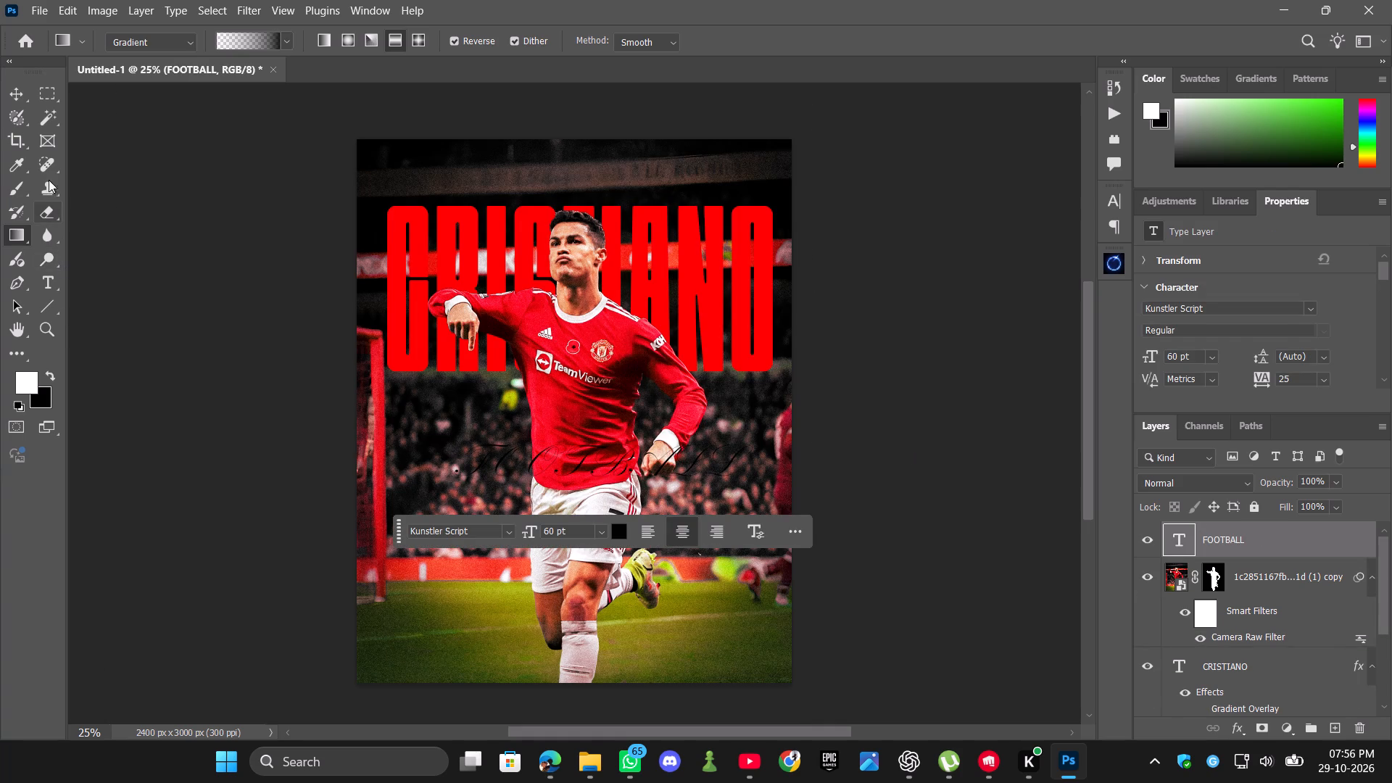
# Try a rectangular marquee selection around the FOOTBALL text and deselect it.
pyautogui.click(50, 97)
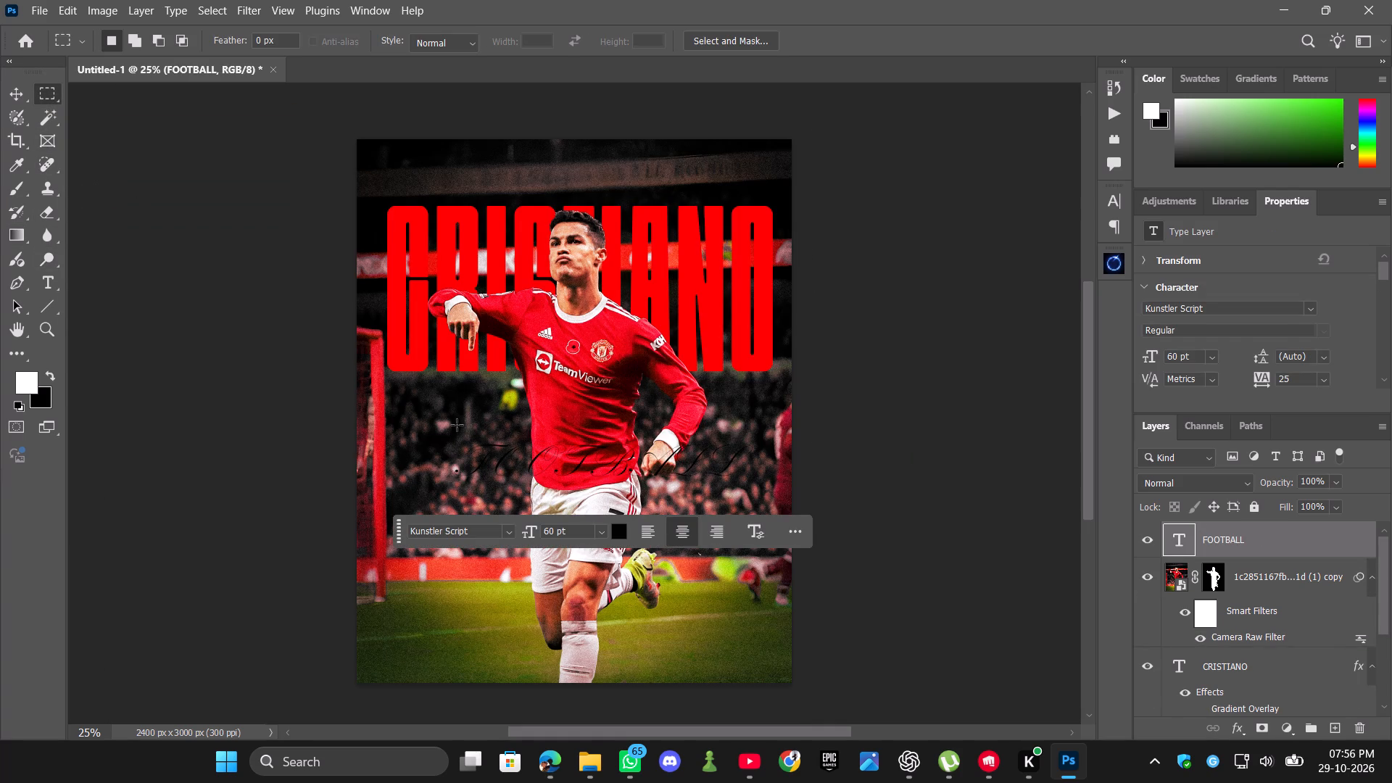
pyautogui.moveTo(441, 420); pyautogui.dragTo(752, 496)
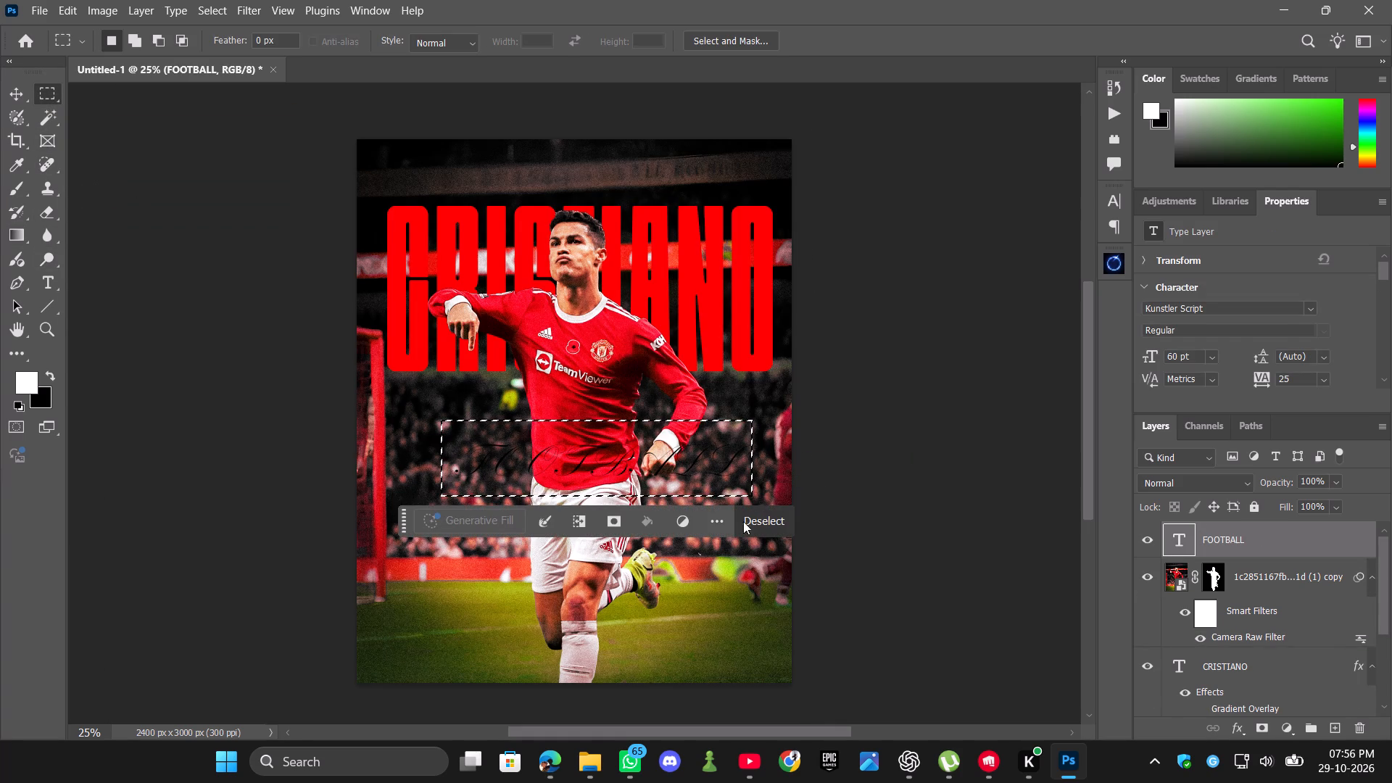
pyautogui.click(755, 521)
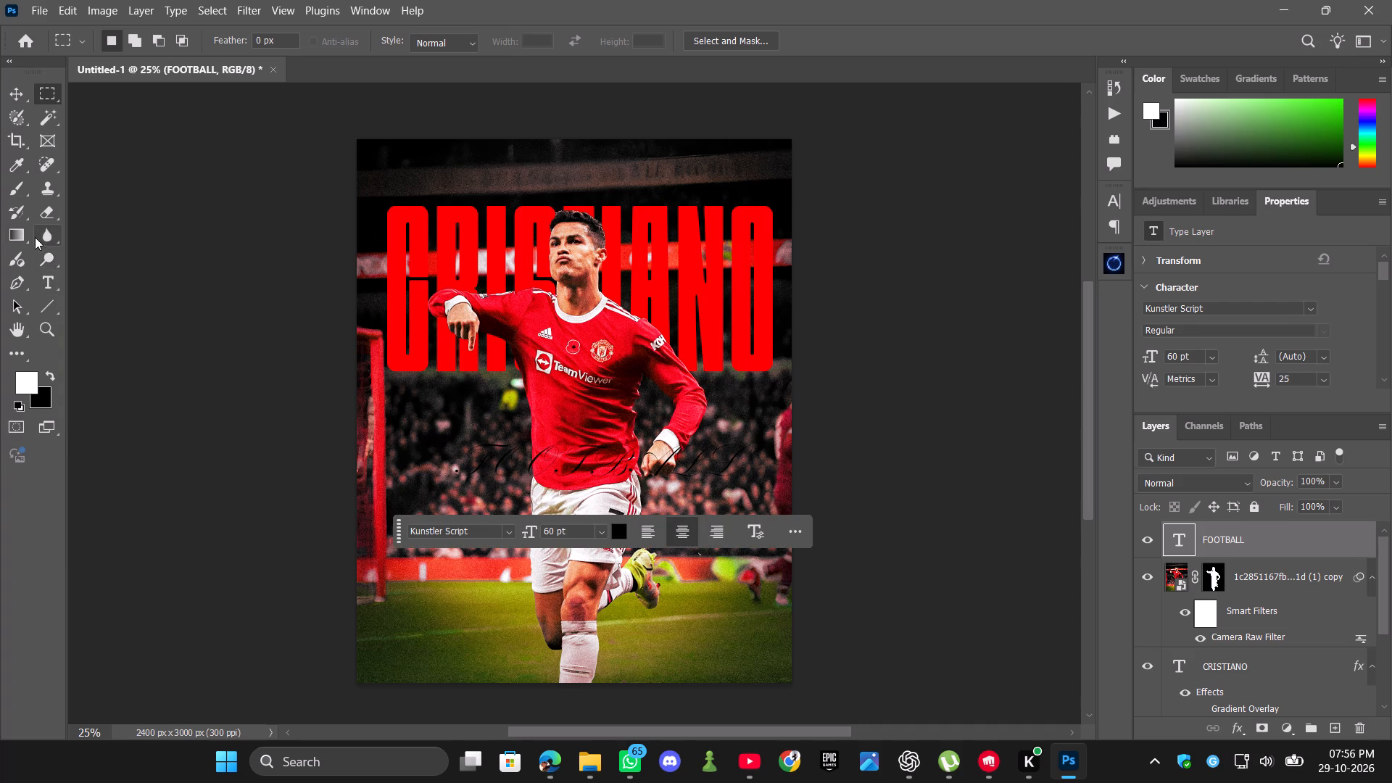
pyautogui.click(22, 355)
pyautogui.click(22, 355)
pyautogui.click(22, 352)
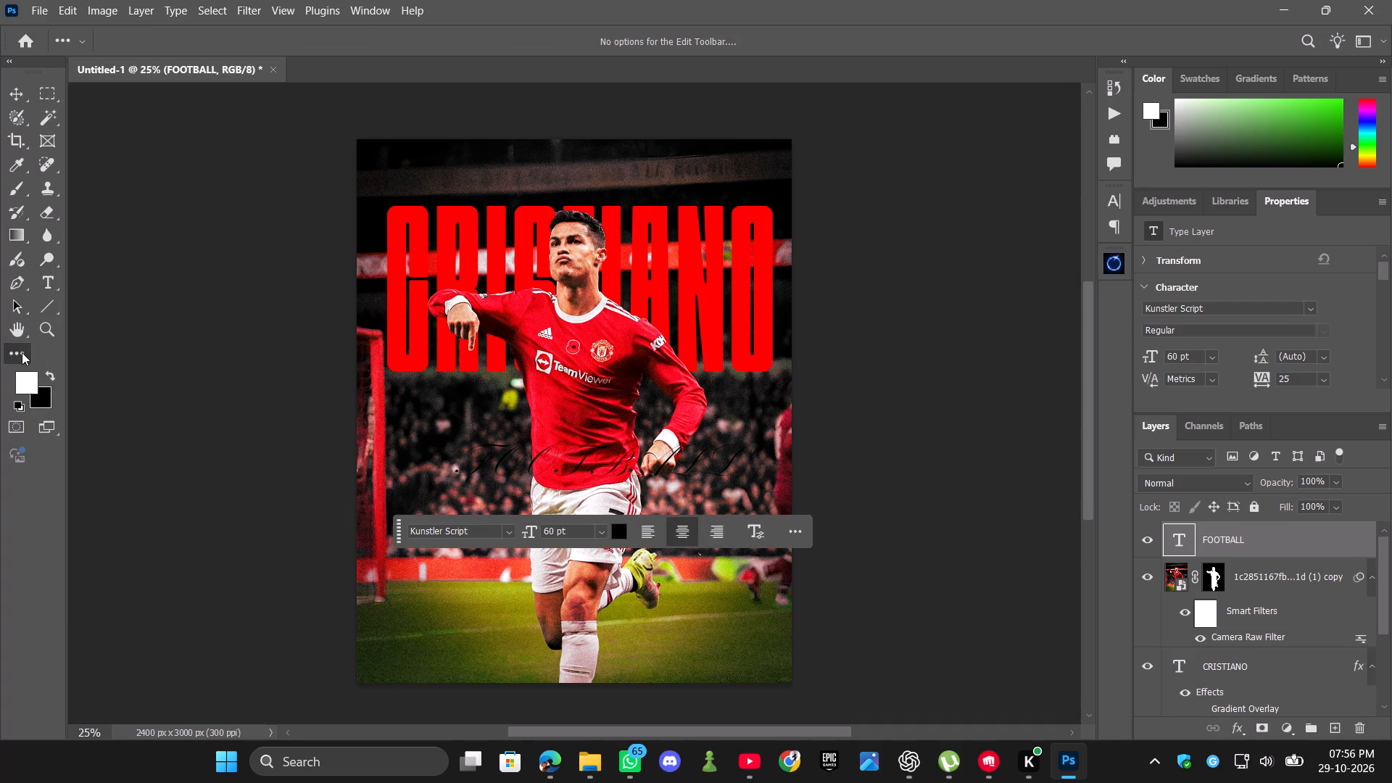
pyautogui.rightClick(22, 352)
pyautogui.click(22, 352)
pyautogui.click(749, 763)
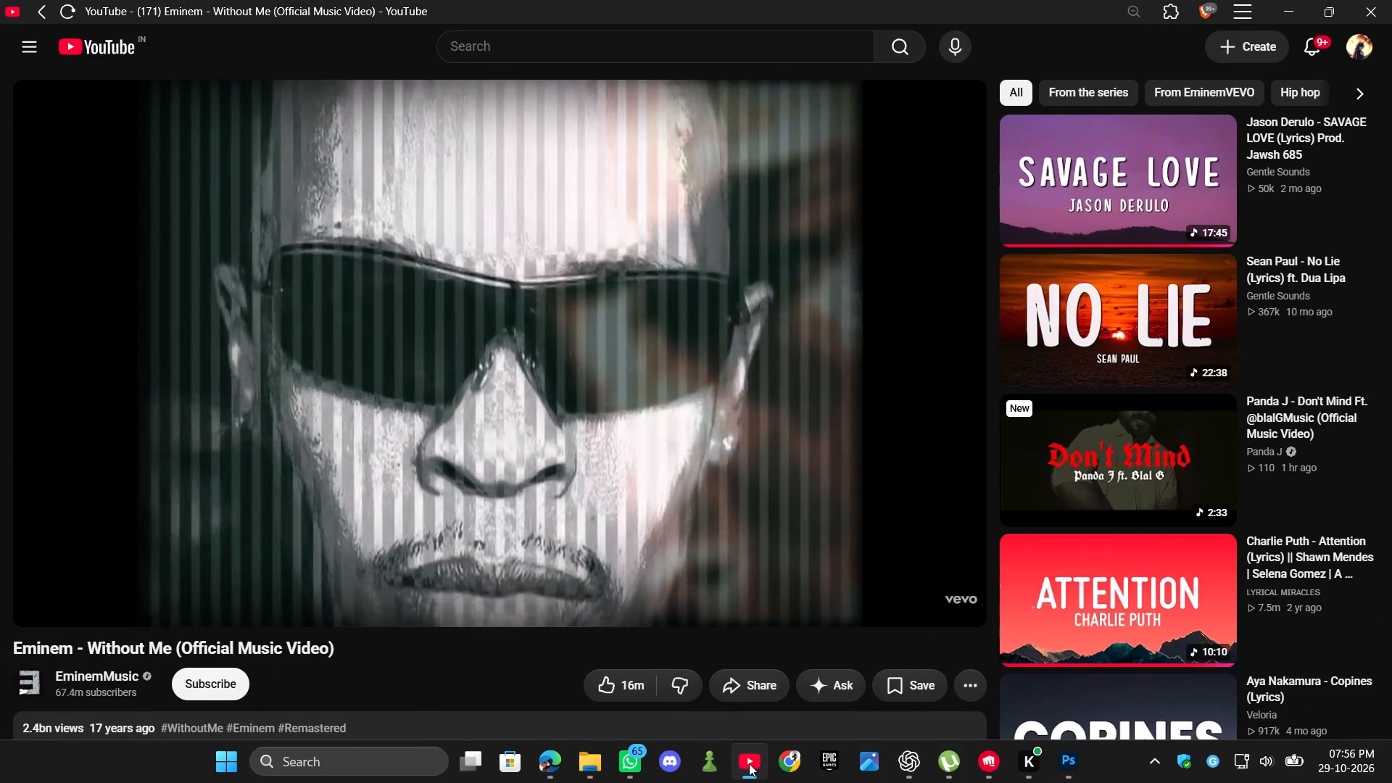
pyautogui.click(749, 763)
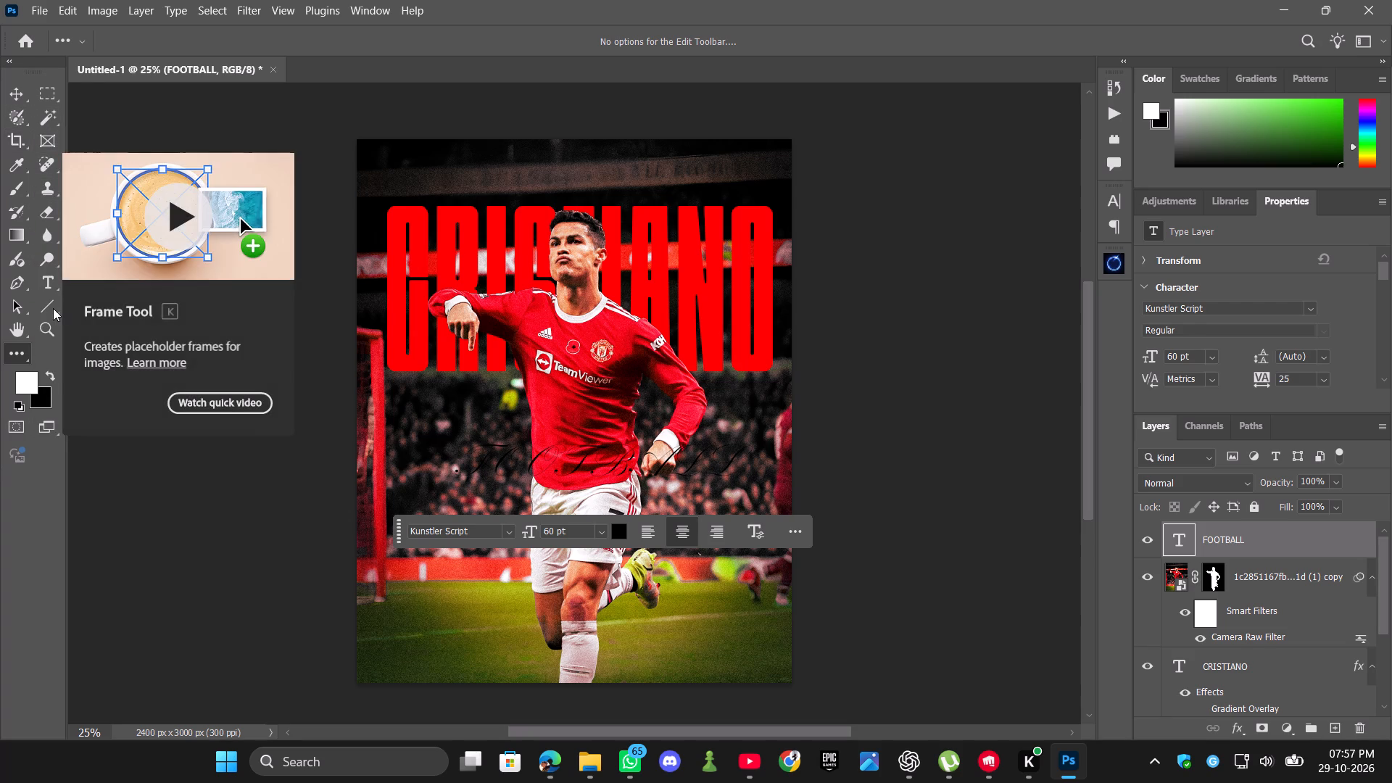
# Draw a white rectangle shape with a black stroke, about 1824 x 354 px, over the FOOTBALL text.
pyautogui.rightClick(53, 308)
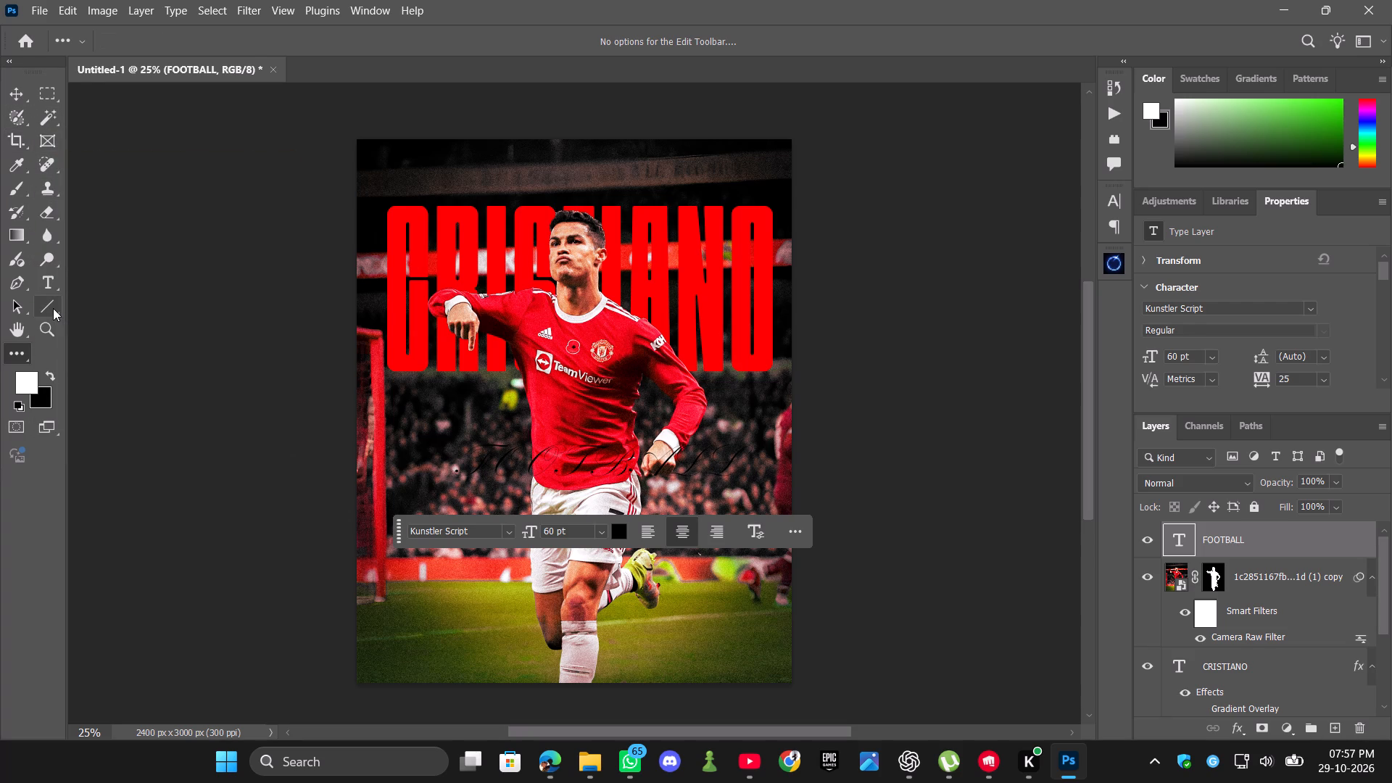
pyautogui.click(144, 310)
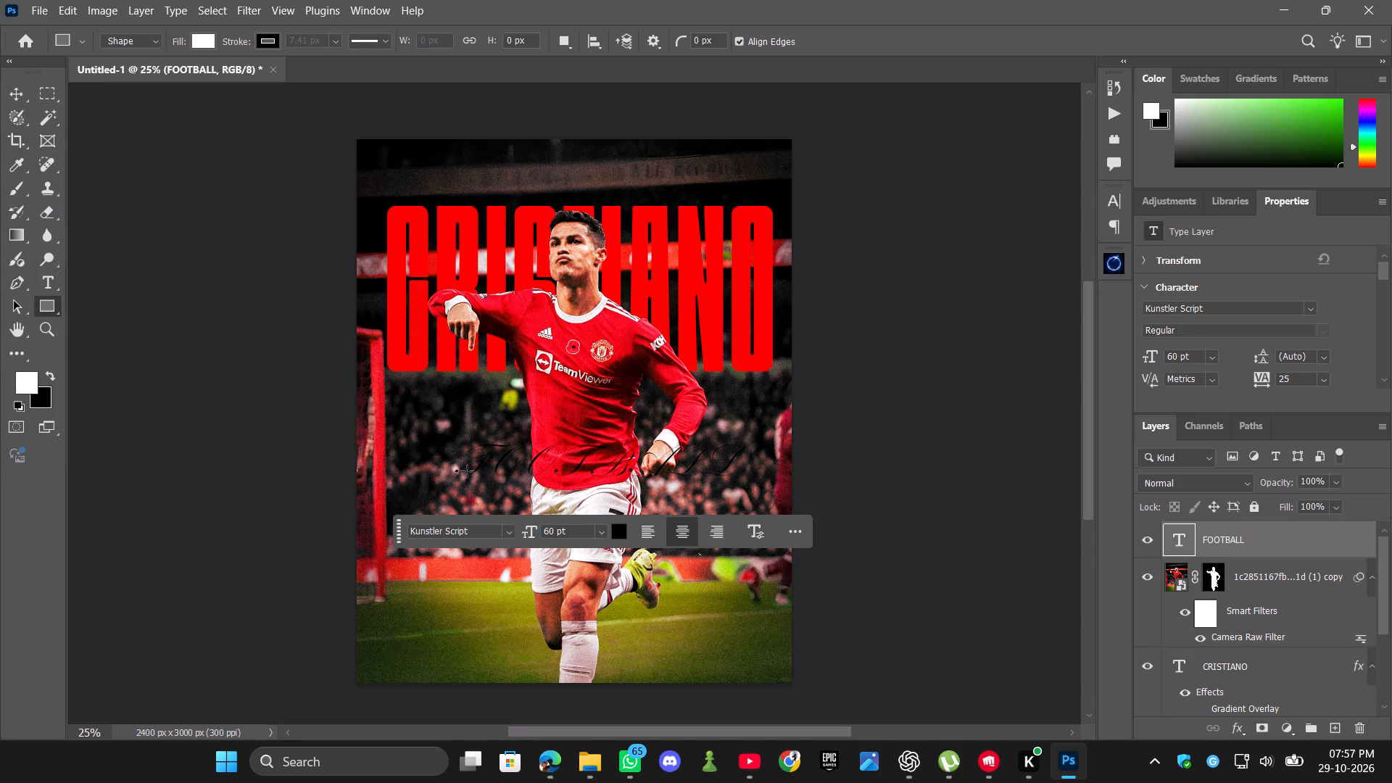
pyautogui.moveTo(442, 428); pyautogui.dragTo(772, 492)
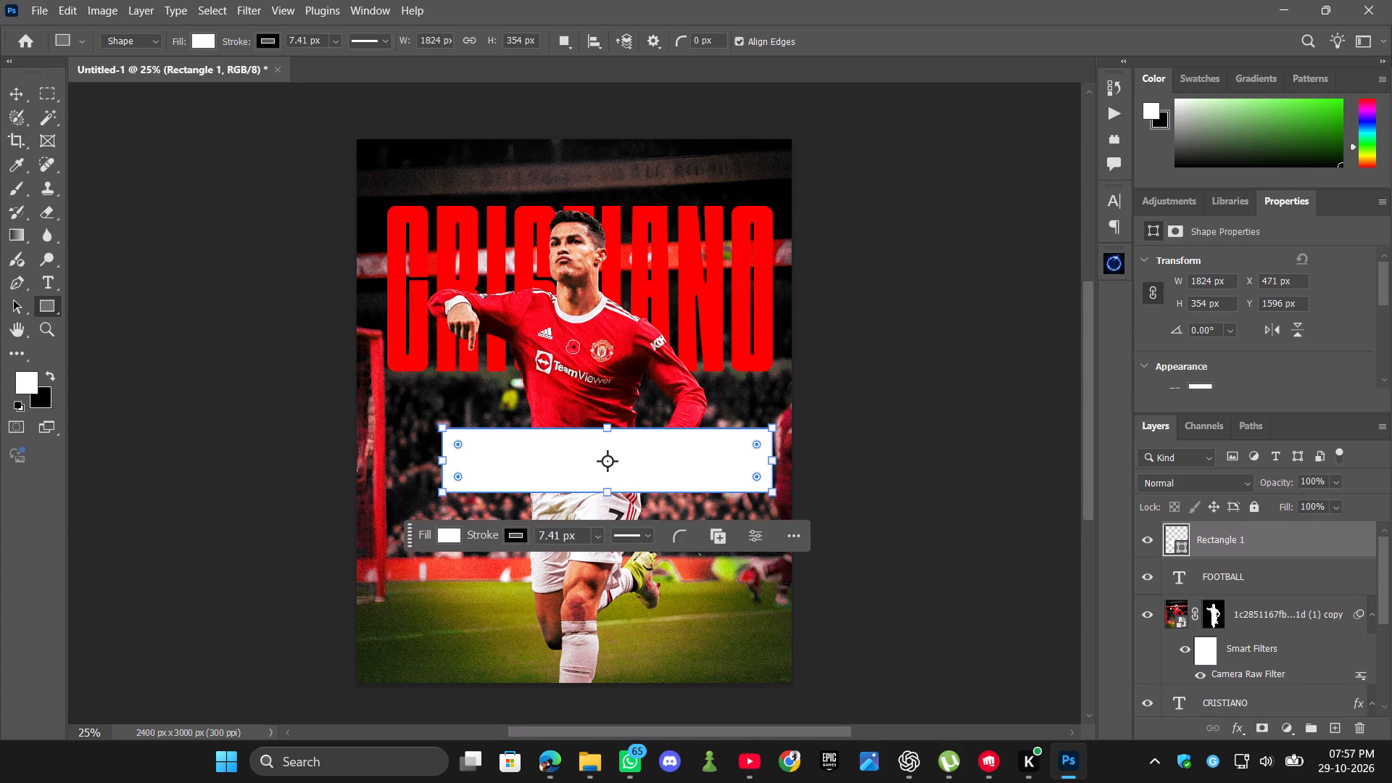
# Move the rectangle layer directly below the FOOTBALL text layer.
pyautogui.moveTo(1239, 541); pyautogui.dragTo(1239, 557)
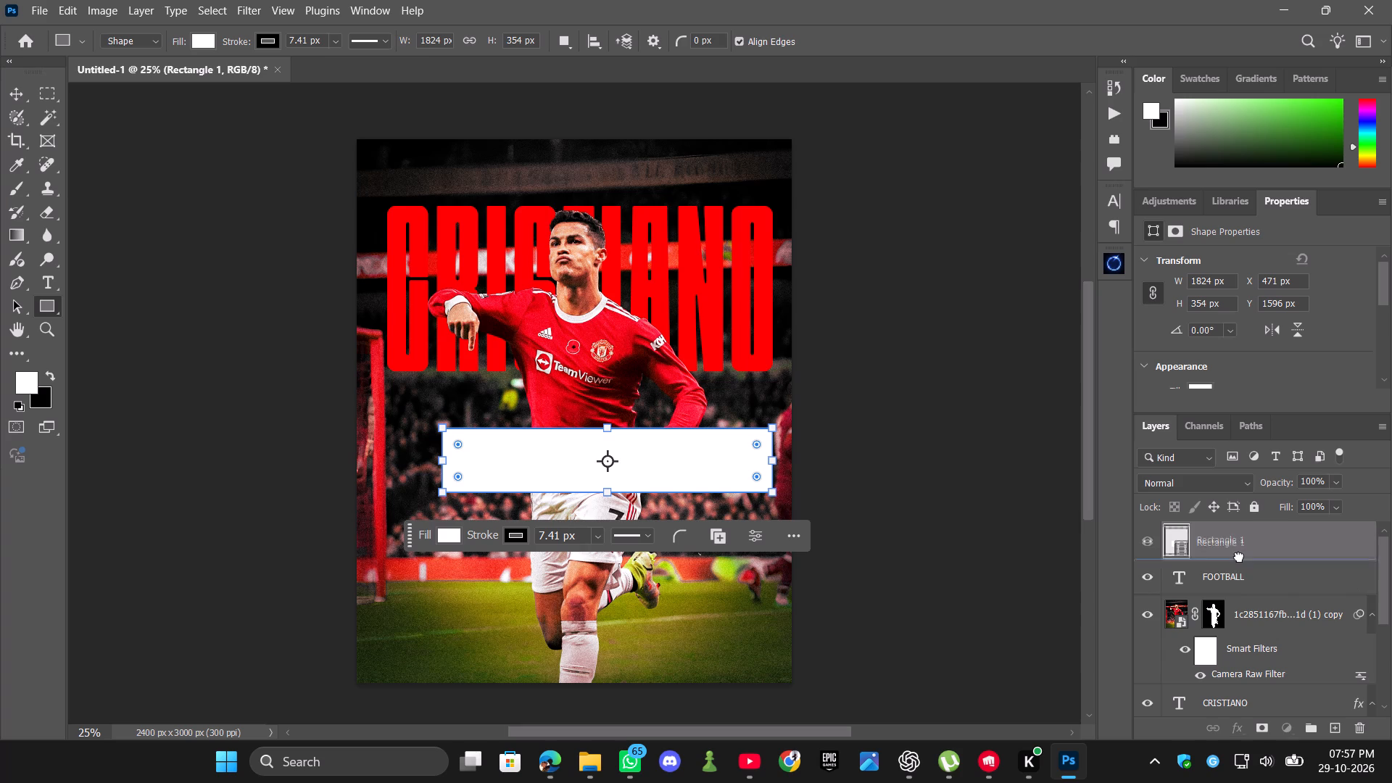
pyautogui.moveTo(1239, 557); pyautogui.dragTo(1238, 589)
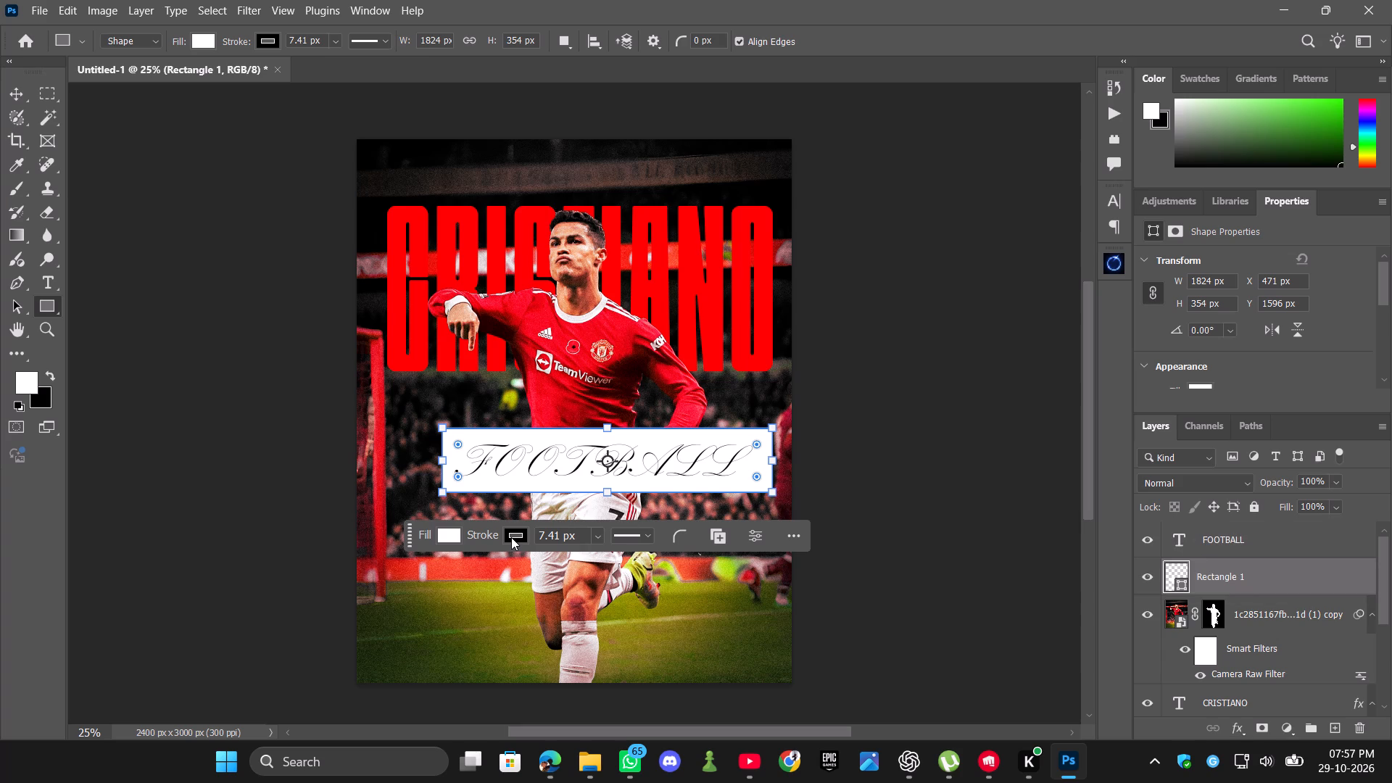
# Link the FOOTBALL text layer with the rectangle layer and select only the rectangle layer.
pyautogui.keyDown('ctrl'); pyautogui.click(1257, 541); pyautogui.keyUp('ctrl')
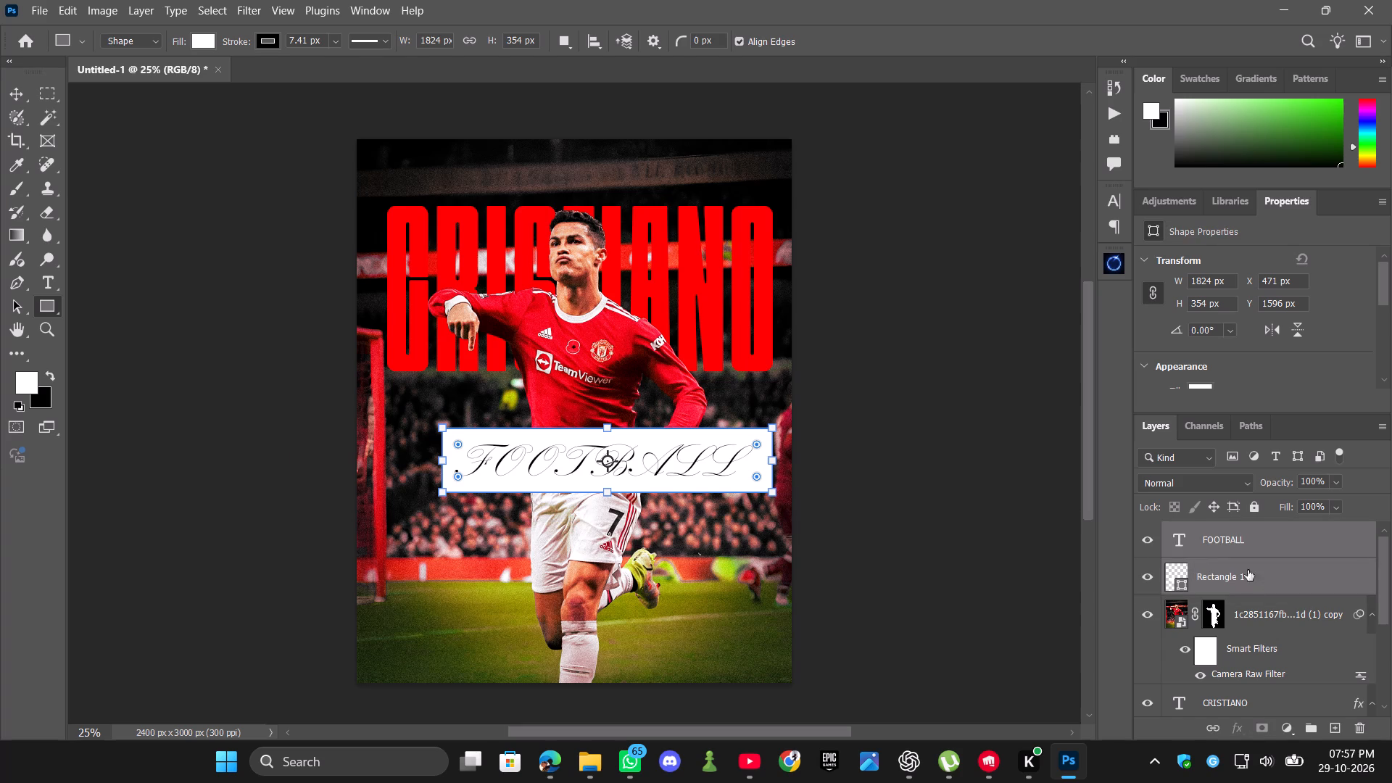
pyautogui.click(1214, 726)
pyautogui.click(1232, 573)
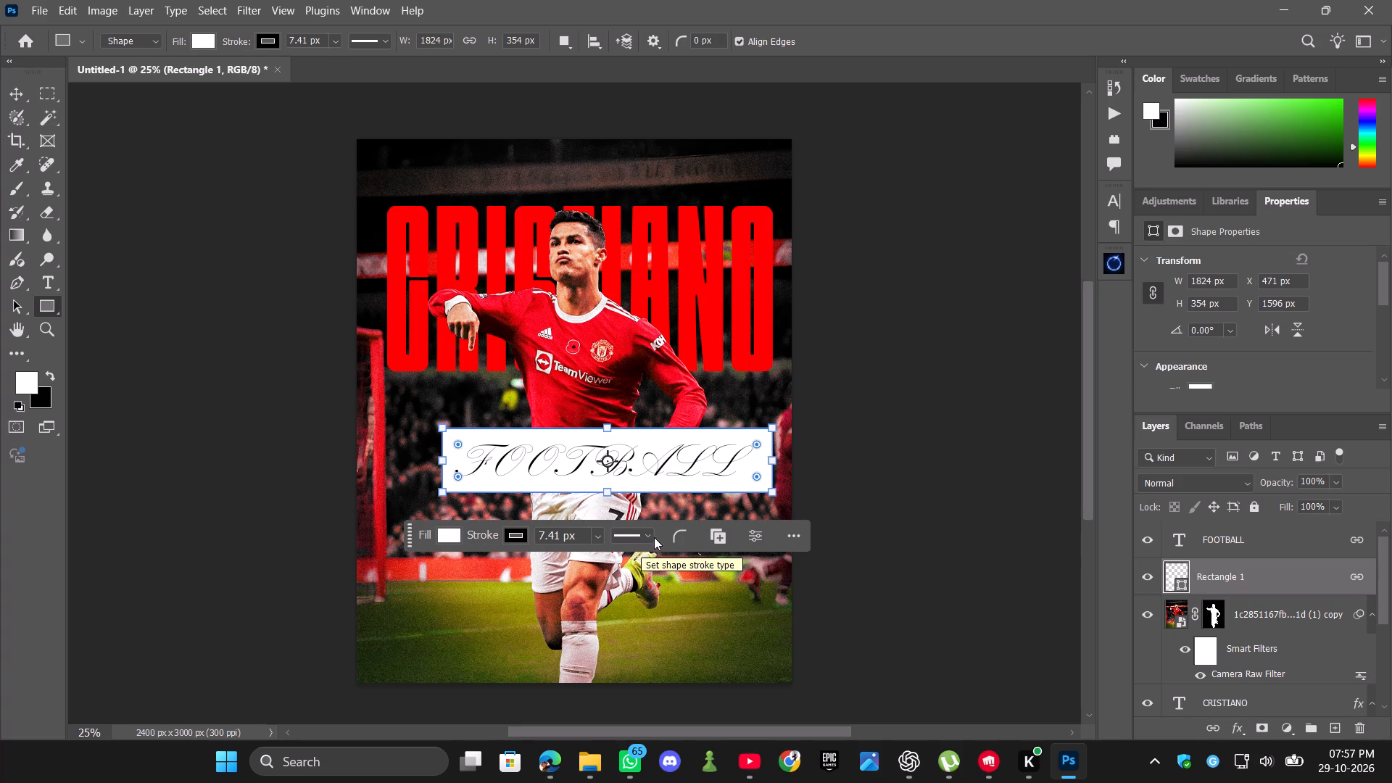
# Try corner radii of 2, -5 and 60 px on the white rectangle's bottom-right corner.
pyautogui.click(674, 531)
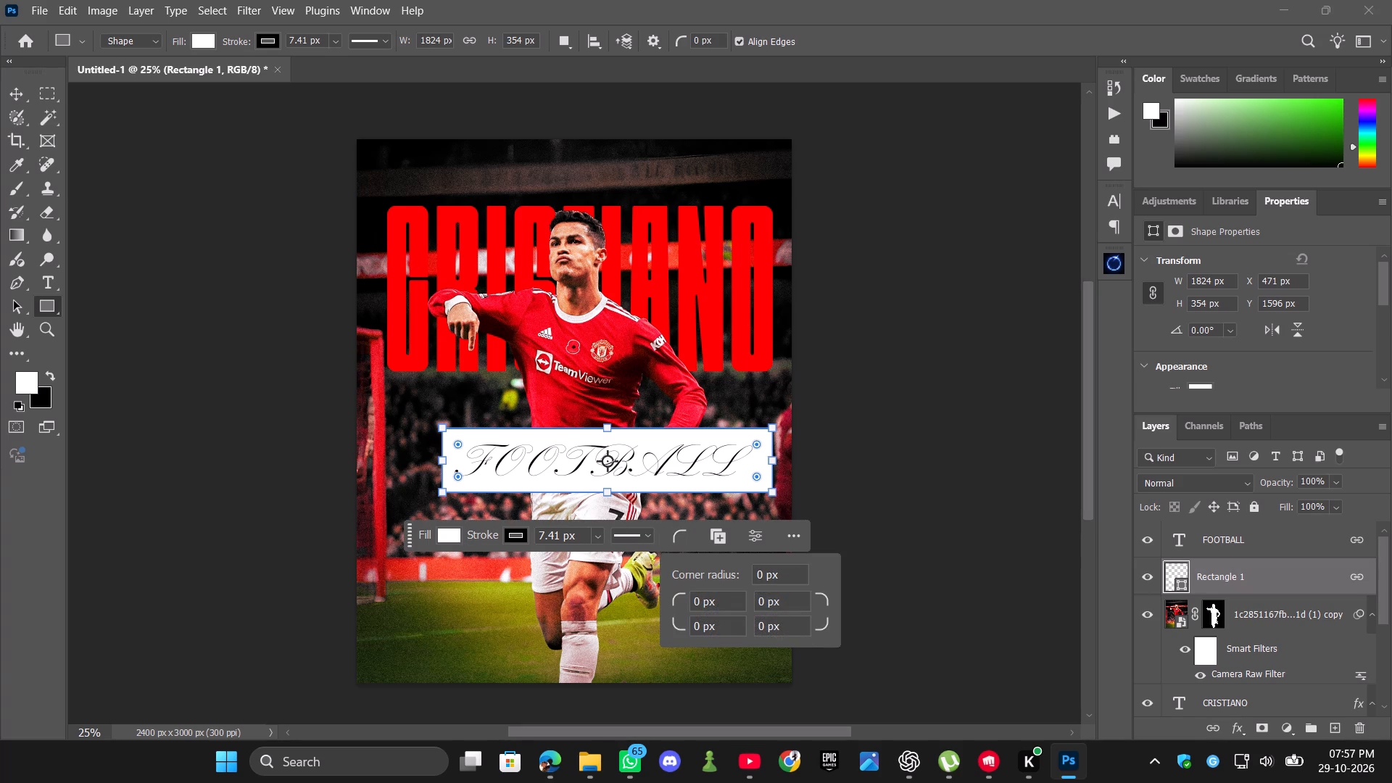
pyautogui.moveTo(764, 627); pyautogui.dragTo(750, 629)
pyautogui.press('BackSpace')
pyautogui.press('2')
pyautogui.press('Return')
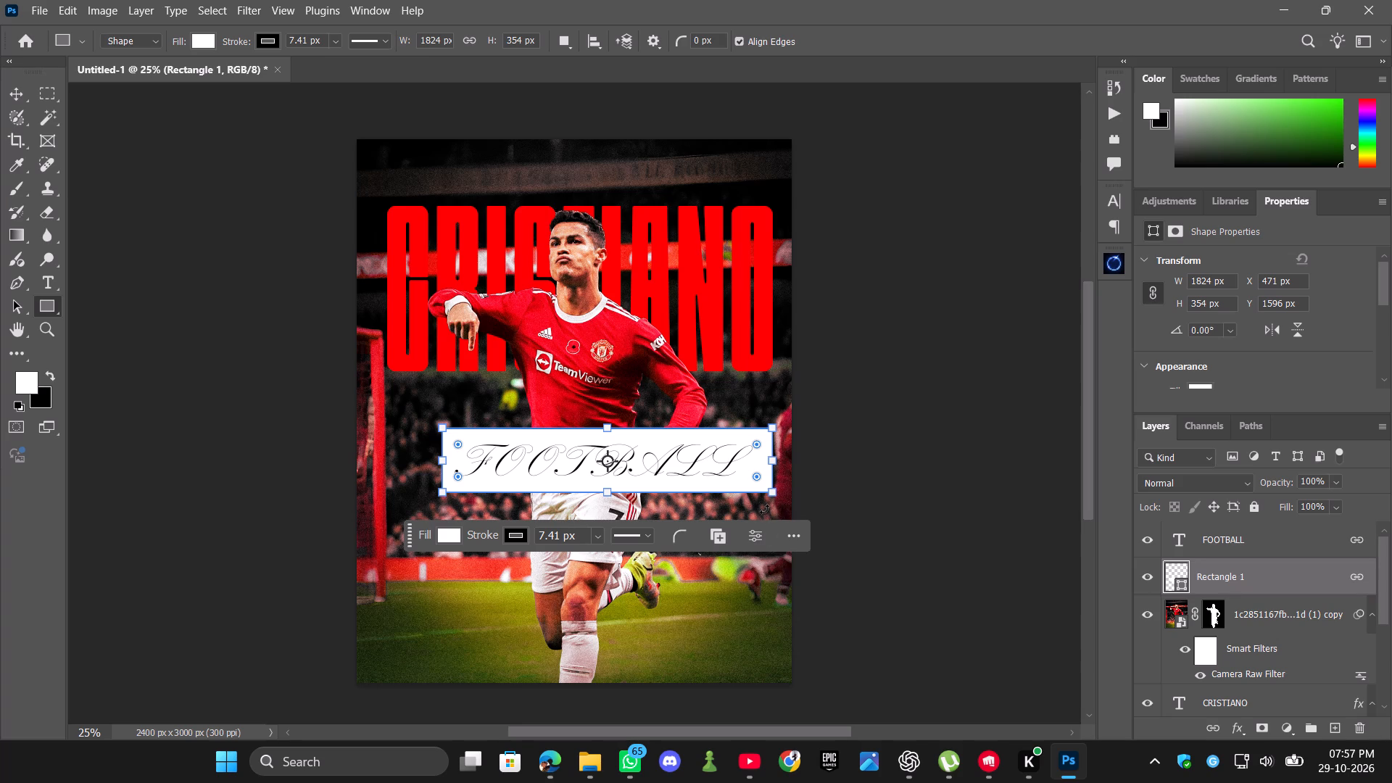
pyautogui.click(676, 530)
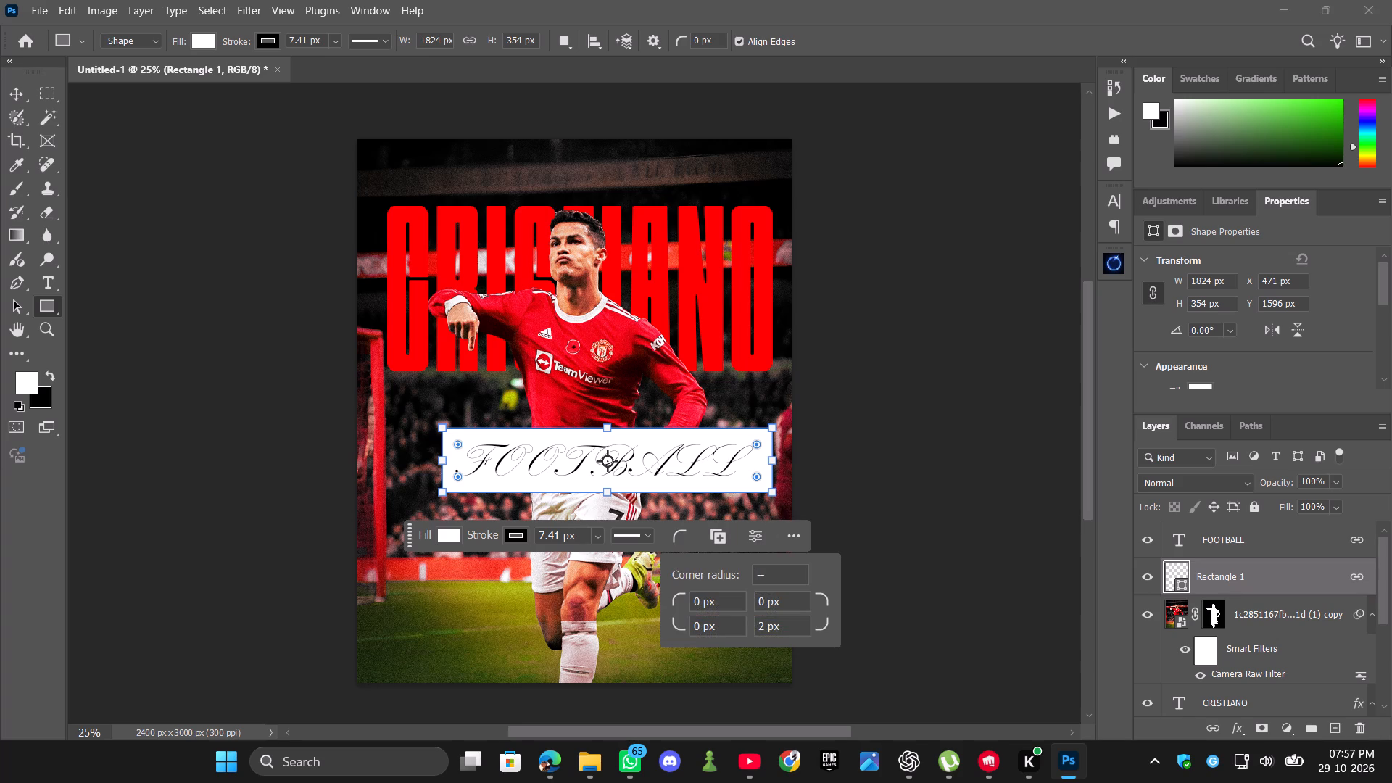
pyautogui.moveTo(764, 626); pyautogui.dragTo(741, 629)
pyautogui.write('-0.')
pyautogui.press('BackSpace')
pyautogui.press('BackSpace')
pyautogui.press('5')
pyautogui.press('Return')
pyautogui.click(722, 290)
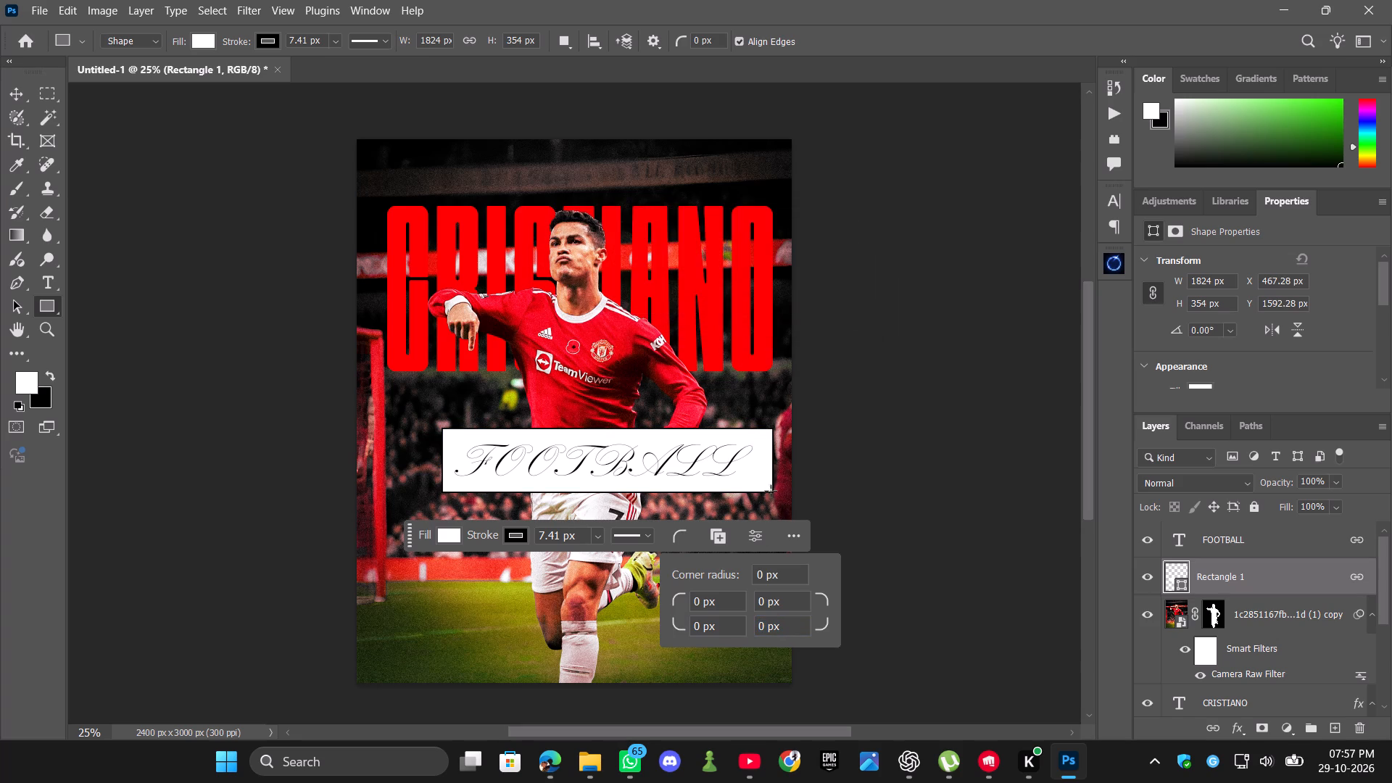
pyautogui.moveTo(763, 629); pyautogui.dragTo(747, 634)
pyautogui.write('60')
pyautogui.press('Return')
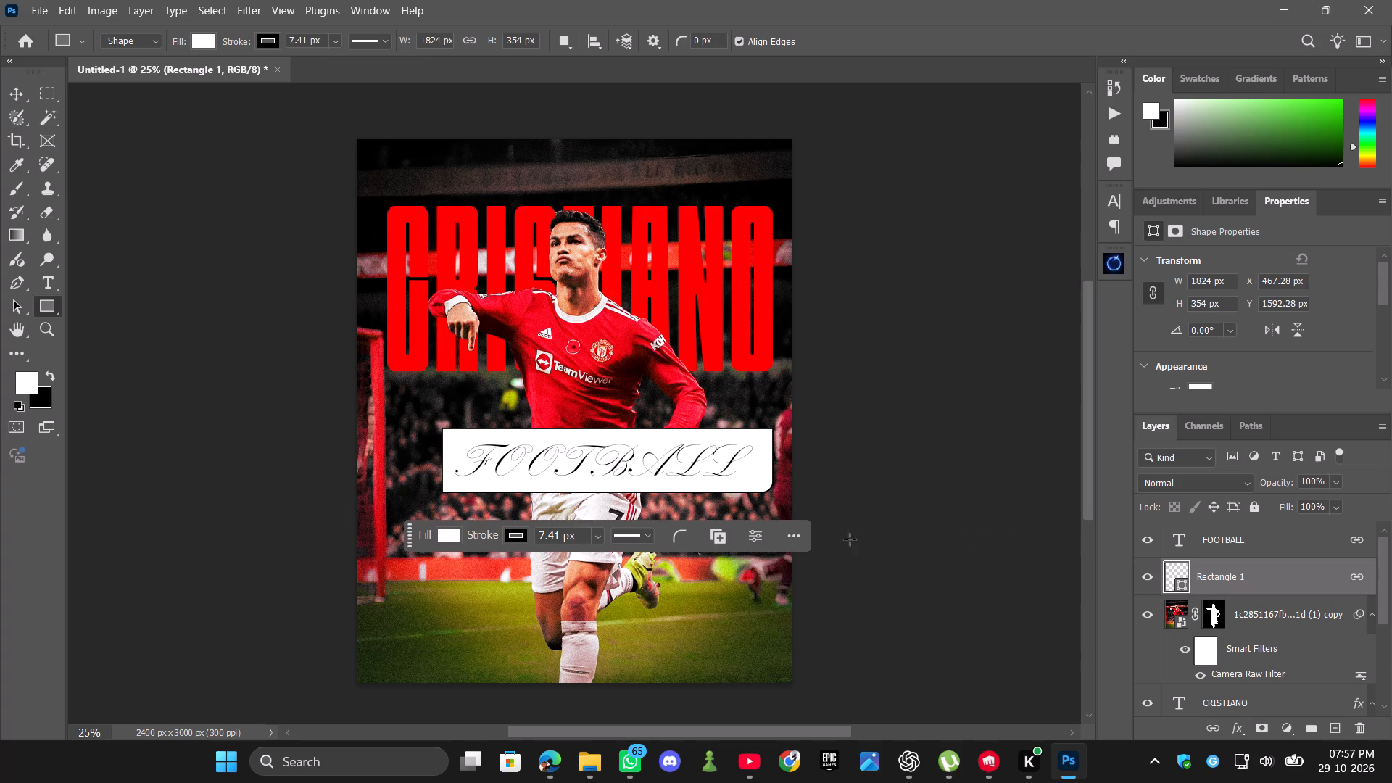
# Set the white rectangle's bottom-right corner radius to 80 px.
pyautogui.click(674, 540)
pyautogui.moveTo(769, 629); pyautogui.dragTo(749, 630)
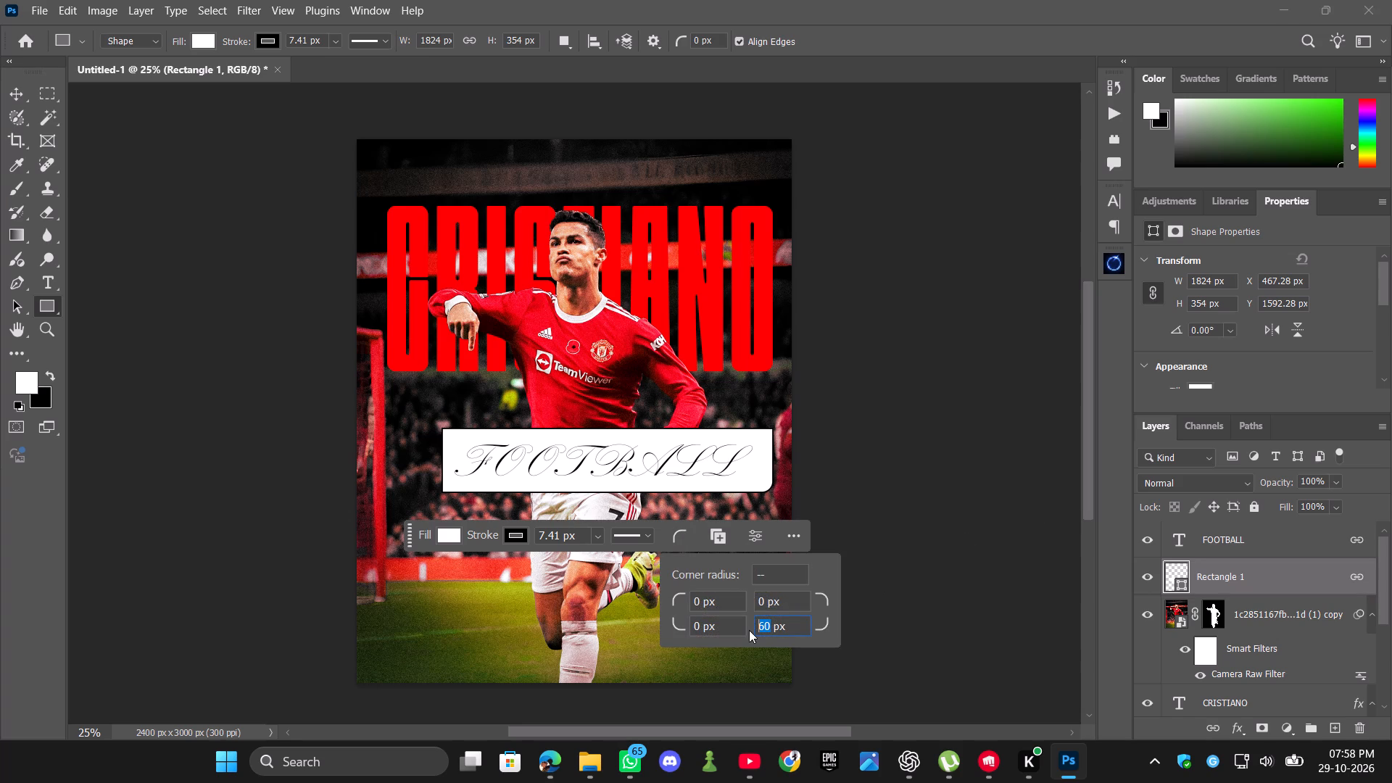
pyautogui.write('80')
pyautogui.press('Return')
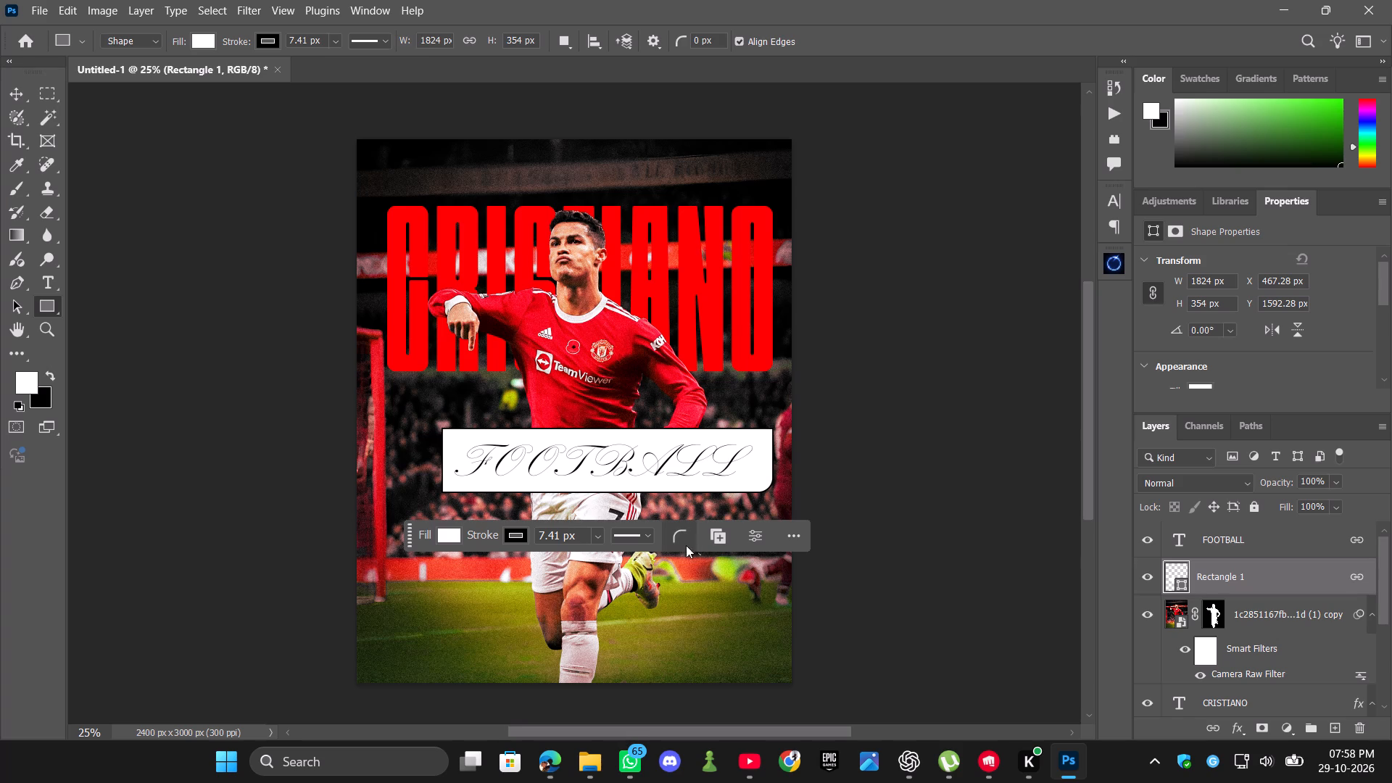
# Set the white rectangle's top-left corner radius to 80 px.
pyautogui.click(677, 542)
pyautogui.moveTo(699, 600); pyautogui.dragTo(673, 600)
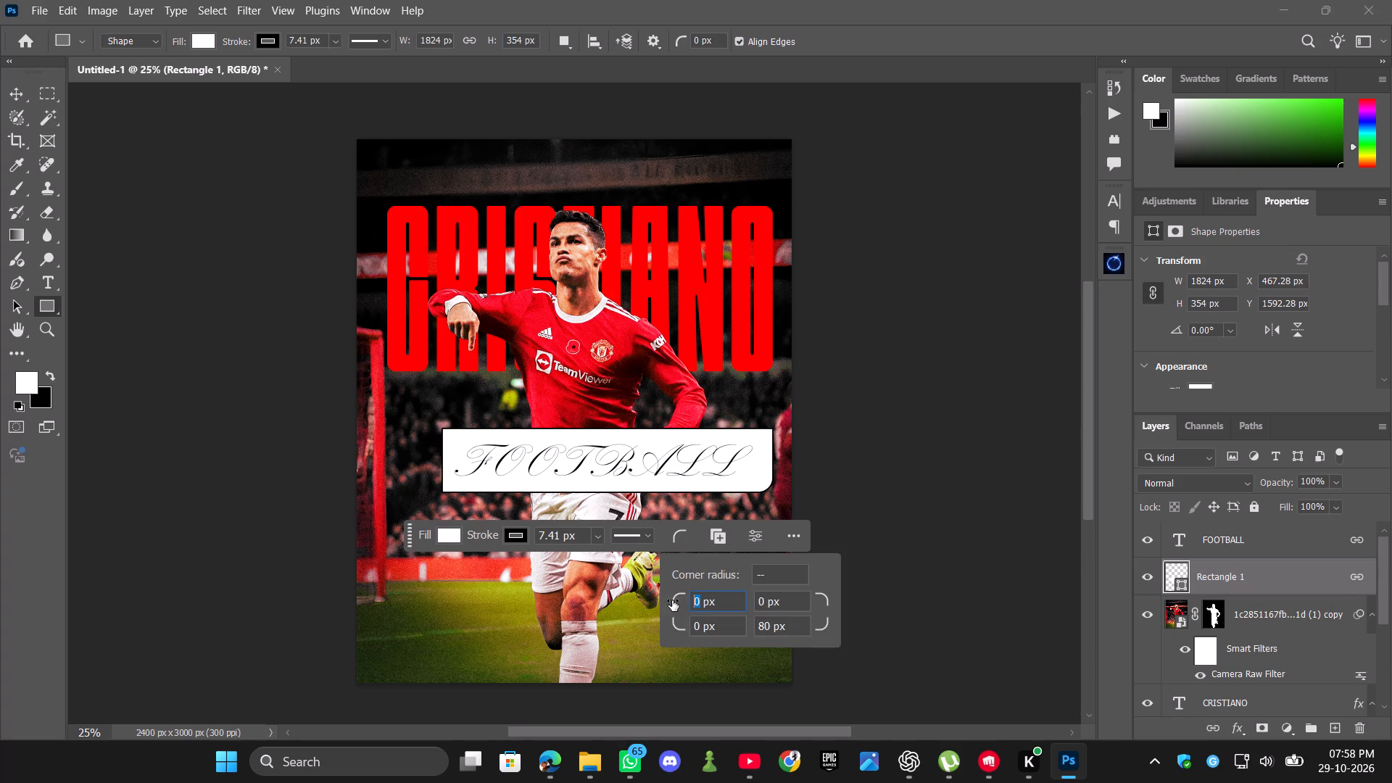
pyautogui.write('80')
pyautogui.press('Return')
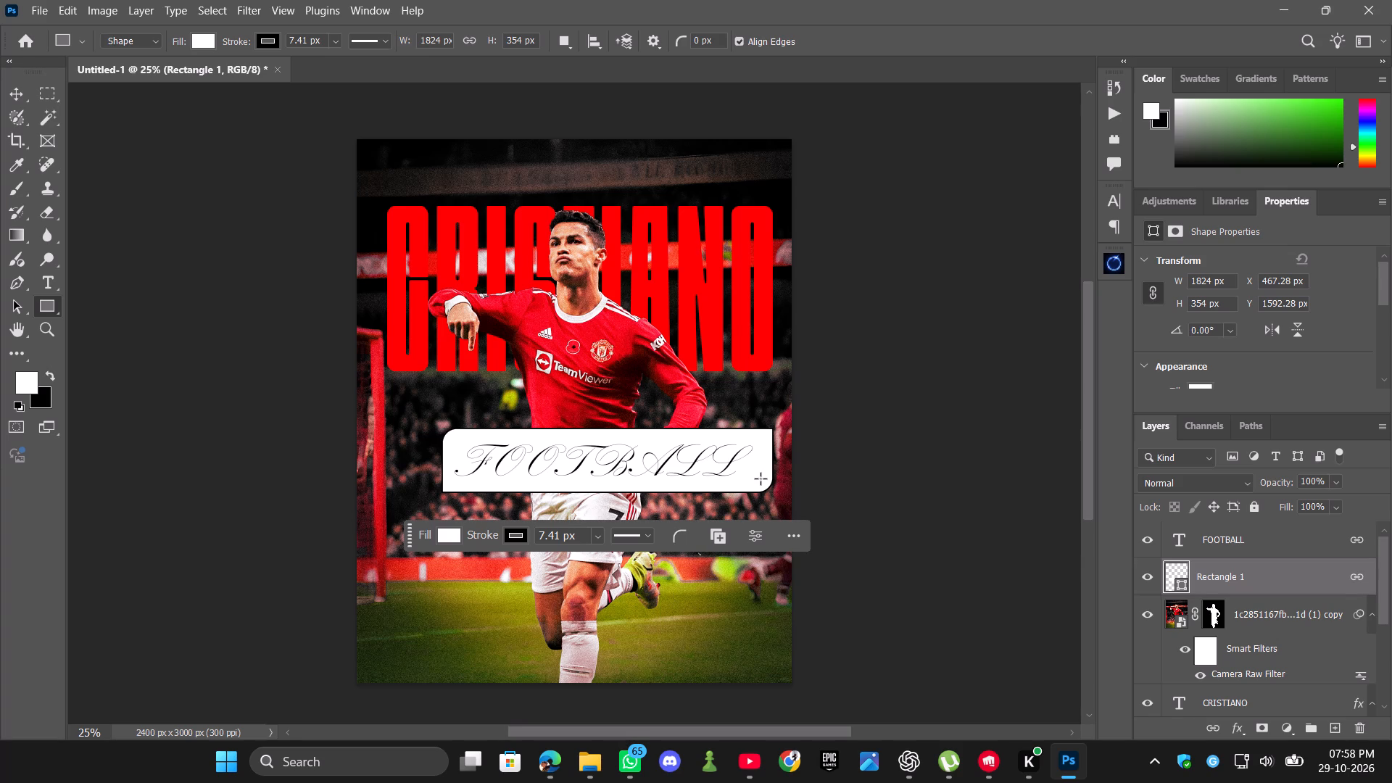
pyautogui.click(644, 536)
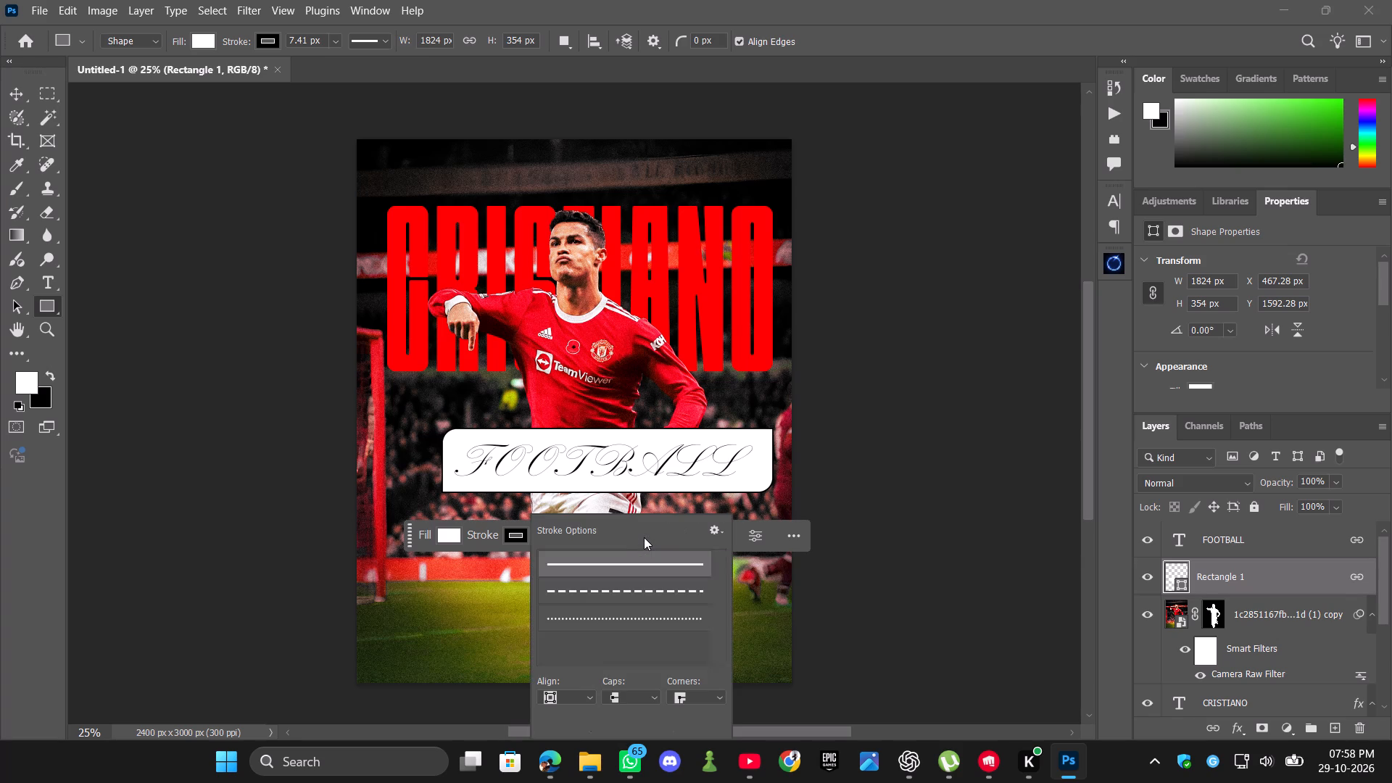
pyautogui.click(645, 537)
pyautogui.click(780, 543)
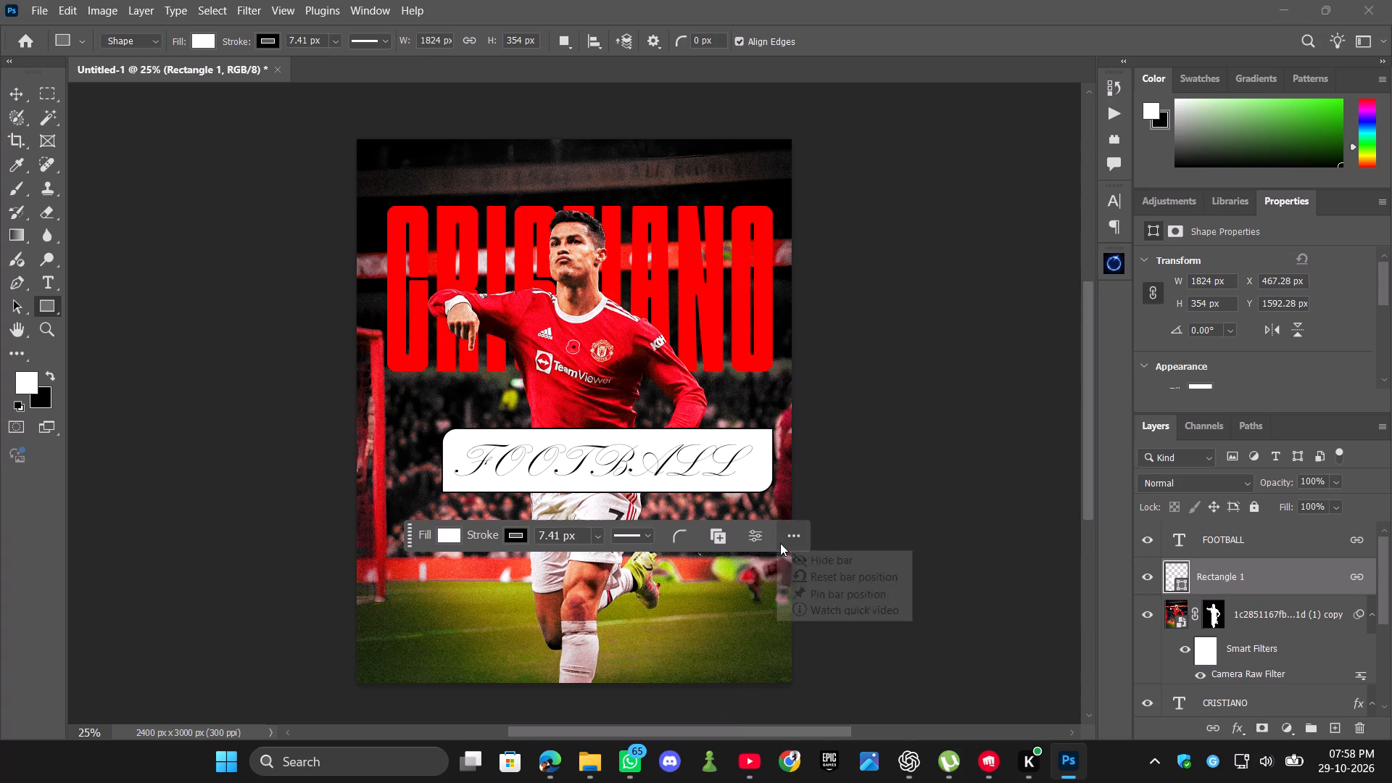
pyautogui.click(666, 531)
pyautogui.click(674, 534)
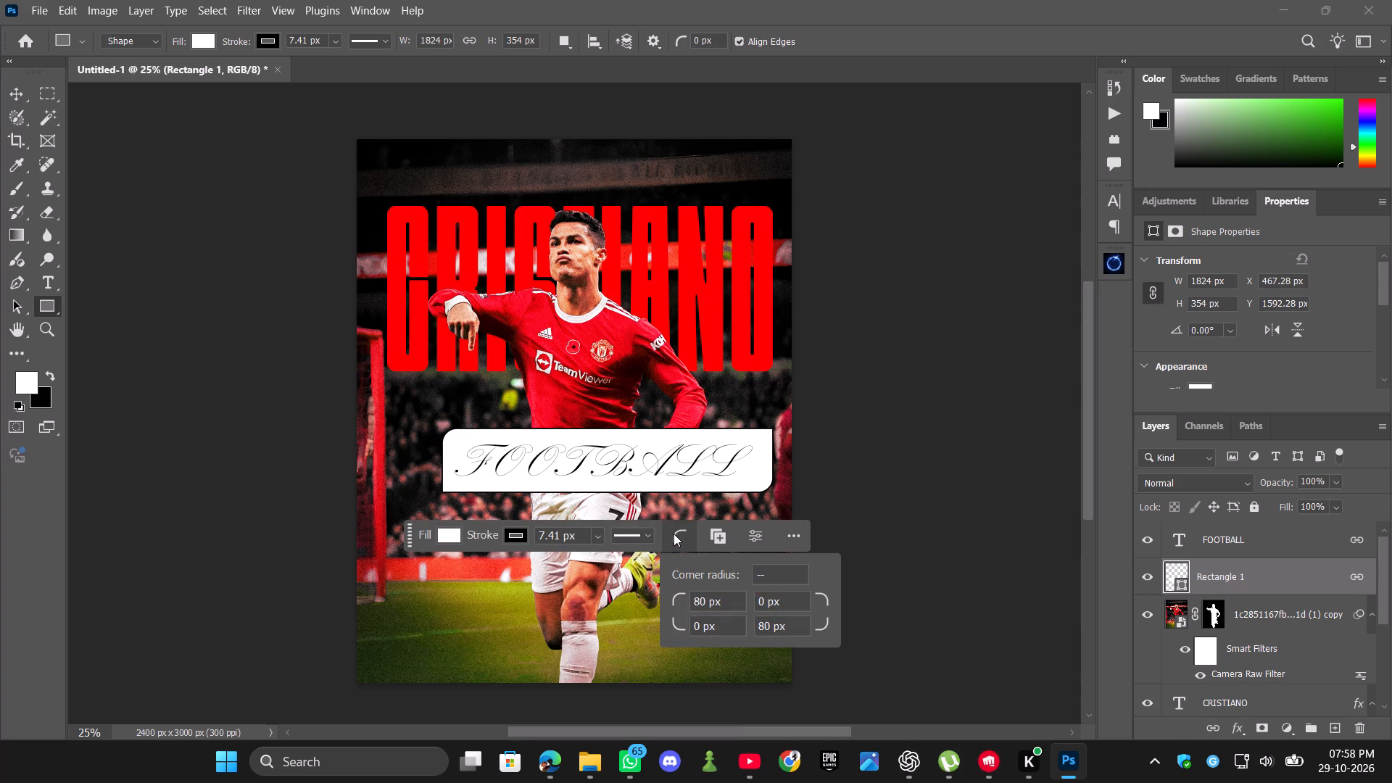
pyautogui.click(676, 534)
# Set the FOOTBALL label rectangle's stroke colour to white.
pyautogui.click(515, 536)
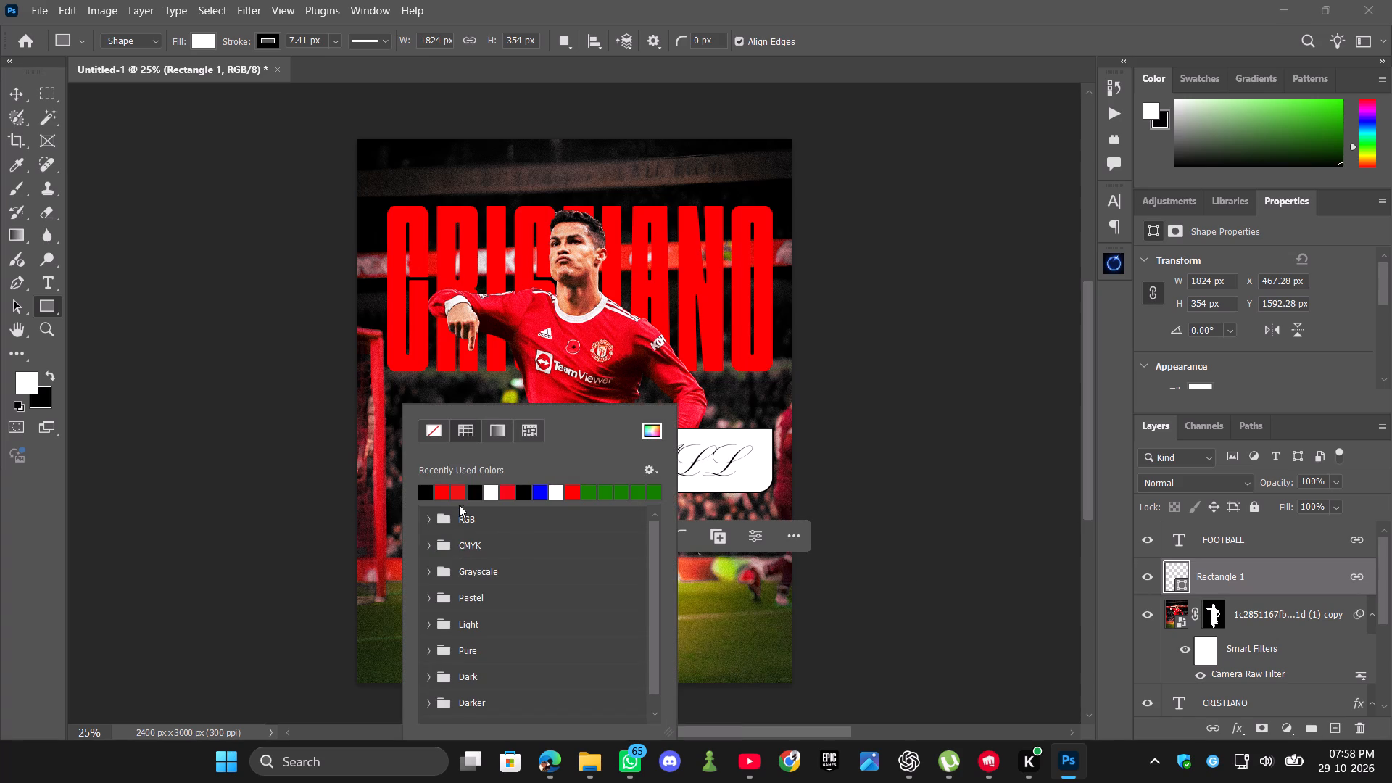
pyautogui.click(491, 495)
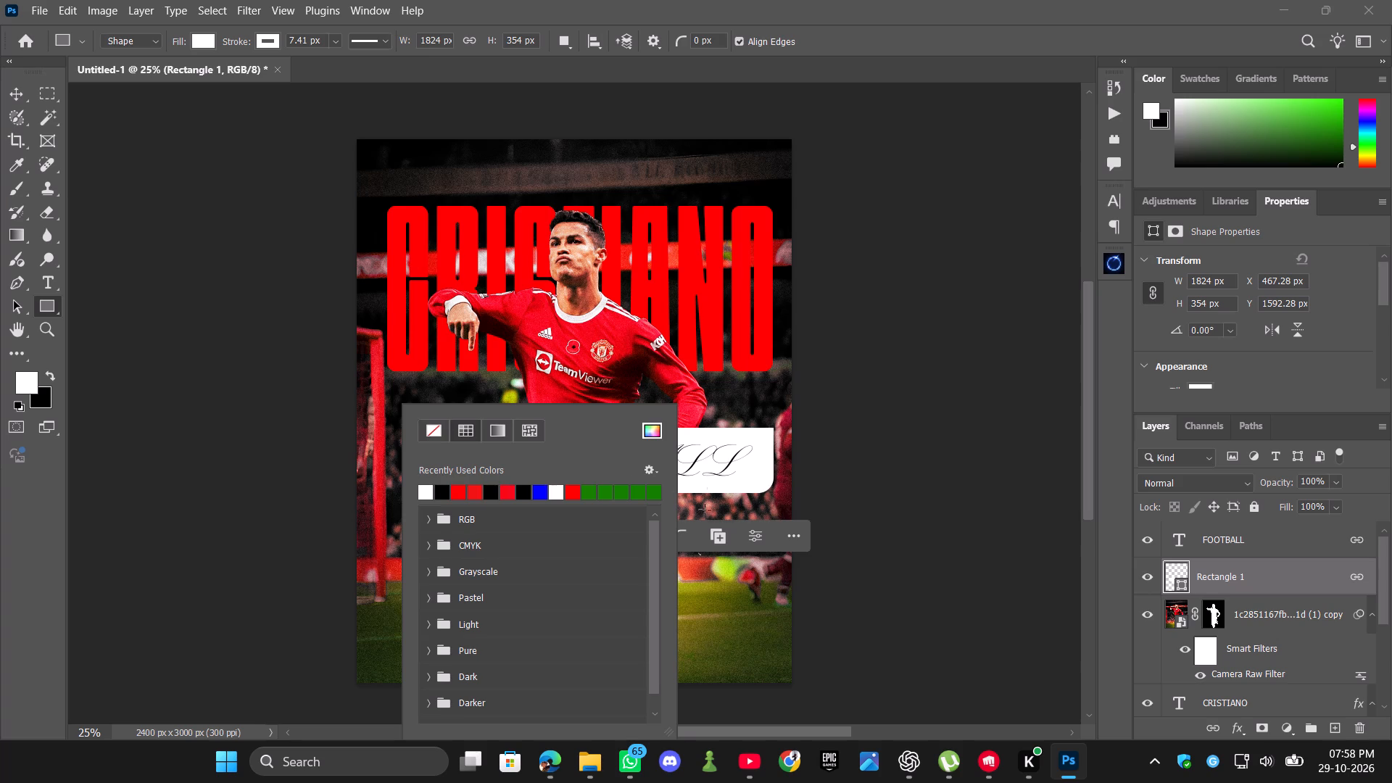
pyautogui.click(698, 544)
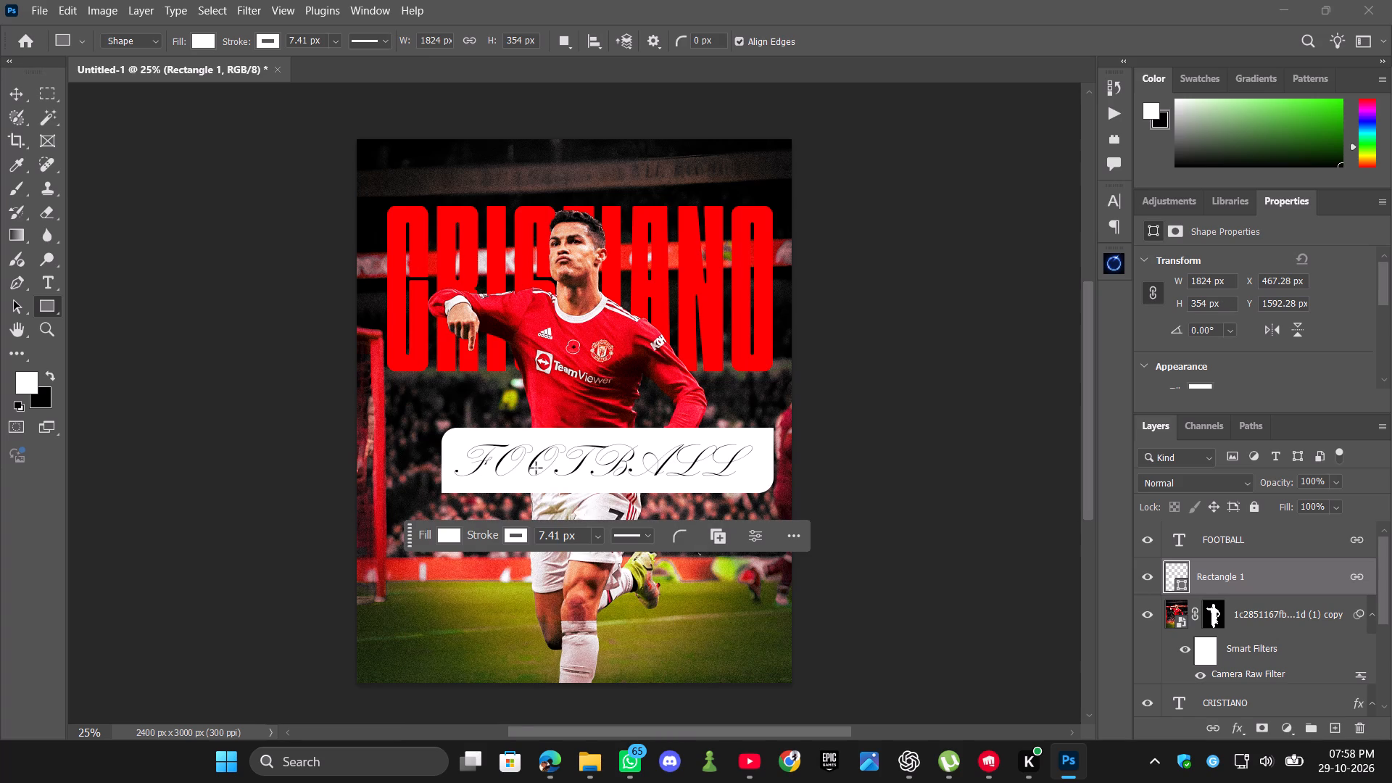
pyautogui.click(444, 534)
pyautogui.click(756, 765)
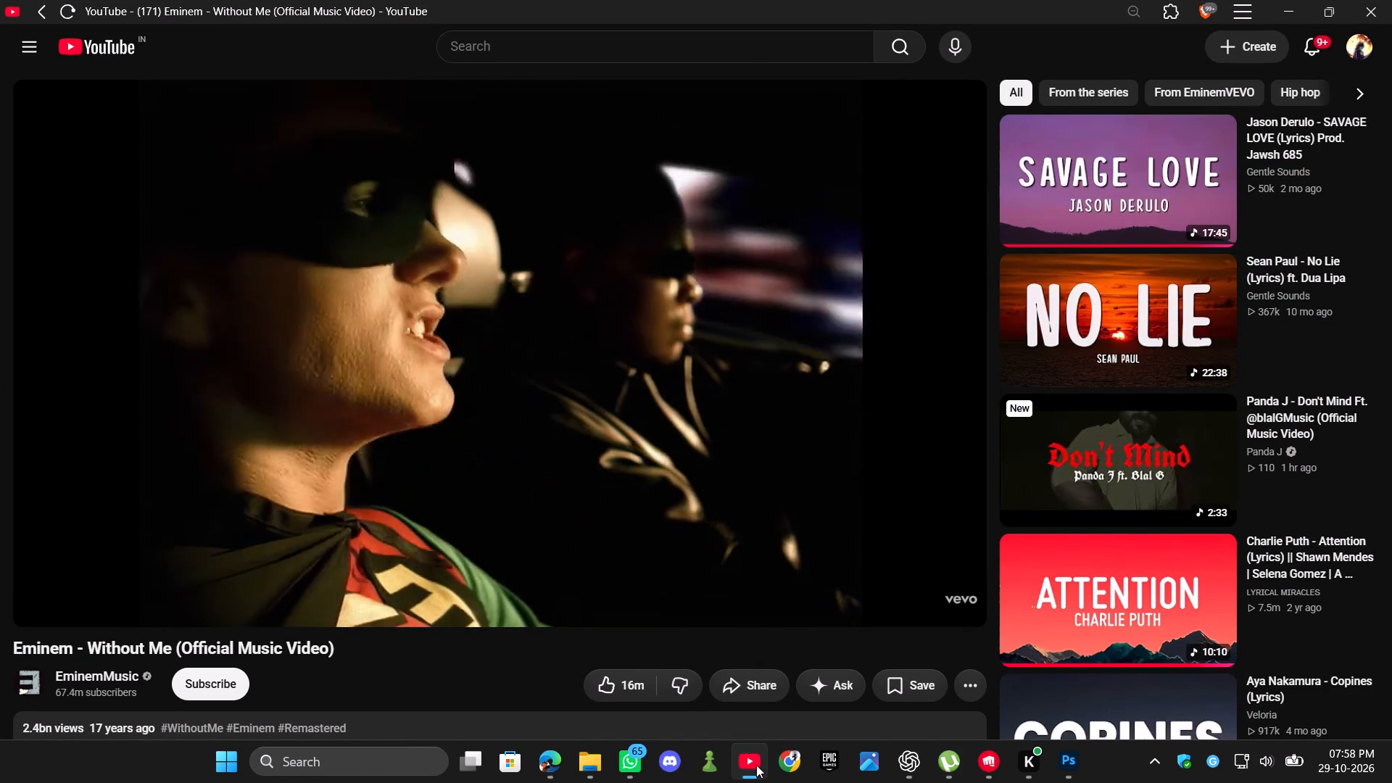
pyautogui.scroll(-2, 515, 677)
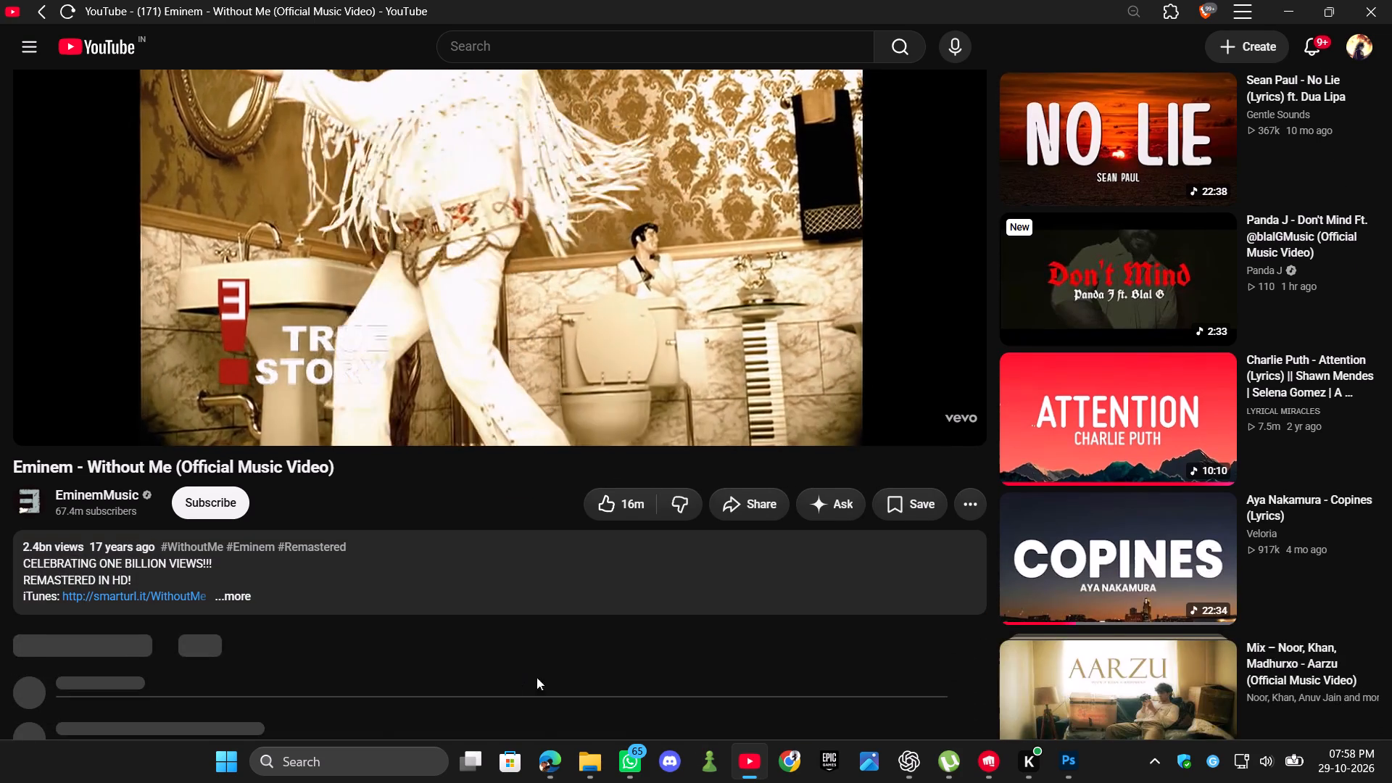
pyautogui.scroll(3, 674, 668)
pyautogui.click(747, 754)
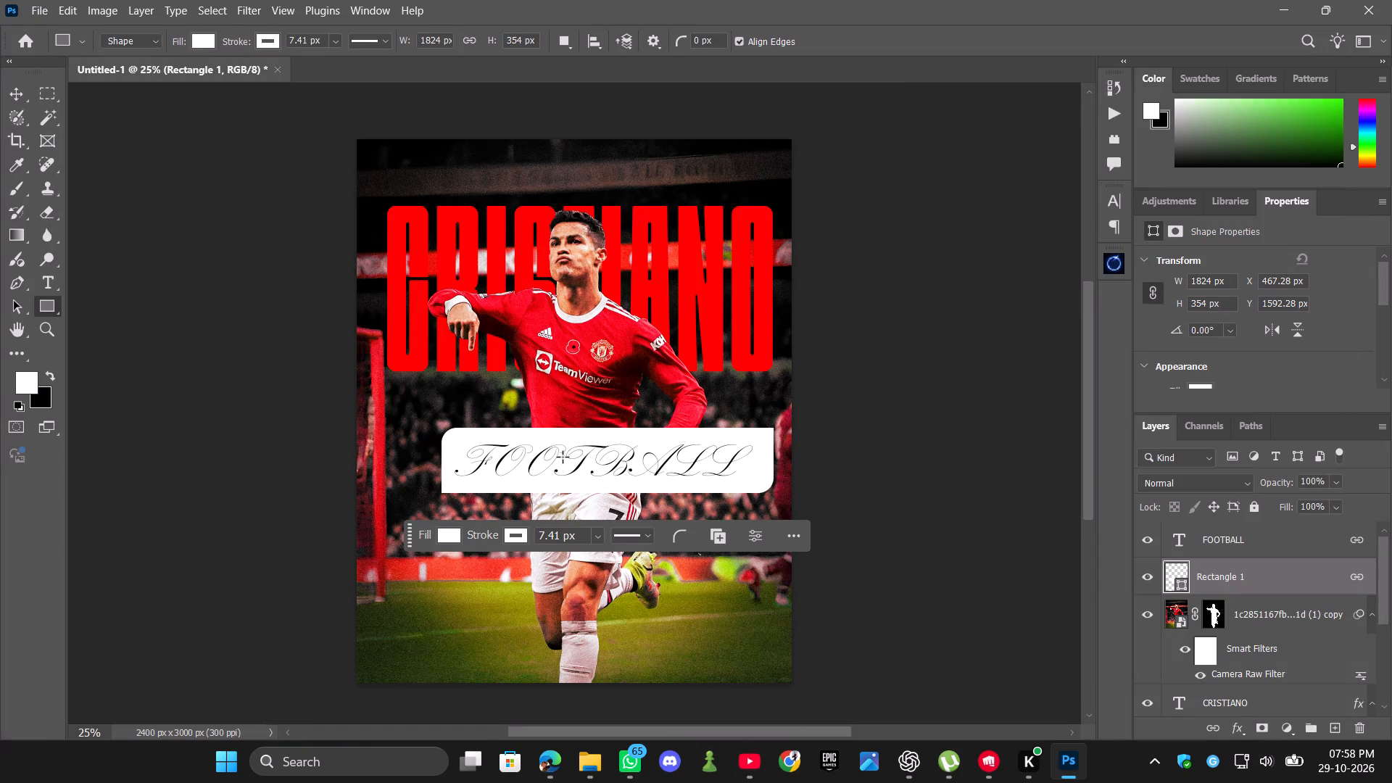
# Change the label rectangle's fill to the light grey #c4bfbf.
pyautogui.click(449, 536)
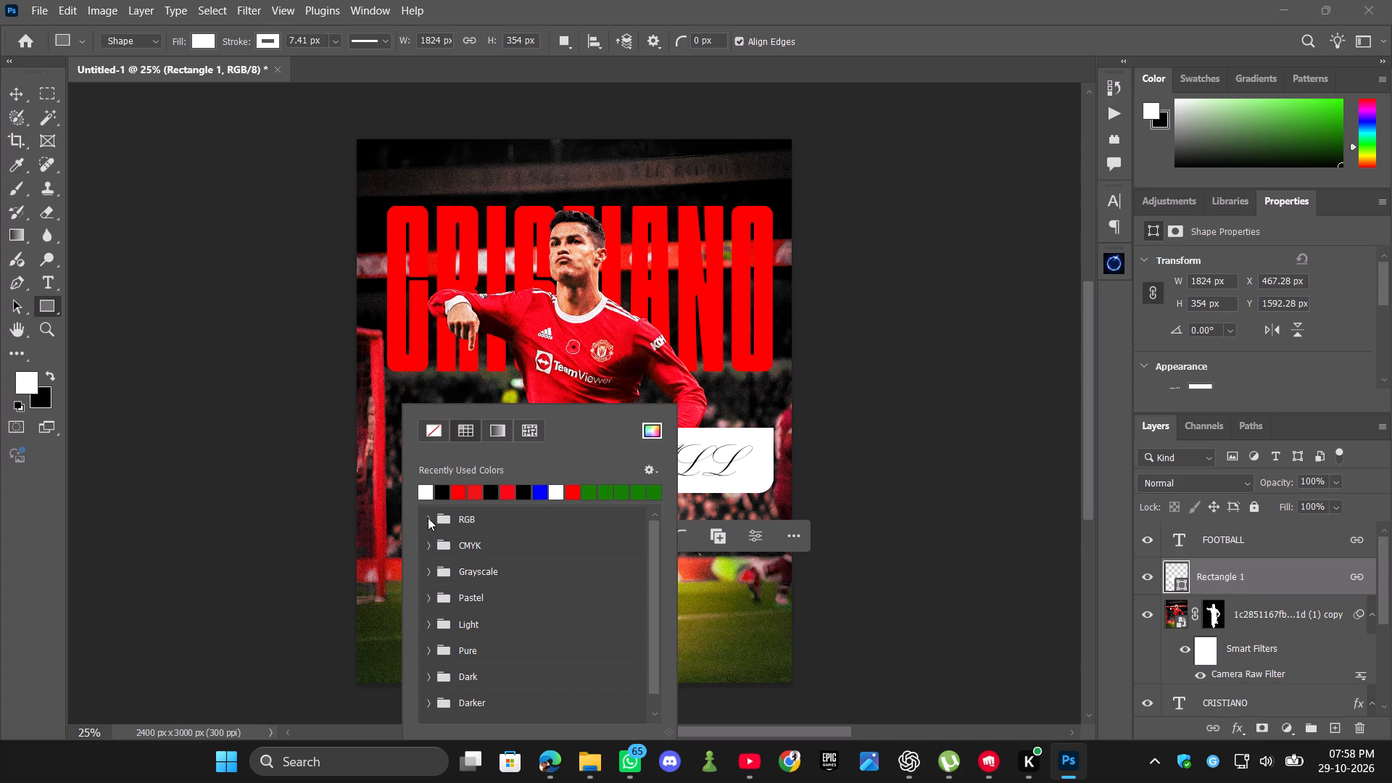
pyautogui.click(428, 518)
pyautogui.click(428, 518)
pyautogui.click(655, 428)
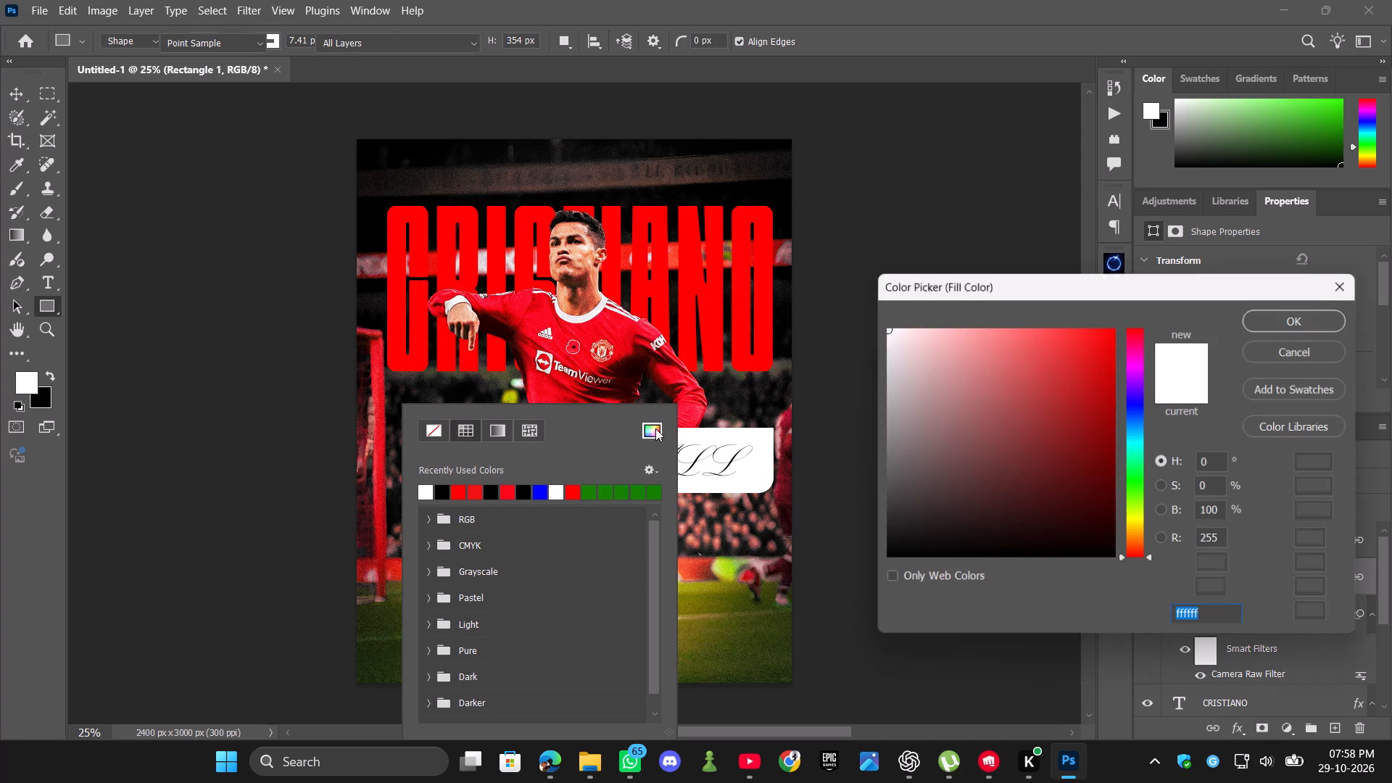
pyautogui.moveTo(892, 338); pyautogui.dragTo(892, 339)
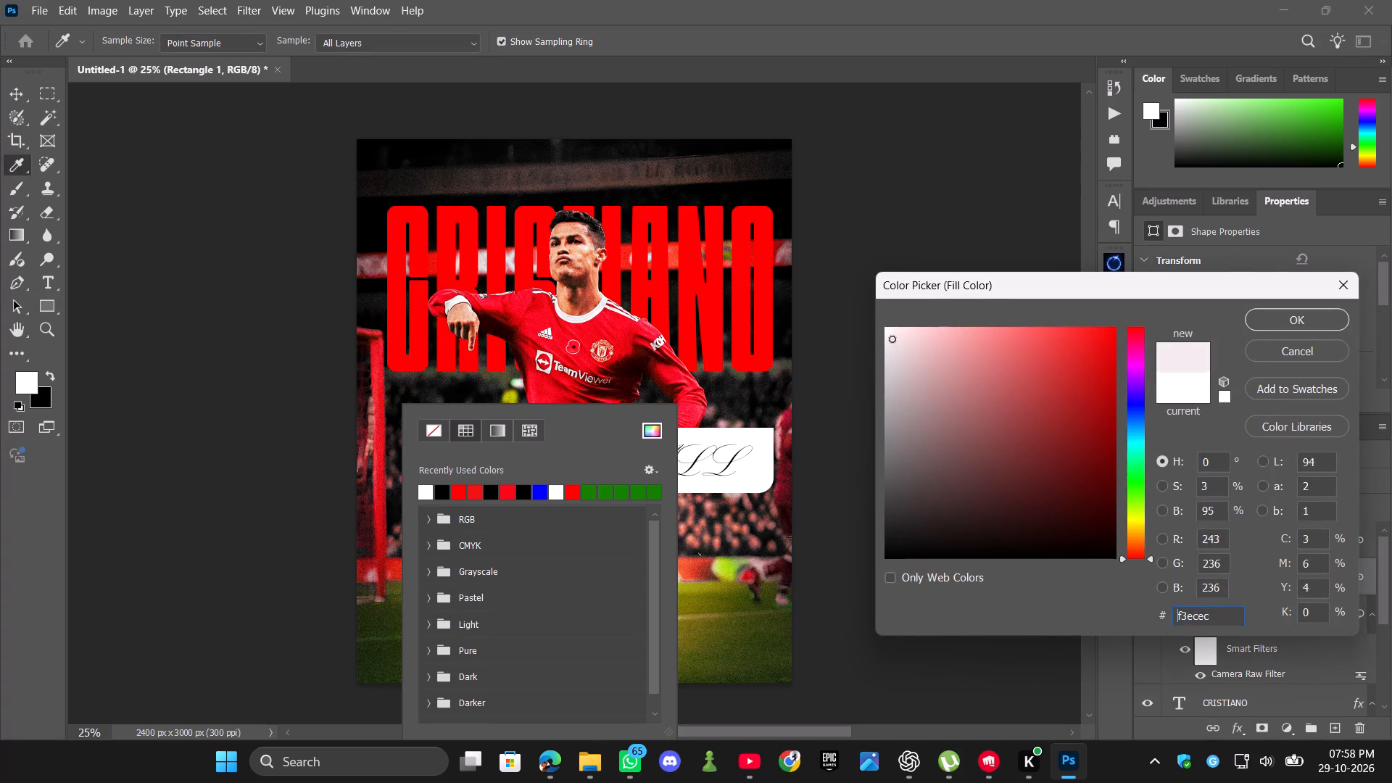
pyautogui.moveTo(892, 339); pyautogui.dragTo(908, 360)
pyautogui.moveTo(916, 364); pyautogui.dragTo(926, 370)
pyautogui.moveTo(926, 370); pyautogui.dragTo(916, 370)
pyautogui.moveTo(909, 352); pyautogui.dragTo(908, 351)
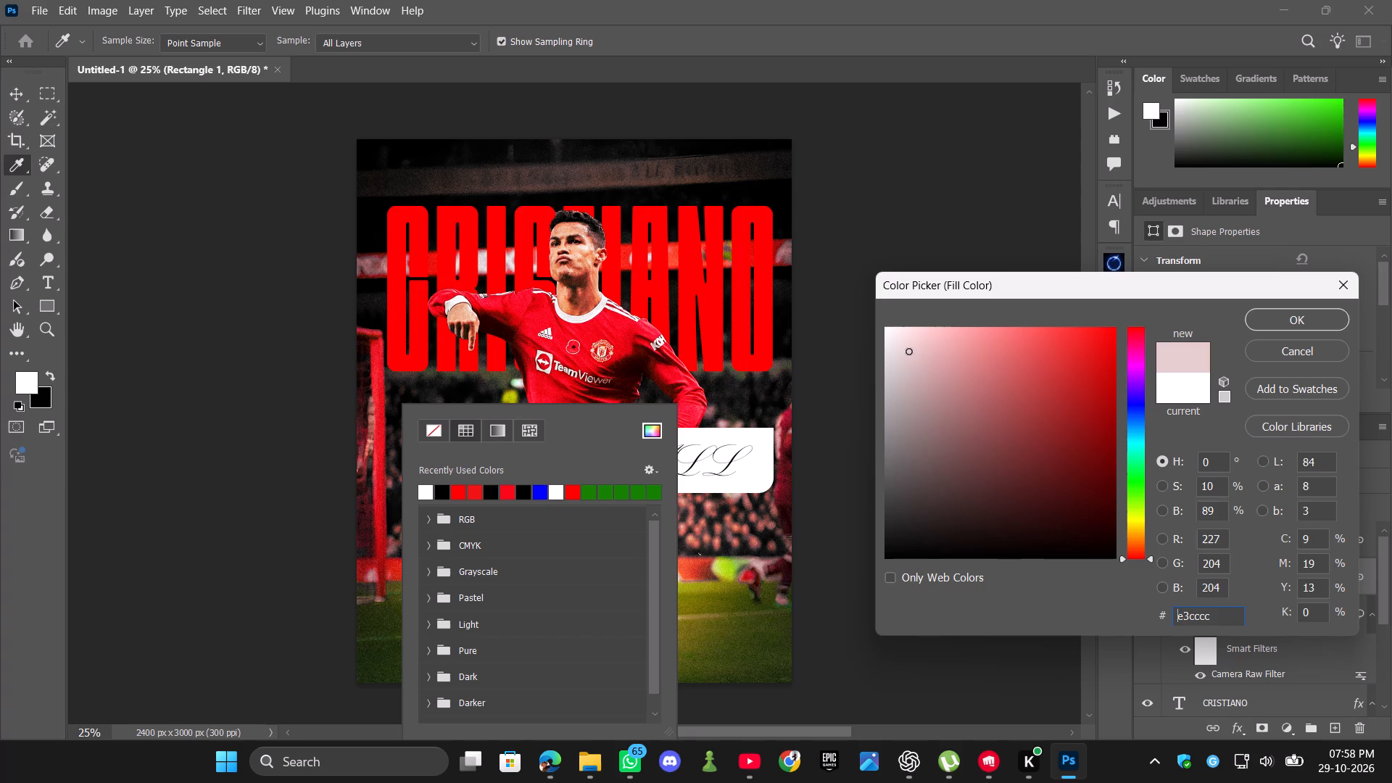
pyautogui.moveTo(908, 351); pyautogui.dragTo(898, 348)
pyautogui.moveTo(895, 349); pyautogui.dragTo(898, 387)
pyautogui.click(896, 389)
pyautogui.click(892, 380)
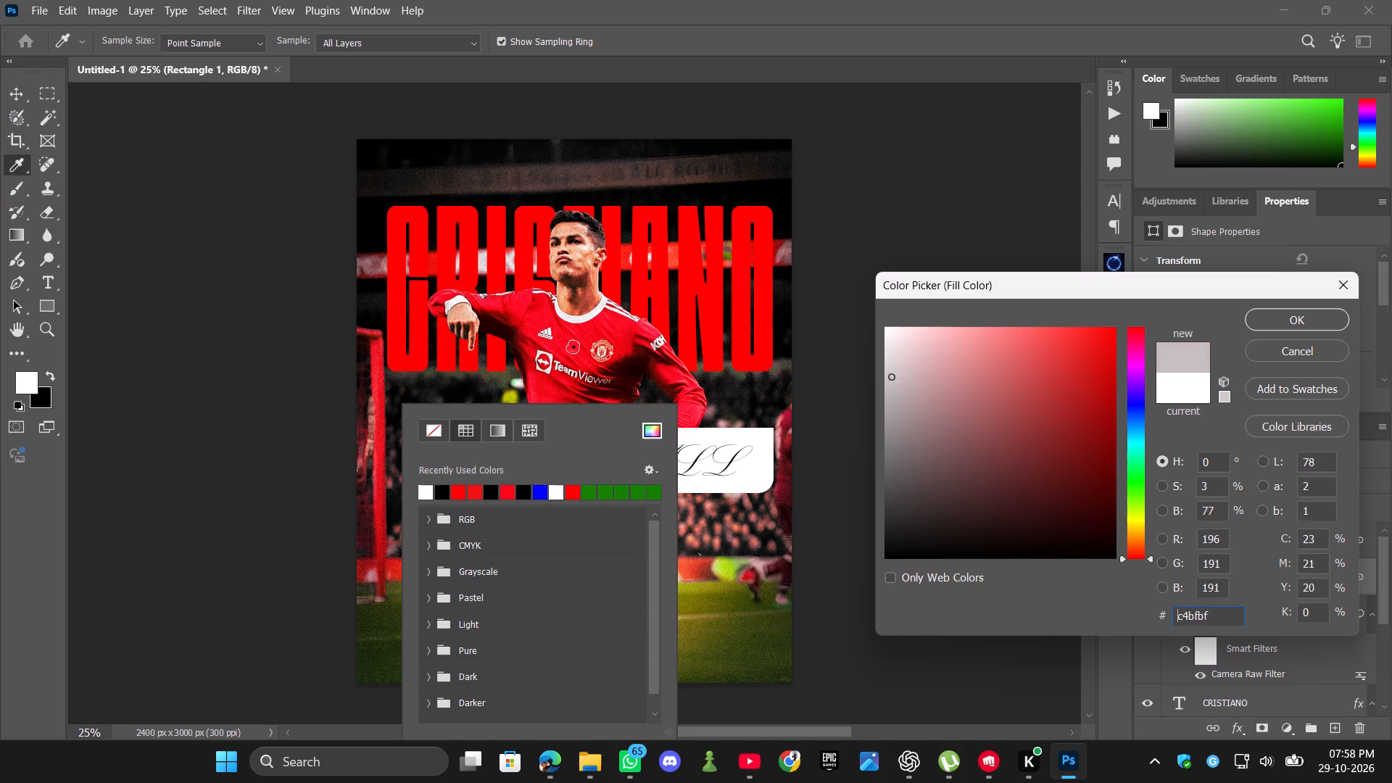
pyautogui.click(1288, 322)
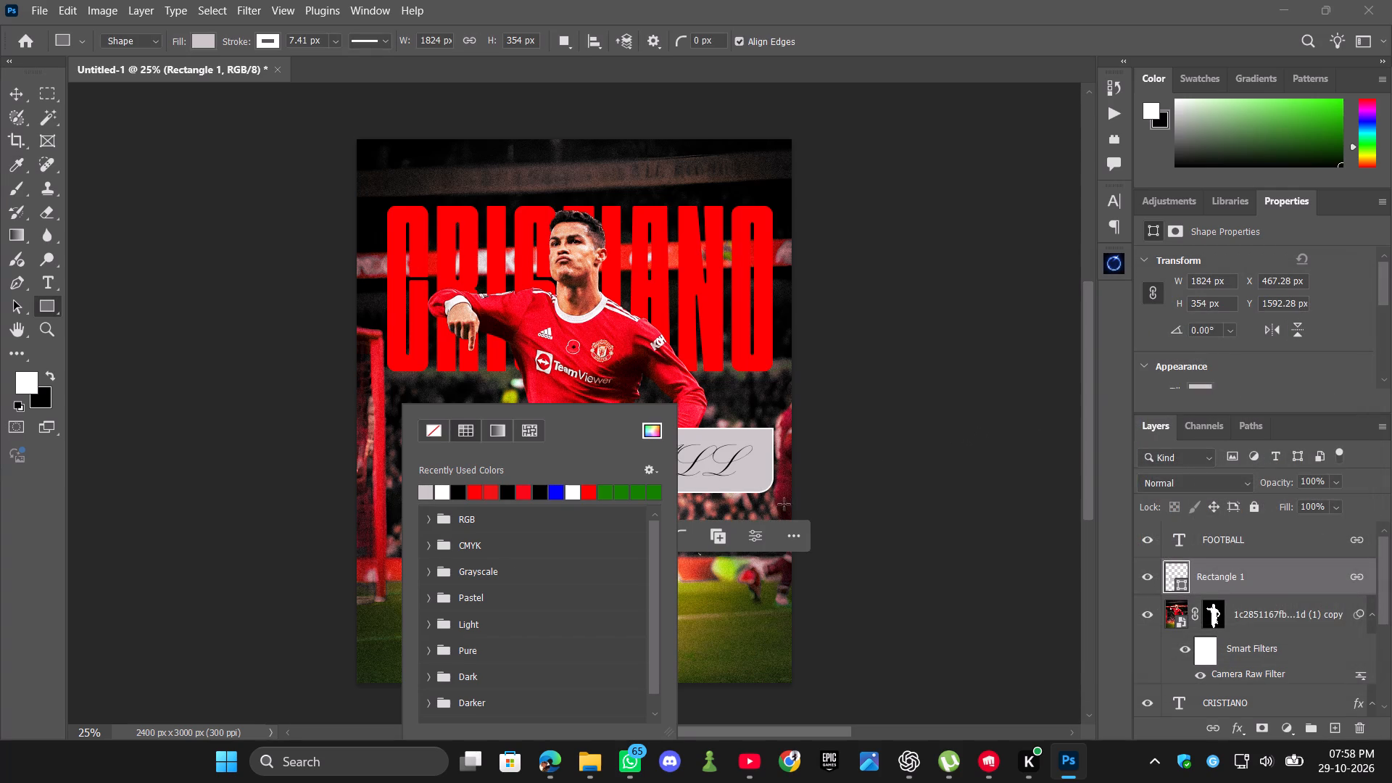
pyautogui.click(895, 568)
pyautogui.click(712, 341)
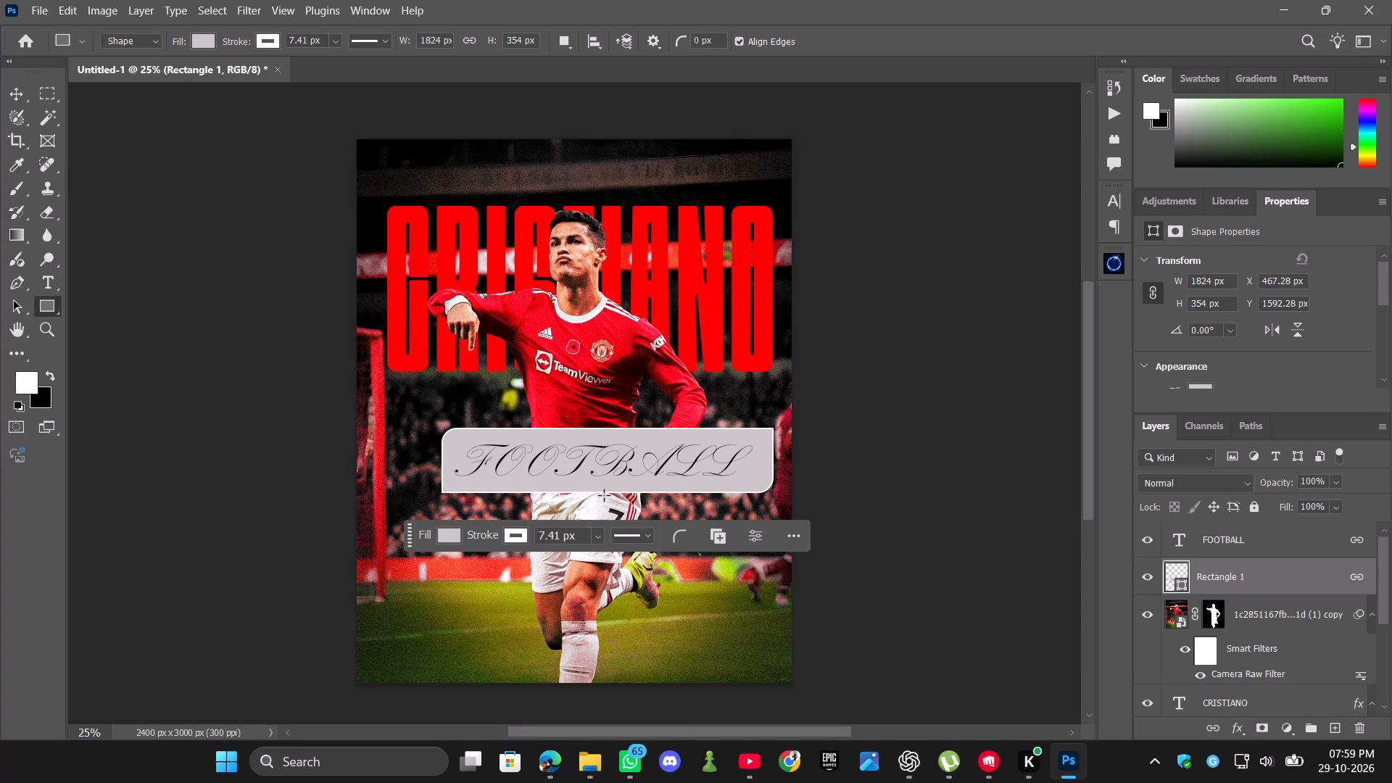
# Set the label rectangle's stroke to the same light grey as its fill.
pyautogui.click(526, 534)
pyautogui.click(424, 493)
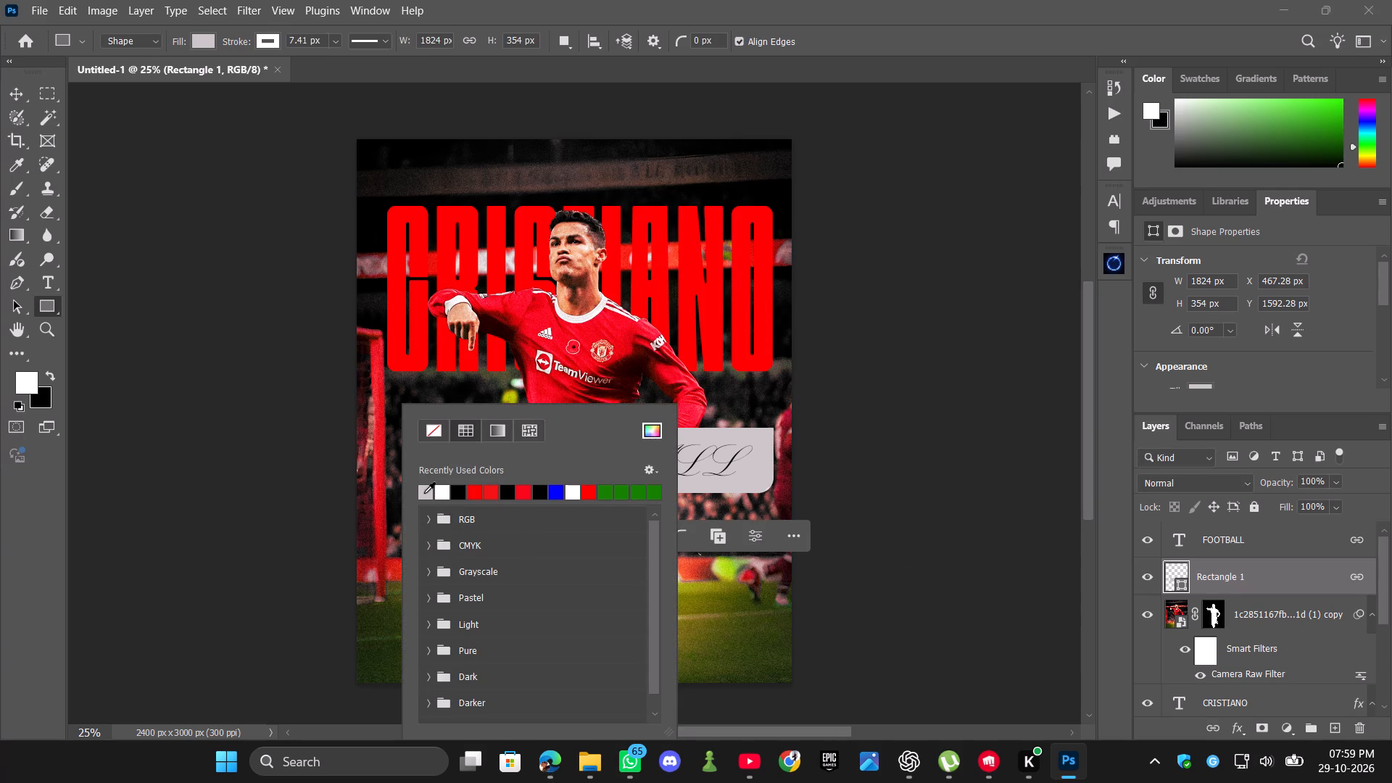
pyautogui.click(765, 471)
pyautogui.click(771, 335)
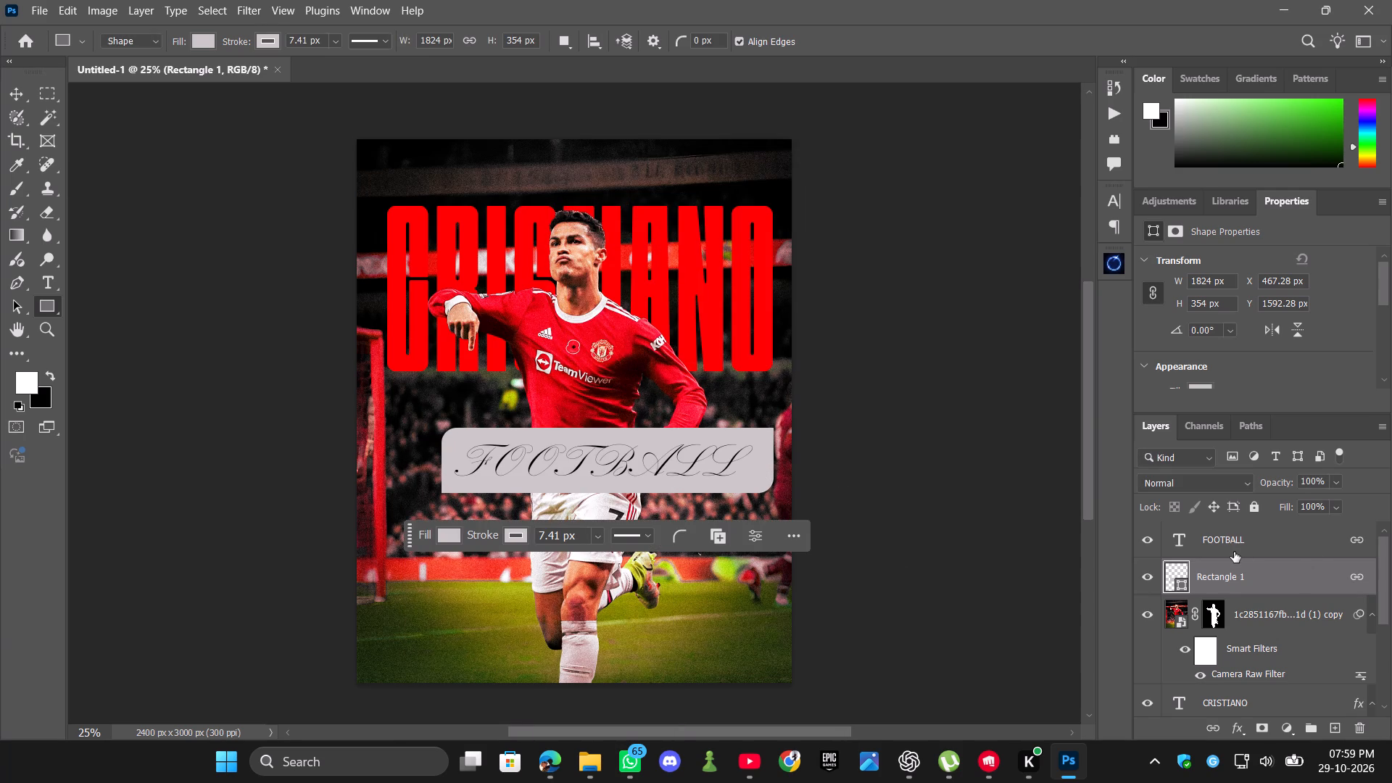
# Move the linked FOOTBALL text and rectangle up over the top edge of the CRISTIANO title.
pyautogui.click(1234, 552)
pyautogui.click(17, 86)
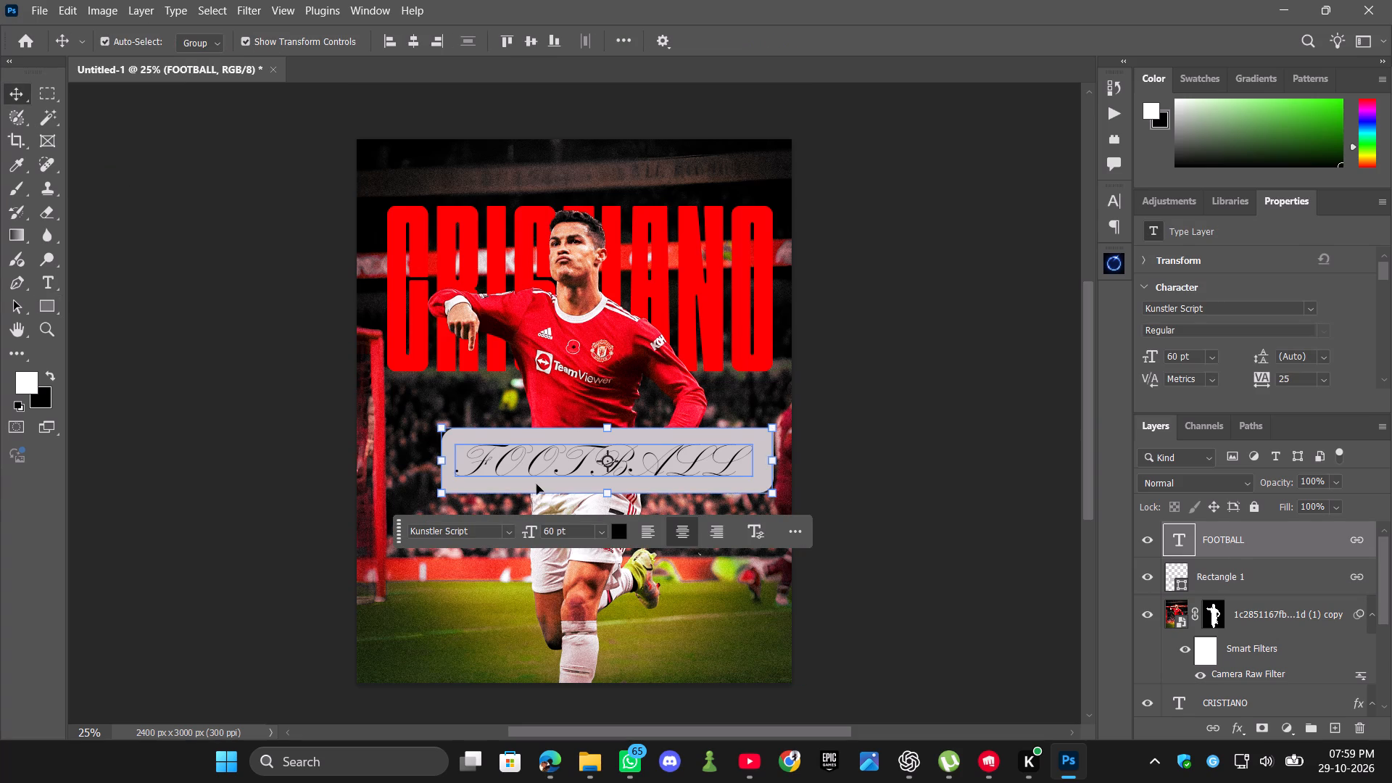
pyautogui.moveTo(539, 486); pyautogui.dragTo(468, 217)
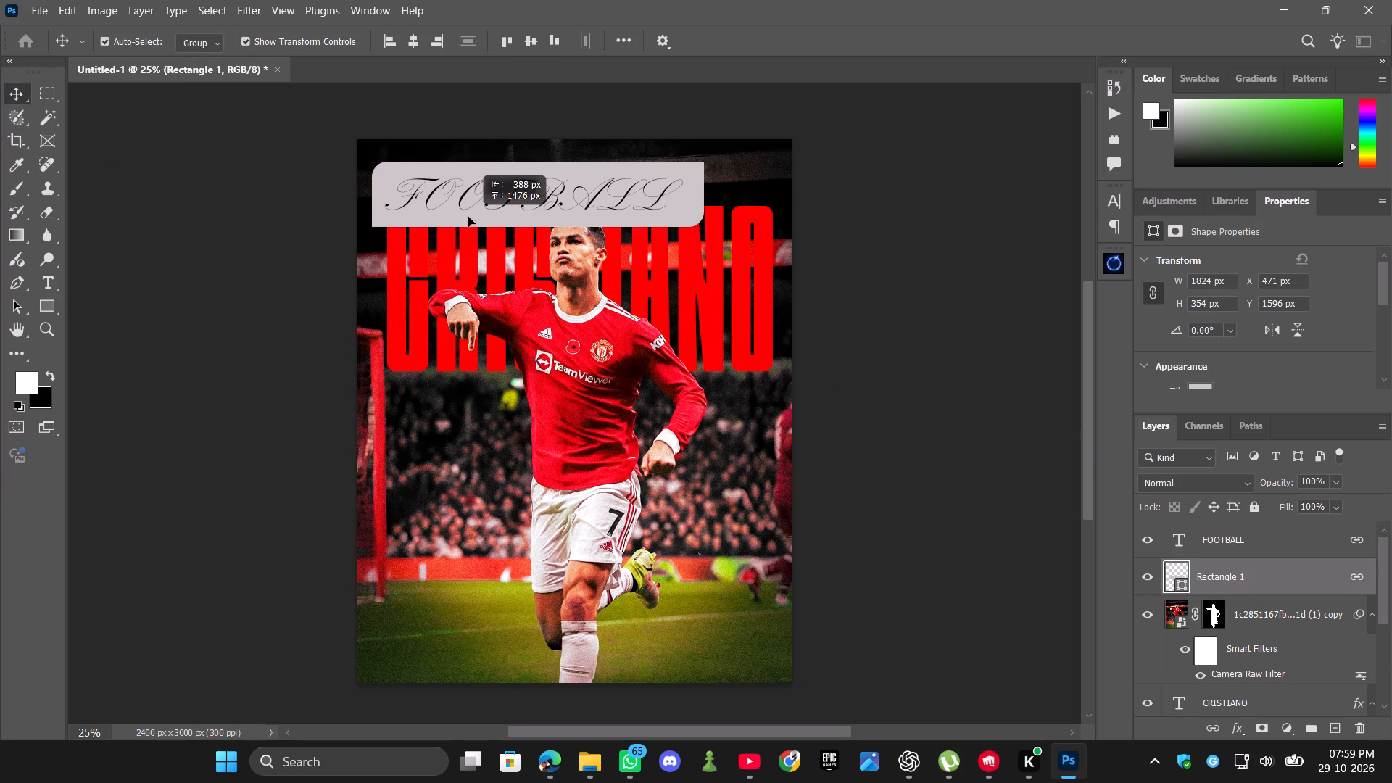
pyautogui.moveTo(468, 217); pyautogui.dragTo(481, 222)
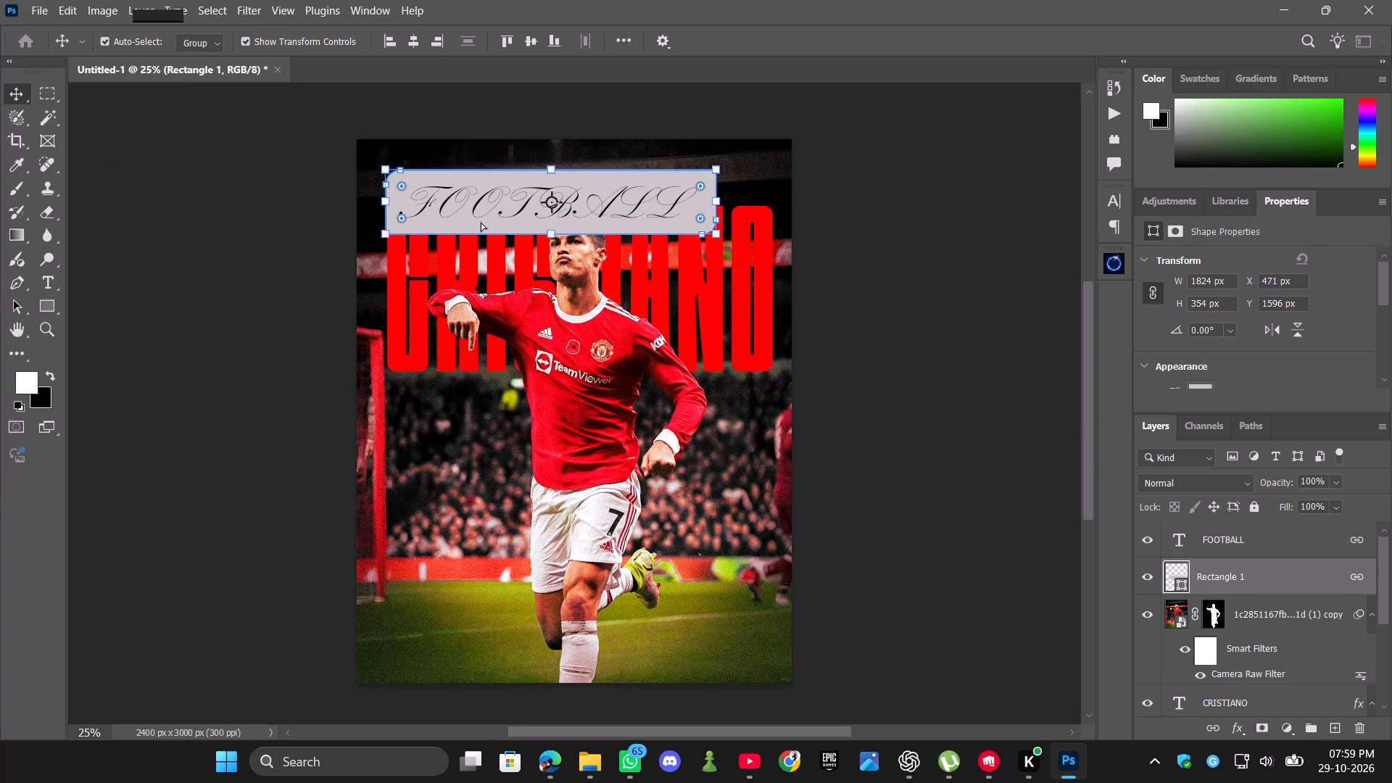
# Scale the linked FOOTBALL label to about 37% and place it just above the first letters of CRISTIANO.
pyautogui.moveTo(718, 239); pyautogui.dragTo(507, 206)
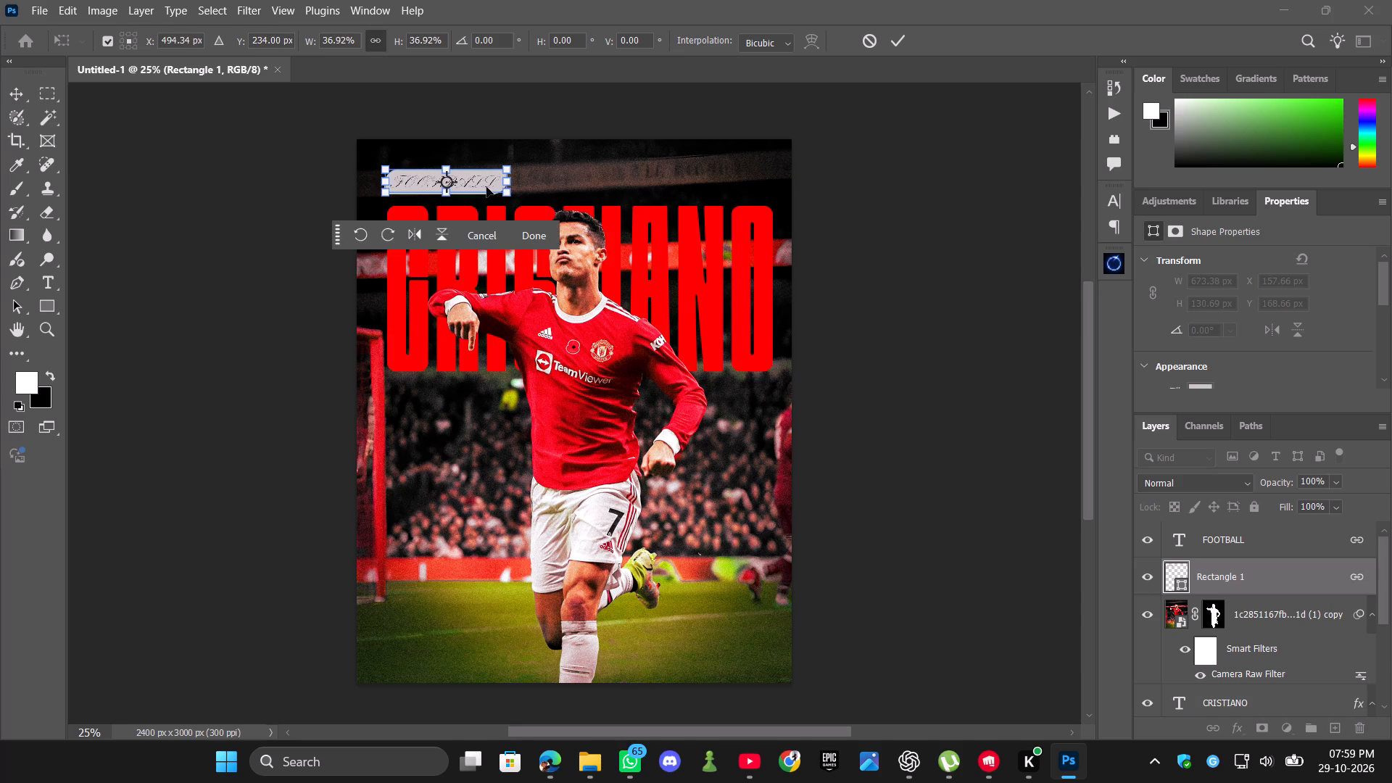
pyautogui.moveTo(486, 187); pyautogui.dragTo(486, 207)
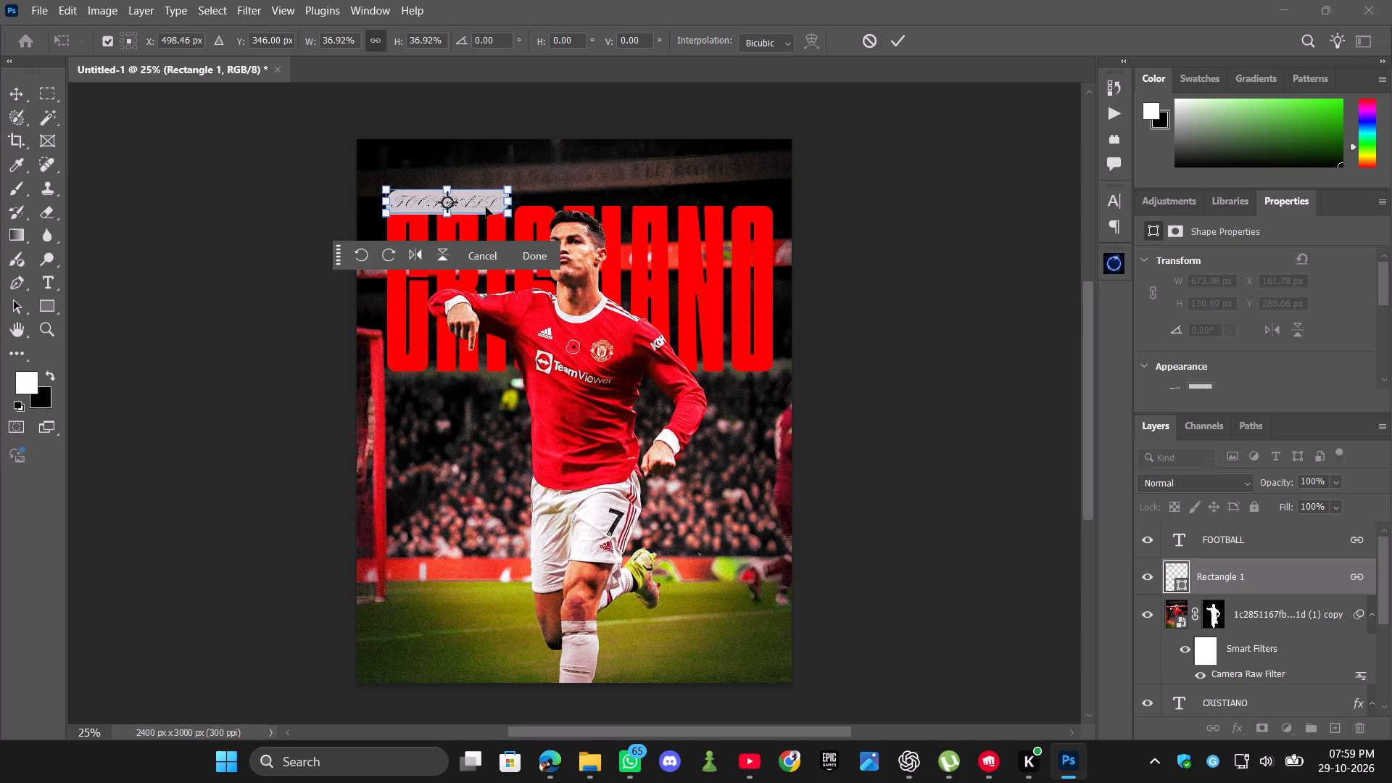
pyautogui.scroll(2, 829, 354)
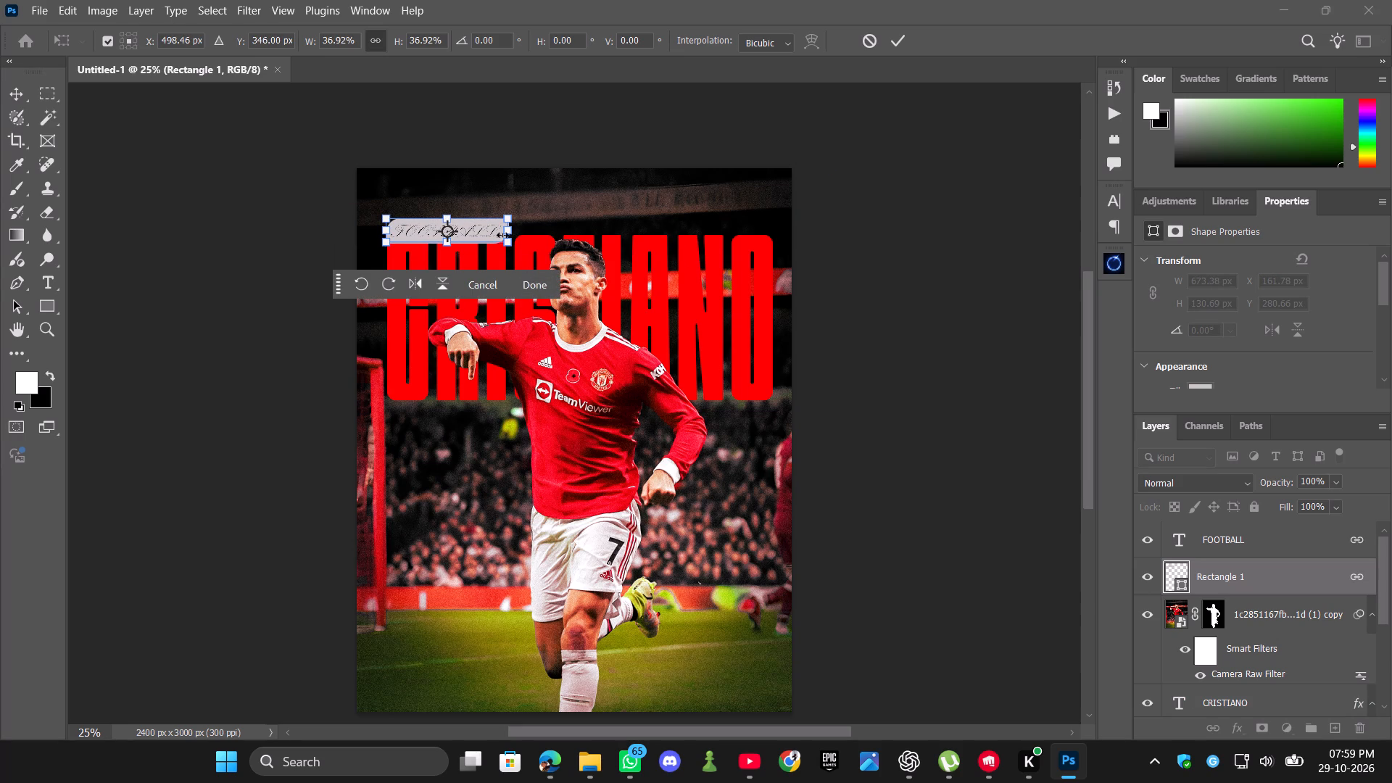
pyautogui.click(480, 233)
# Browse the font list for the FOOTBALL label text, previewing typefaces by class and through the full list.
pyautogui.click(1249, 548)
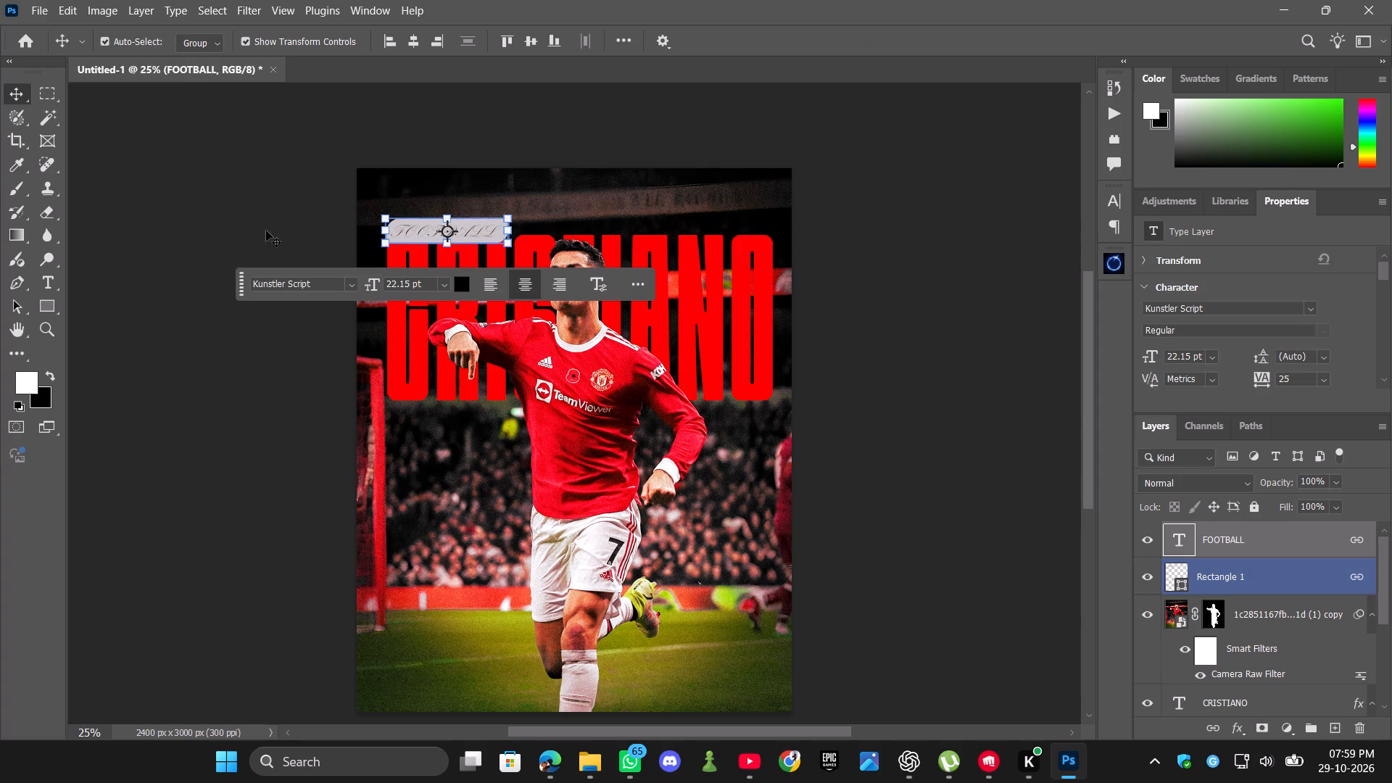
pyautogui.click(349, 285)
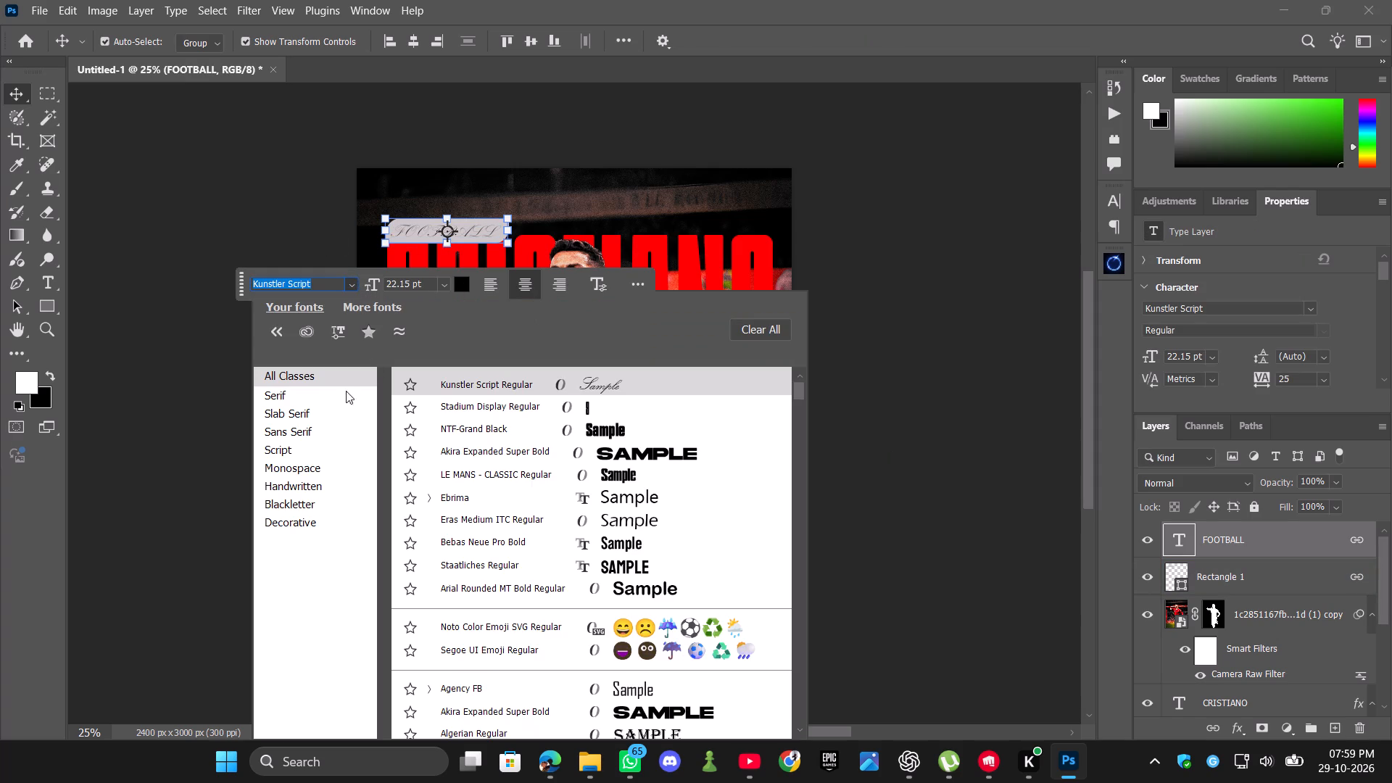
pyautogui.click(307, 394)
pyautogui.click(306, 412)
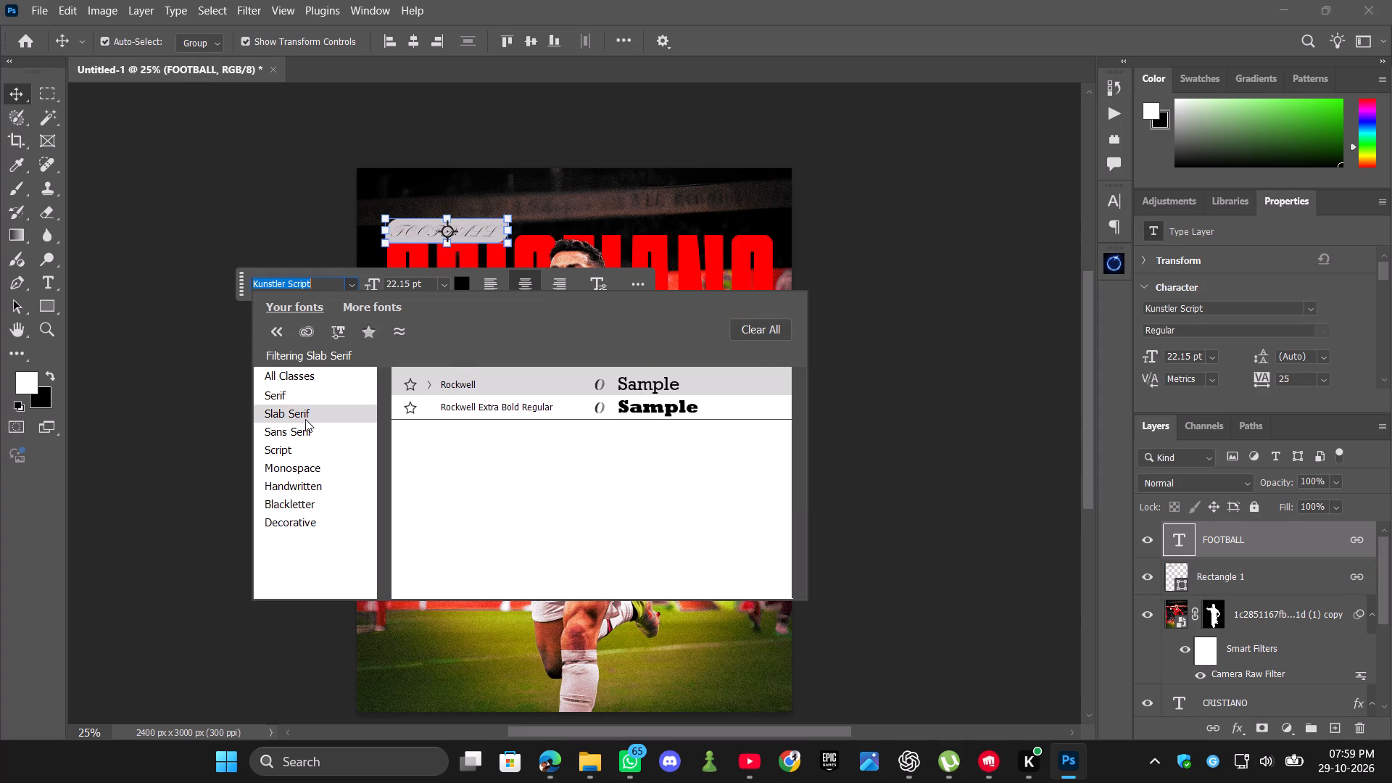
pyautogui.click(304, 429)
pyautogui.click(304, 455)
pyautogui.click(326, 373)
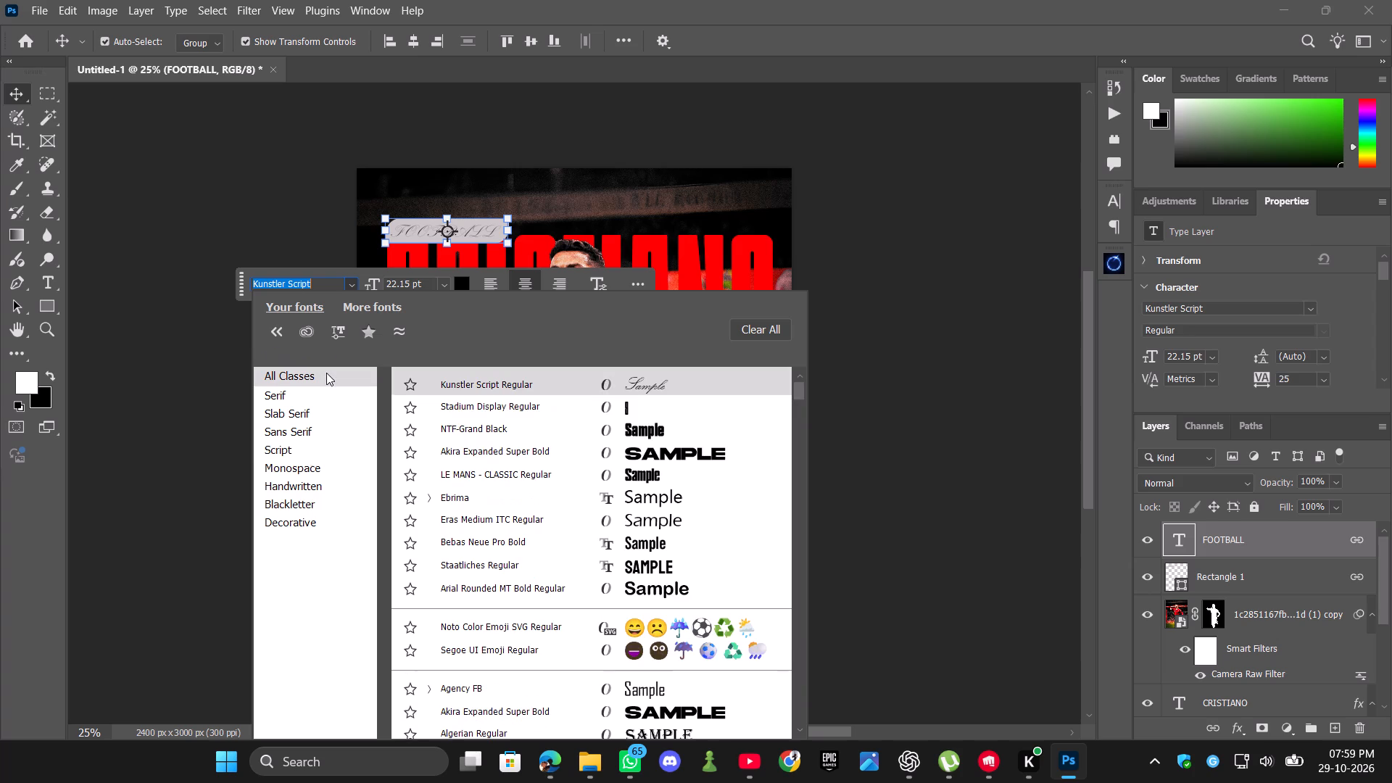
pyautogui.scroll(-2, 616, 485)
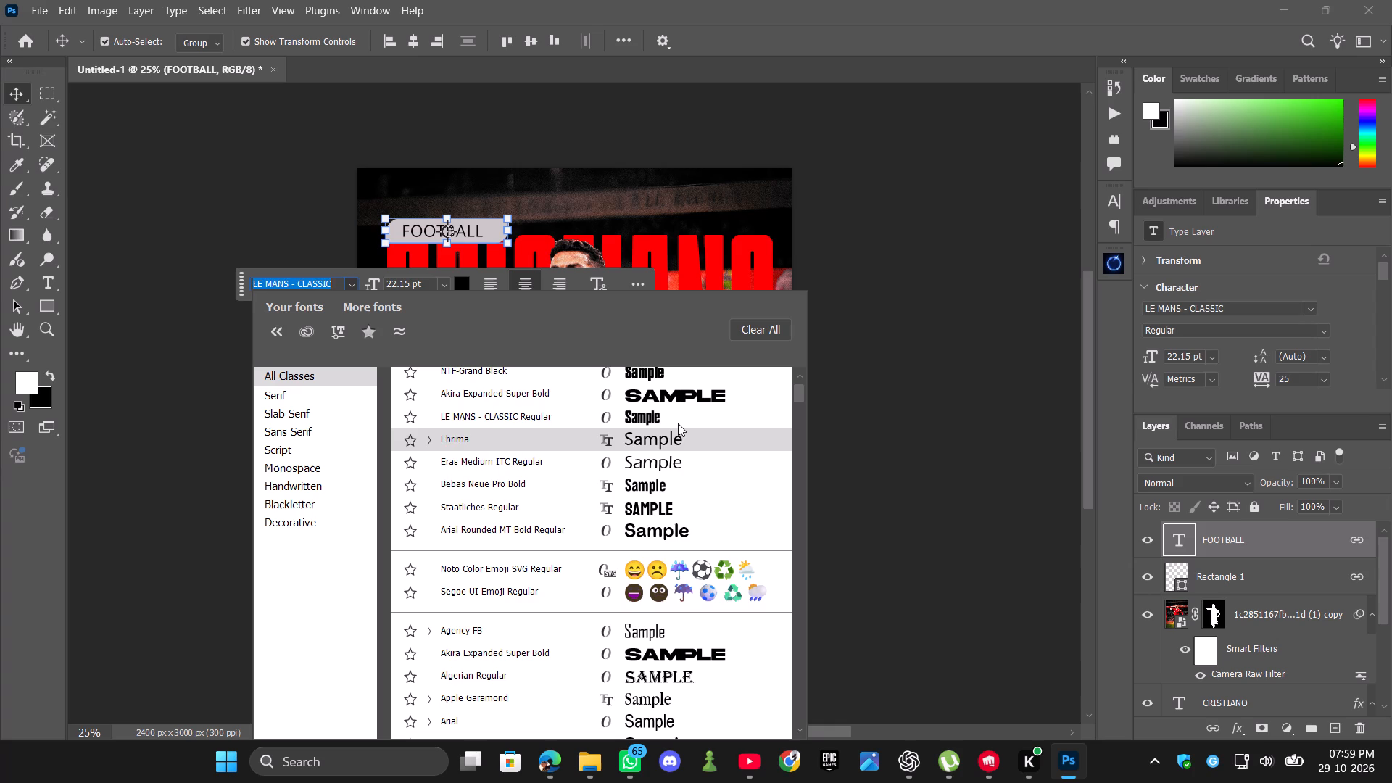
pyautogui.scroll(-4, 679, 433)
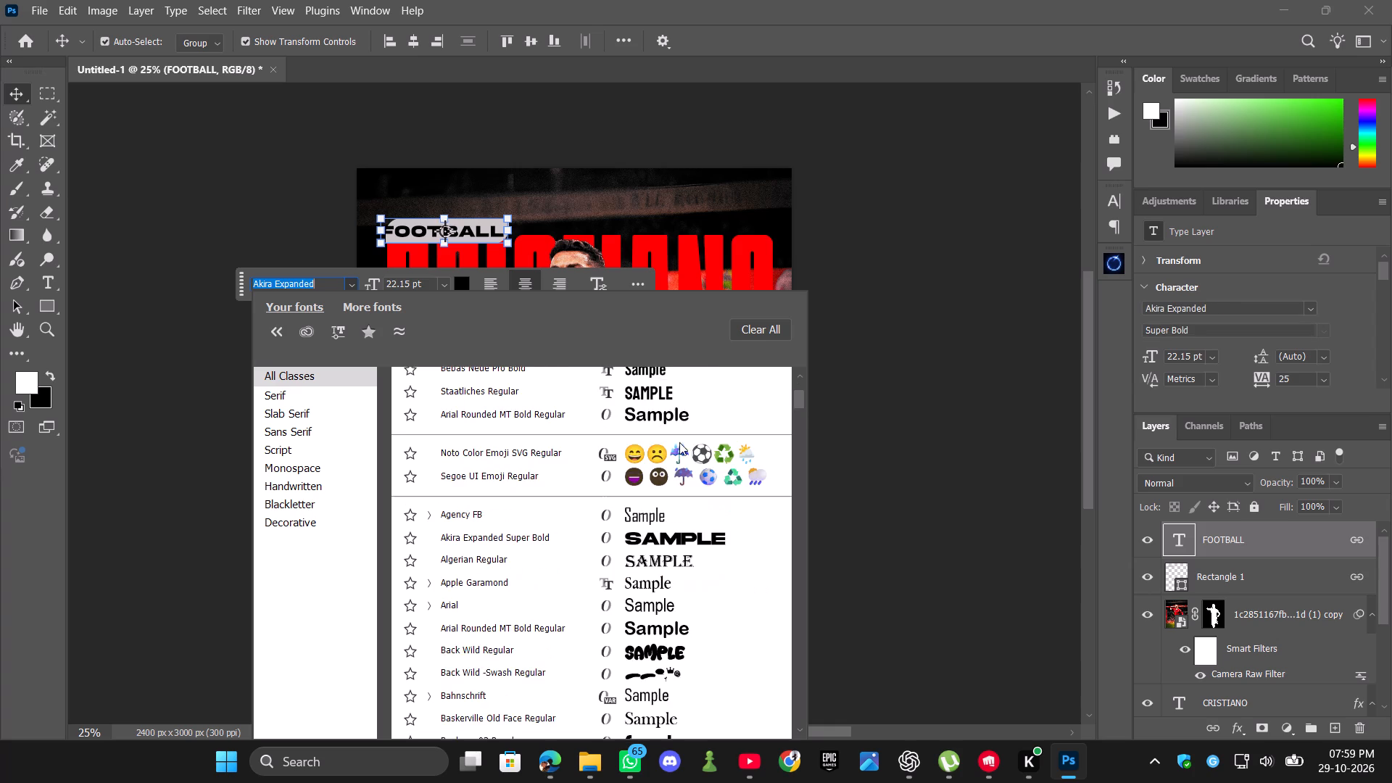
pyautogui.scroll(-14, 679, 442)
pyautogui.scroll(-3, 679, 505)
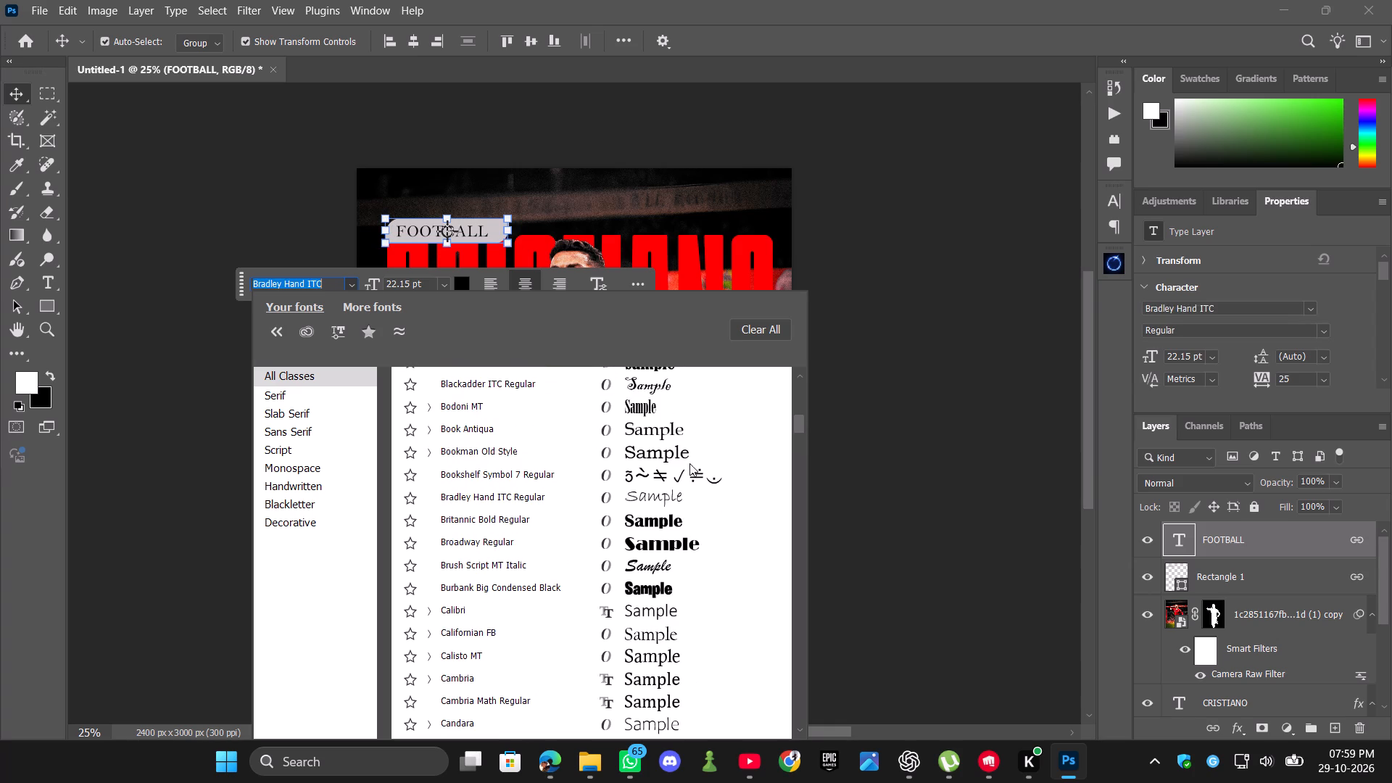
pyautogui.moveTo(795, 426); pyautogui.dragTo(803, 504)
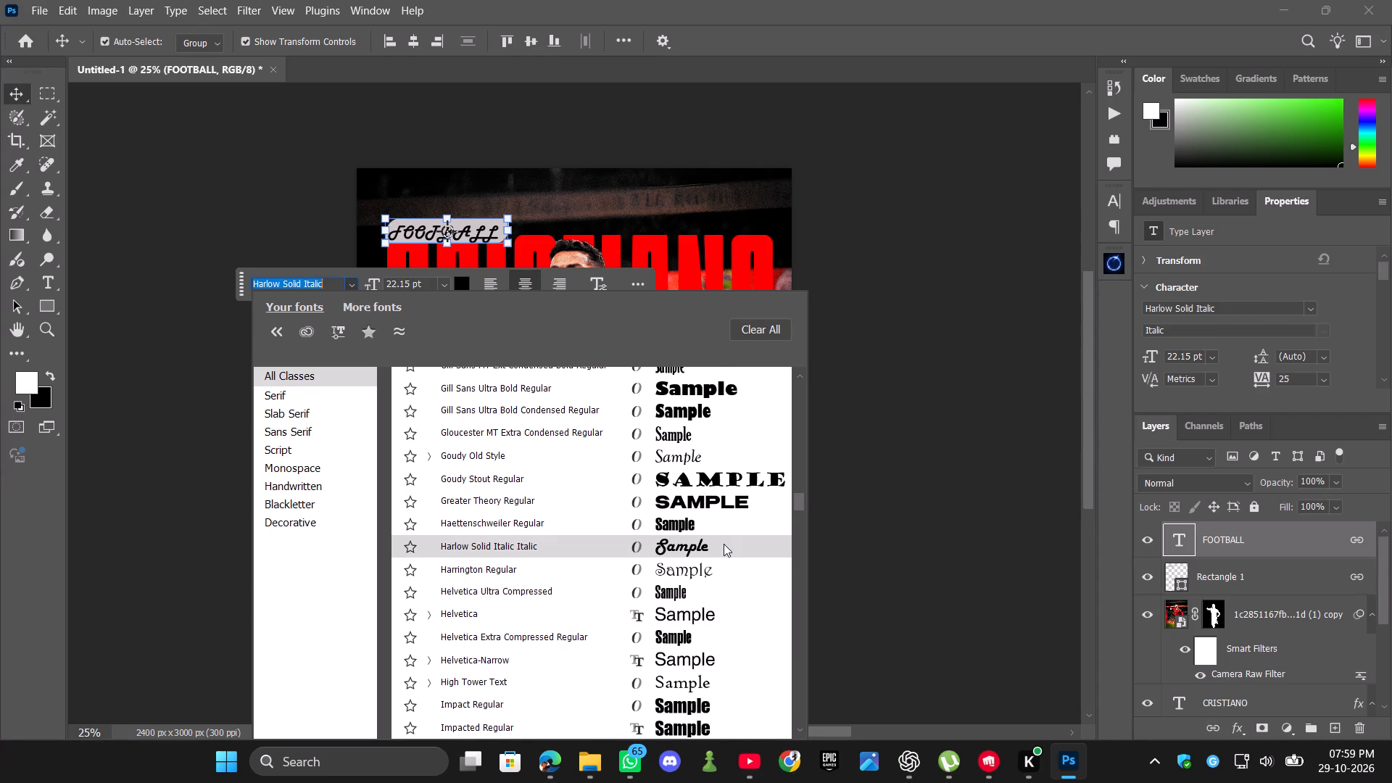
pyautogui.moveTo(798, 502); pyautogui.dragTo(795, 536)
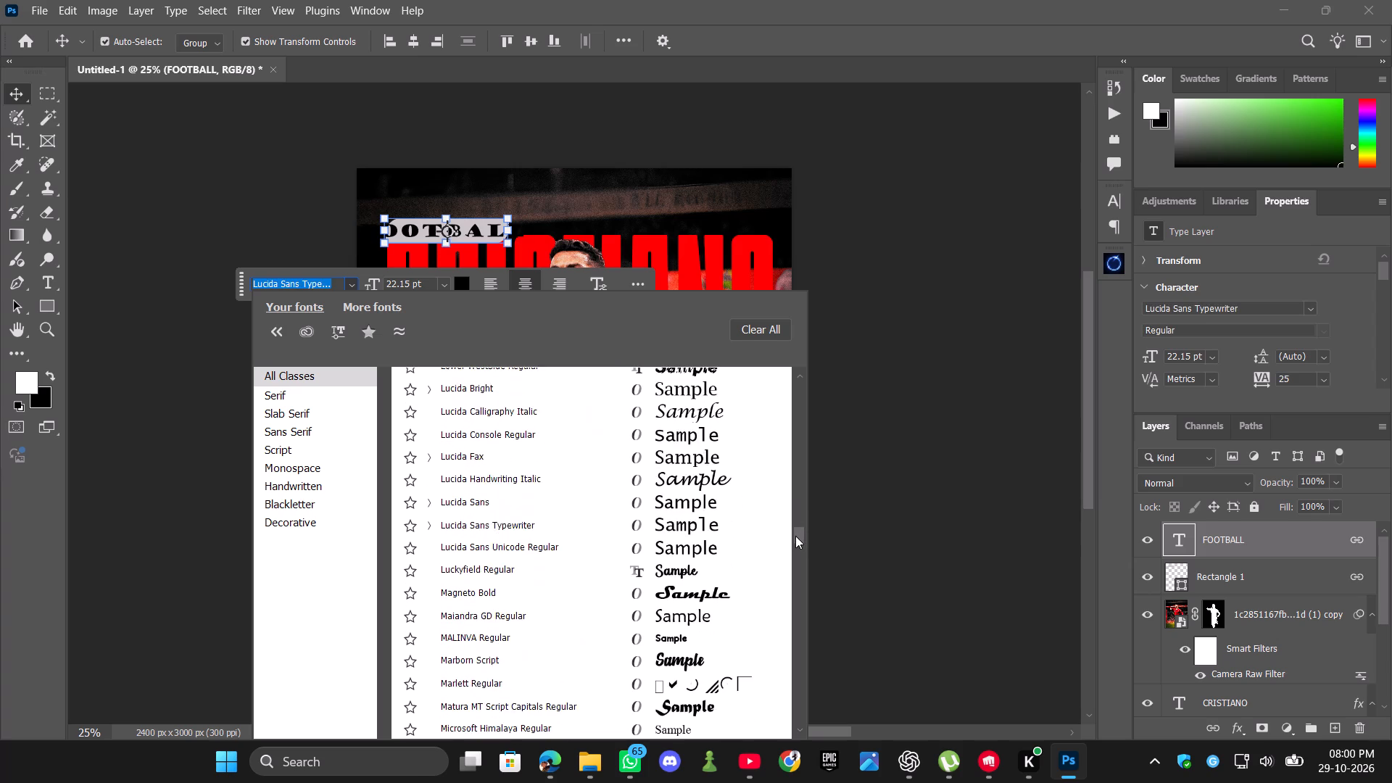
pyautogui.moveTo(795, 536); pyautogui.dragTo(793, 551)
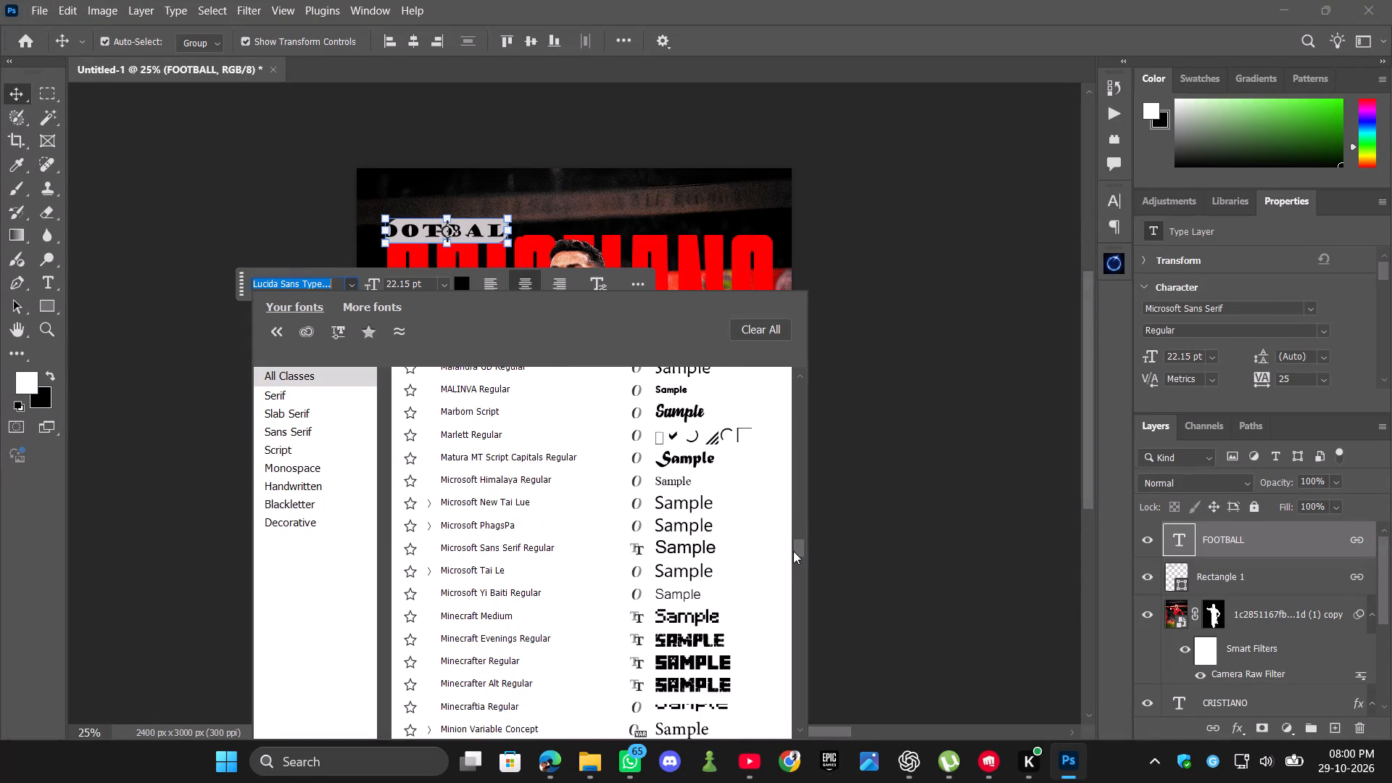
pyautogui.moveTo(793, 551); pyautogui.dragTo(793, 579)
# Check the similar, variable and Adobe font filters for a typeface for the FOOTBALL text.
pyautogui.click(377, 314)
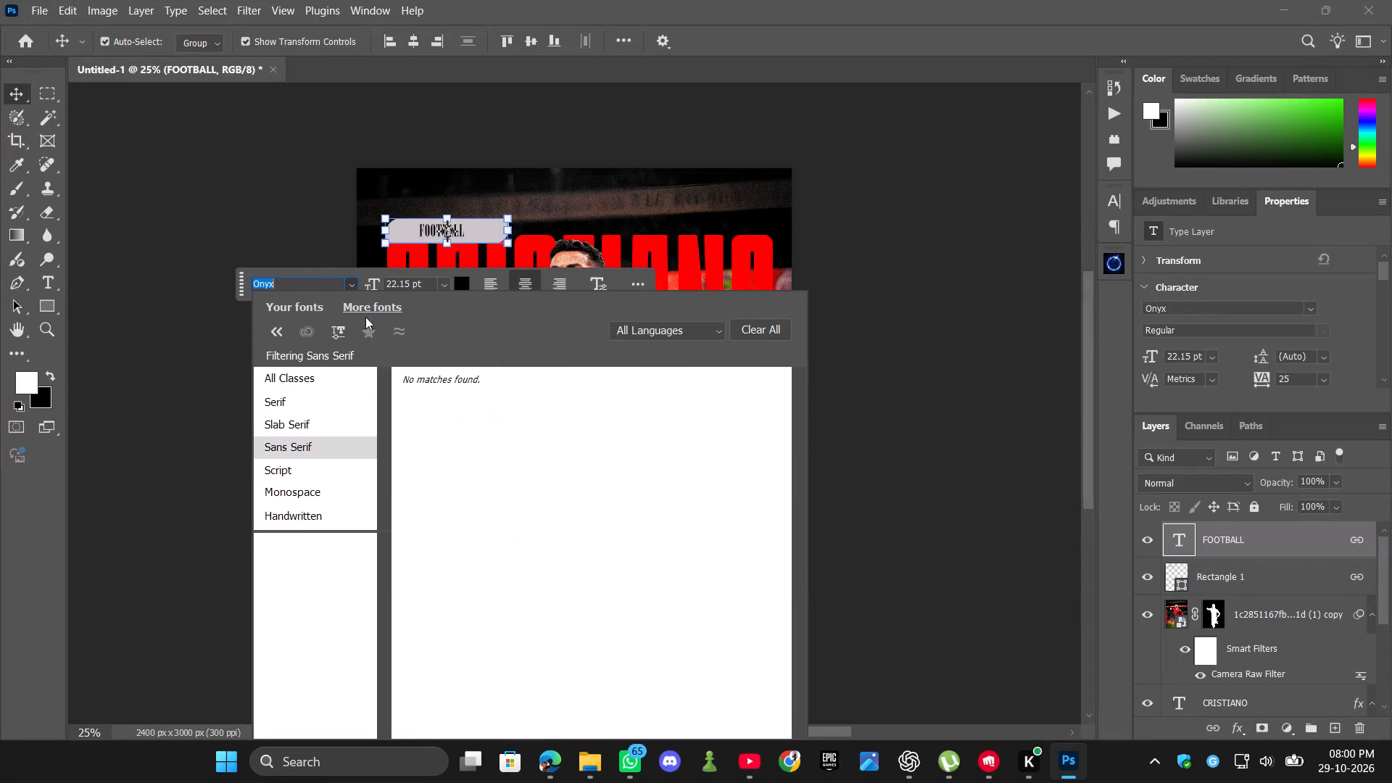
pyautogui.click(304, 307)
pyautogui.click(405, 333)
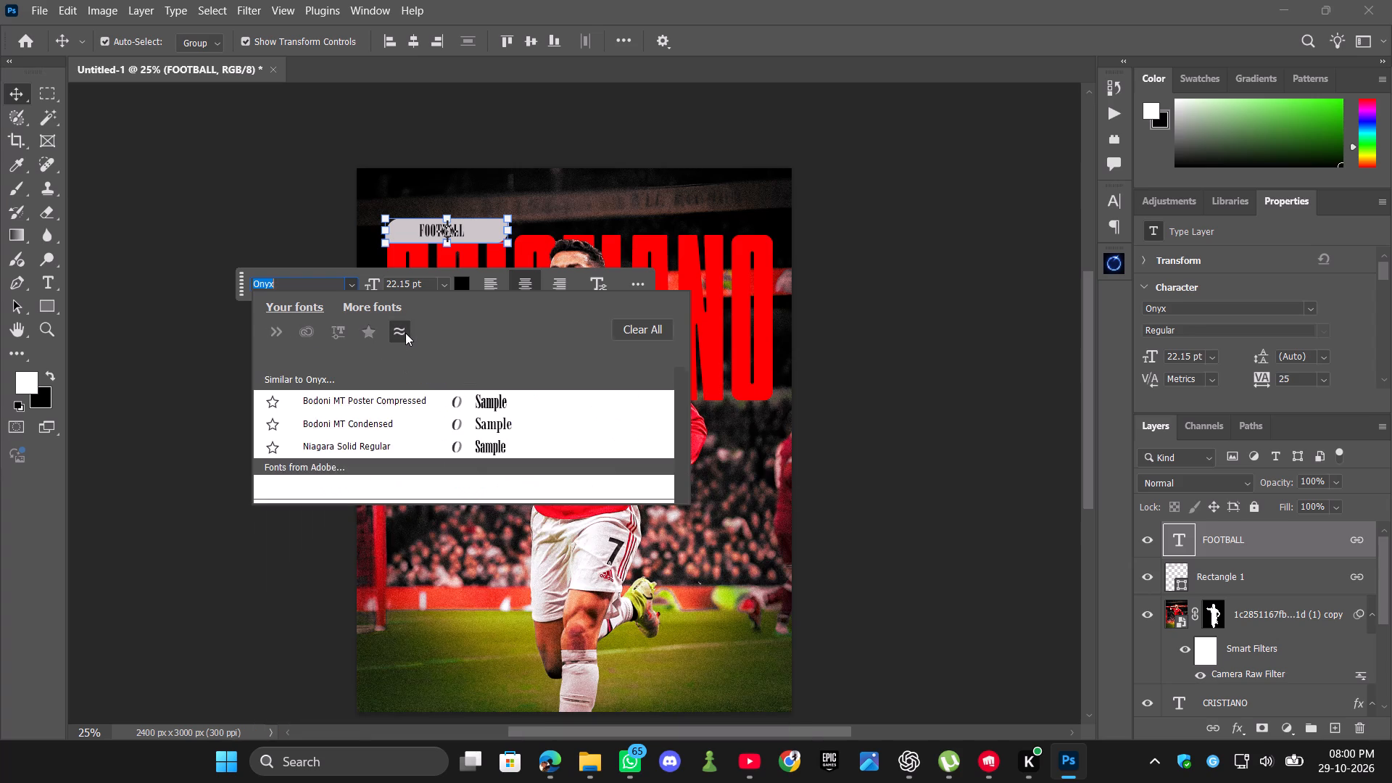
pyautogui.click(405, 333)
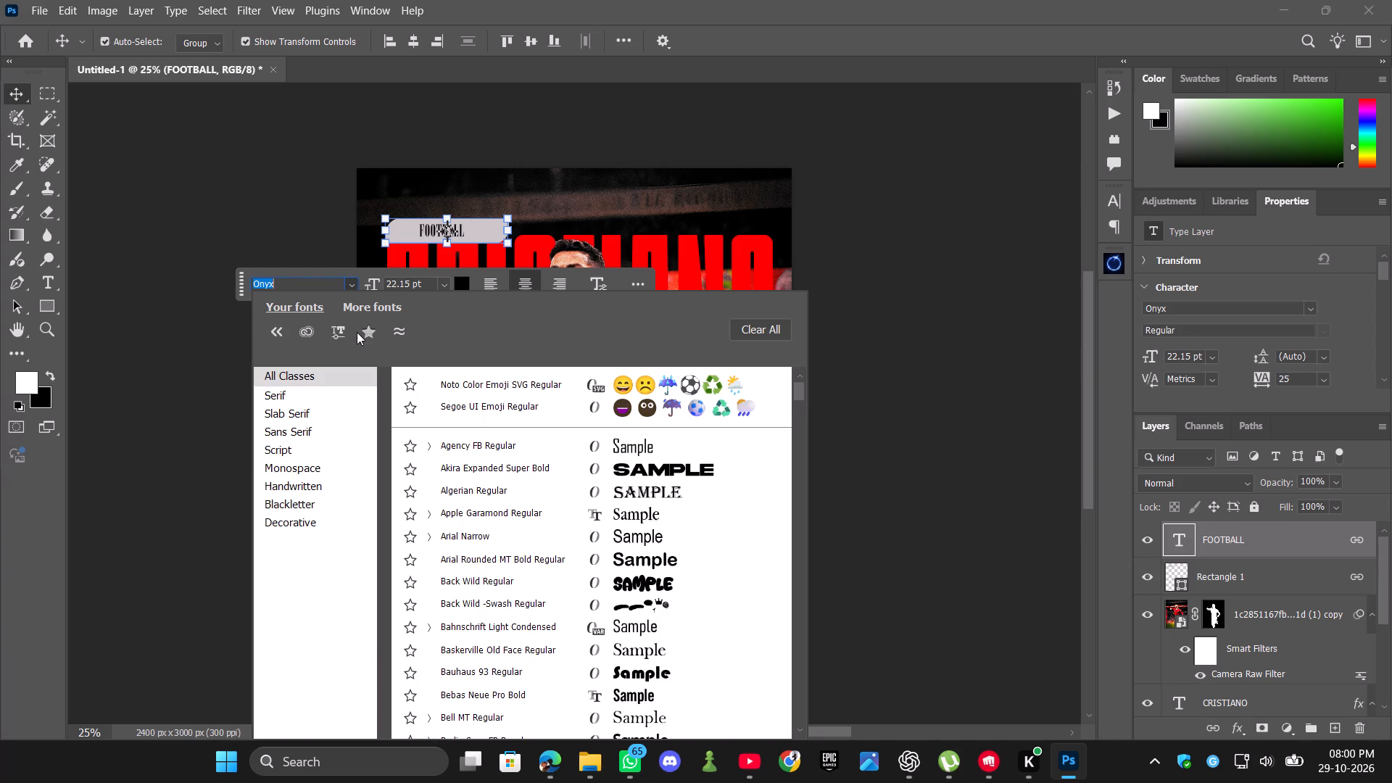
pyautogui.click(339, 332)
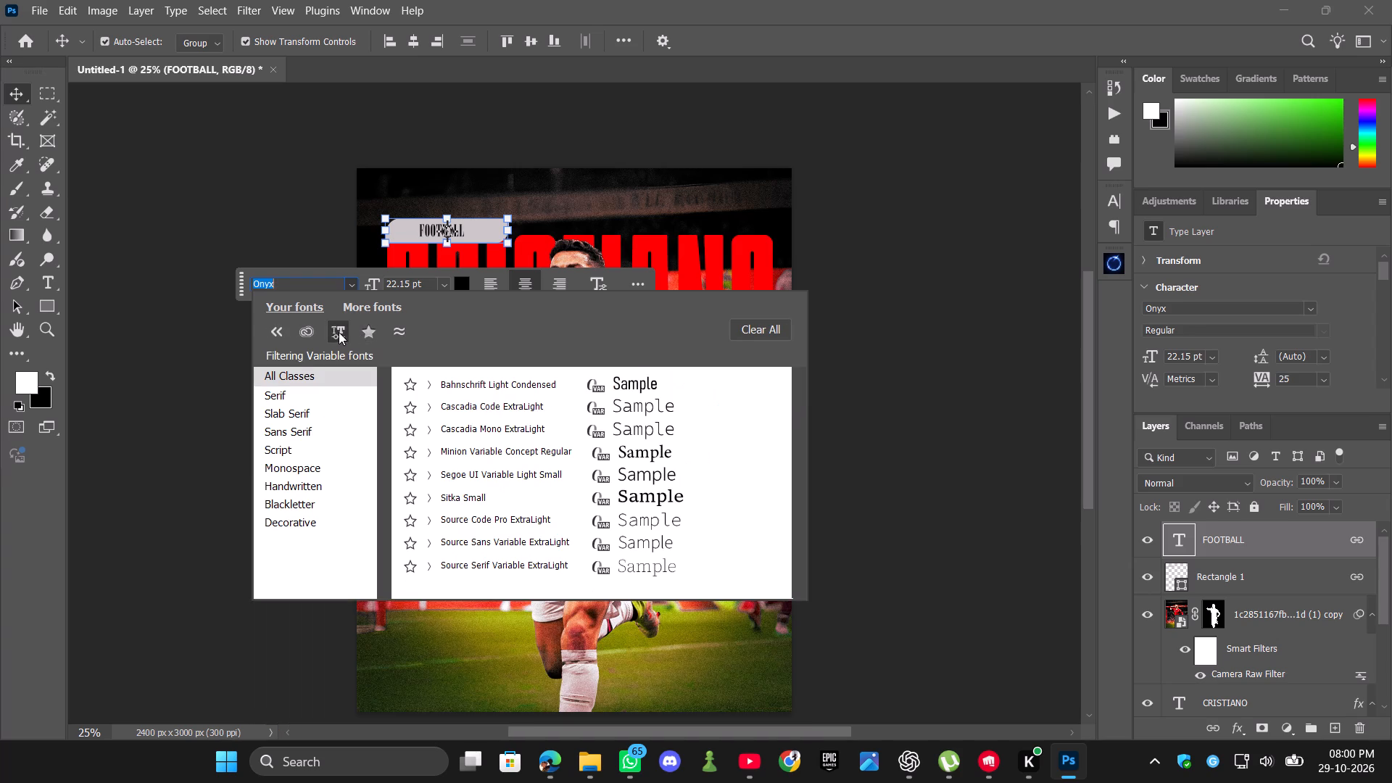
pyautogui.click(339, 332)
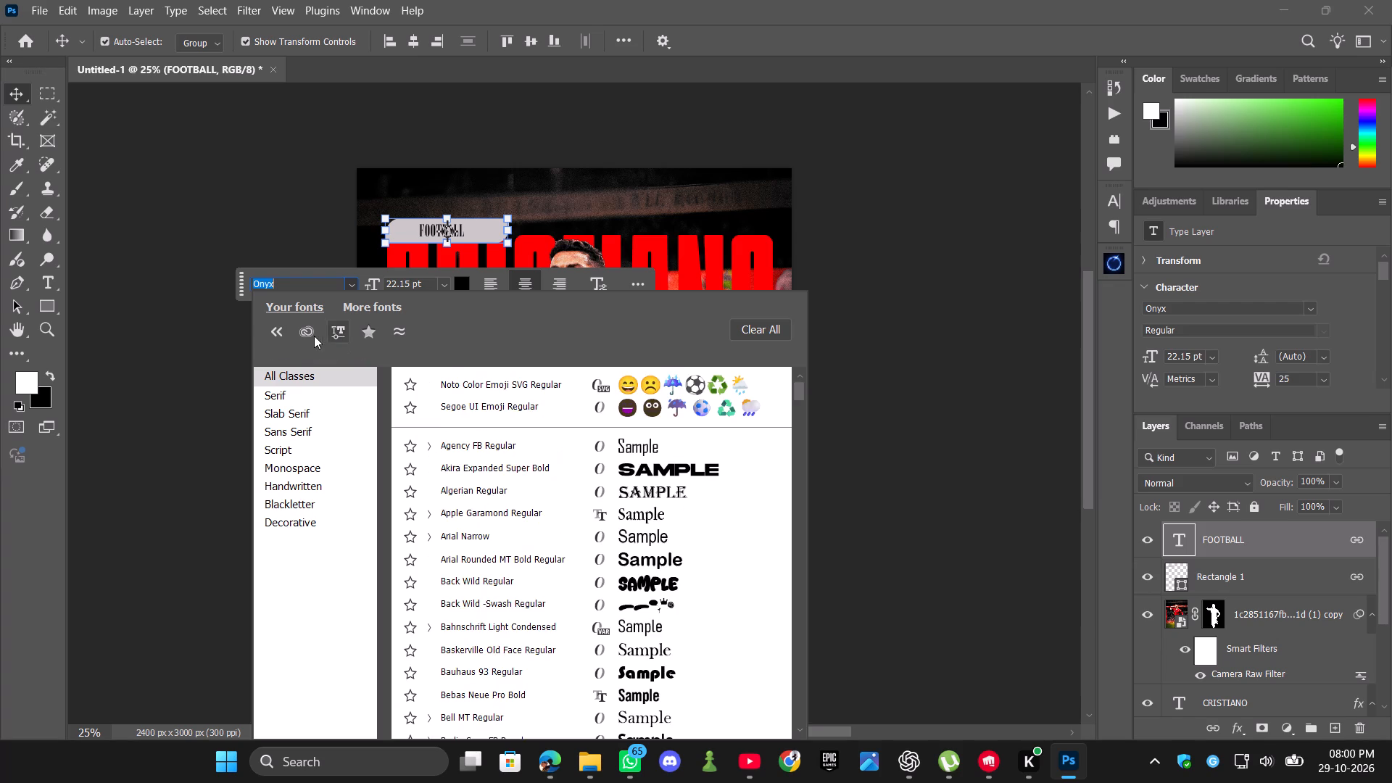
pyautogui.click(334, 335)
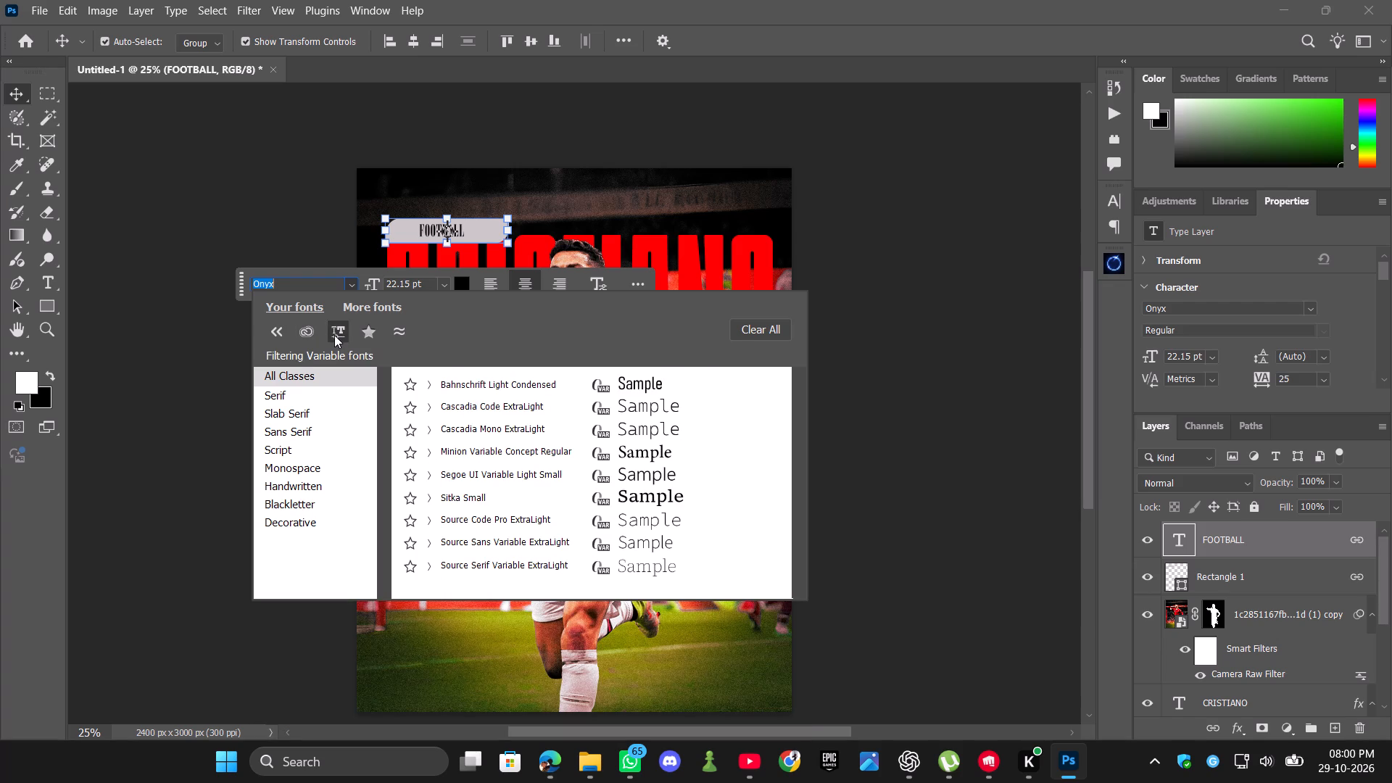
pyautogui.click(336, 335)
pyautogui.click(314, 334)
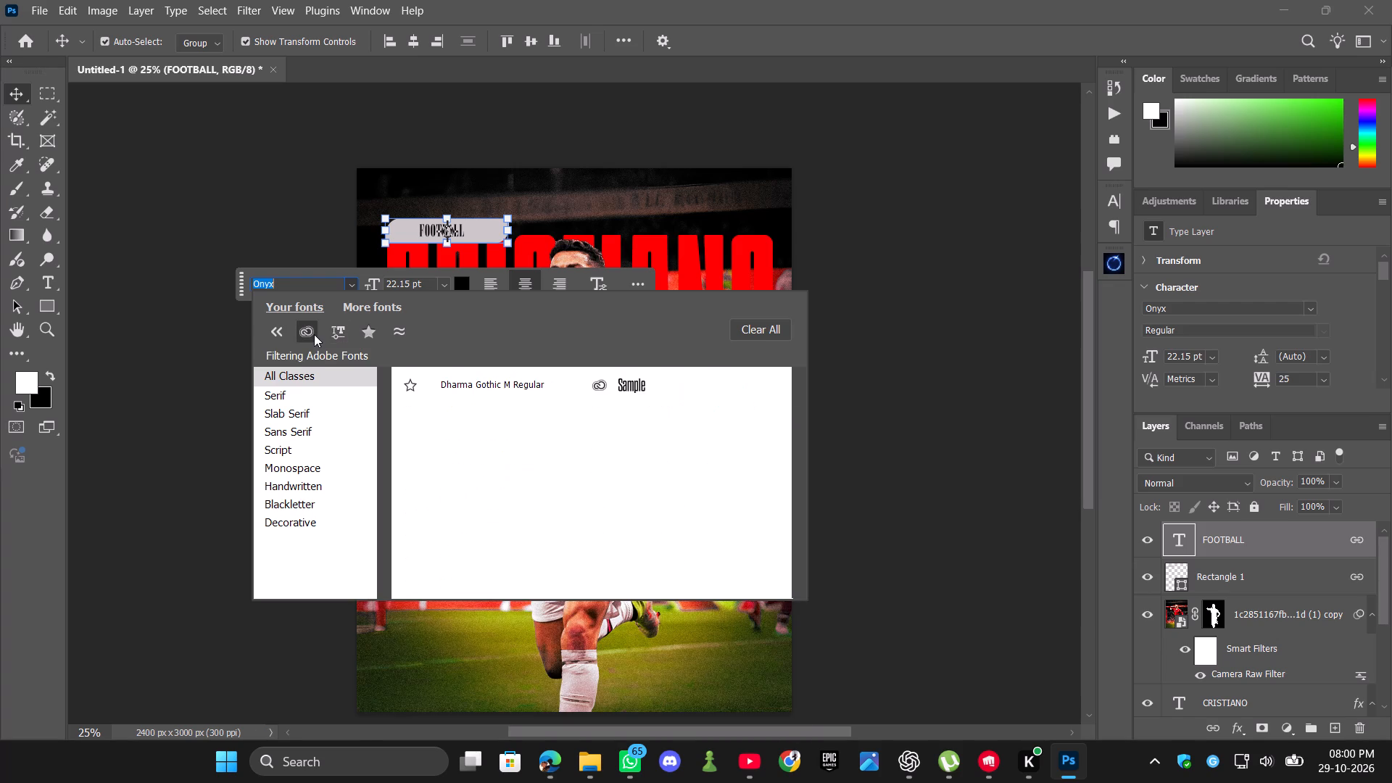
pyautogui.click(314, 334)
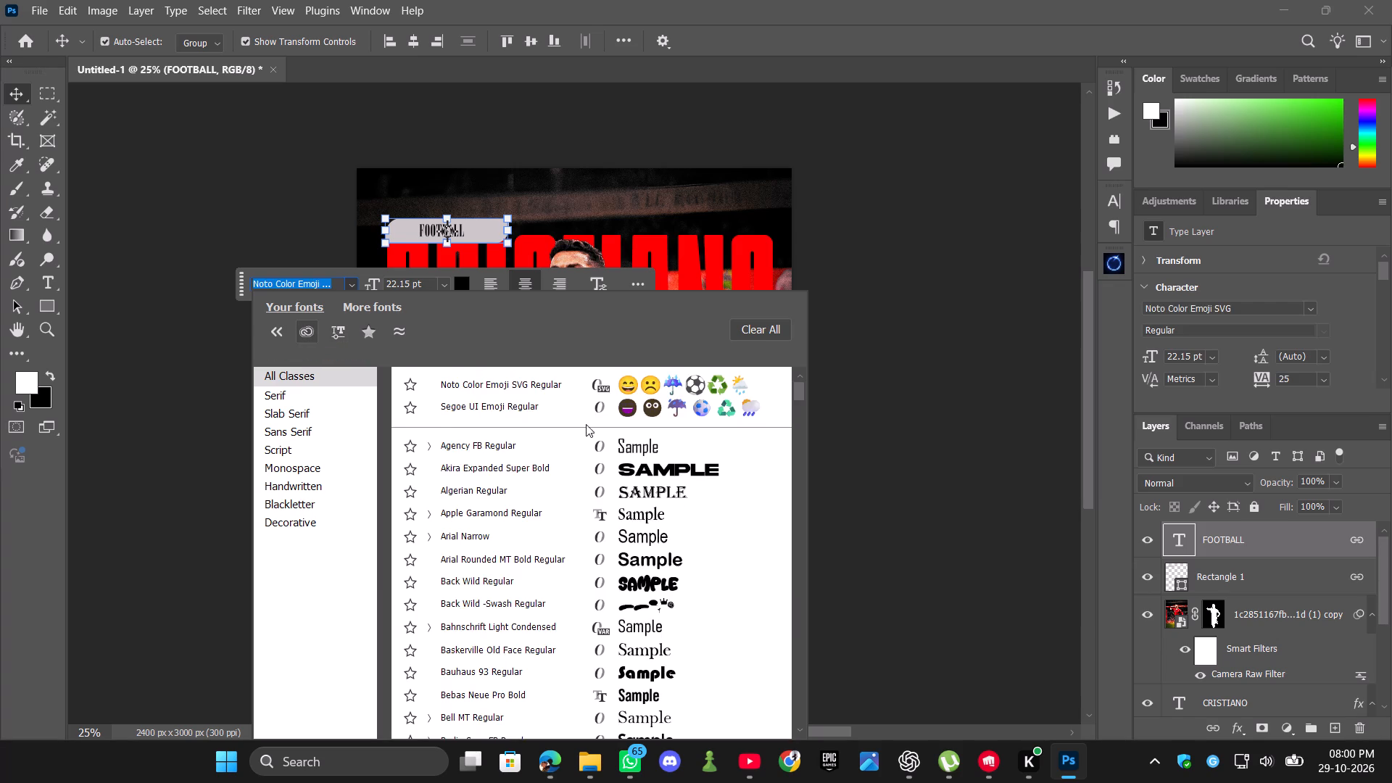
# Set the FOOTBALL label text's font to Staatliches Regular.
pyautogui.scroll(2, 708, 498)
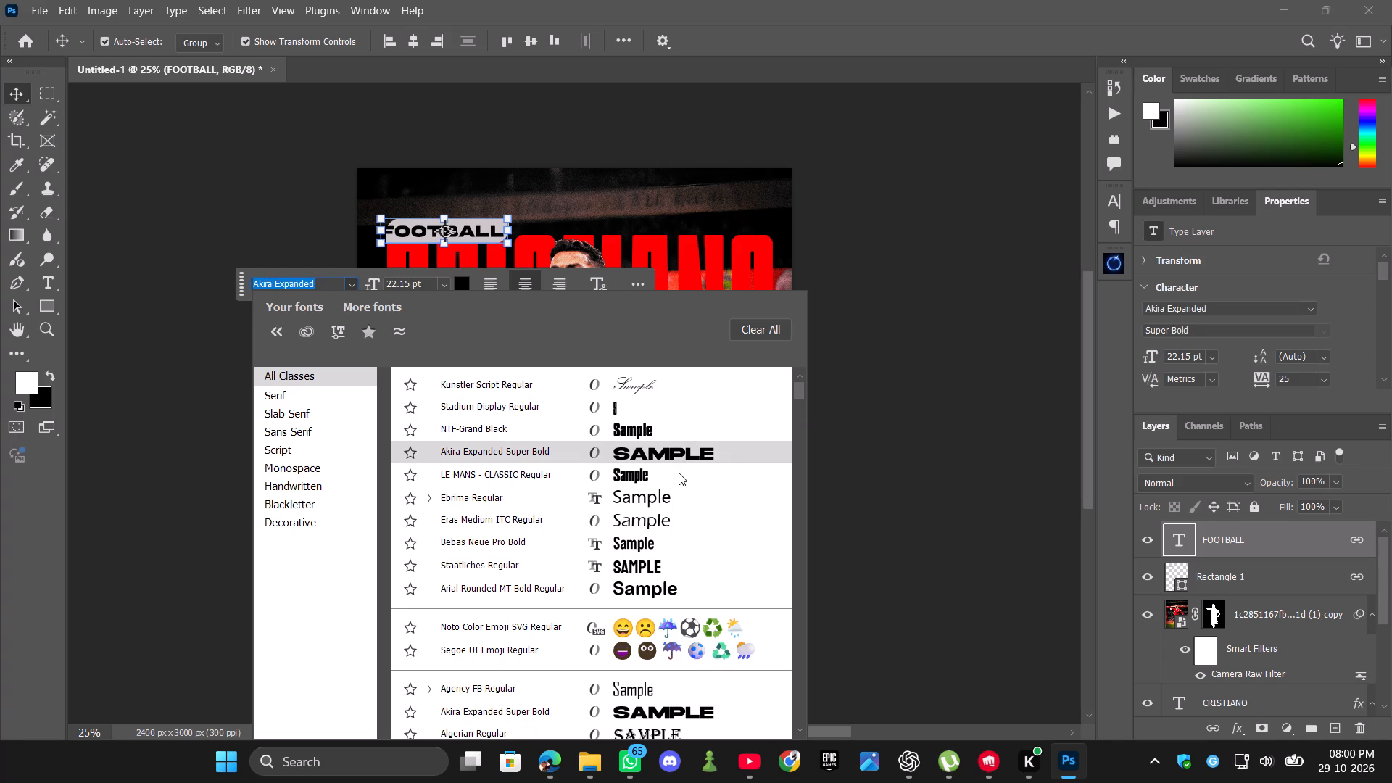
pyautogui.click(676, 575)
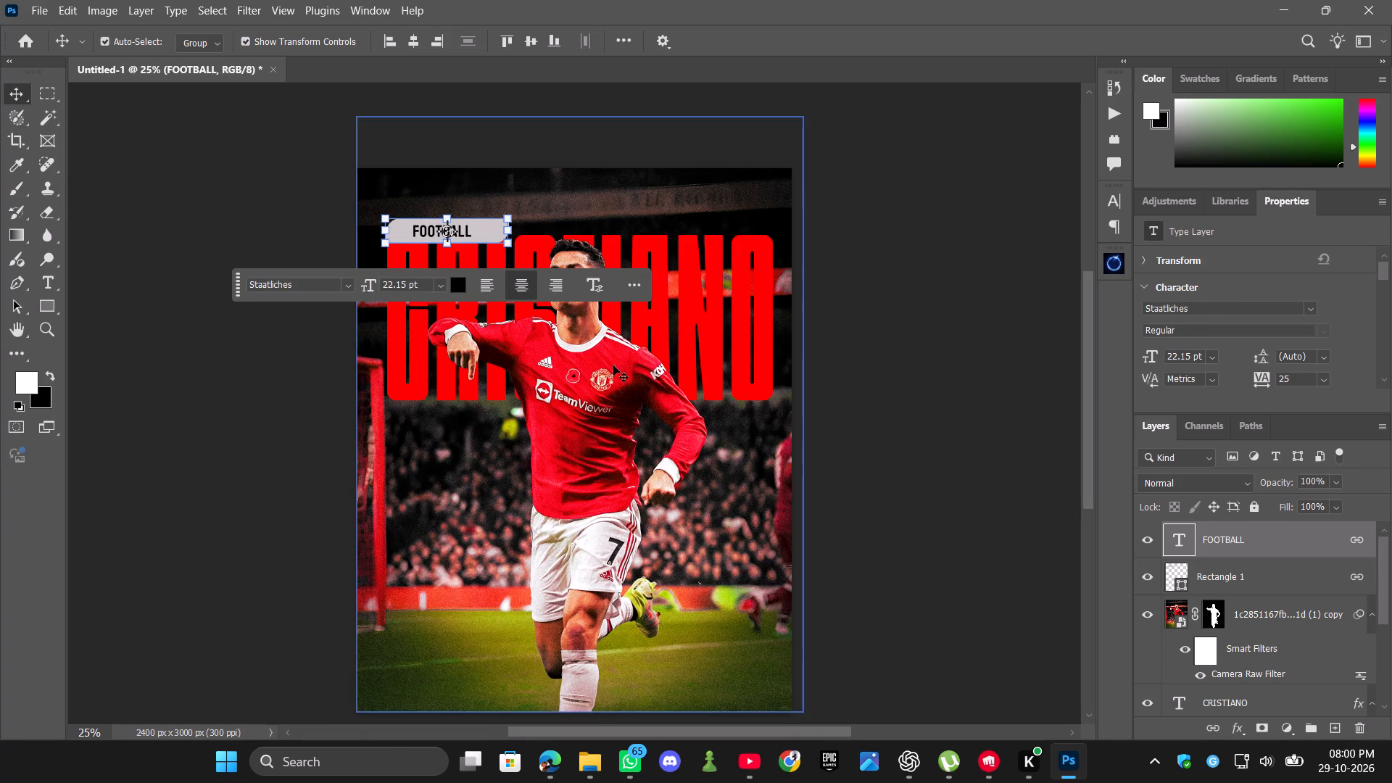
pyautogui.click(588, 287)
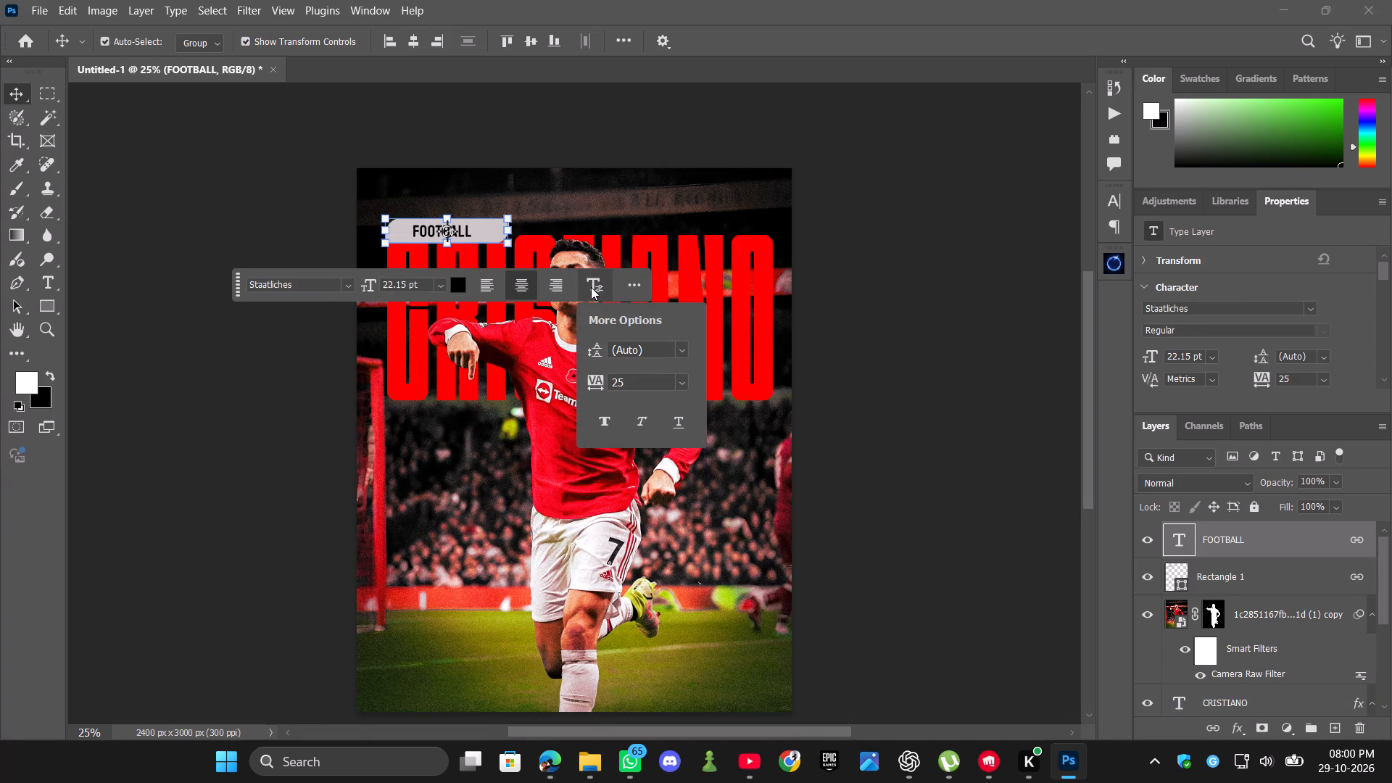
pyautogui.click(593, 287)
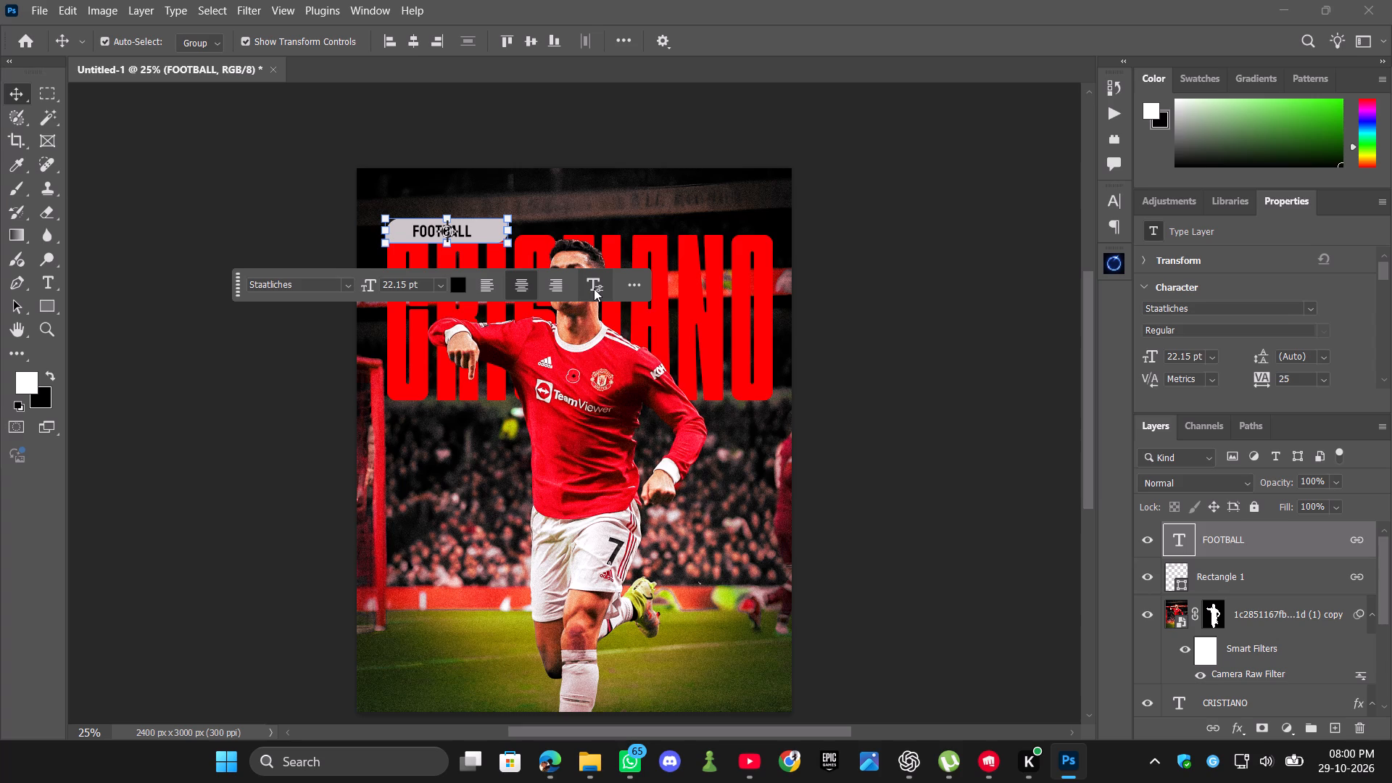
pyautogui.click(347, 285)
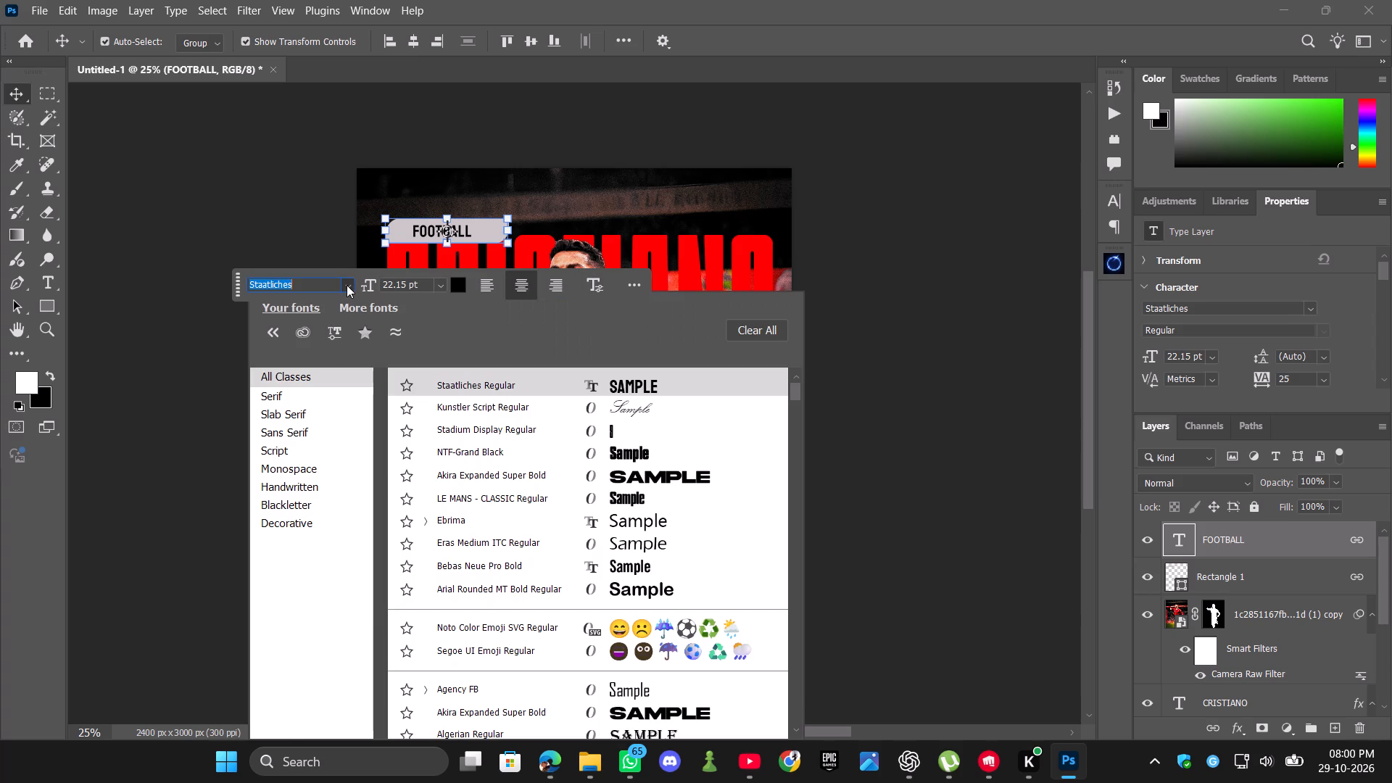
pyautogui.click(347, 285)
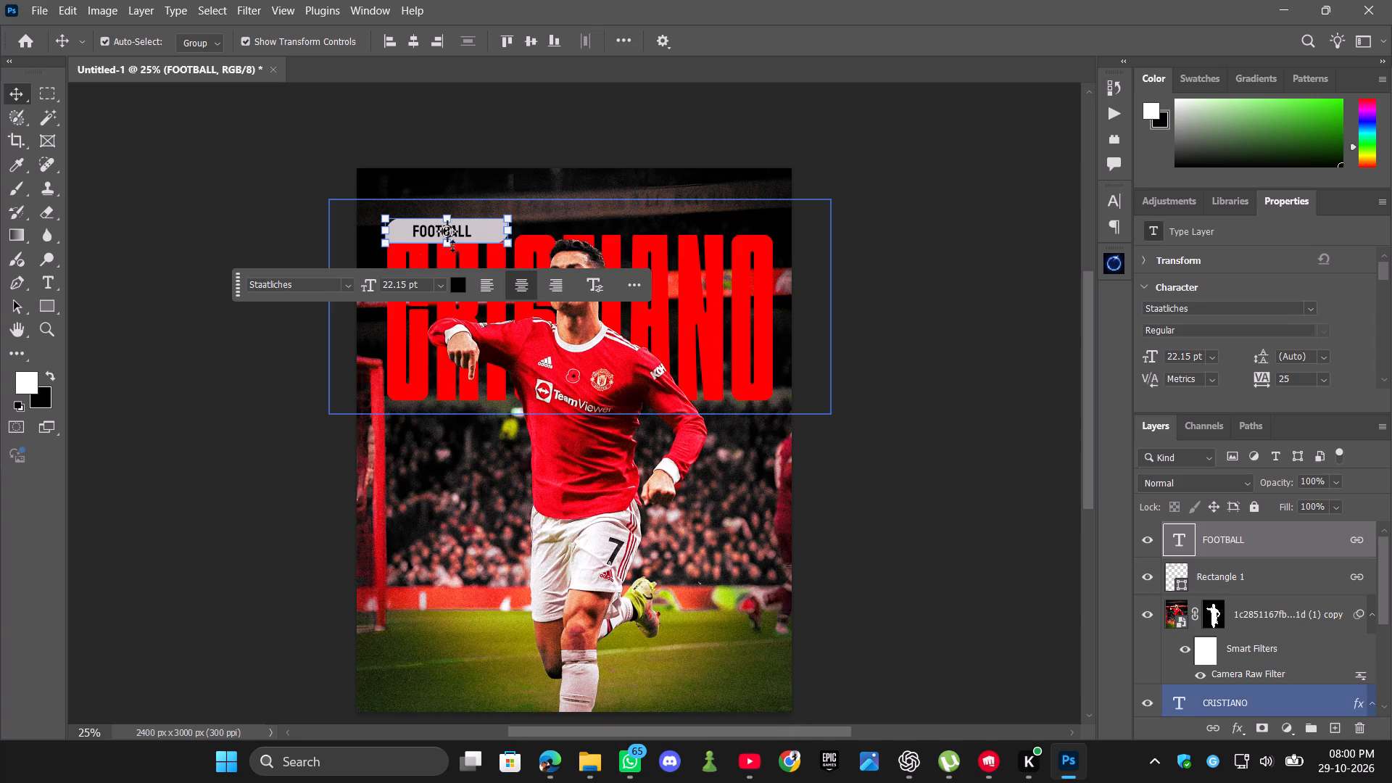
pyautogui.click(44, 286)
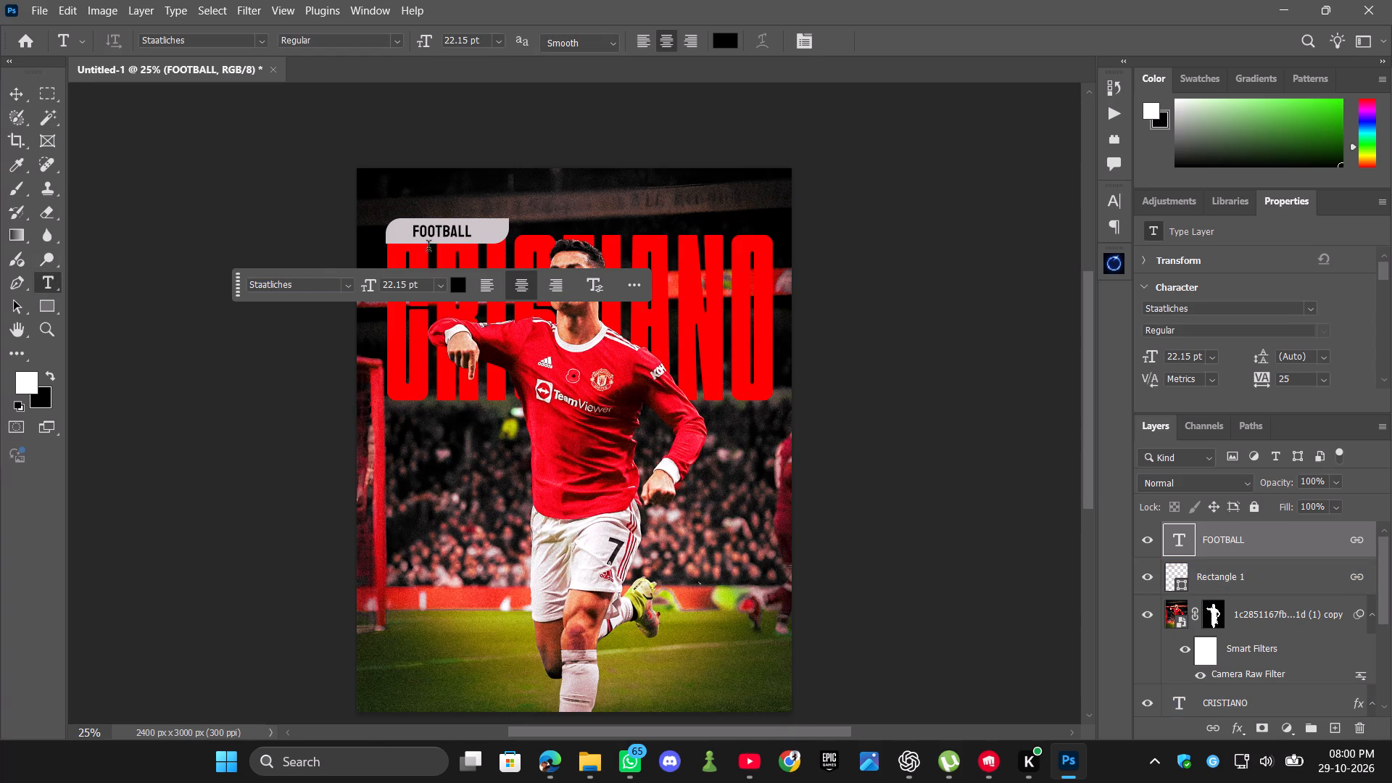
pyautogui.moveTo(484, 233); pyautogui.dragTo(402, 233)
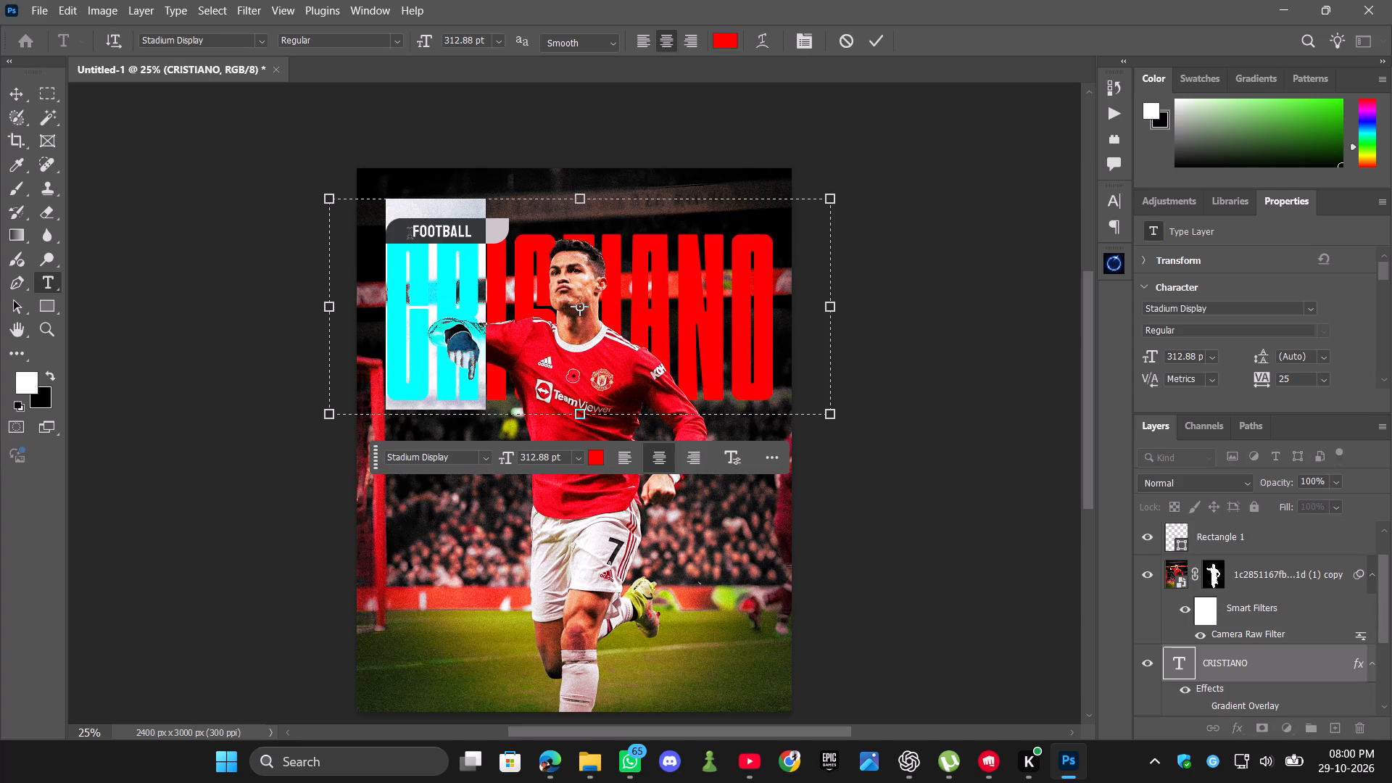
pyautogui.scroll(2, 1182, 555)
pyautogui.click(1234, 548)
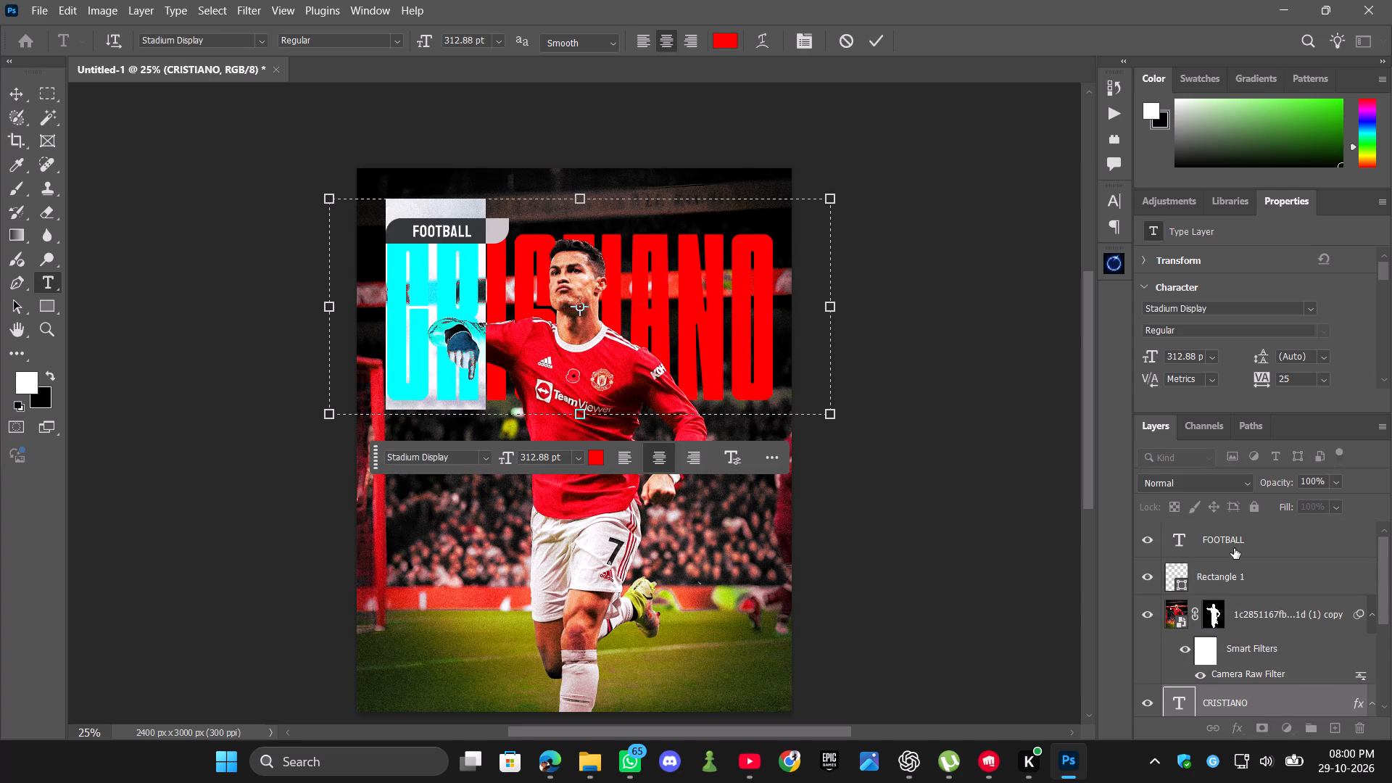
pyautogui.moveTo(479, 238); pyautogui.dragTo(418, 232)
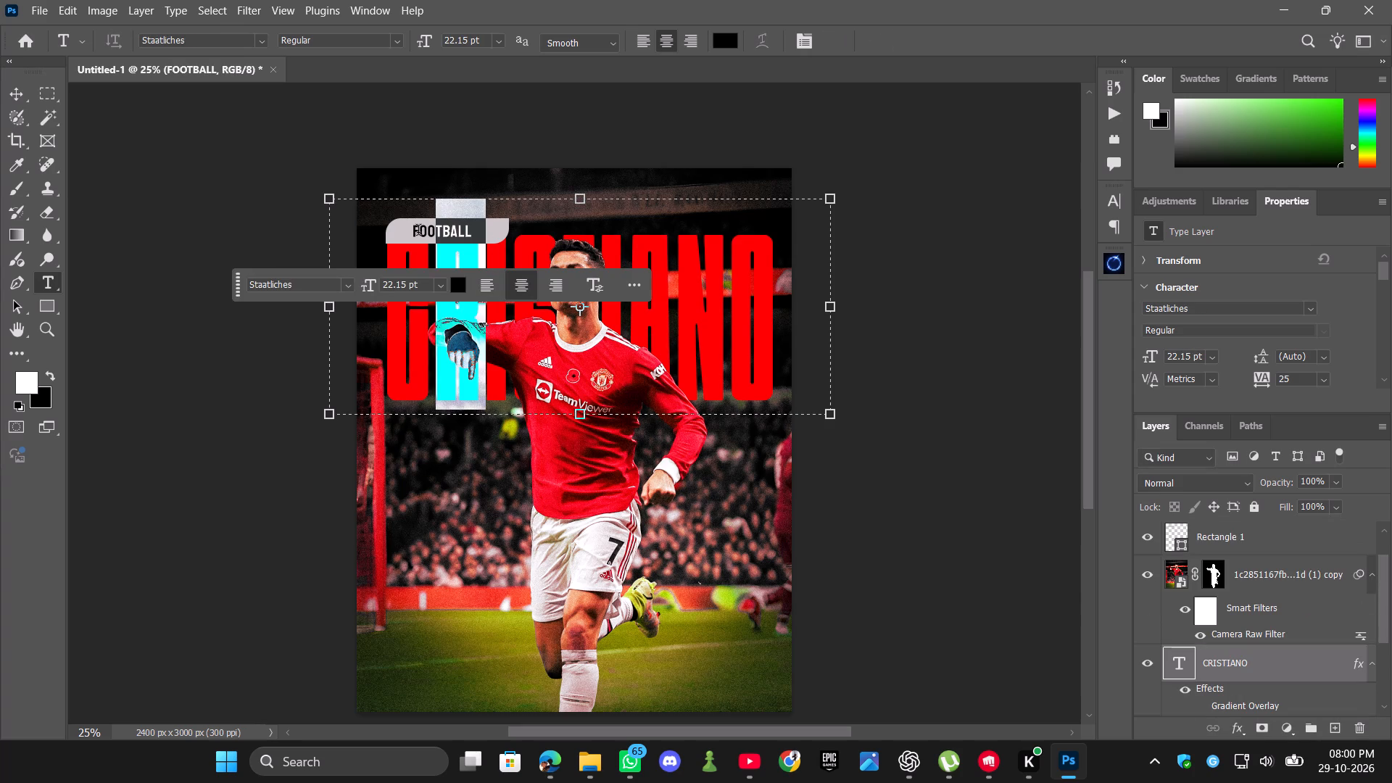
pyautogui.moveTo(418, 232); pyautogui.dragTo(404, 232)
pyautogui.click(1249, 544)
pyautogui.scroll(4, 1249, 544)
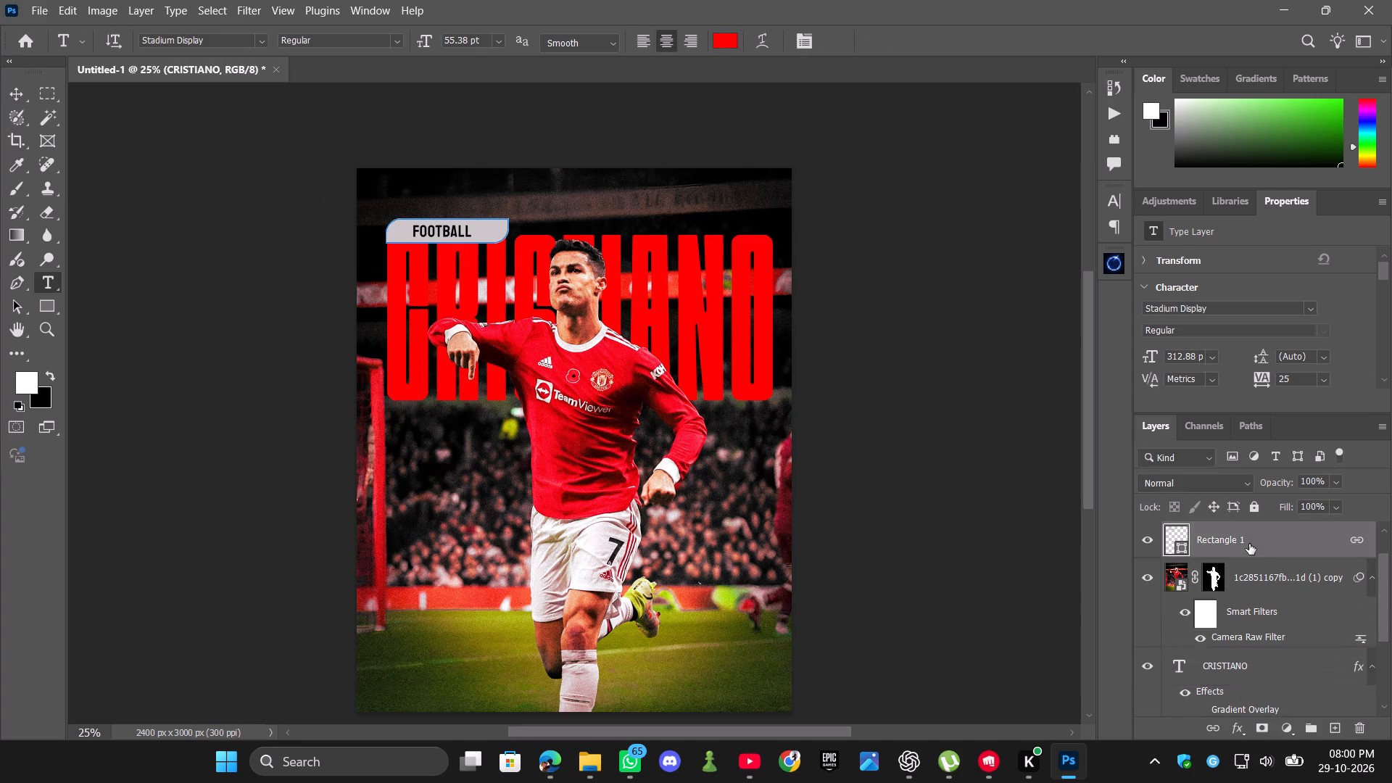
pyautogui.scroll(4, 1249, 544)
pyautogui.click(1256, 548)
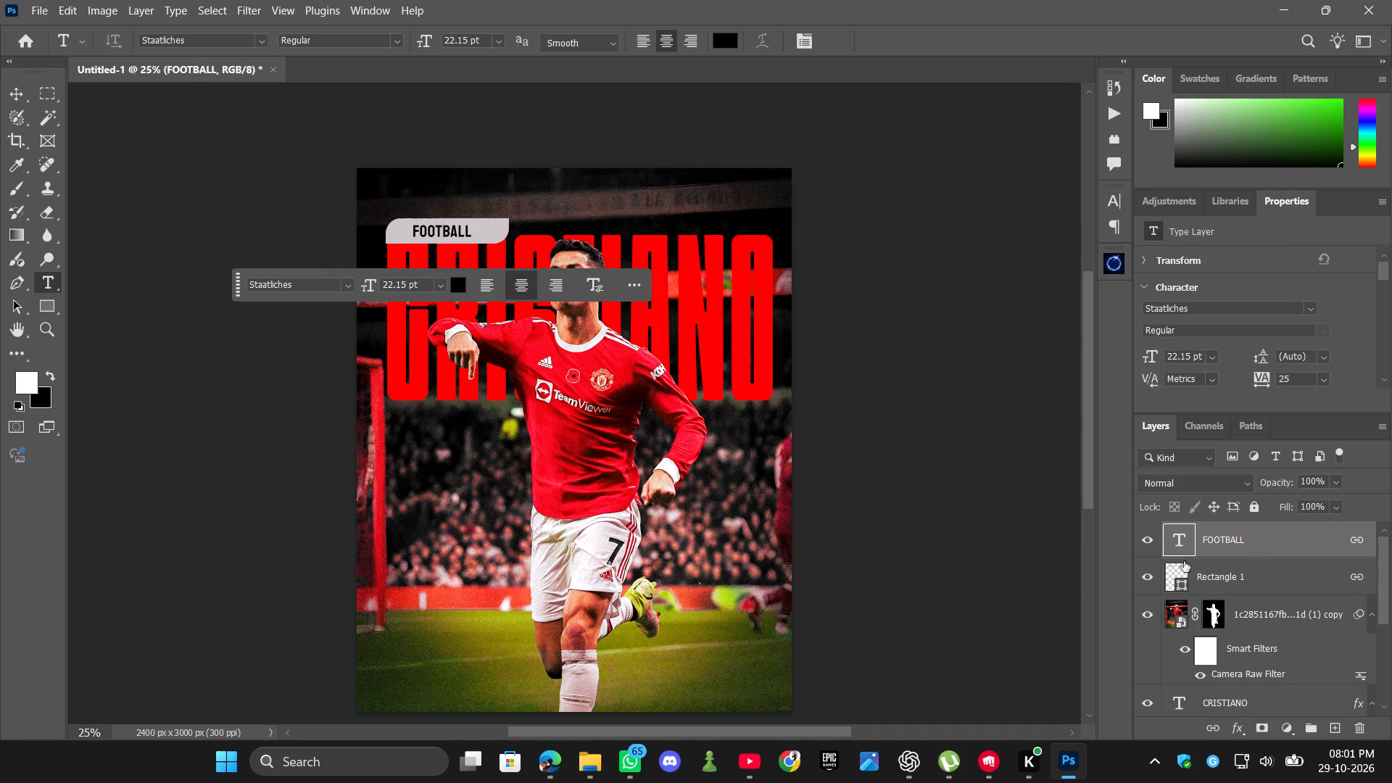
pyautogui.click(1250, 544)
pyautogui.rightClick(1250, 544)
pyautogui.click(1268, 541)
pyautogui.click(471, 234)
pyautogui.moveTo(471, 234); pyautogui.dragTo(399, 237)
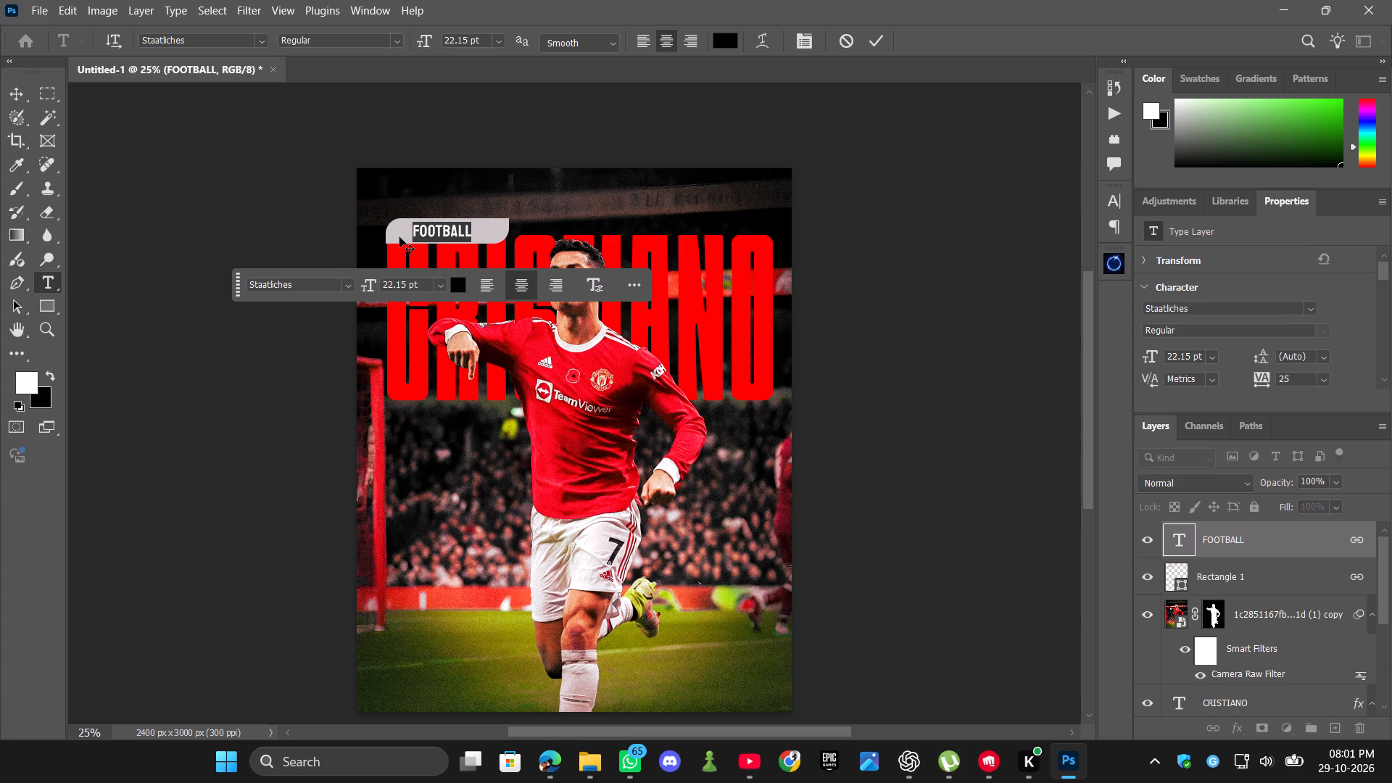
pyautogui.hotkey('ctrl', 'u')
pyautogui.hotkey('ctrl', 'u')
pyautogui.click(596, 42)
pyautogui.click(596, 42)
# Set the upper-left and lower-right corner radii of the grey rectangle behind the FOOTBALL text to 30 px.
pyautogui.click(1258, 574)
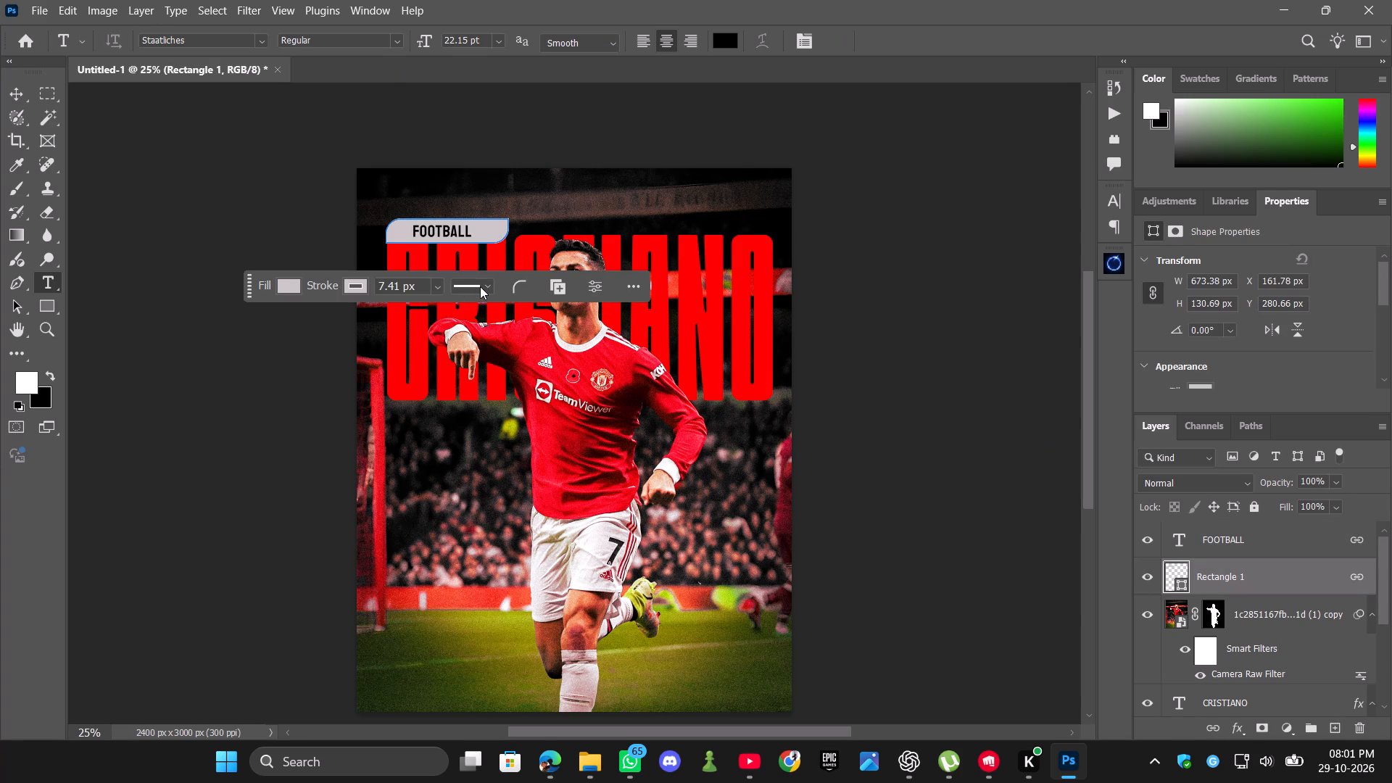
pyautogui.click(484, 286)
pyautogui.click(484, 286)
pyautogui.click(528, 287)
pyautogui.moveTo(603, 378); pyautogui.dragTo(591, 378)
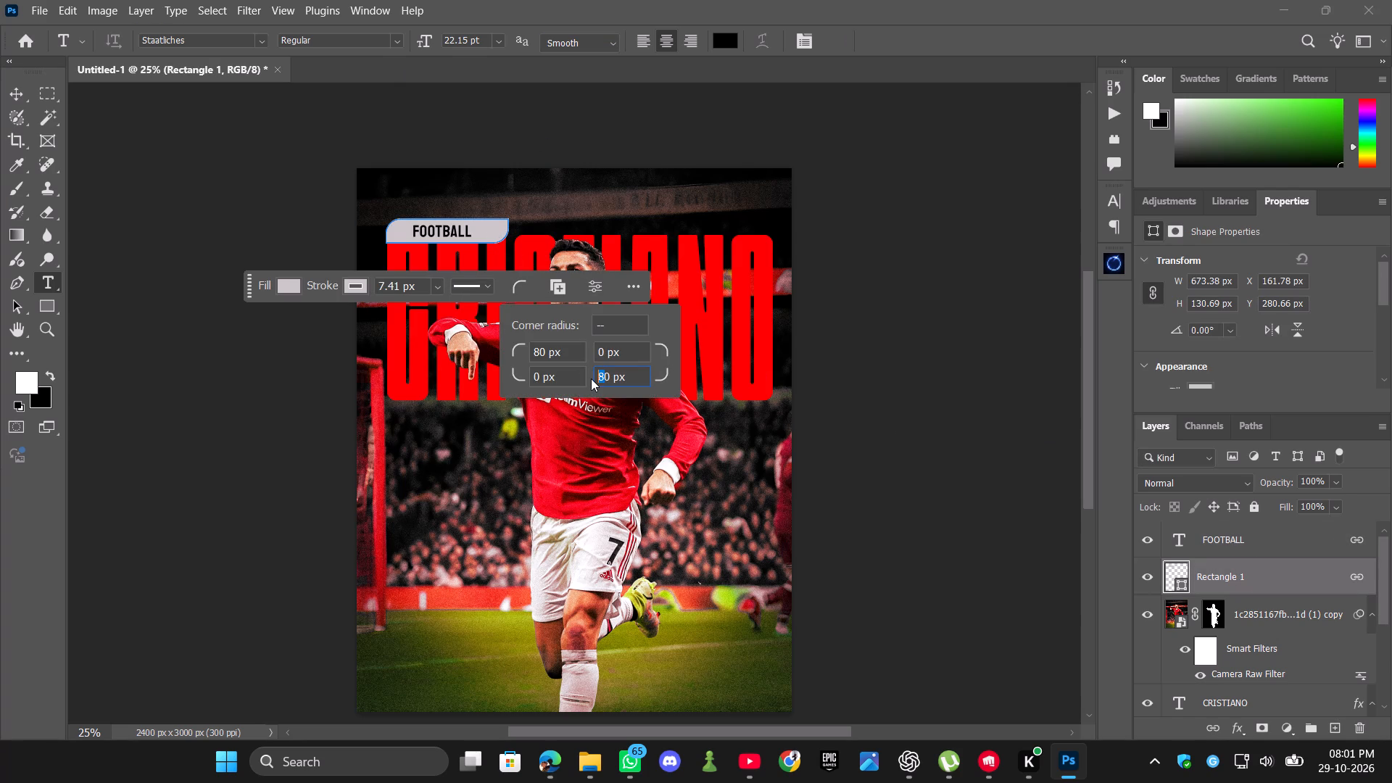
pyautogui.write('30')
pyautogui.press('Return')
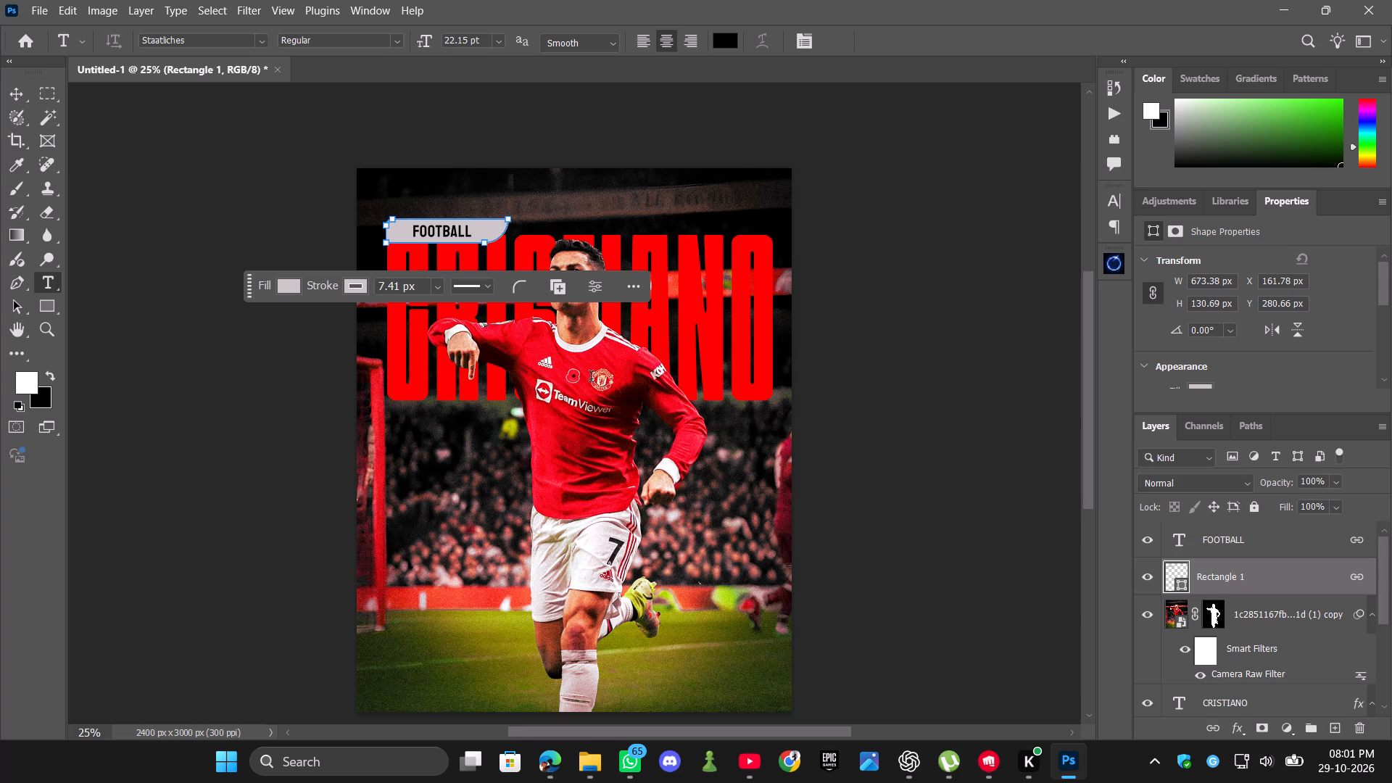
pyautogui.click(515, 294)
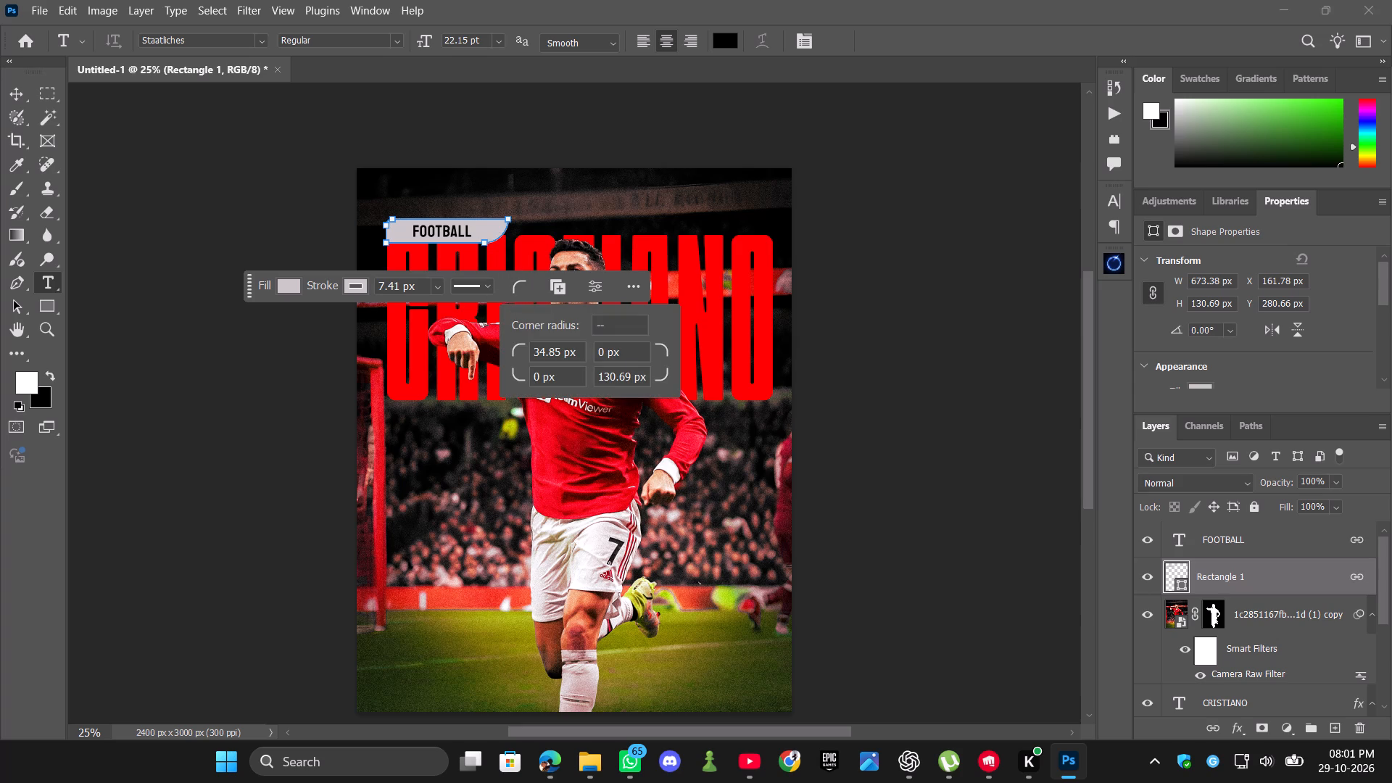
pyautogui.moveTo(644, 376); pyautogui.dragTo(589, 376)
pyautogui.write('30')
pyautogui.press('Return')
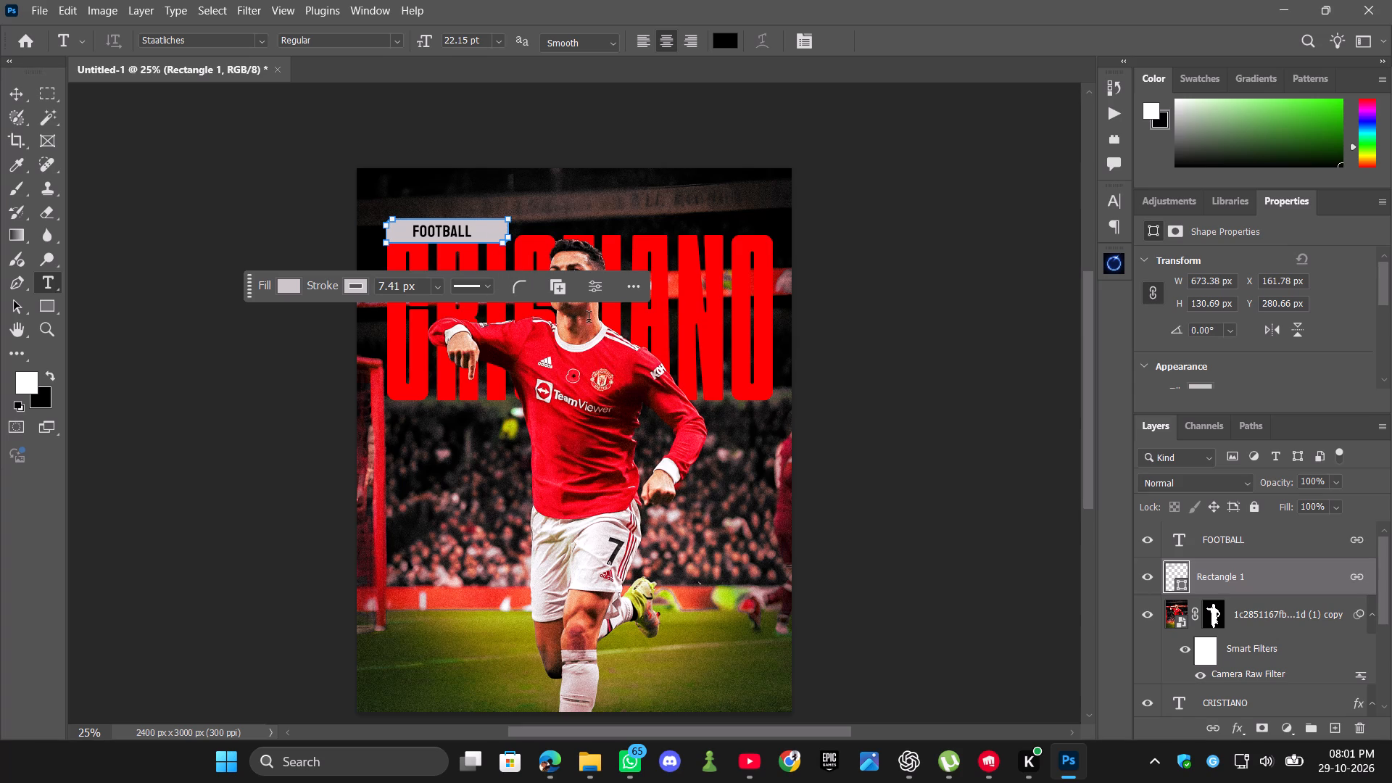
pyautogui.click(520, 297)
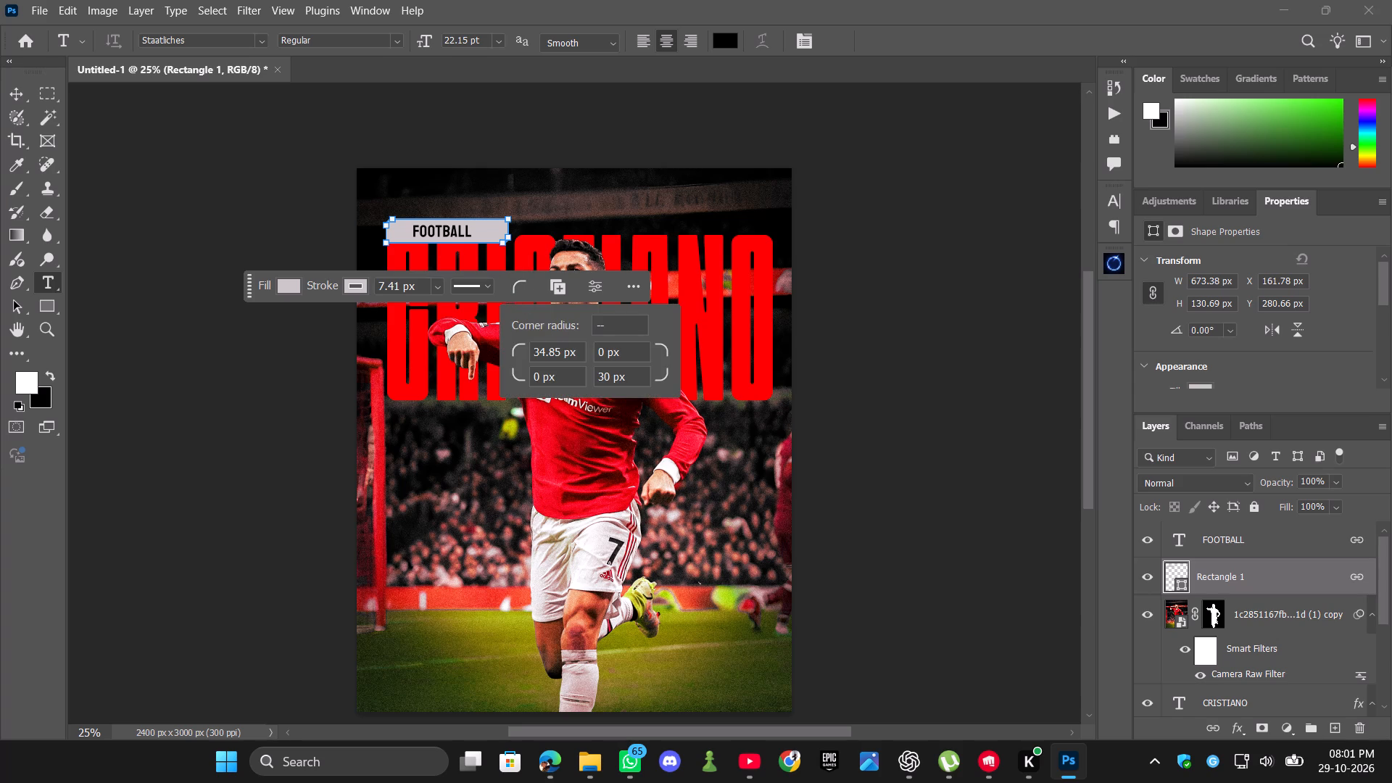
pyautogui.moveTo(576, 353); pyautogui.dragTo(514, 351)
pyautogui.write('30')
pyautogui.press('Return')
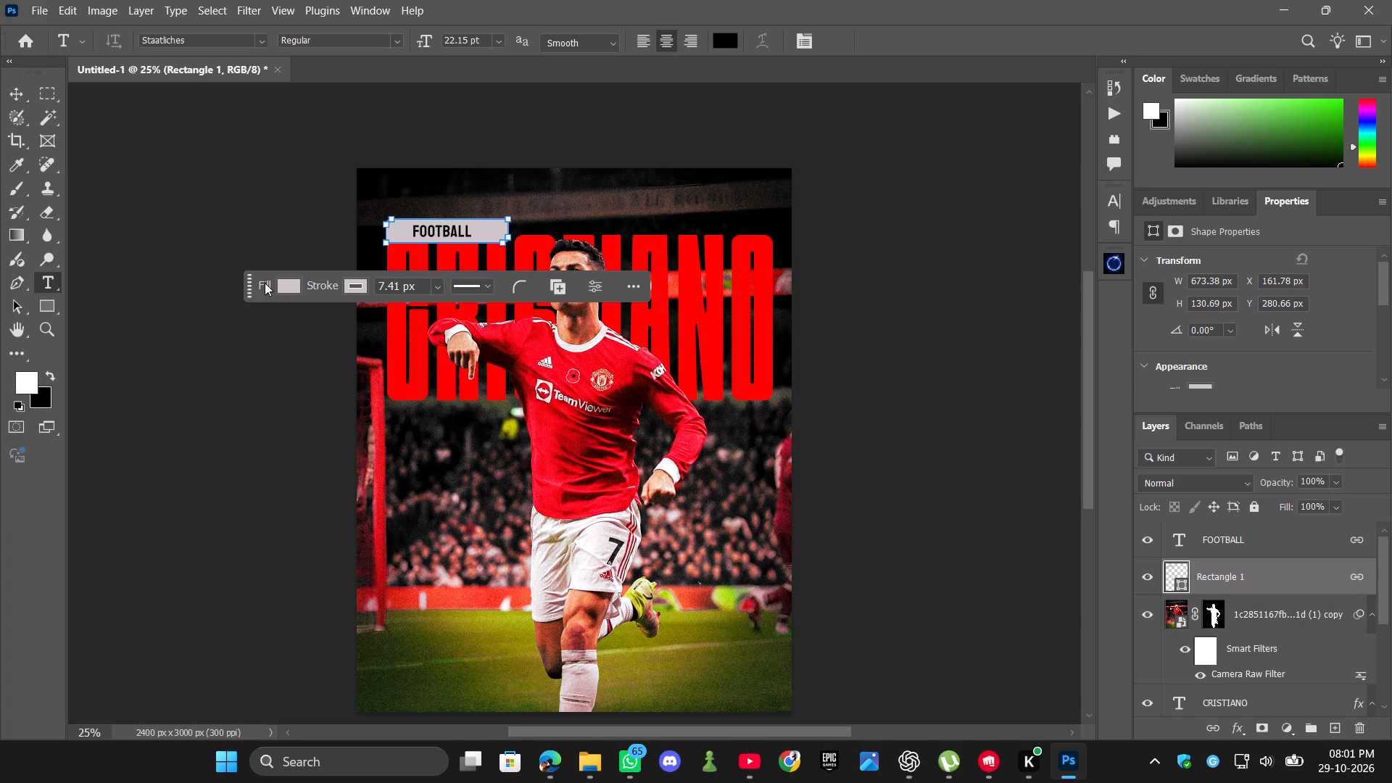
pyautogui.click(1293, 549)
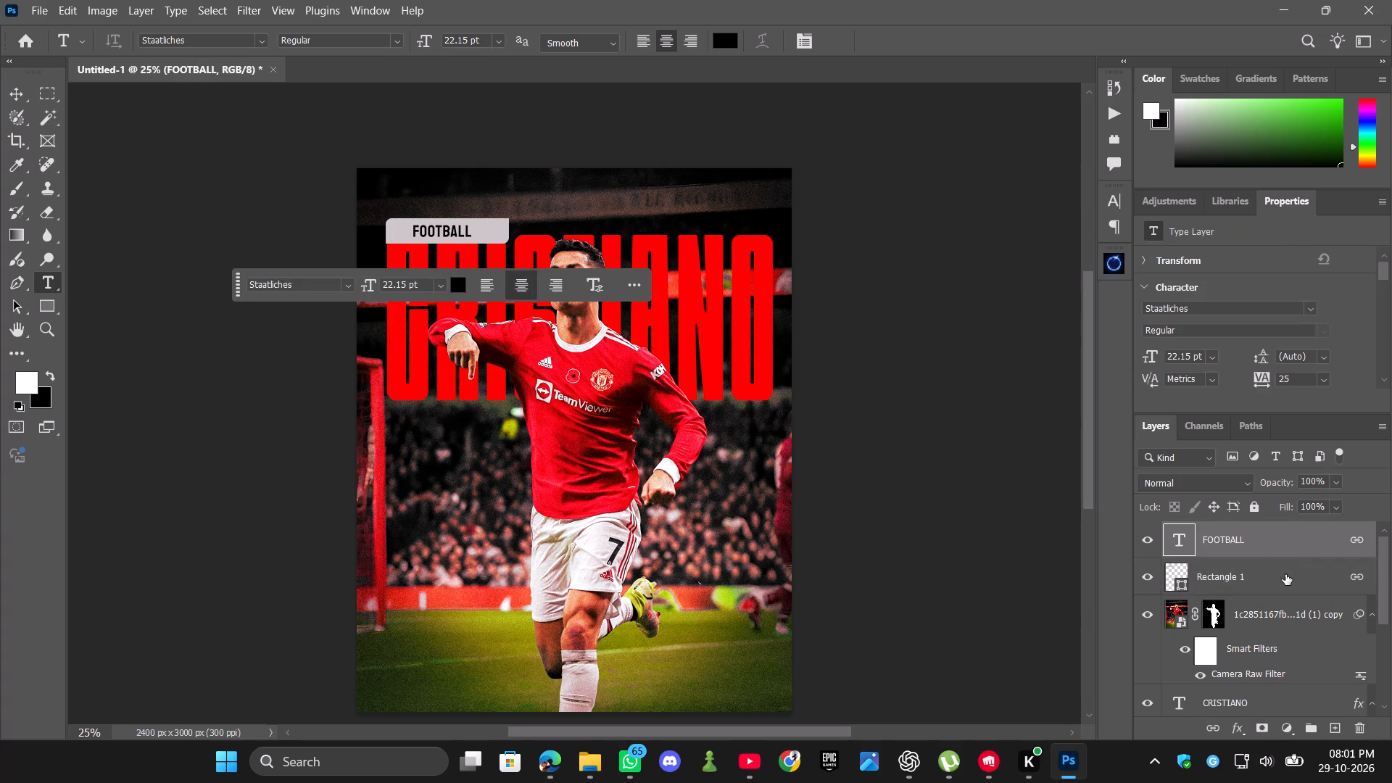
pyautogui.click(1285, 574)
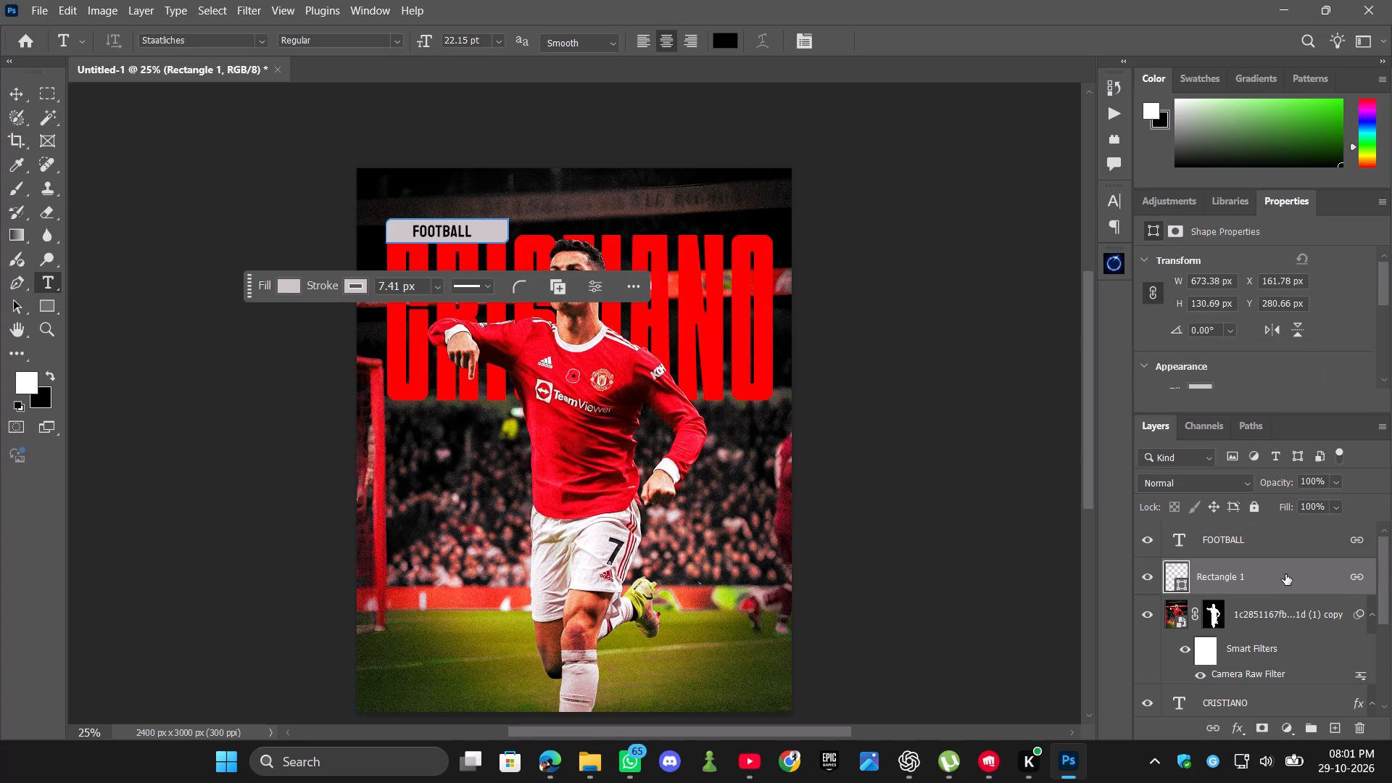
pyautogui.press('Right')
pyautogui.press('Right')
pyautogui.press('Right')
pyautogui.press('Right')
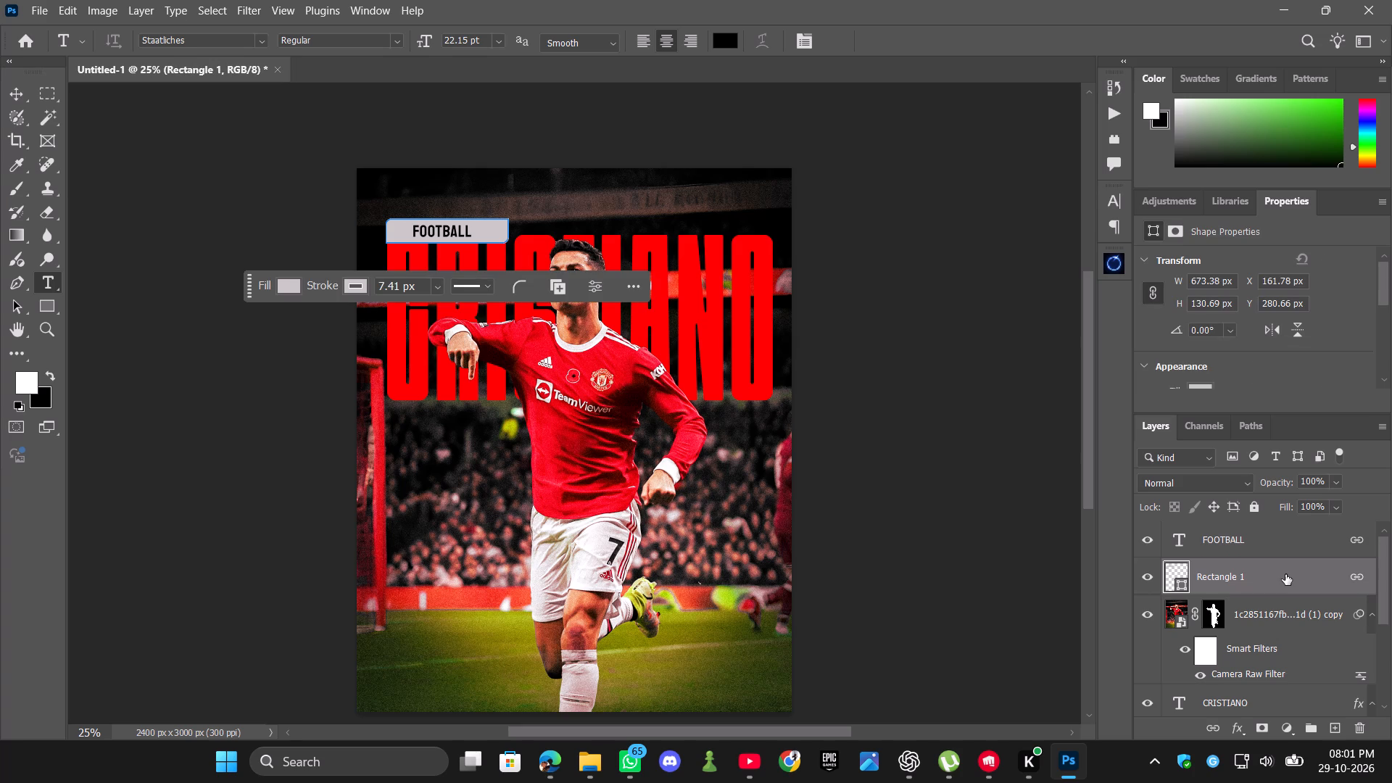
# In the Rectangle 1 layer's Blending Options, set the Blend If current-layer black point to 46 and keep the underlying-layer black point at 0.
pyautogui.rightClick(1285, 574)
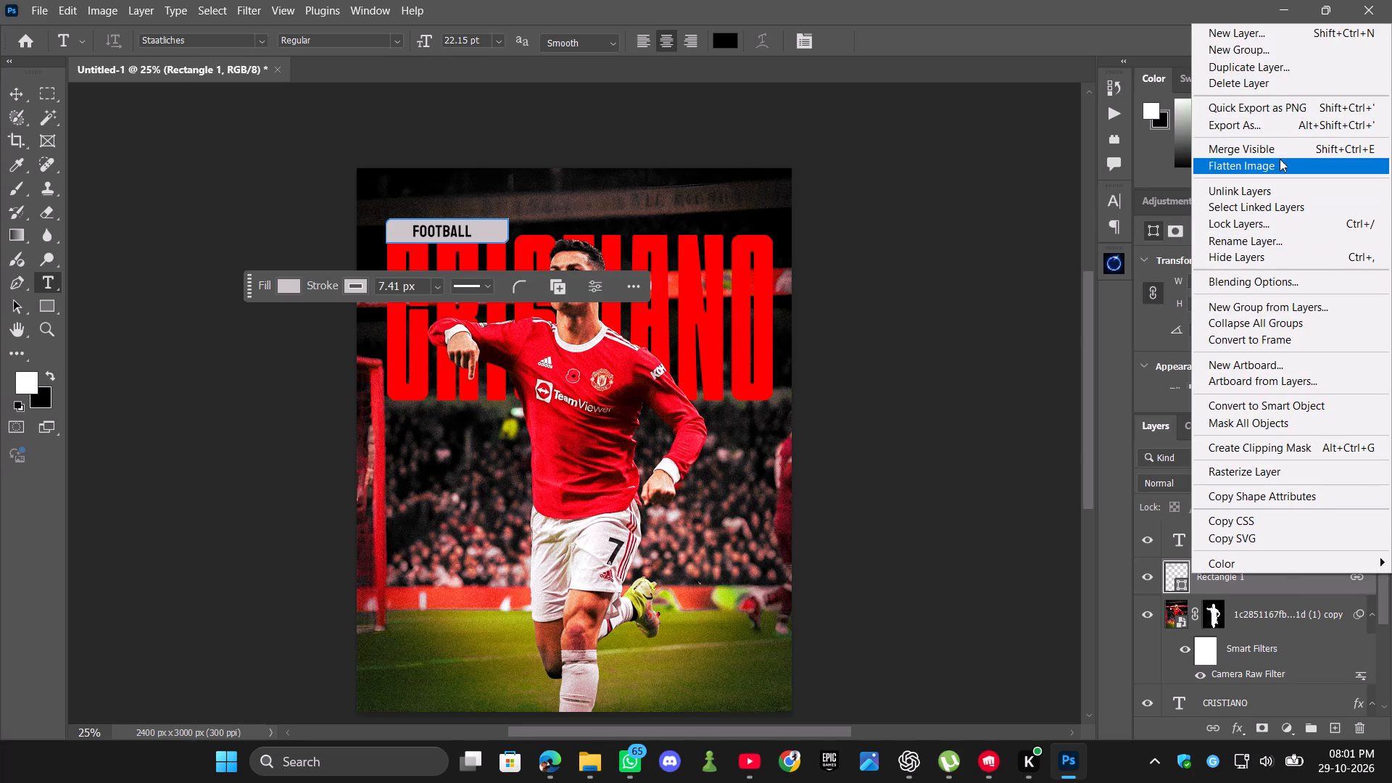
pyautogui.click(1275, 275)
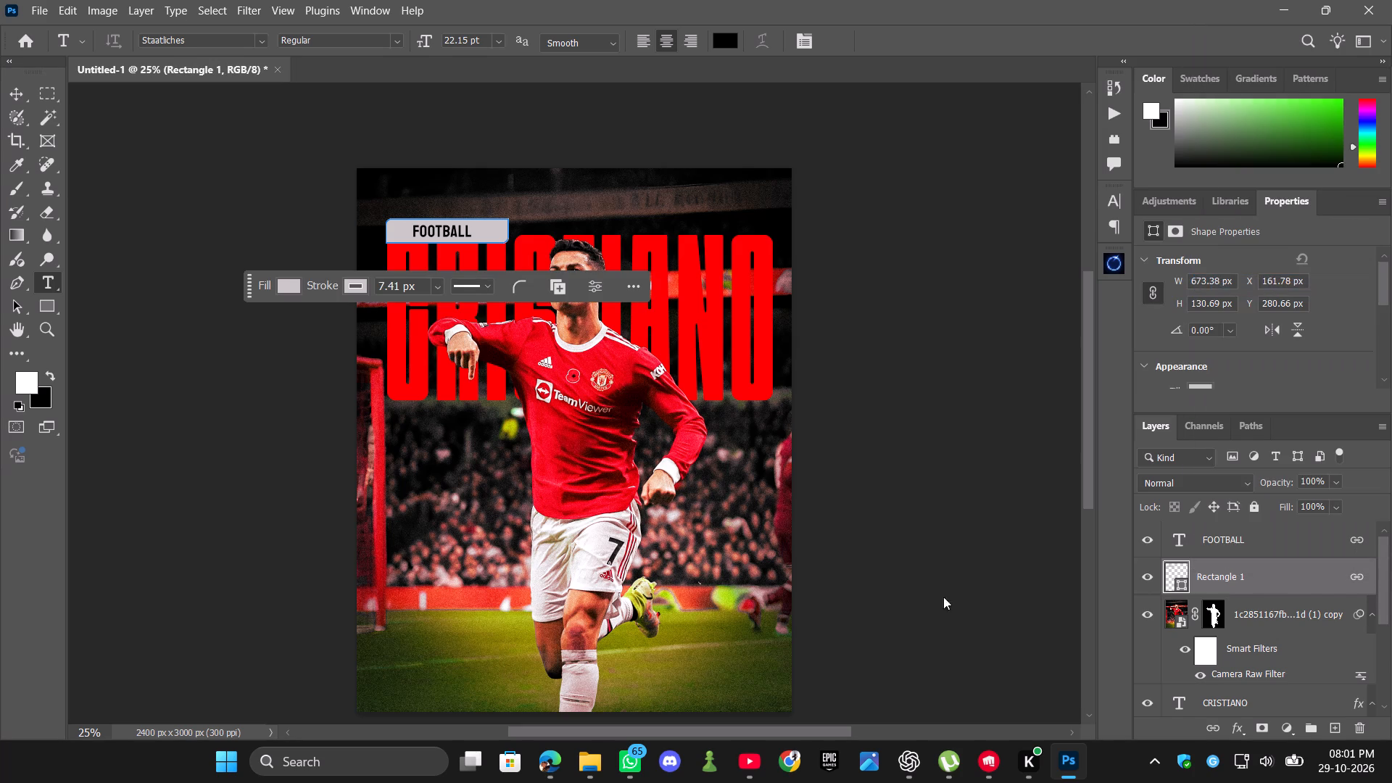
pyautogui.click(763, 751)
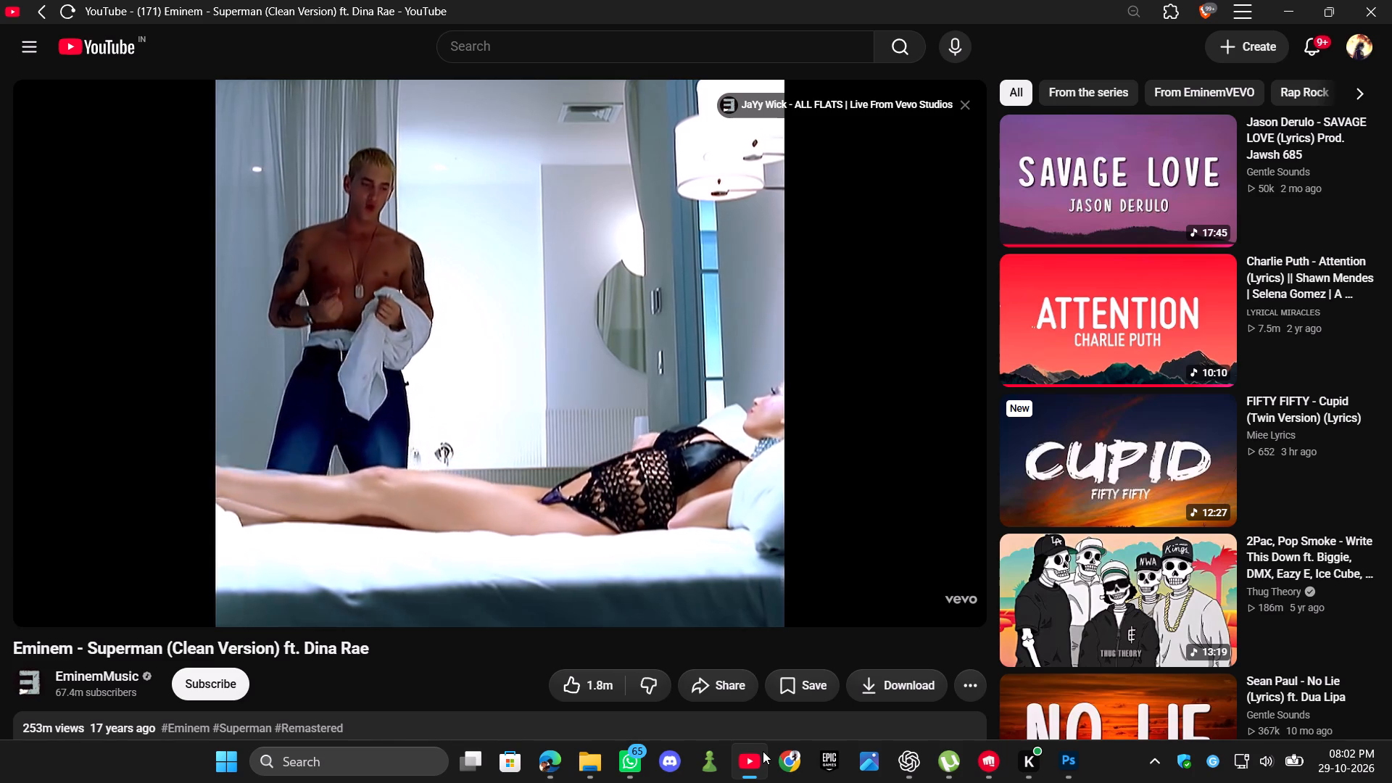
pyautogui.click(756, 754)
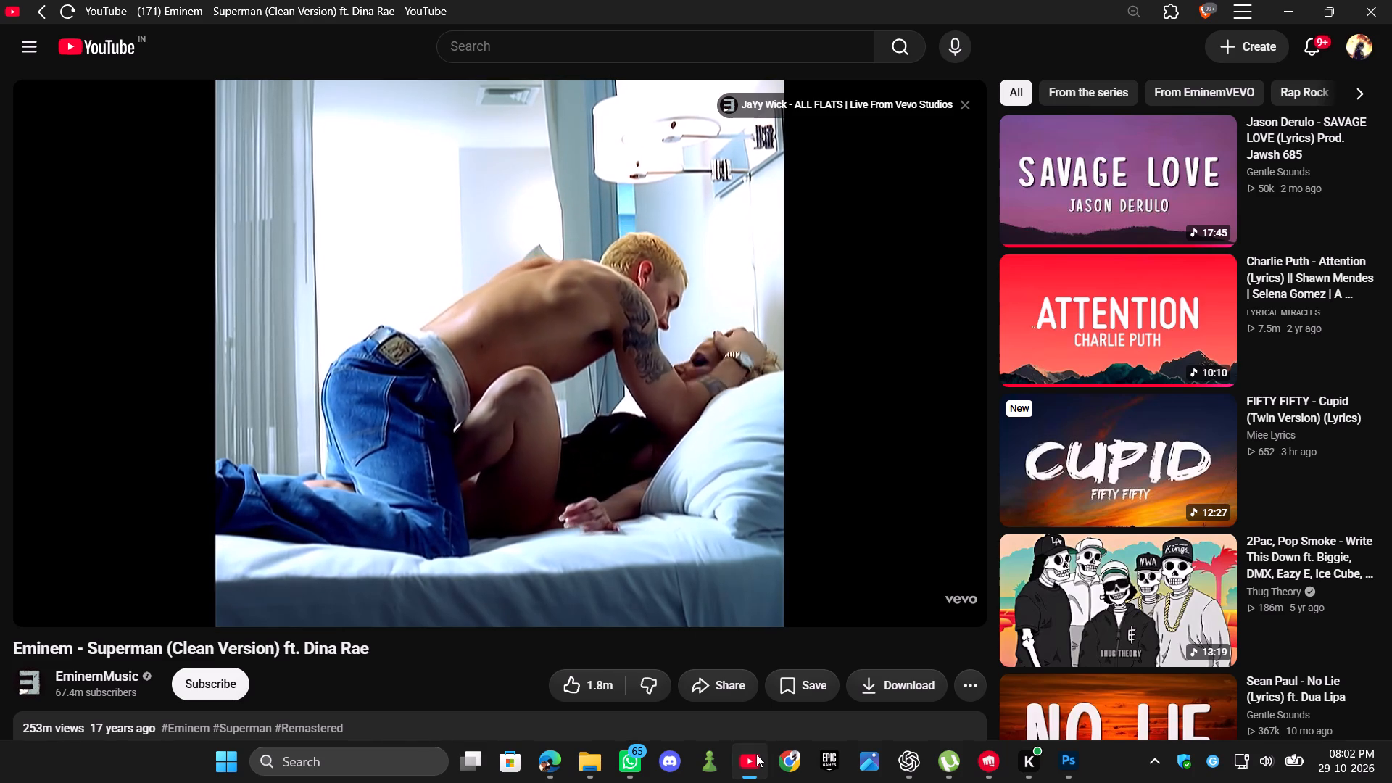
pyautogui.moveTo(727, 122); pyautogui.dragTo(850, 120)
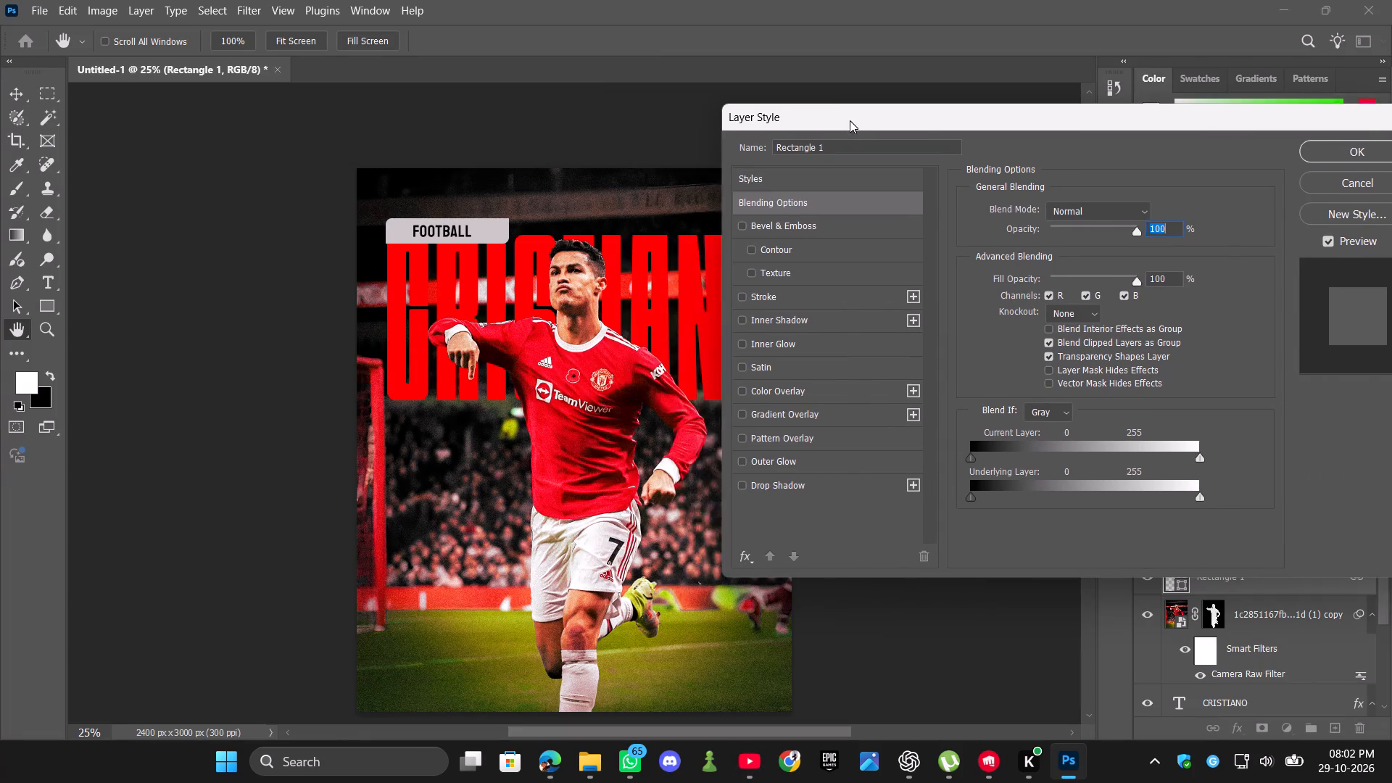
pyautogui.moveTo(850, 120); pyautogui.dragTo(865, 132)
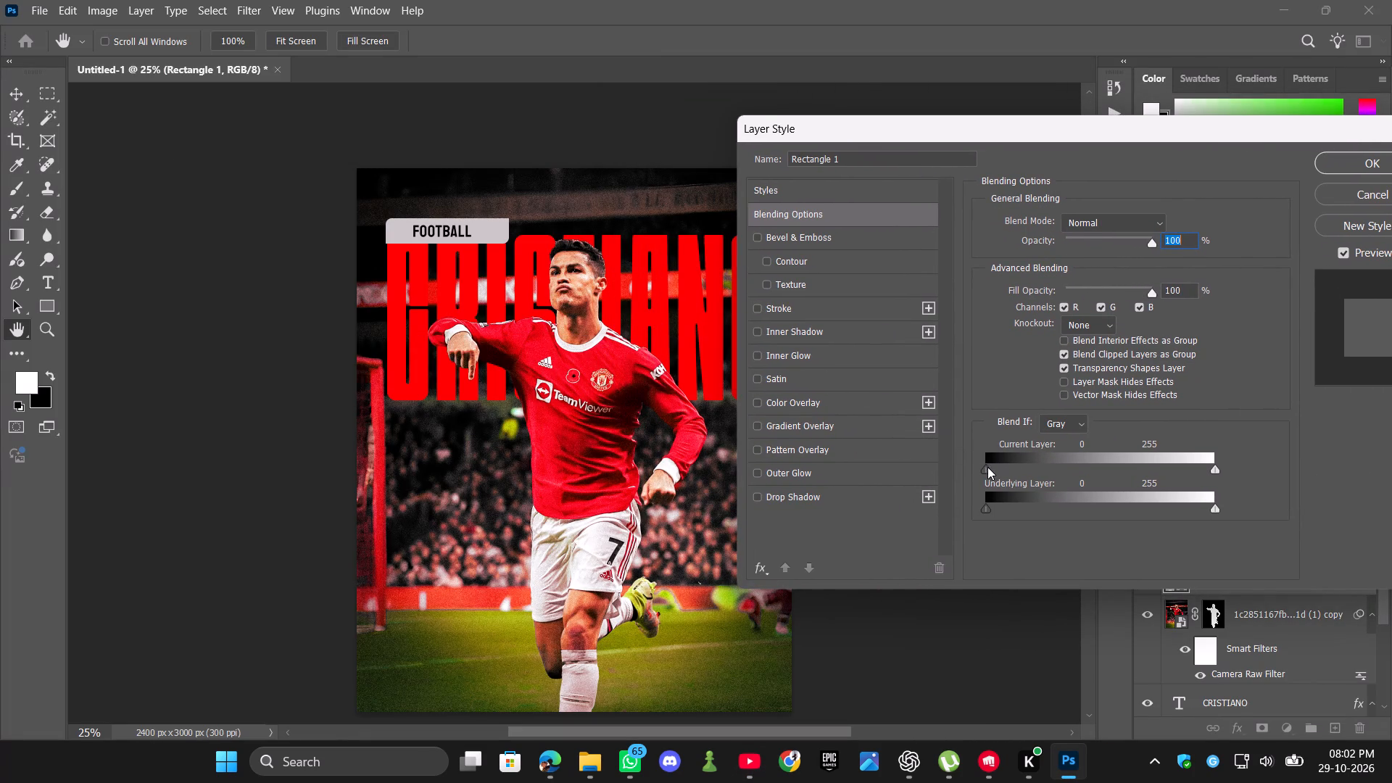
pyautogui.moveTo(987, 468); pyautogui.dragTo(1053, 476)
pyautogui.moveTo(1053, 476); pyautogui.dragTo(1022, 476)
pyautogui.click(814, 214)
pyautogui.click(1142, 211)
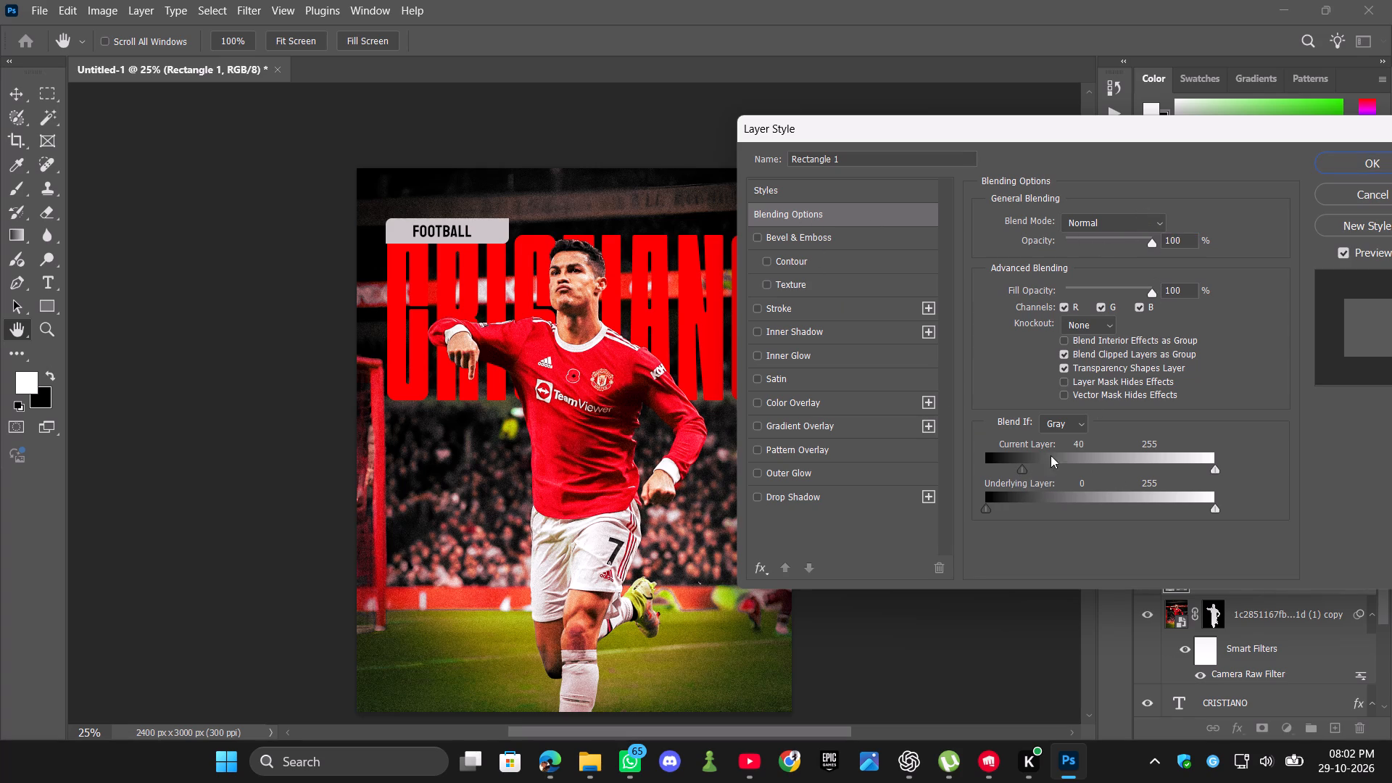
pyautogui.moveTo(1022, 463); pyautogui.dragTo(1045, 465)
pyautogui.moveTo(984, 505); pyautogui.dragTo(993, 507)
pyautogui.moveTo(993, 507); pyautogui.dragTo(948, 520)
pyautogui.moveTo(1045, 469); pyautogui.dragTo(1028, 471)
pyautogui.moveTo(985, 506); pyautogui.dragTo(987, 512)
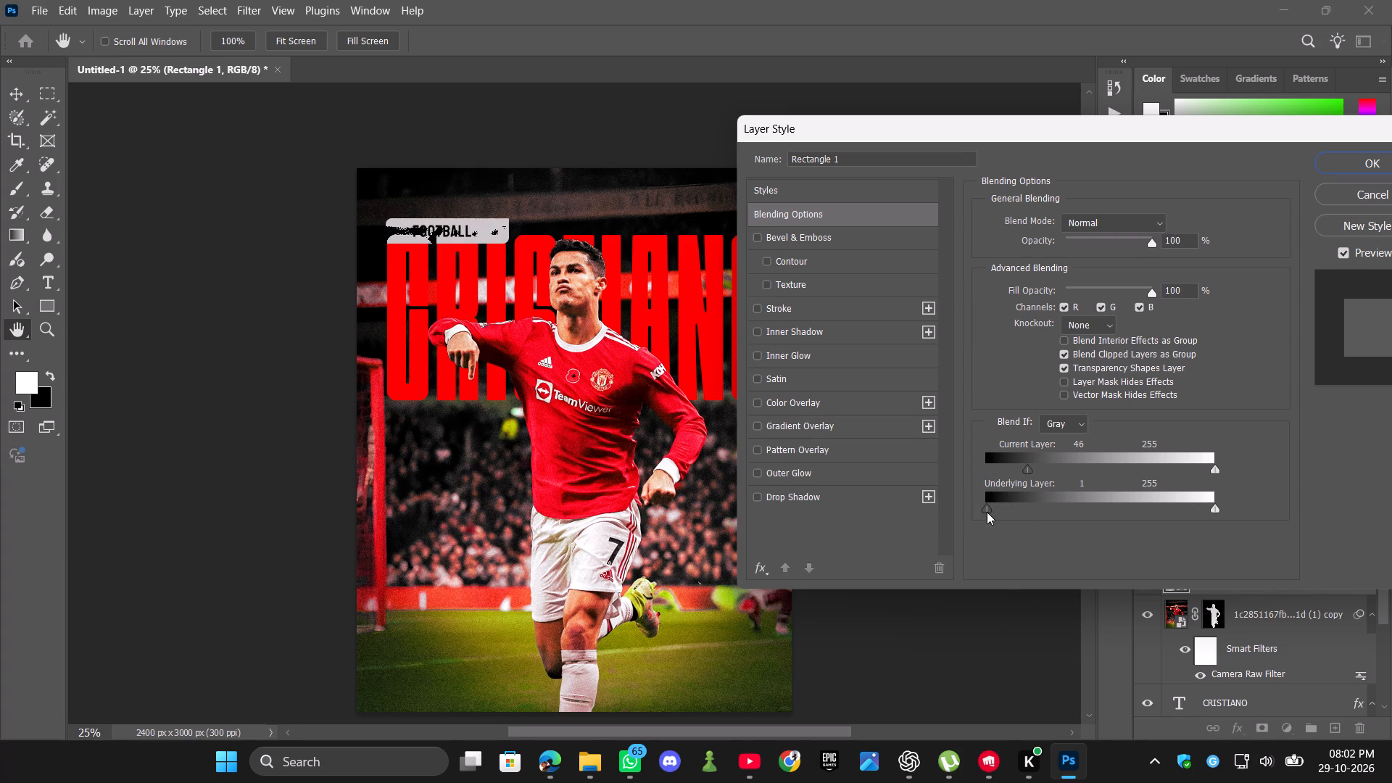
pyautogui.moveTo(987, 512); pyautogui.dragTo(972, 514)
pyautogui.click(988, 506)
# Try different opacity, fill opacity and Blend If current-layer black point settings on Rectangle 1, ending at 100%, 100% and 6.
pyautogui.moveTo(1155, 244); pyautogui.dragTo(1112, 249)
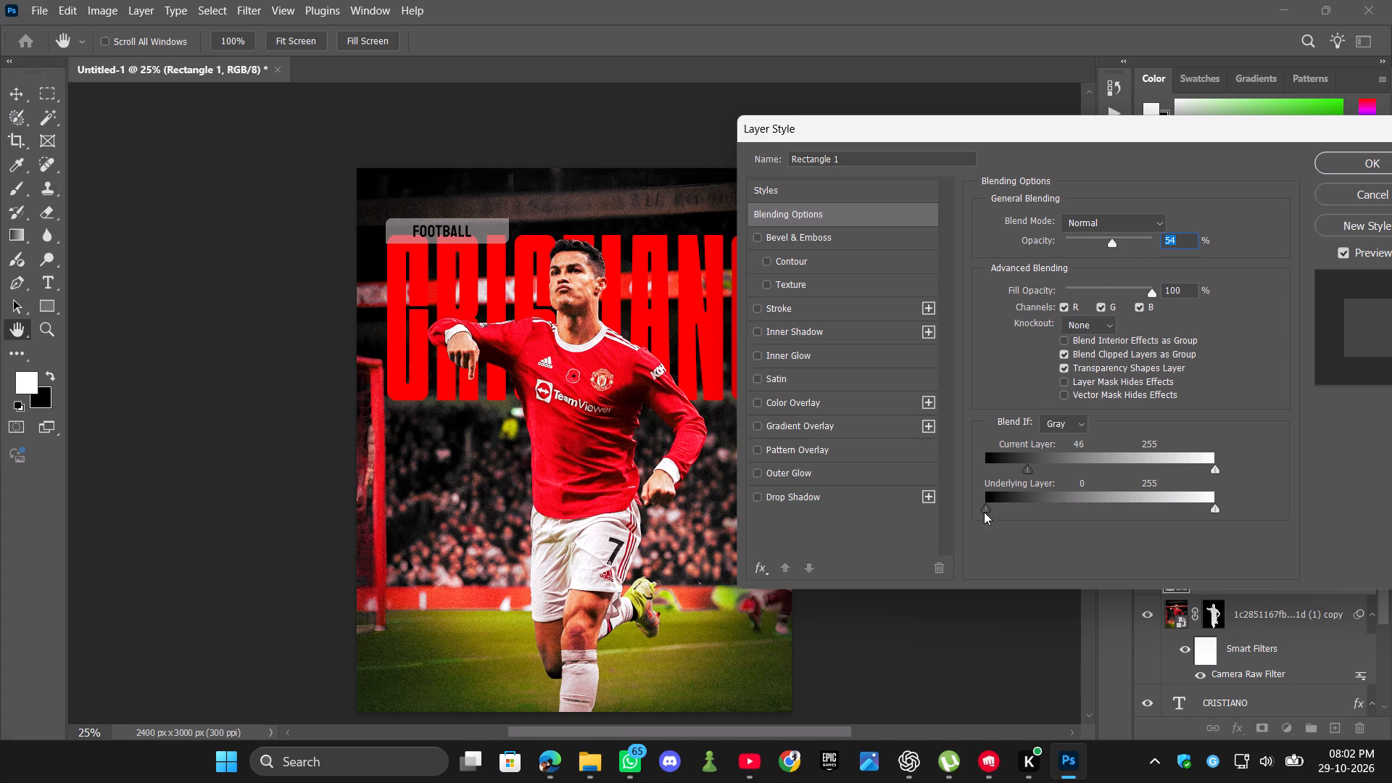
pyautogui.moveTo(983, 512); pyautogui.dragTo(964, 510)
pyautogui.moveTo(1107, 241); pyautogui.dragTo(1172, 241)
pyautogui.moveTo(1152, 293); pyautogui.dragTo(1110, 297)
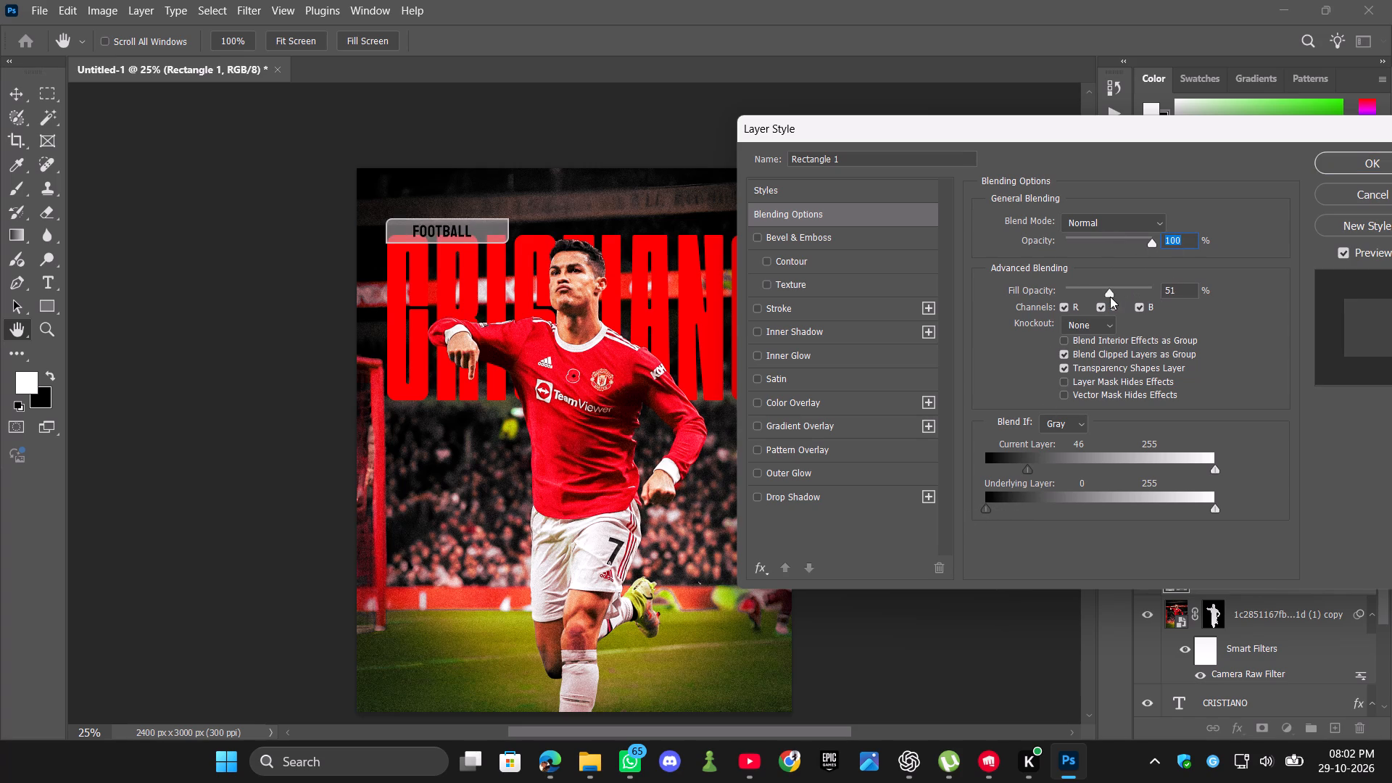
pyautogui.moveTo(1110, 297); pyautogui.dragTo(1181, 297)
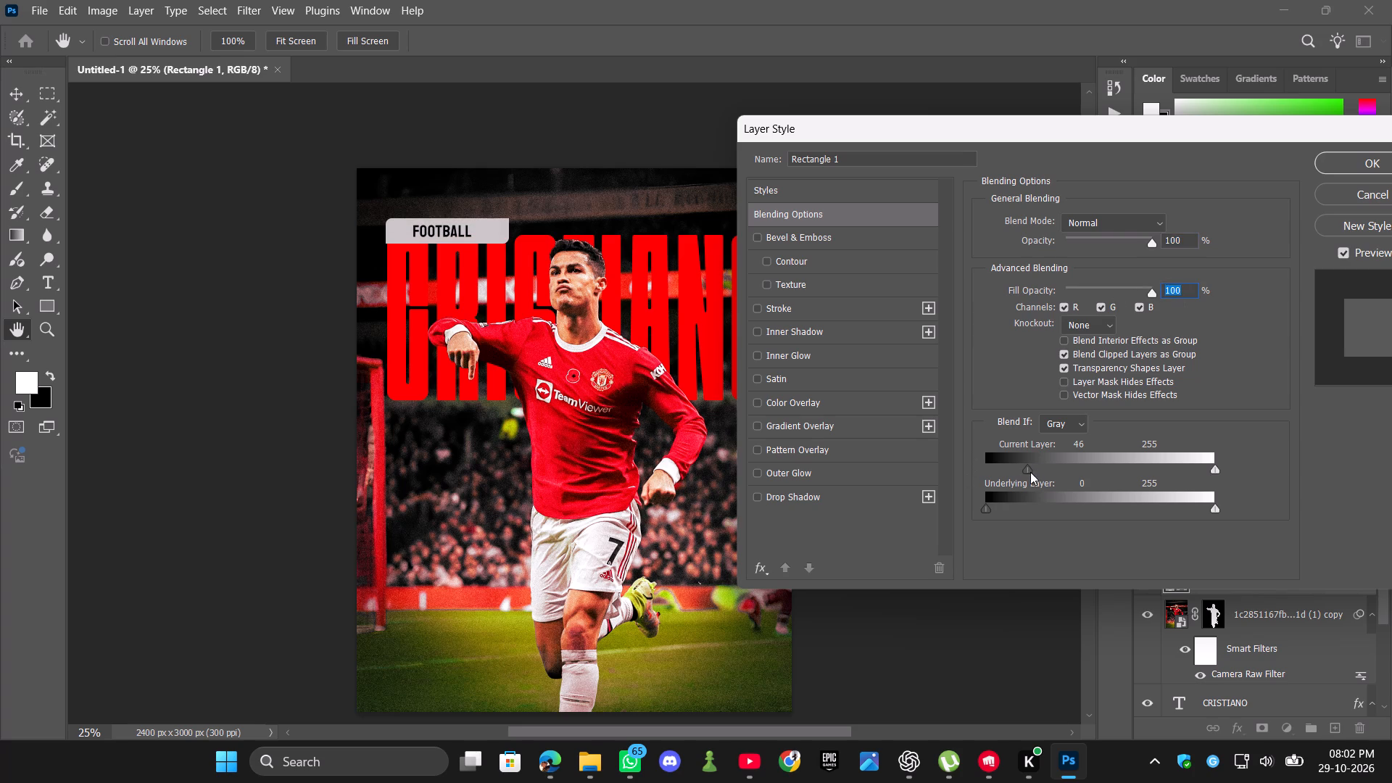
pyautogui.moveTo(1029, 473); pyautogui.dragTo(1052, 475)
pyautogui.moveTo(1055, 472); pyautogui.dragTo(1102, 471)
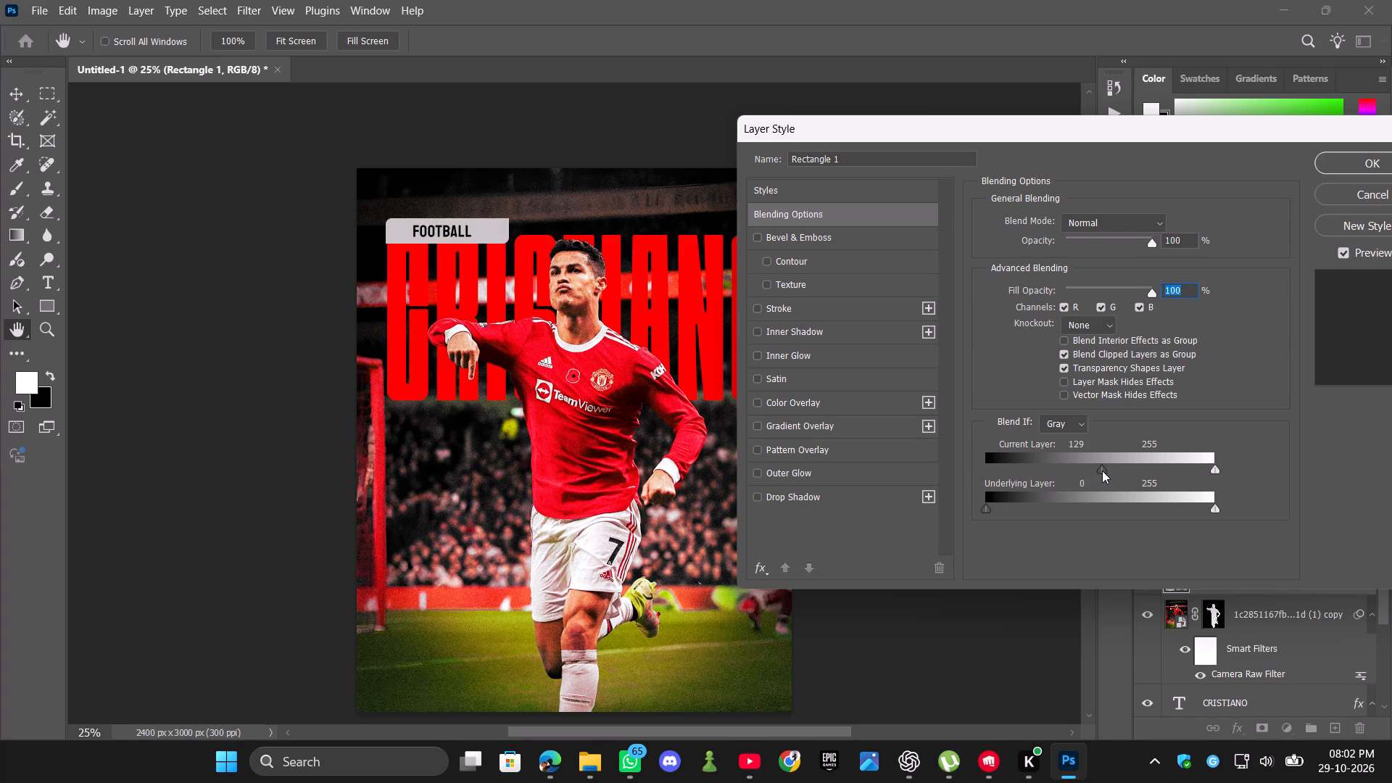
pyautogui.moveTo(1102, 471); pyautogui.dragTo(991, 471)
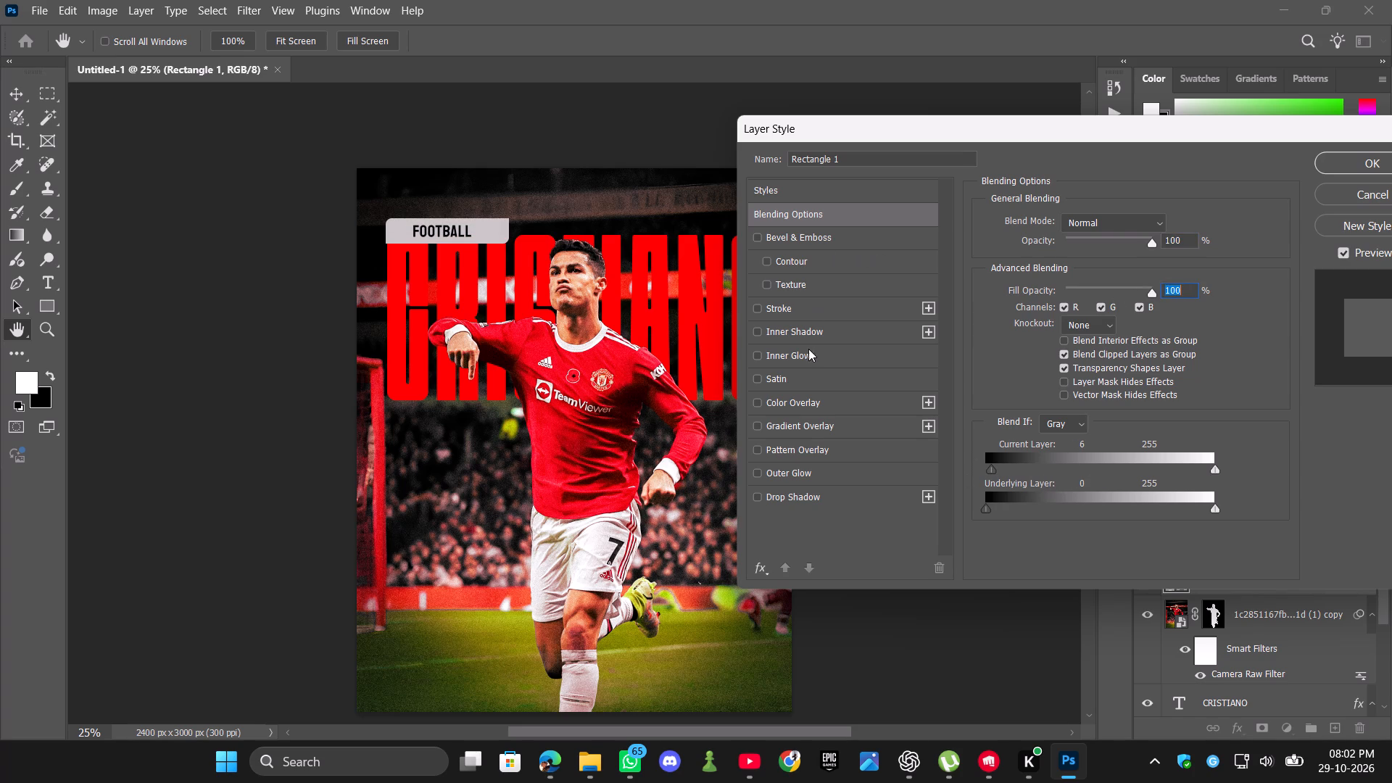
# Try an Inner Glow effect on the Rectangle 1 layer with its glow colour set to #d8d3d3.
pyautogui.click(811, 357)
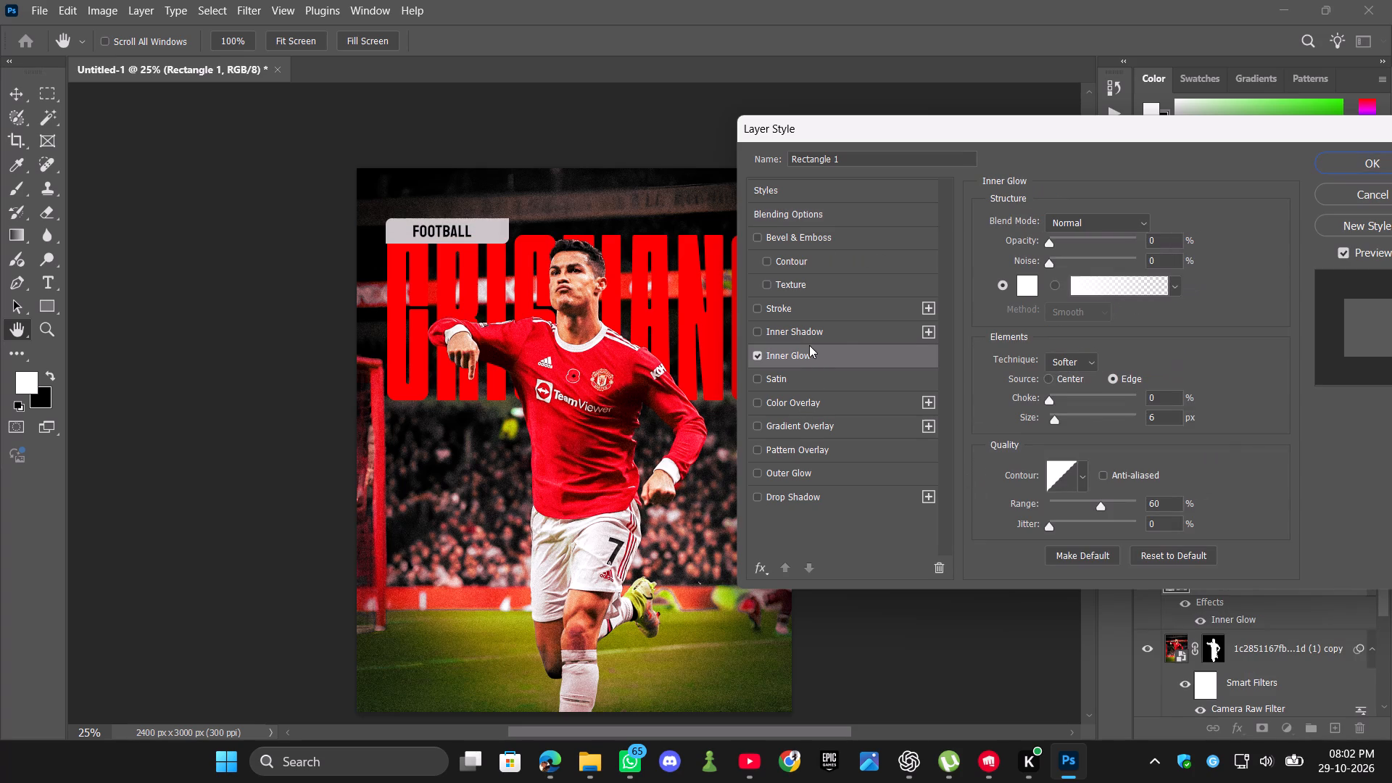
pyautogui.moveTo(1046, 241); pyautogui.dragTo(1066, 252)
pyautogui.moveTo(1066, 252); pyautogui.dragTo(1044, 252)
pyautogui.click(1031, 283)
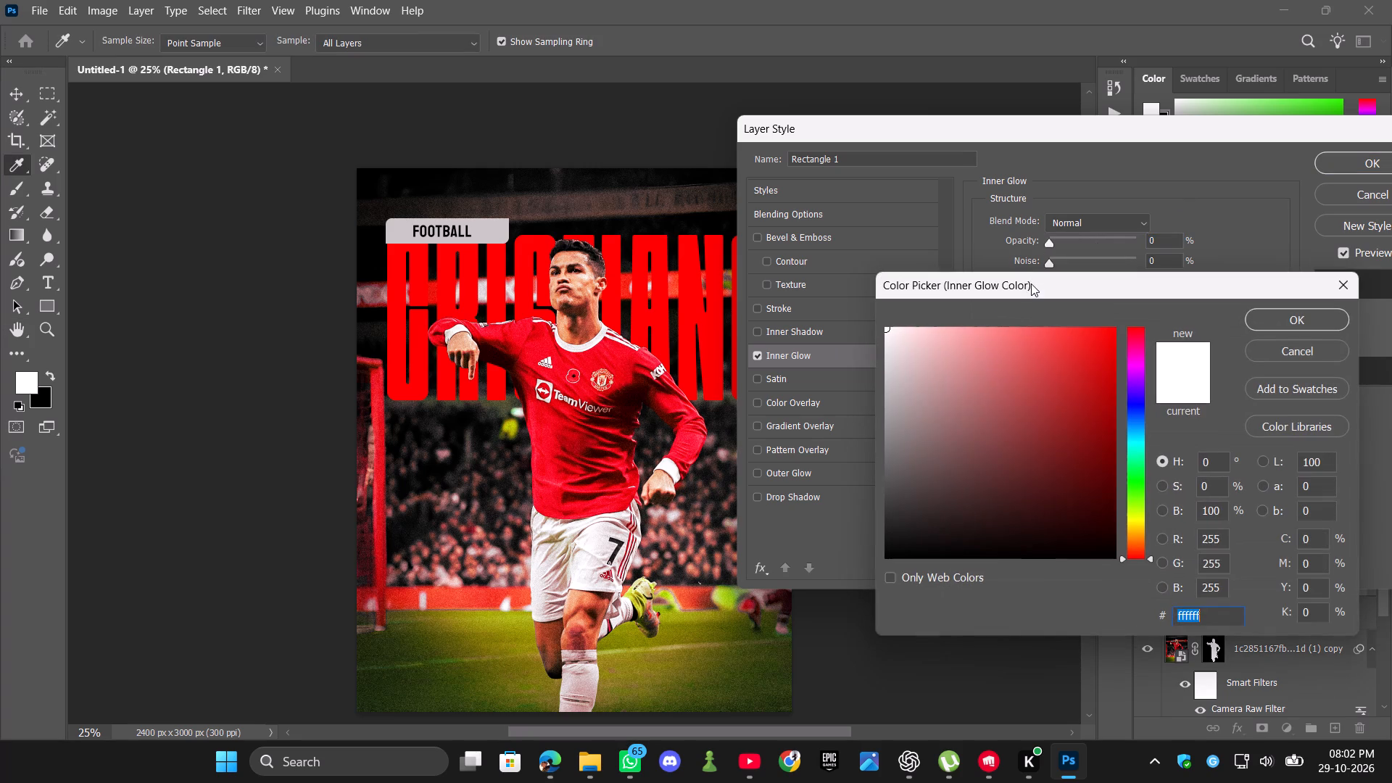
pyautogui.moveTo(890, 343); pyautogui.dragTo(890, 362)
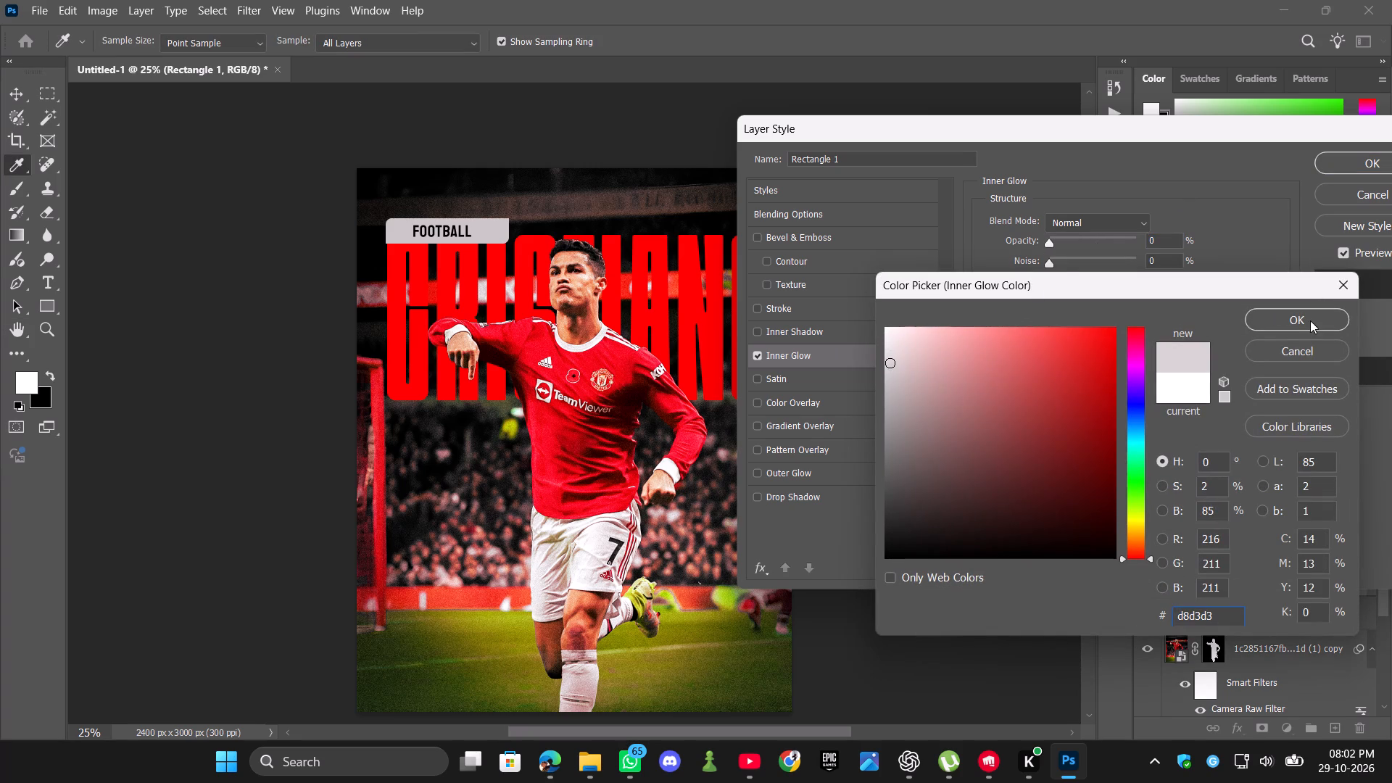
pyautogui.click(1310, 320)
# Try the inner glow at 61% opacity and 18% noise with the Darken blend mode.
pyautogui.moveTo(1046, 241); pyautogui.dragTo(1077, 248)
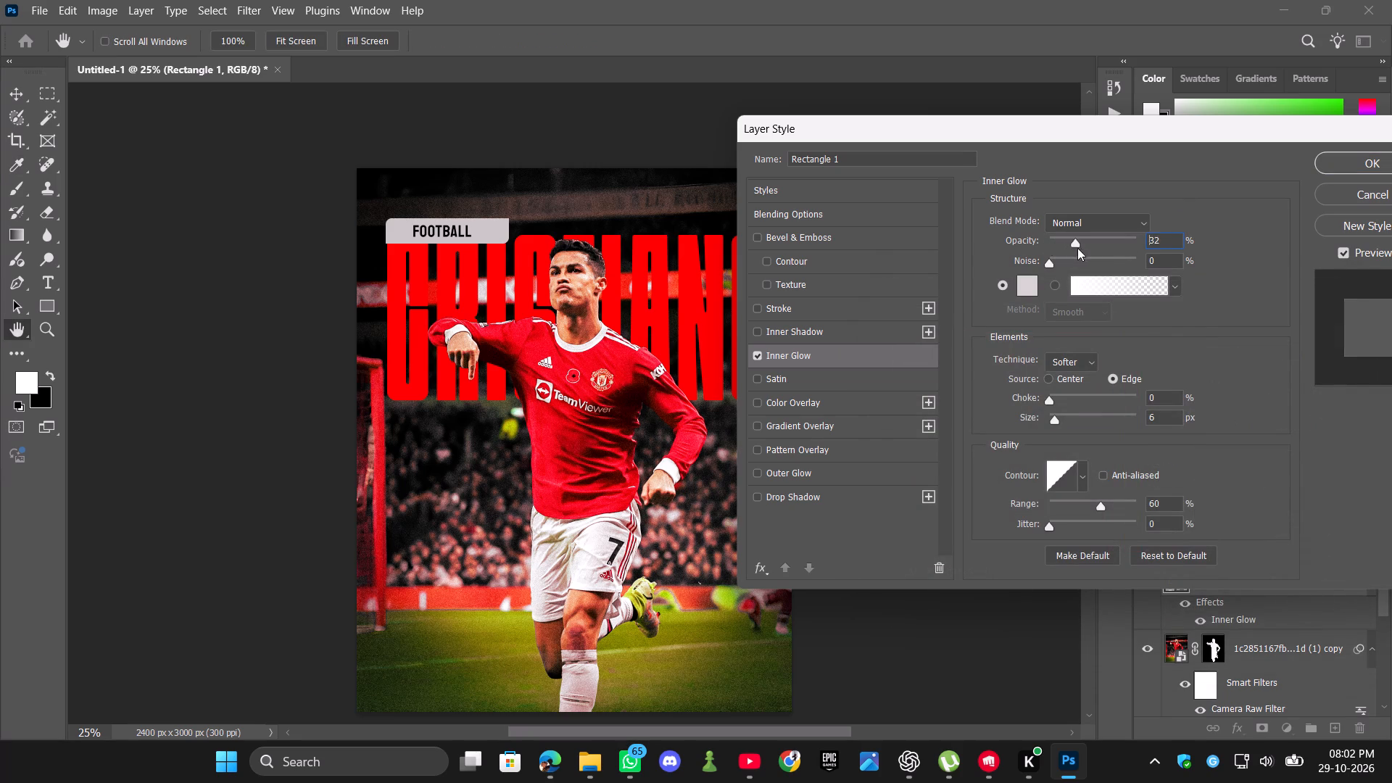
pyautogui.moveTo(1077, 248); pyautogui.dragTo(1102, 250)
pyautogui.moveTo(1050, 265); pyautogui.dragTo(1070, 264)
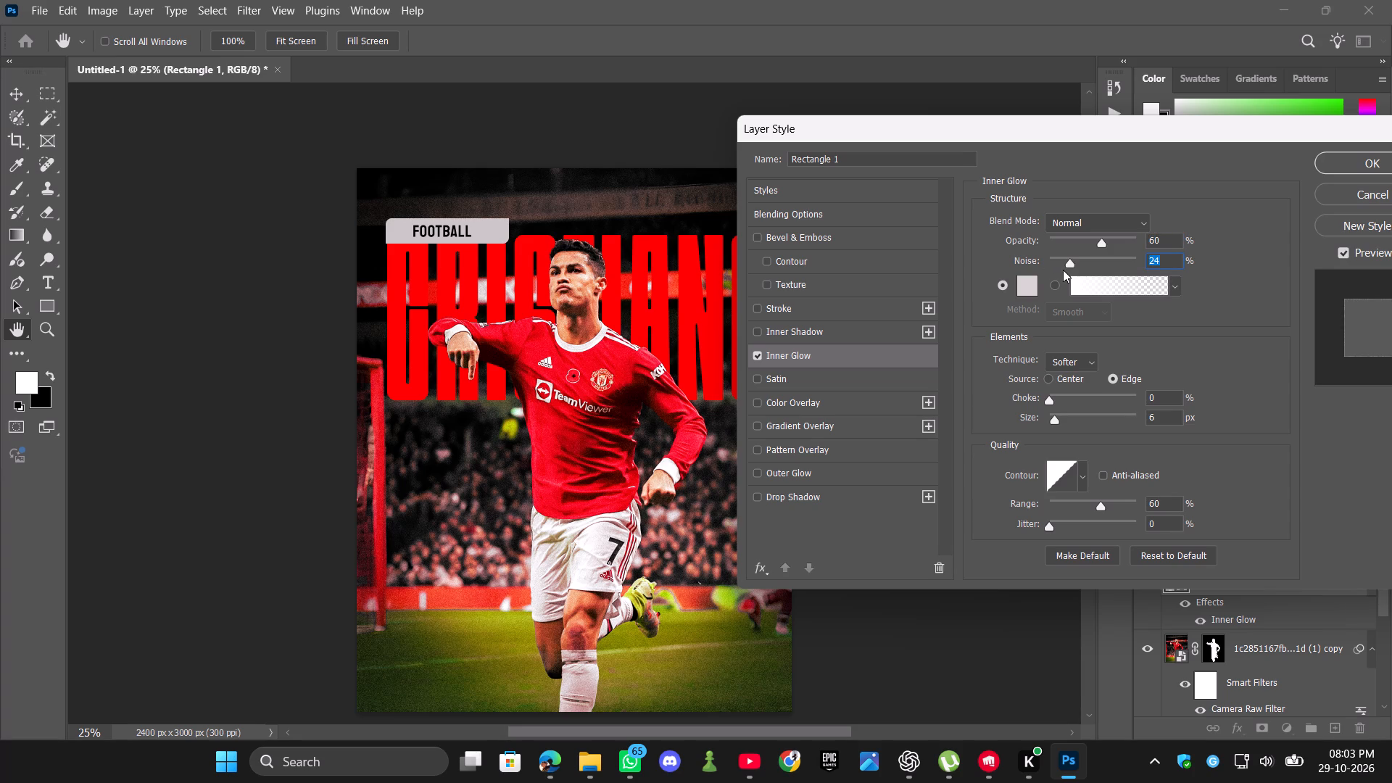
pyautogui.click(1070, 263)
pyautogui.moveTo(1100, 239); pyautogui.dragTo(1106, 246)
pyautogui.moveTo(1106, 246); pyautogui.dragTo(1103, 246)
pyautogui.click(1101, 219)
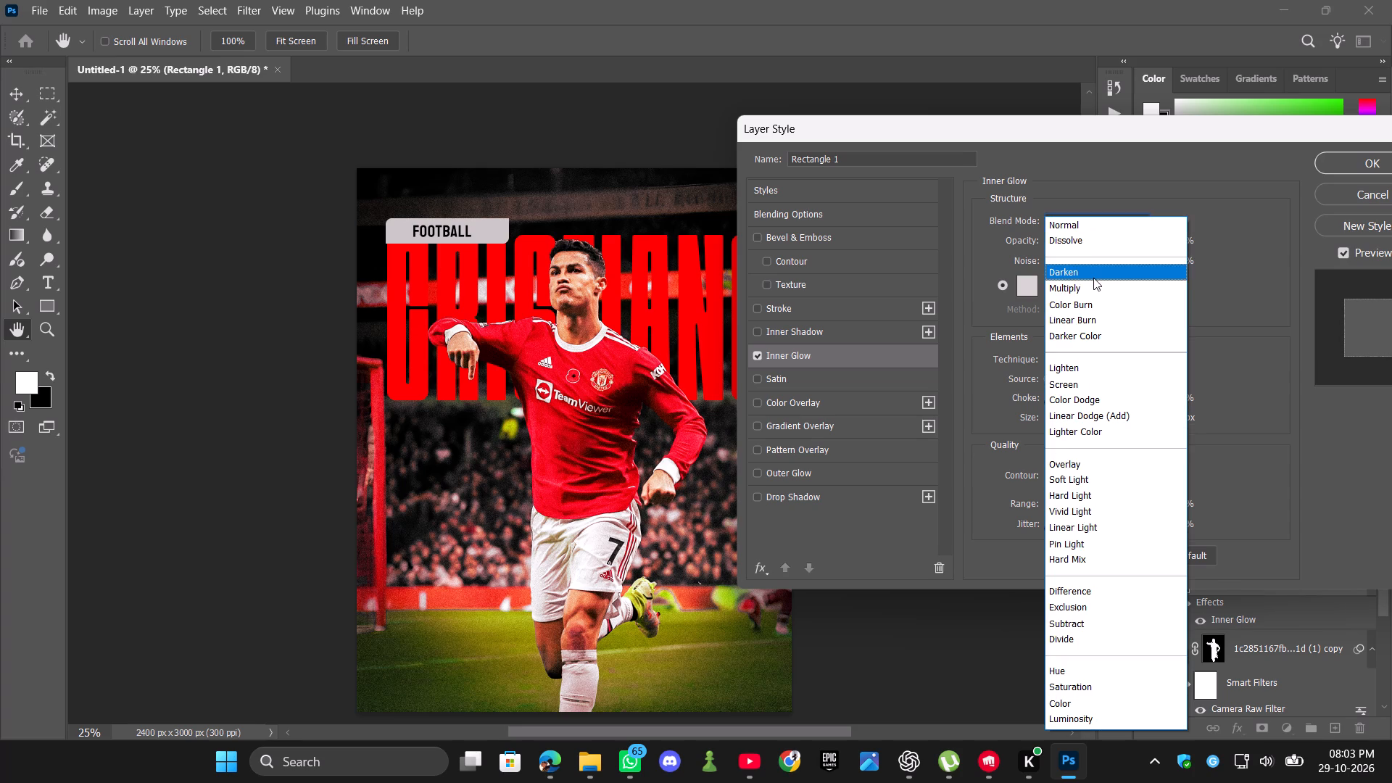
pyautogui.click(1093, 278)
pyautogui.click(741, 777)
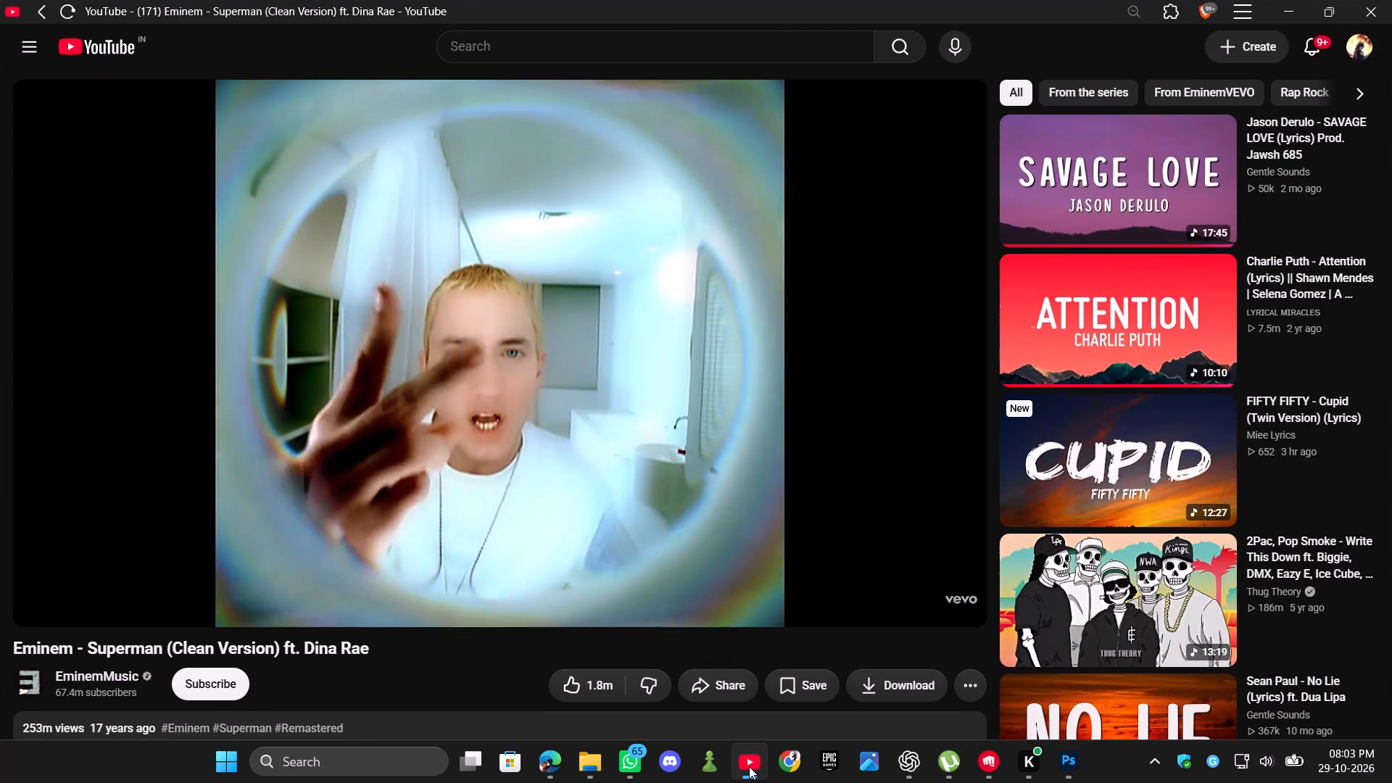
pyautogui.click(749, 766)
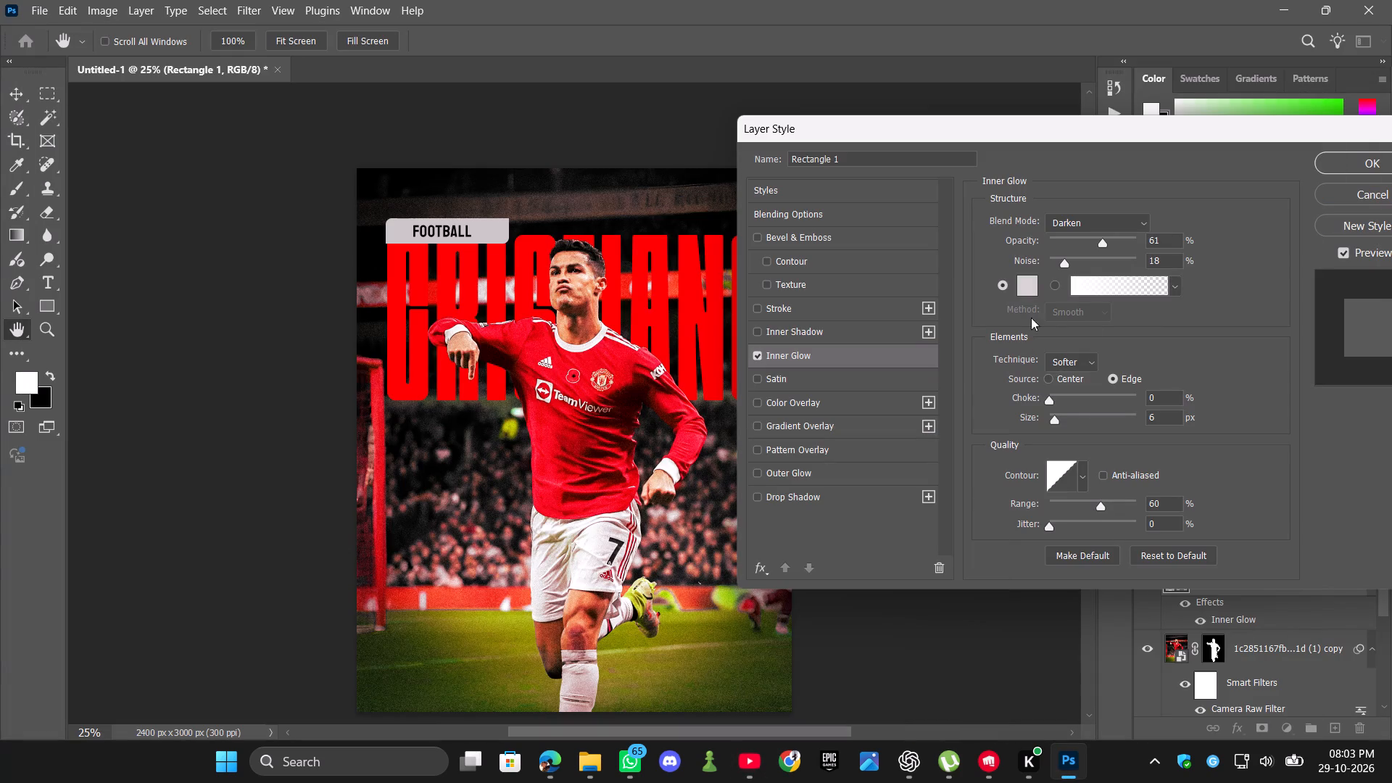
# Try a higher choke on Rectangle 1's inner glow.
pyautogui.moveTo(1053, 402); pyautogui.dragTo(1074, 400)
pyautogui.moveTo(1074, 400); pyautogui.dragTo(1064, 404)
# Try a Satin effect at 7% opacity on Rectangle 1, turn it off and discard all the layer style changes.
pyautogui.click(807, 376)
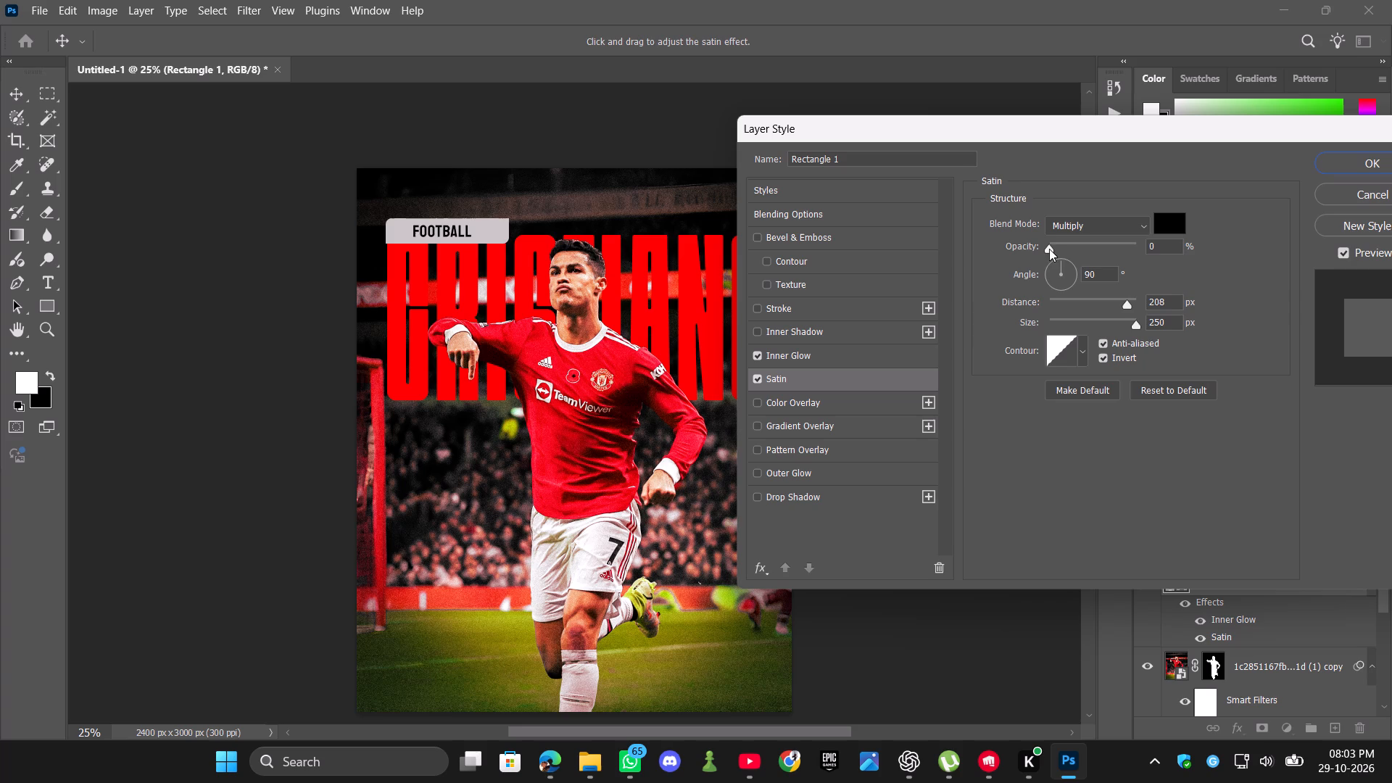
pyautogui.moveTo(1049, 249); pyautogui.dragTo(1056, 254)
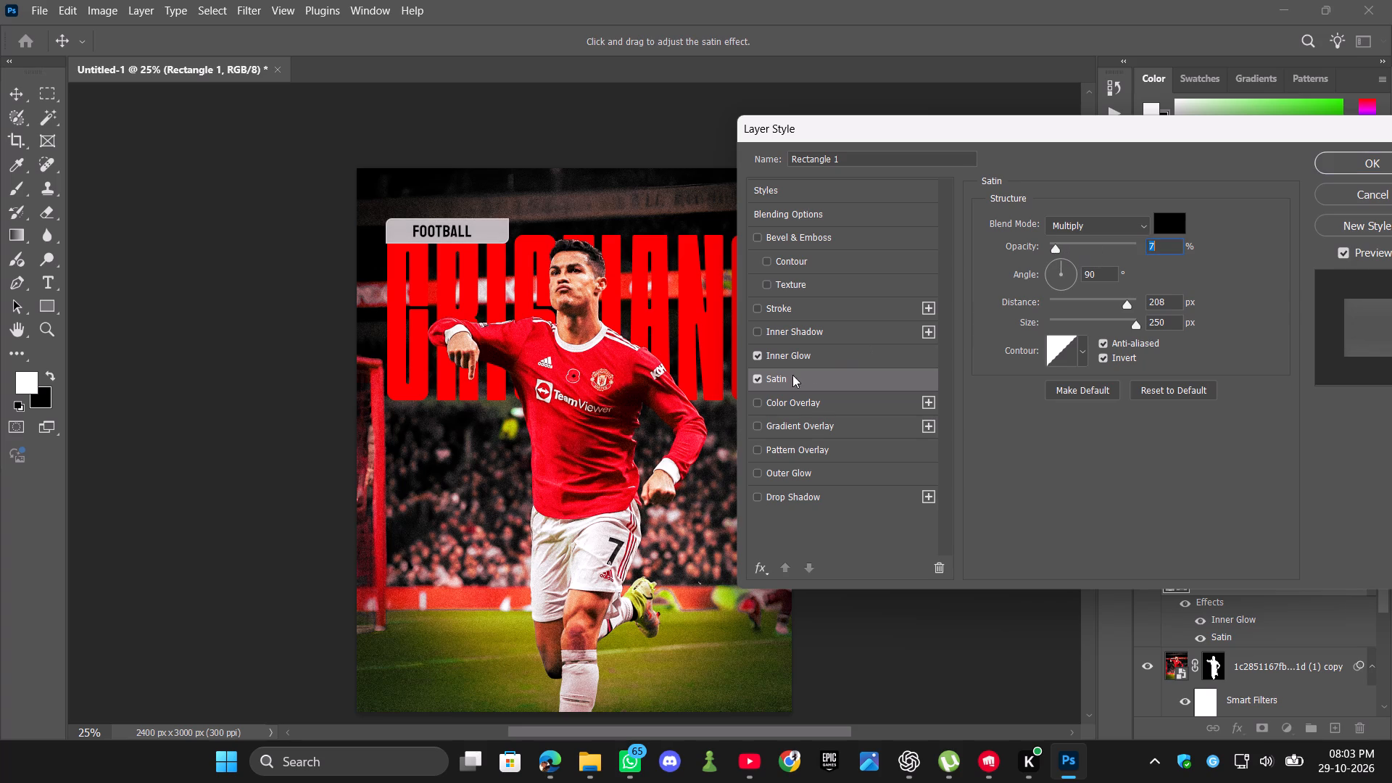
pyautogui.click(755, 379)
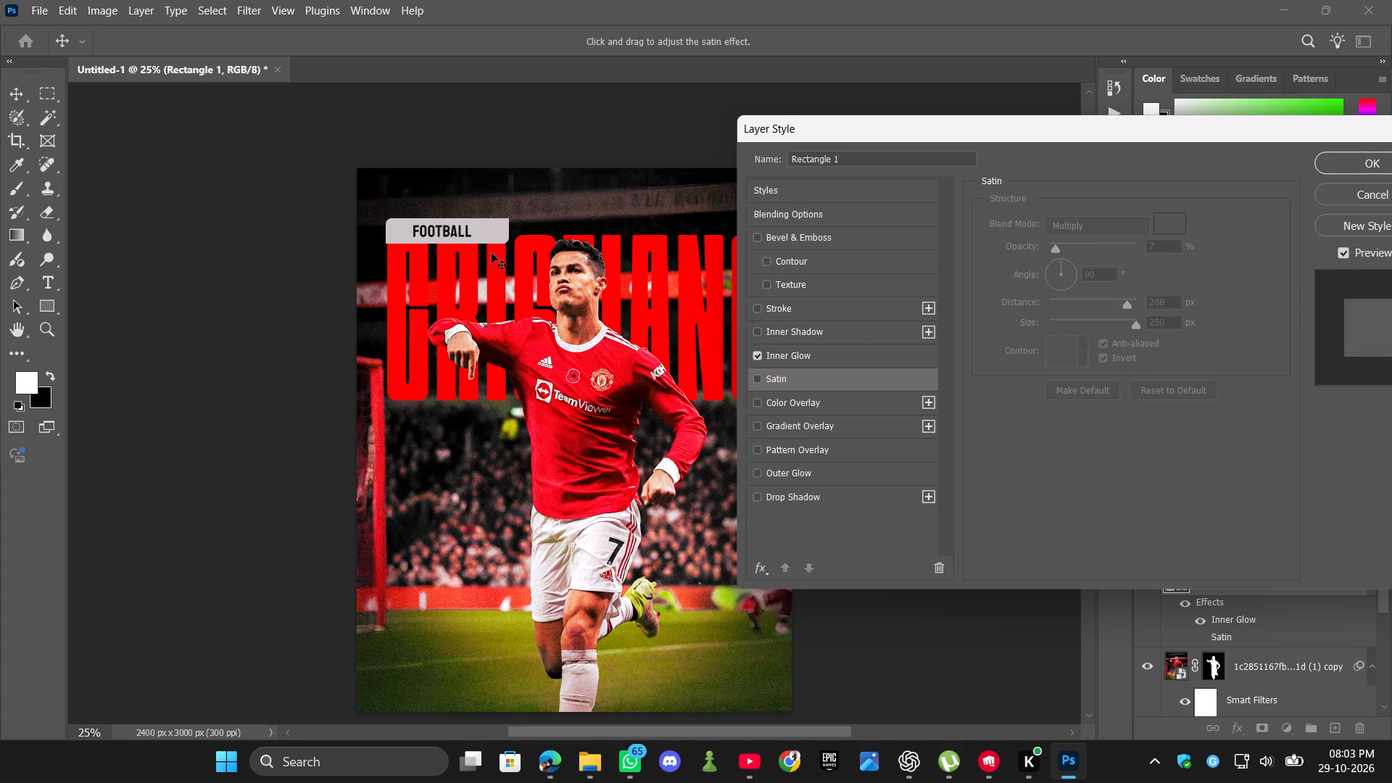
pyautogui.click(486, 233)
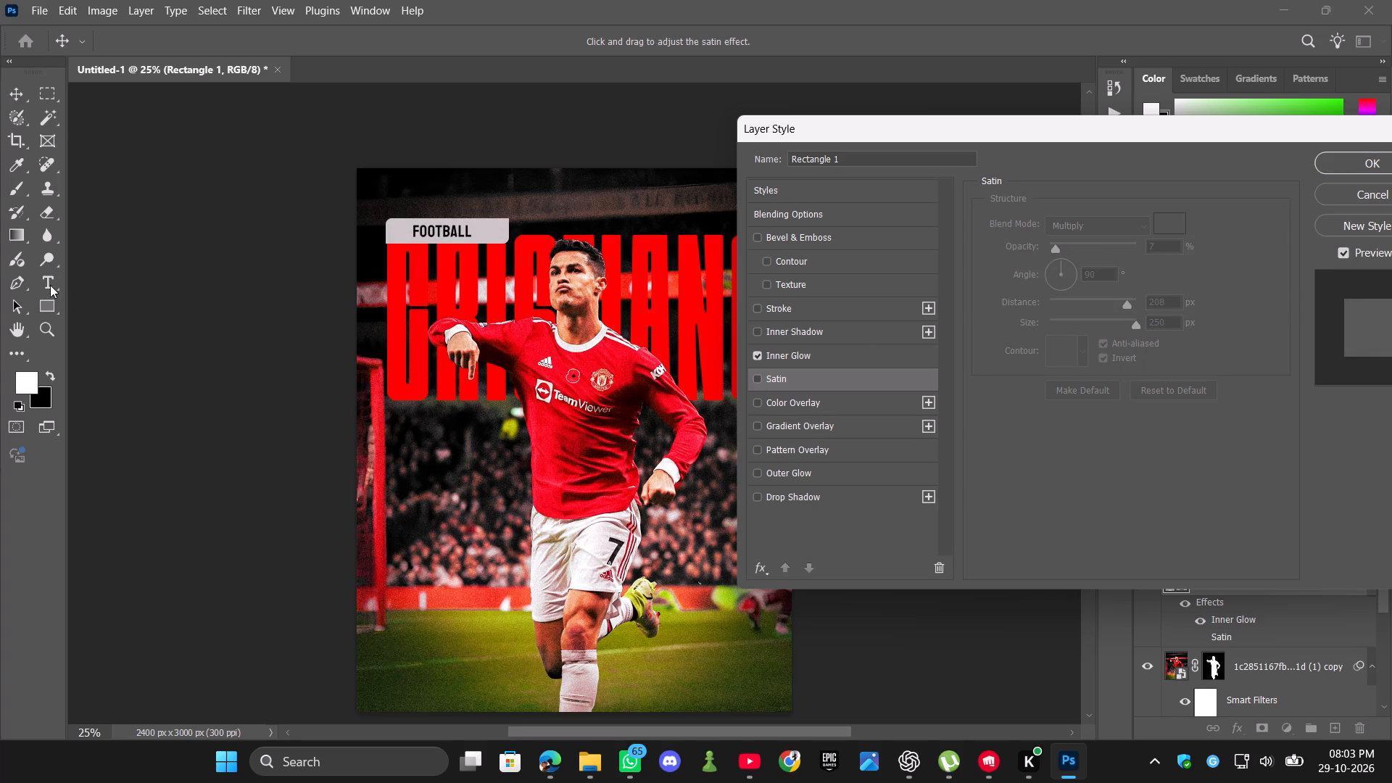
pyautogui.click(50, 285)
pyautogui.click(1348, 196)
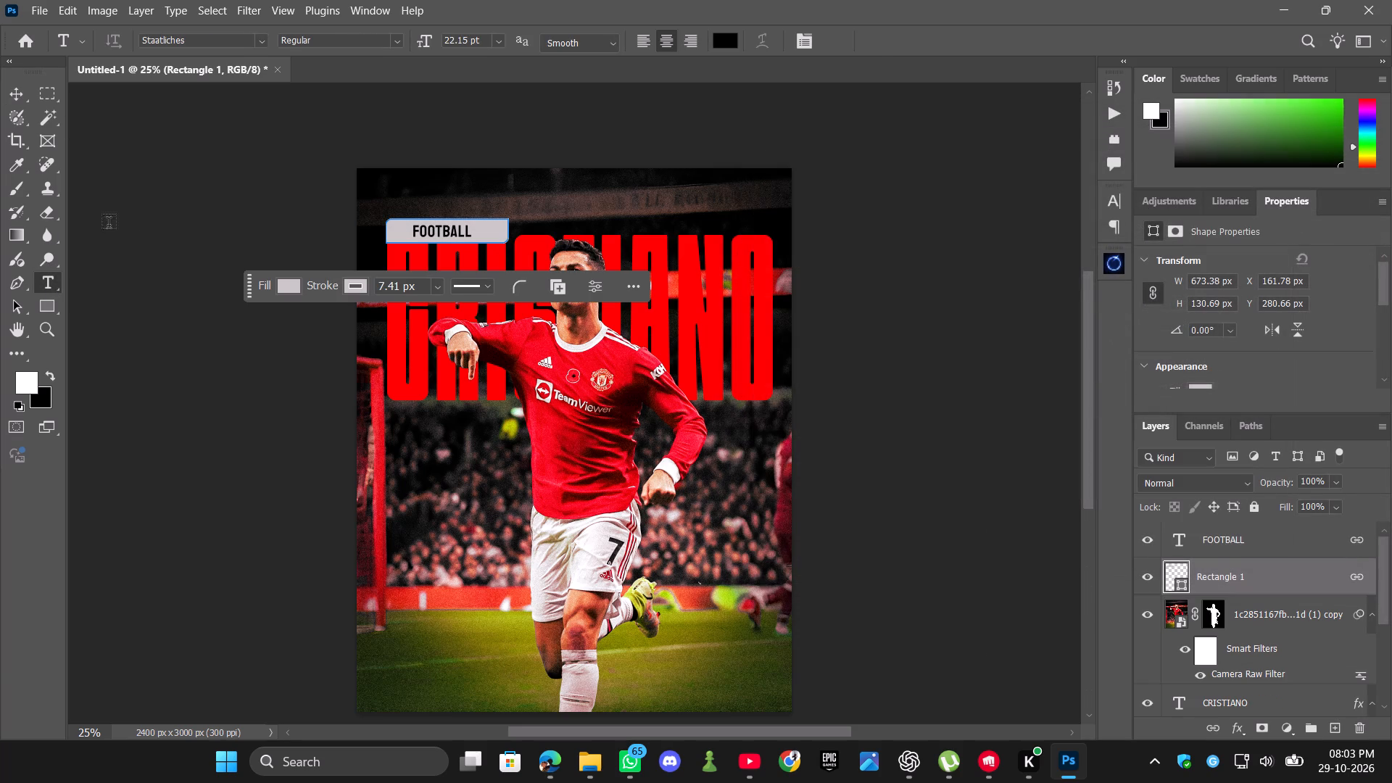
# Set the stroke width of the grey rectangle behind the FOOTBALL text to 0 px.
pyautogui.click(433, 289)
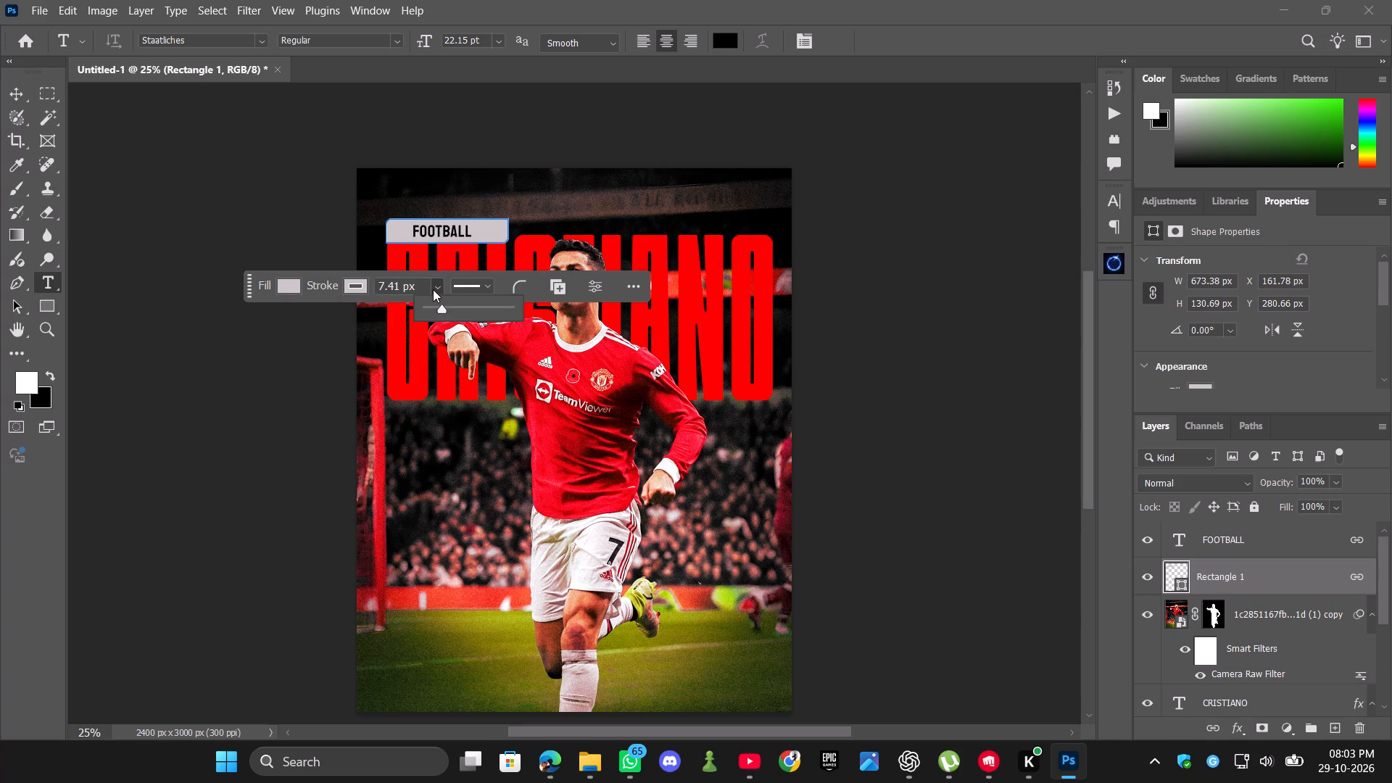
pyautogui.moveTo(441, 306); pyautogui.dragTo(408, 306)
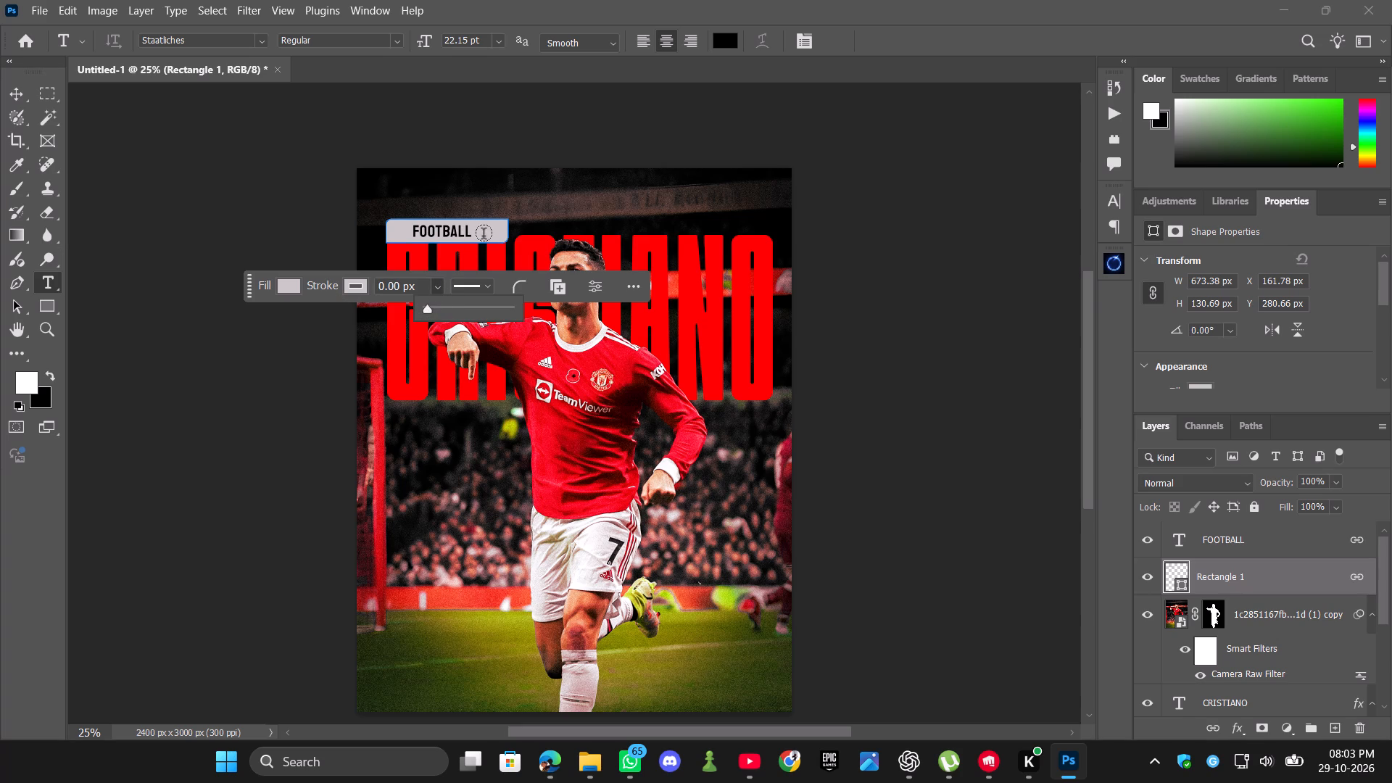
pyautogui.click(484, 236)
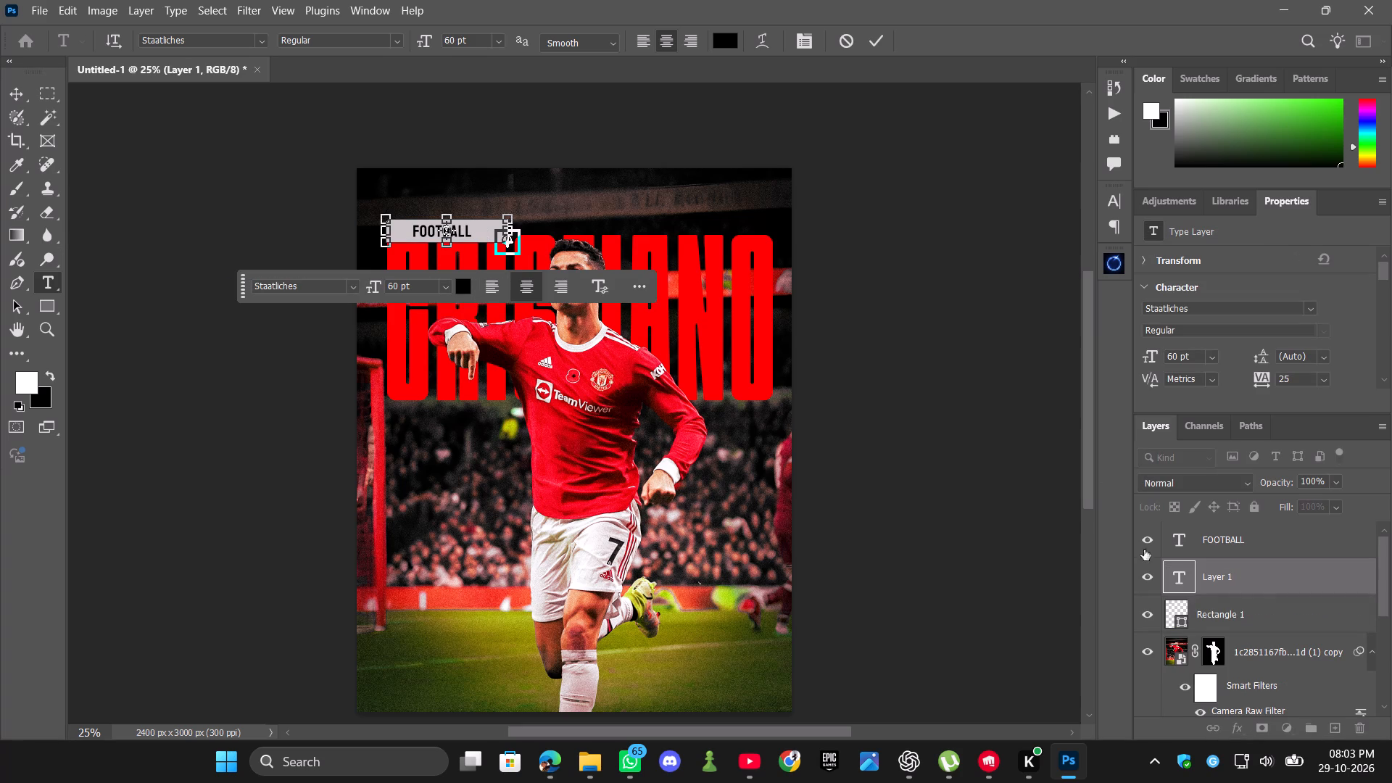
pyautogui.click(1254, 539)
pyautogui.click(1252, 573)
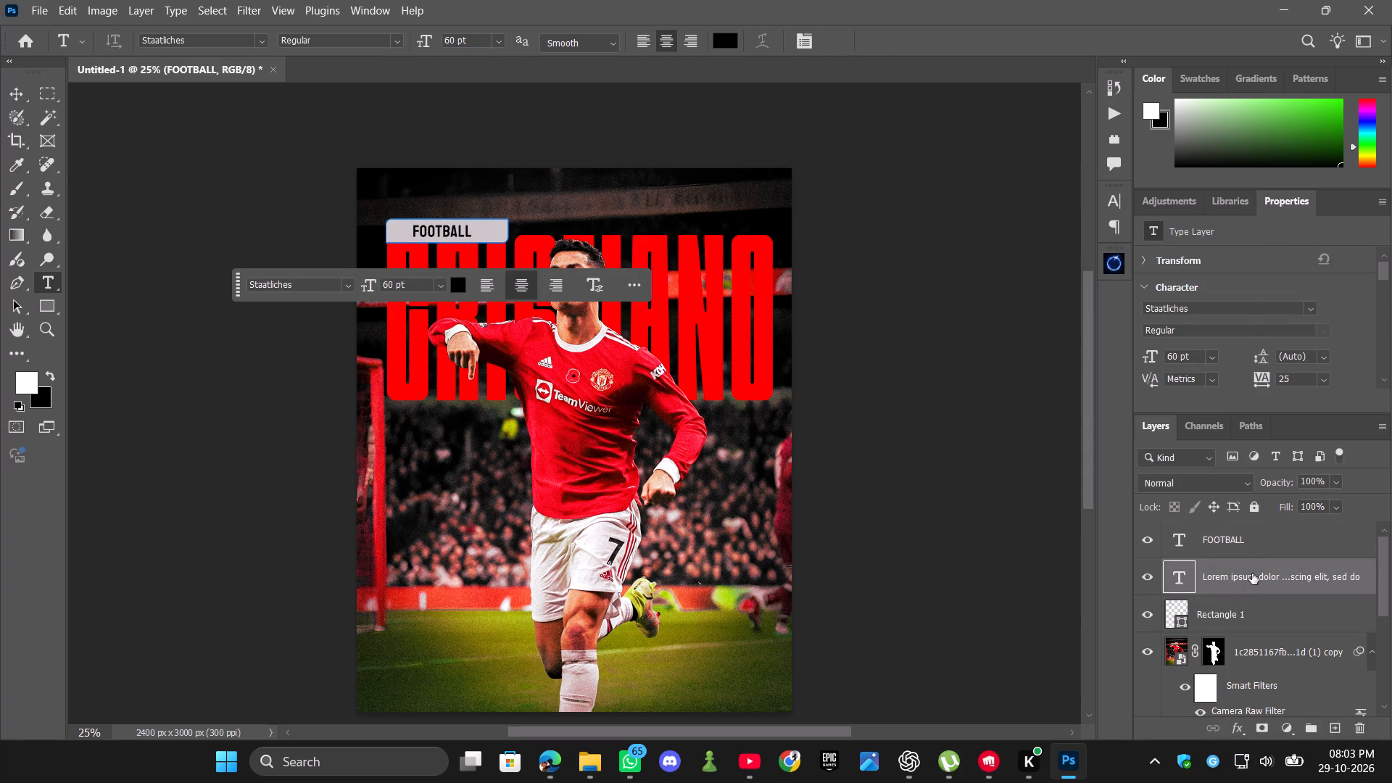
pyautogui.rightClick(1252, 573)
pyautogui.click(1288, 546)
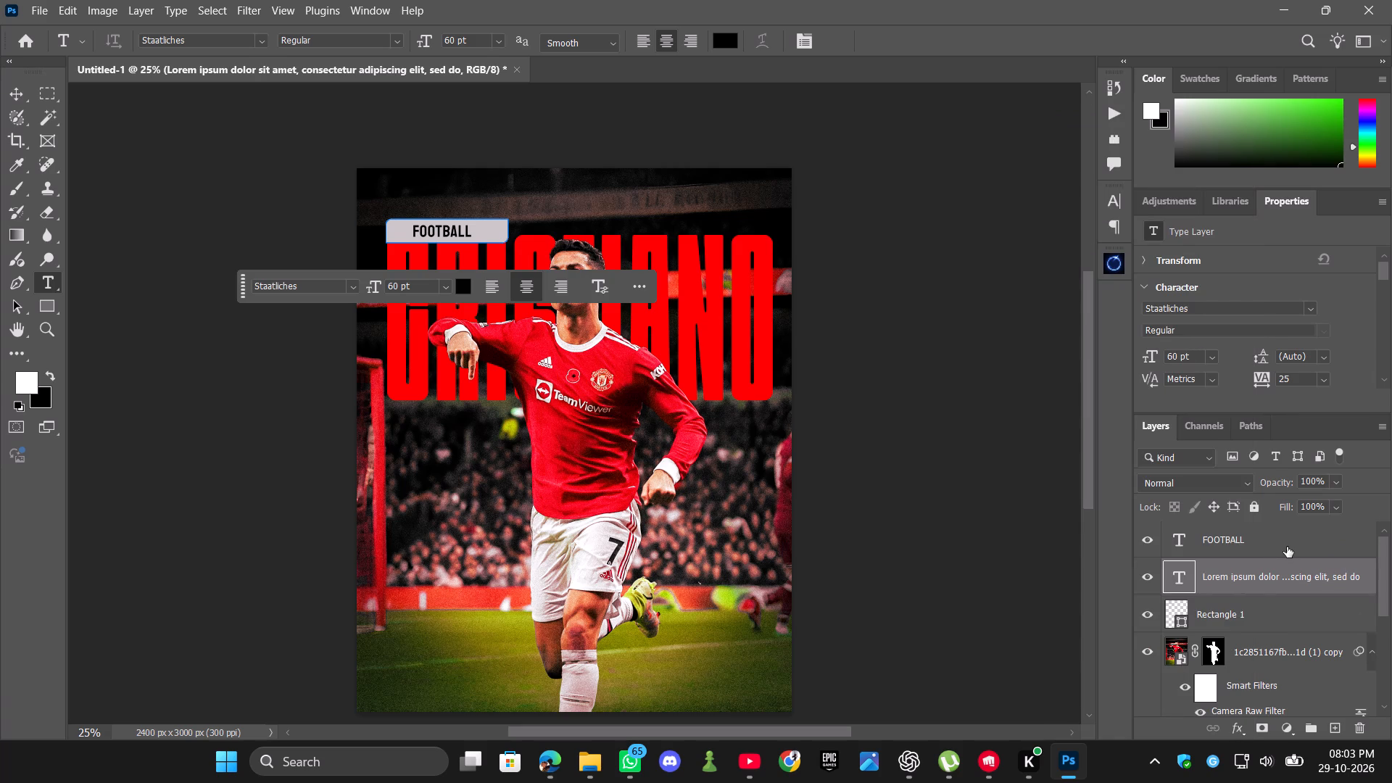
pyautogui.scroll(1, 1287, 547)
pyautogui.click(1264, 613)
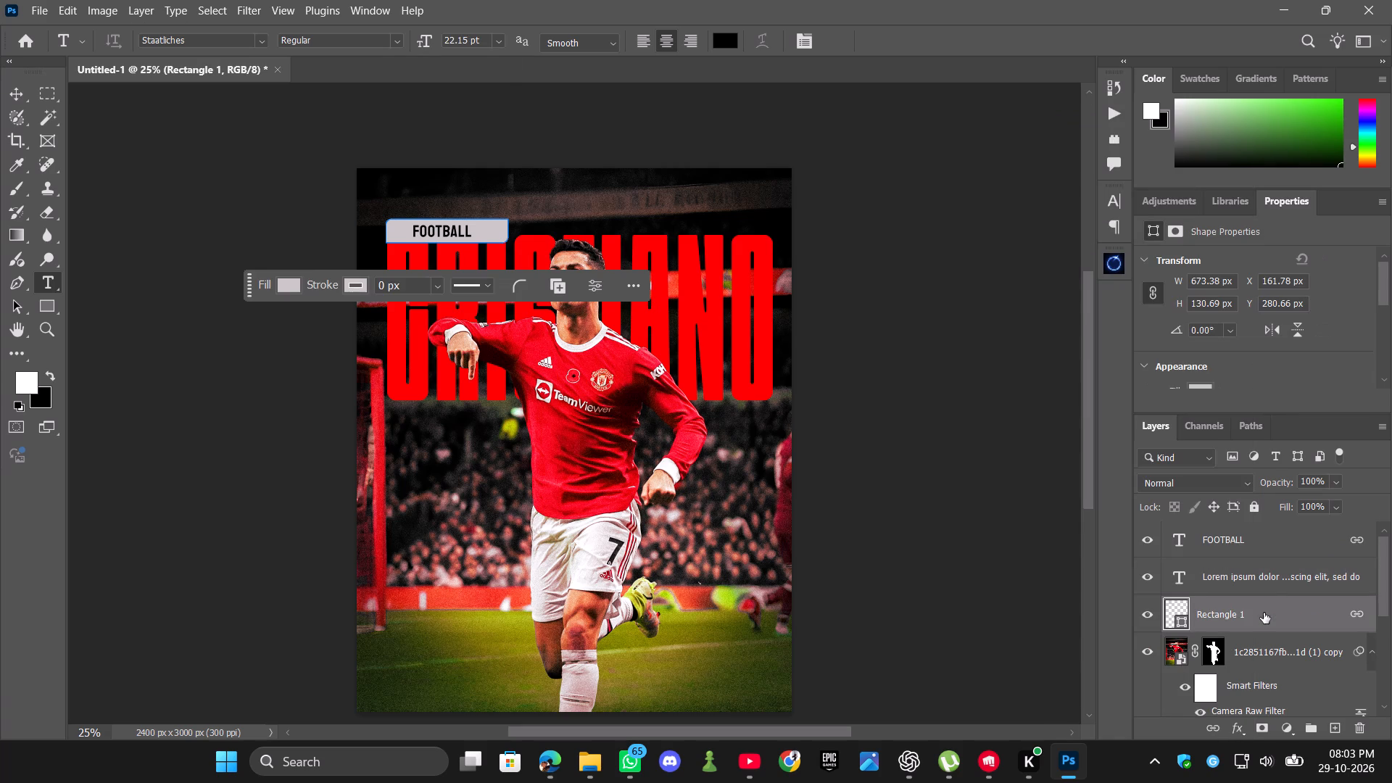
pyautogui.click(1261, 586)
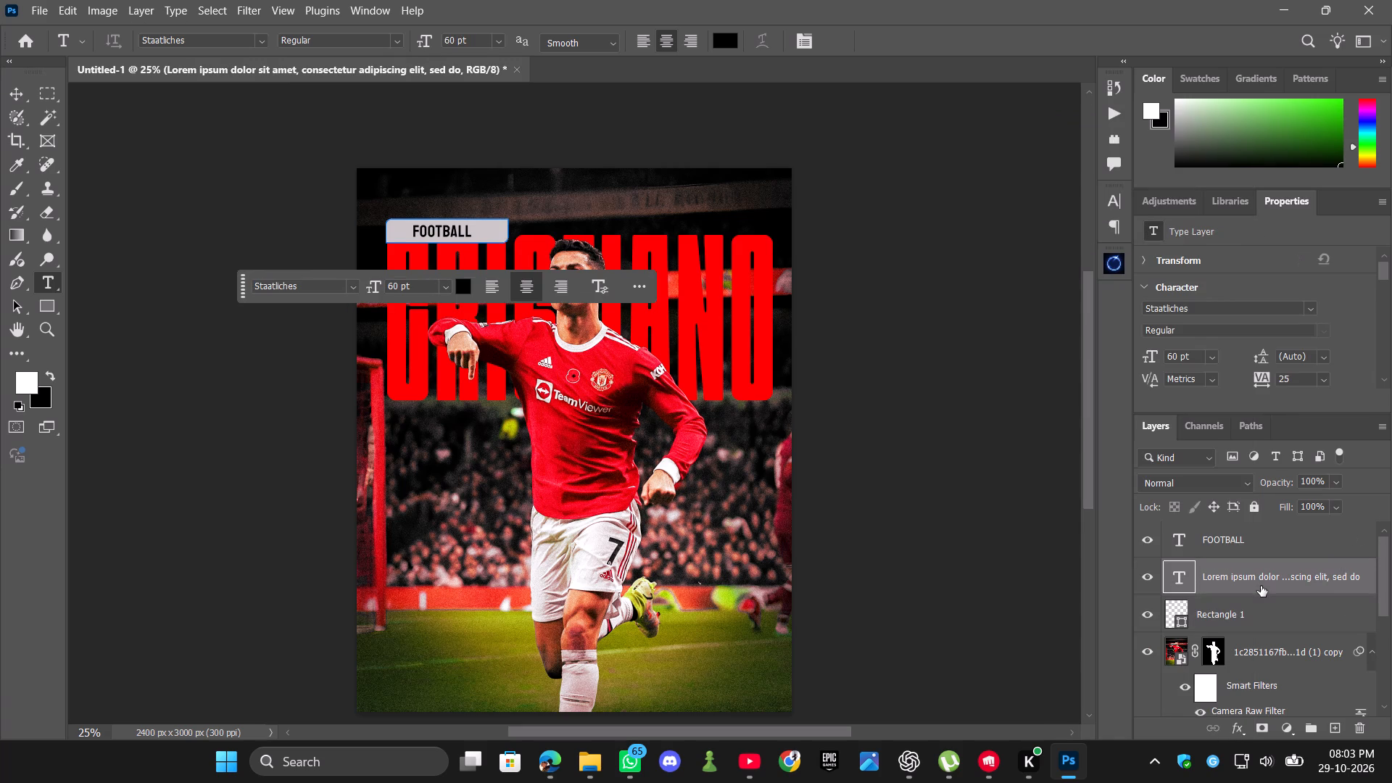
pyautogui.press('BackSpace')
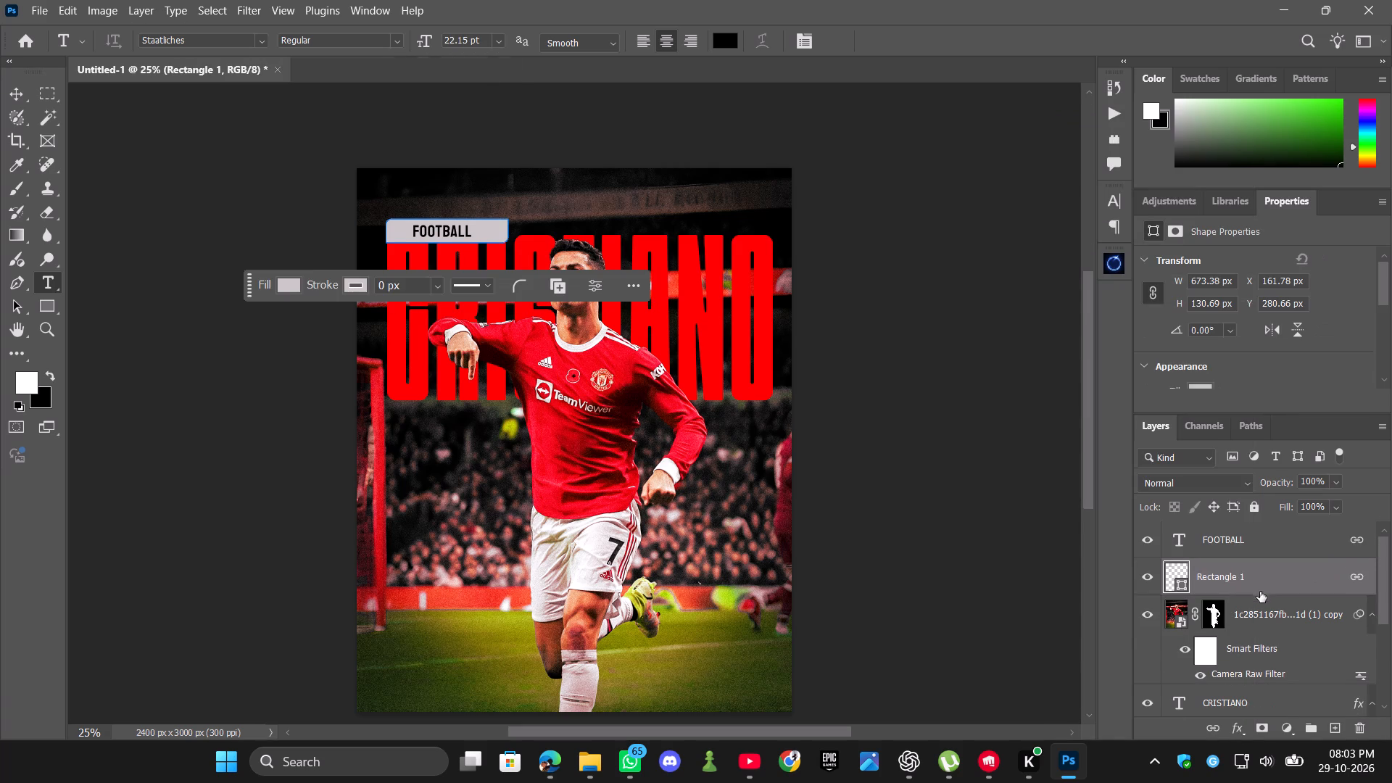
# Open the Blending Options for the Rectangle 1 layer.
pyautogui.rightClick(1250, 580)
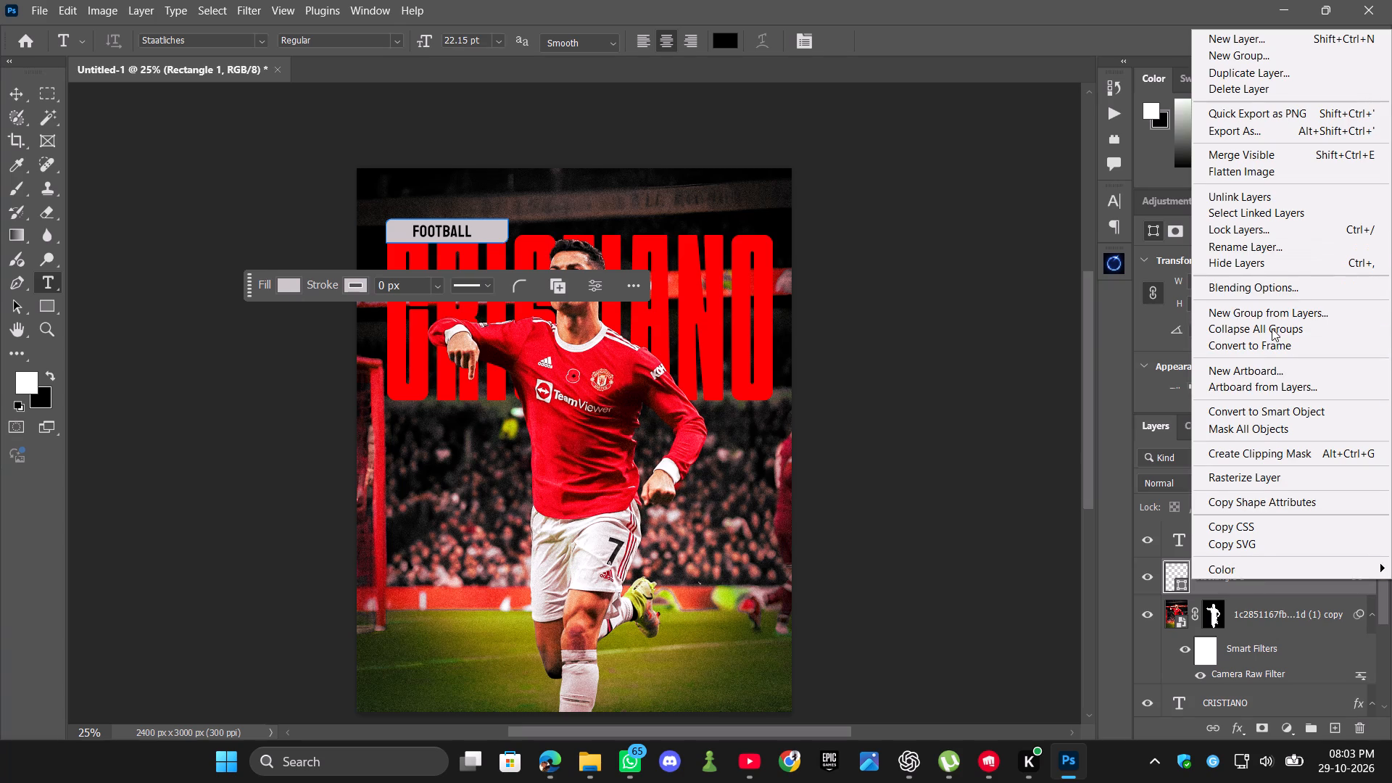
pyautogui.click(1284, 288)
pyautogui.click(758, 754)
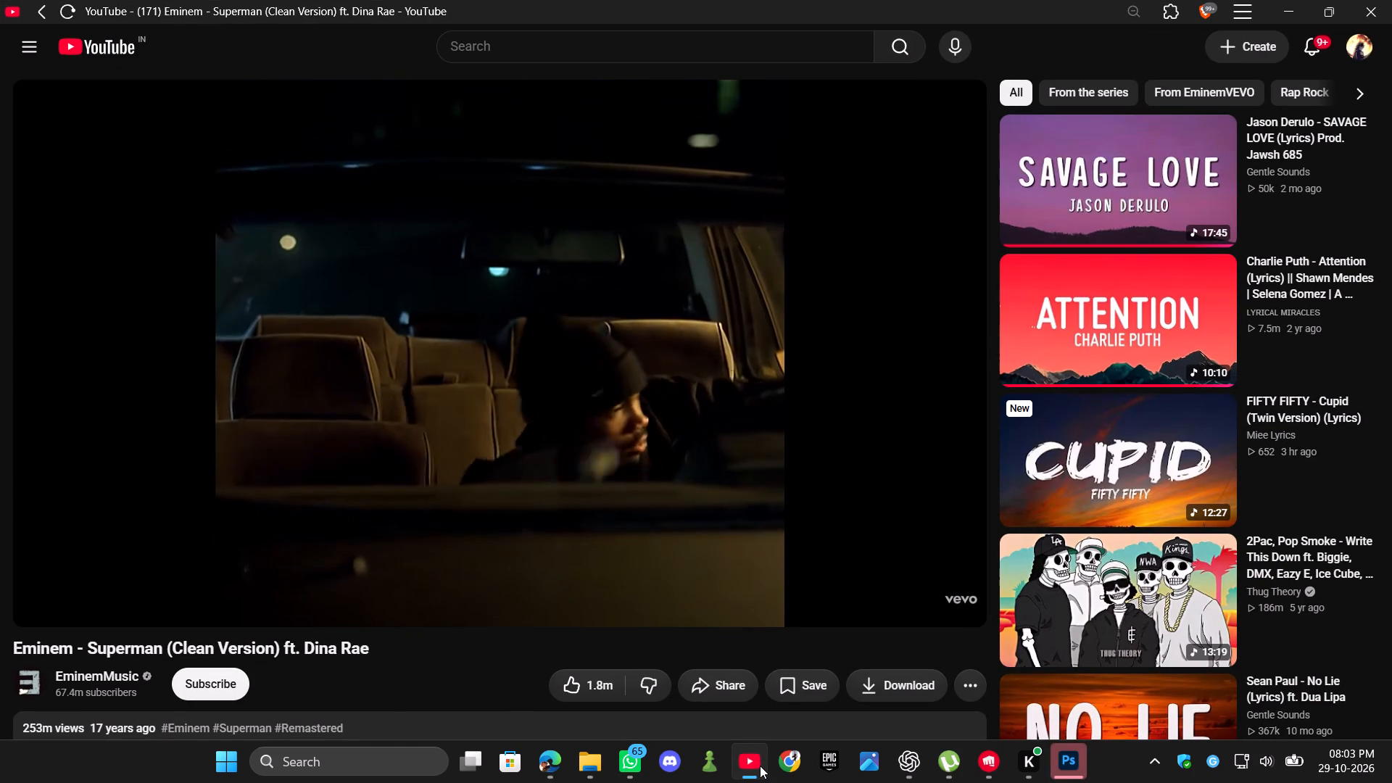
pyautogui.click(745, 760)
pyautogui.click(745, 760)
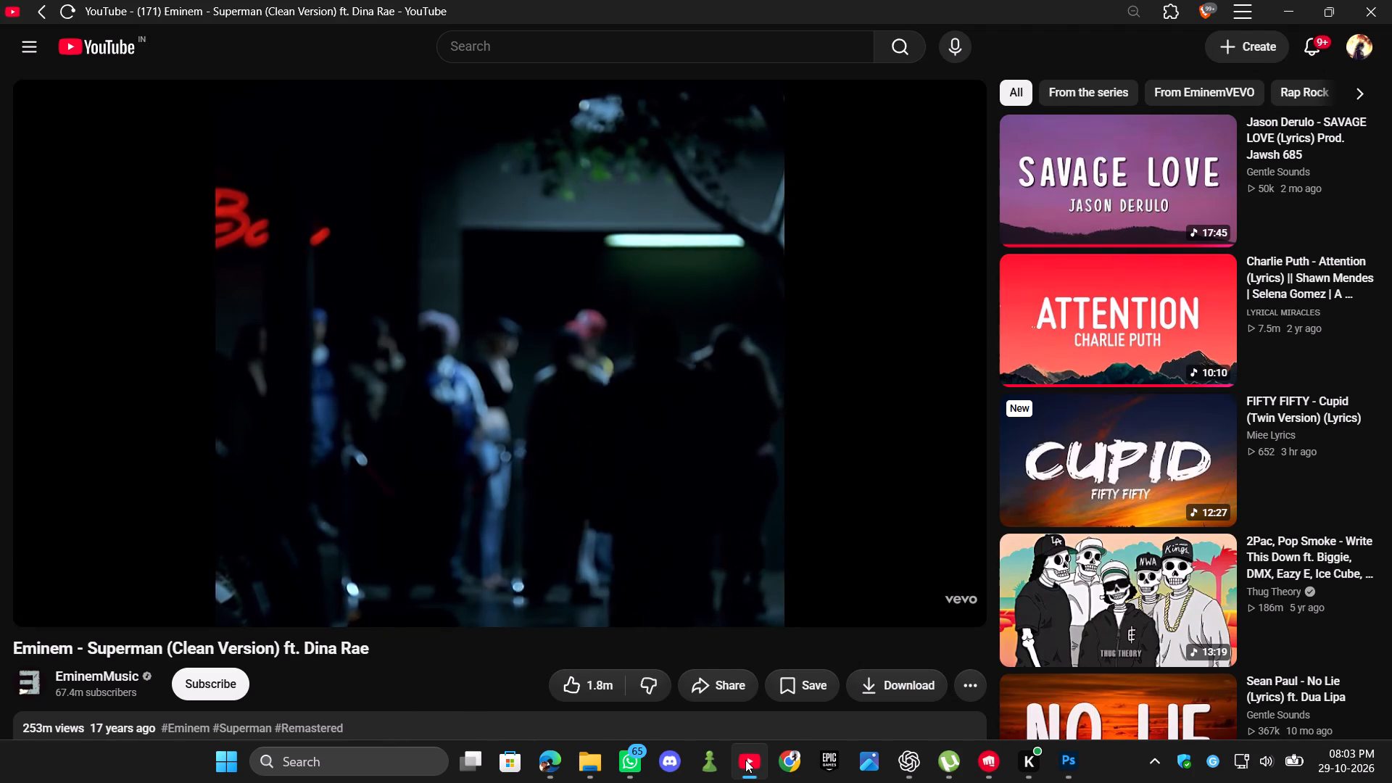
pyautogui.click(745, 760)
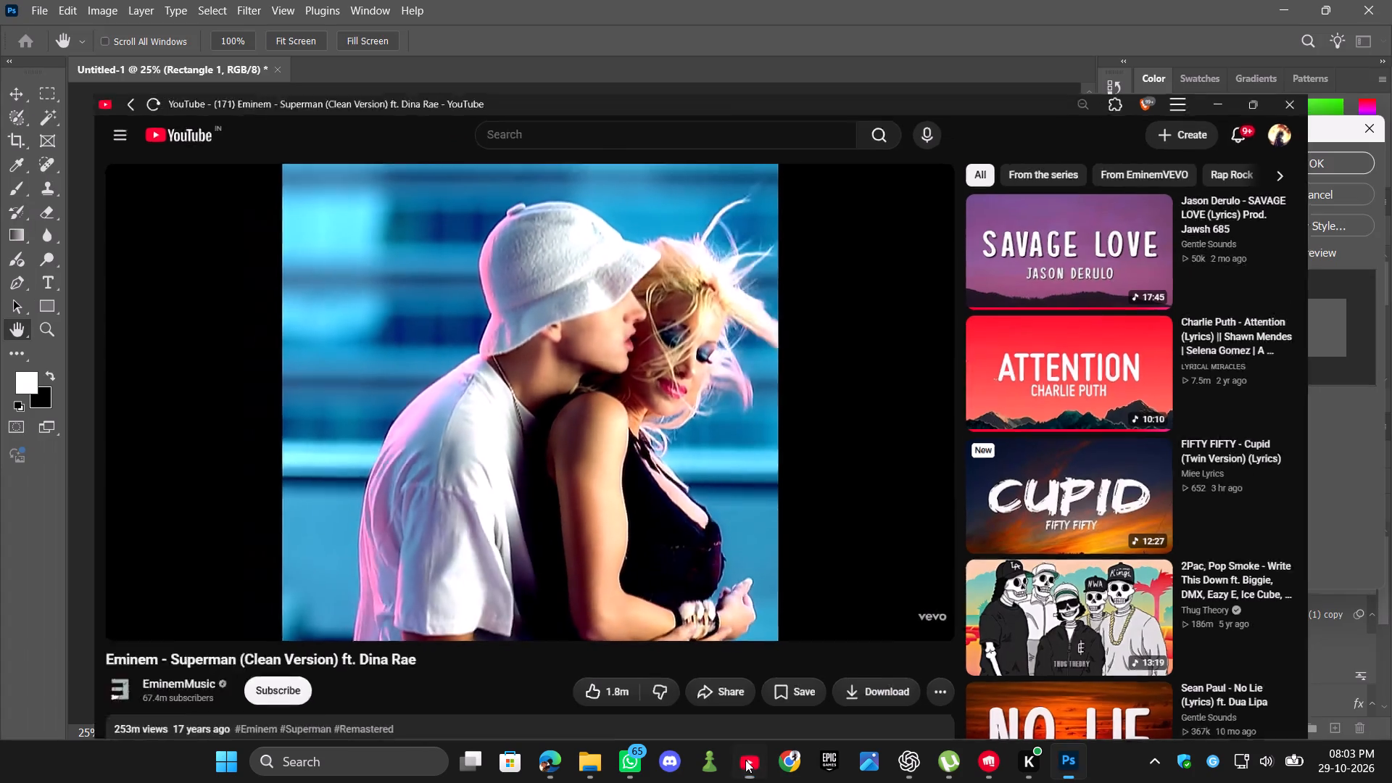
# Turn on Inner Shadow for Rectangle 1 and change its colour to a light grey.
pyautogui.moveTo(758, 136); pyautogui.dragTo(794, 135)
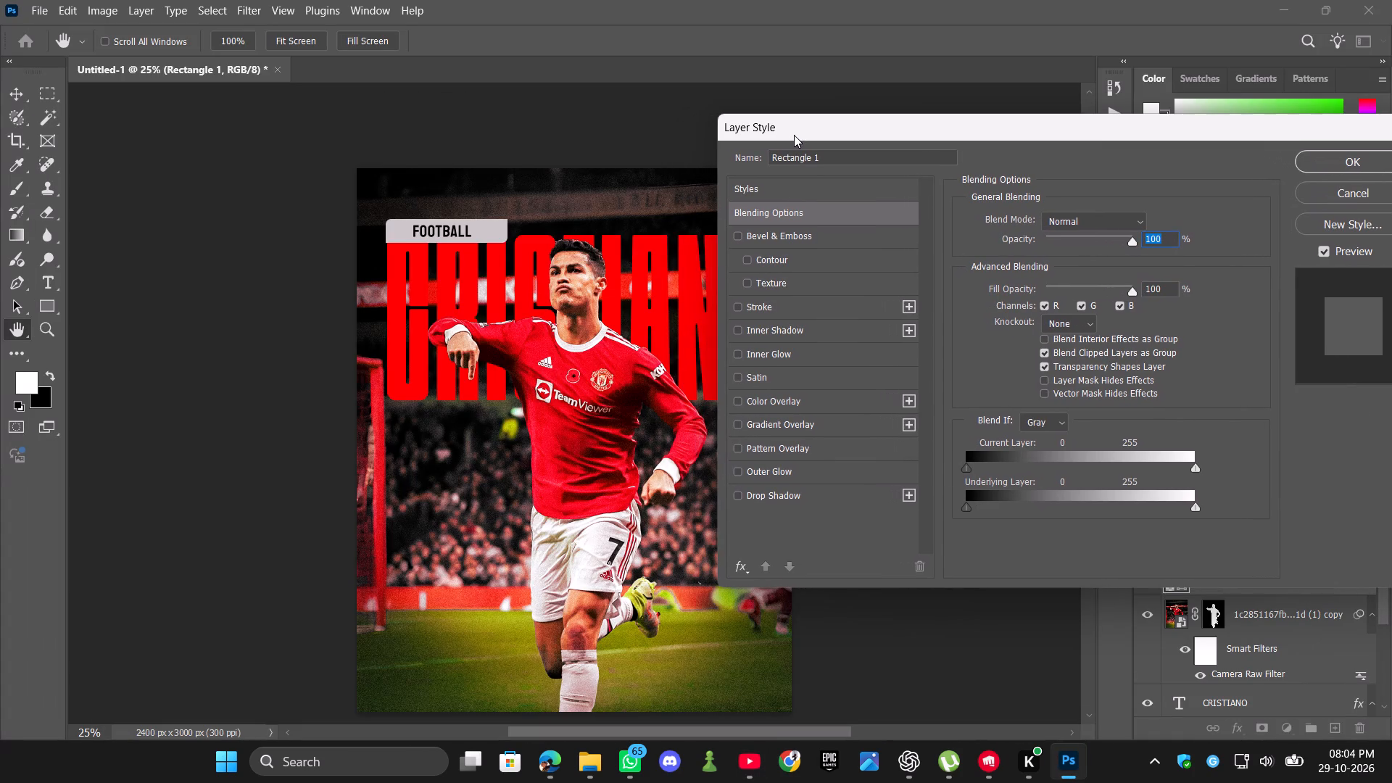
pyautogui.click(787, 331)
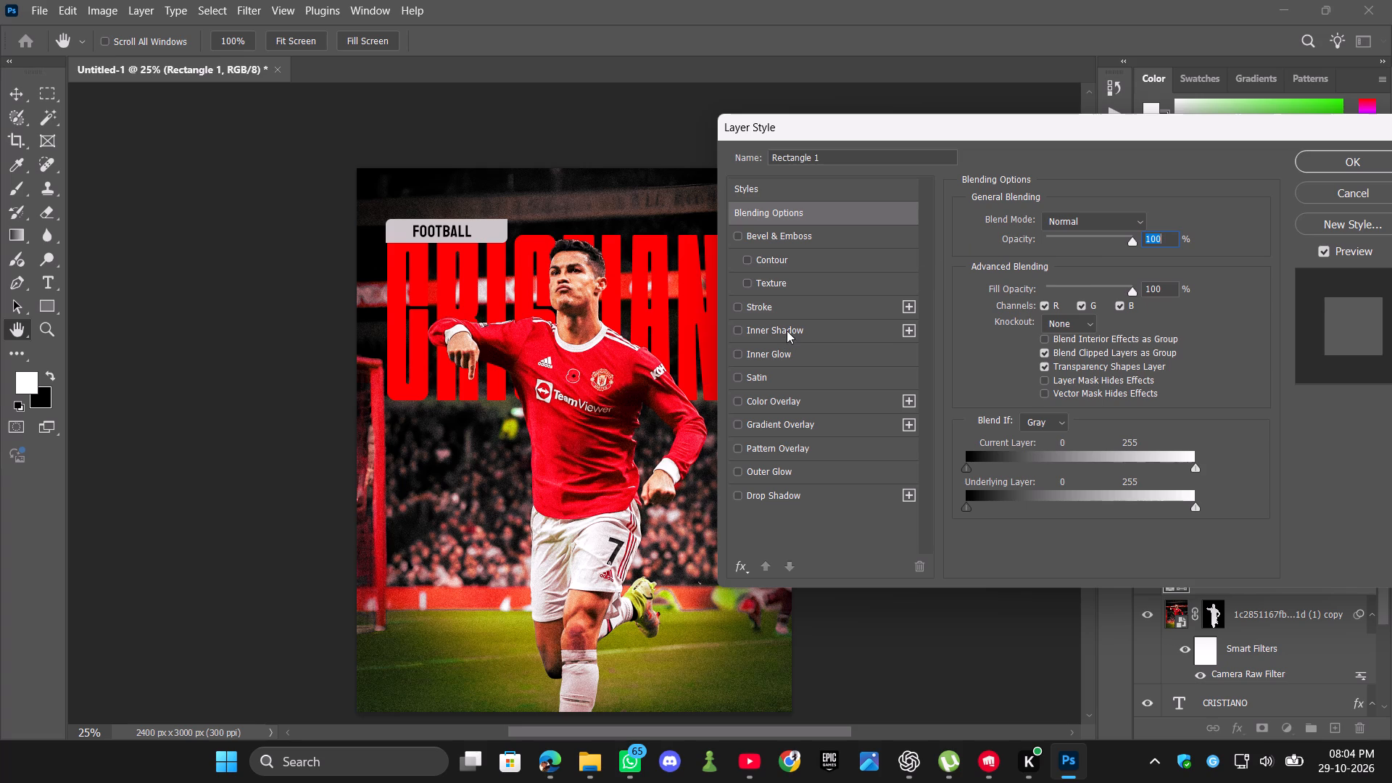
pyautogui.click(1159, 221)
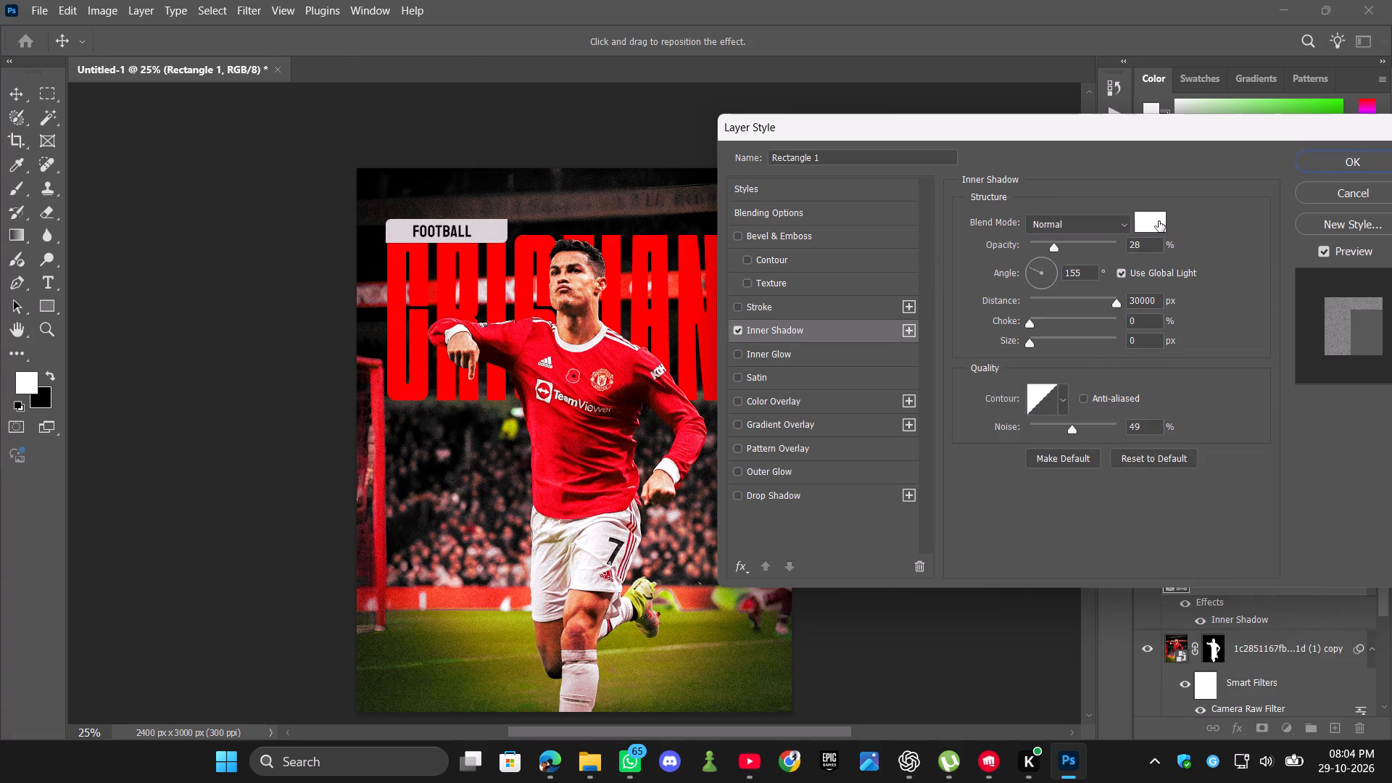
pyautogui.moveTo(901, 350); pyautogui.dragTo(879, 384)
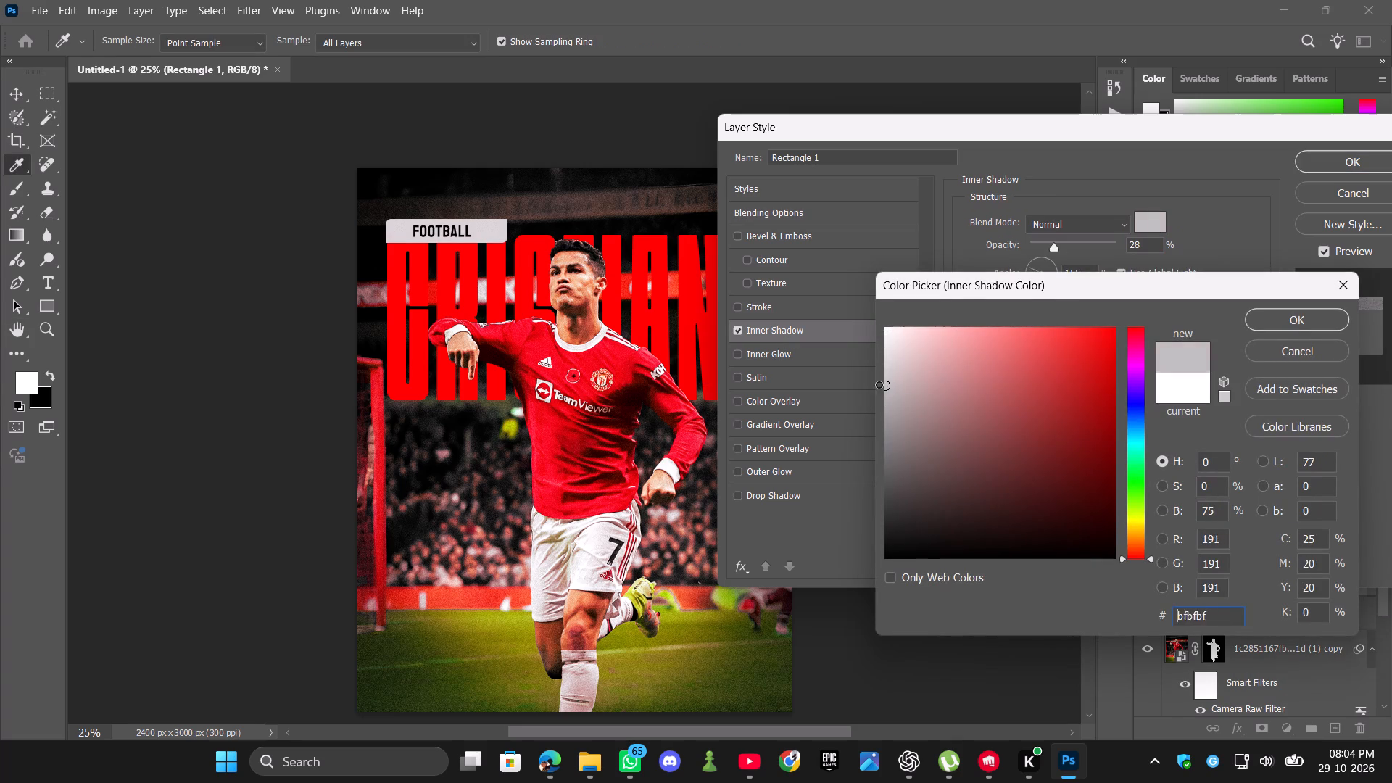
pyautogui.moveTo(879, 384); pyautogui.dragTo(877, 377)
pyautogui.click(1293, 314)
# Set Rectangle 1's inner shadow to 45% opacity, 35% choke and 103 px size.
pyautogui.moveTo(1051, 249); pyautogui.dragTo(1066, 251)
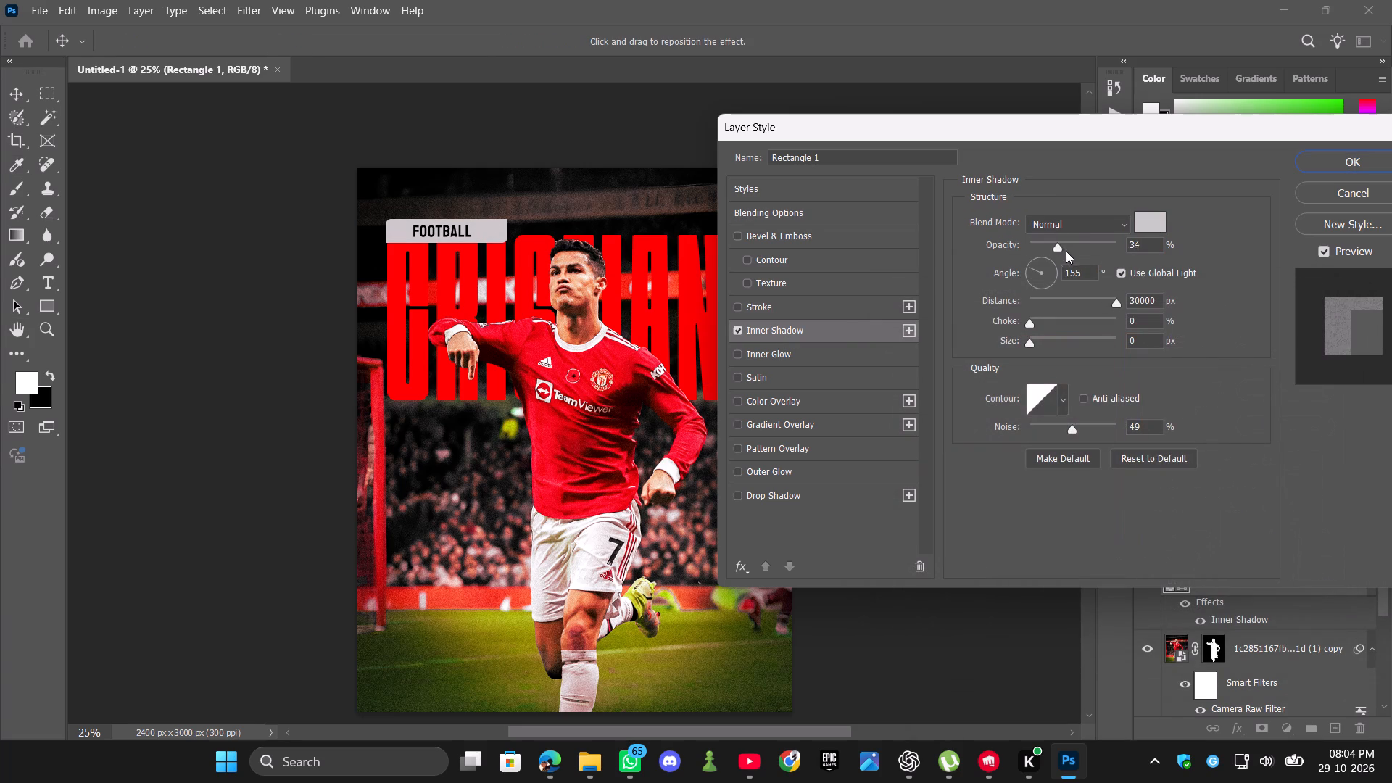
pyautogui.moveTo(1066, 251); pyautogui.dragTo(1069, 257)
pyautogui.moveTo(1029, 326); pyautogui.dragTo(1056, 326)
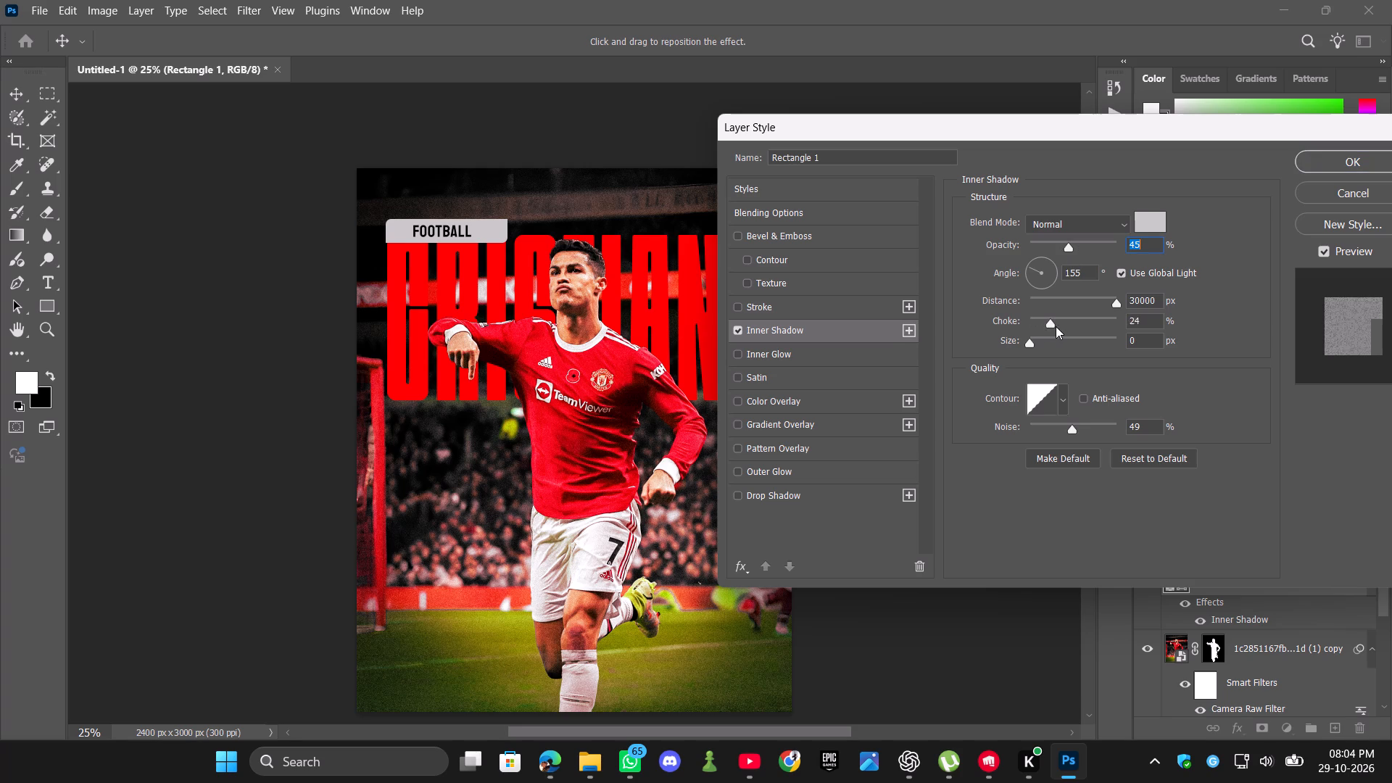
pyautogui.moveTo(1056, 326); pyautogui.dragTo(1061, 326)
pyautogui.moveTo(1033, 341); pyautogui.dragTo(1070, 341)
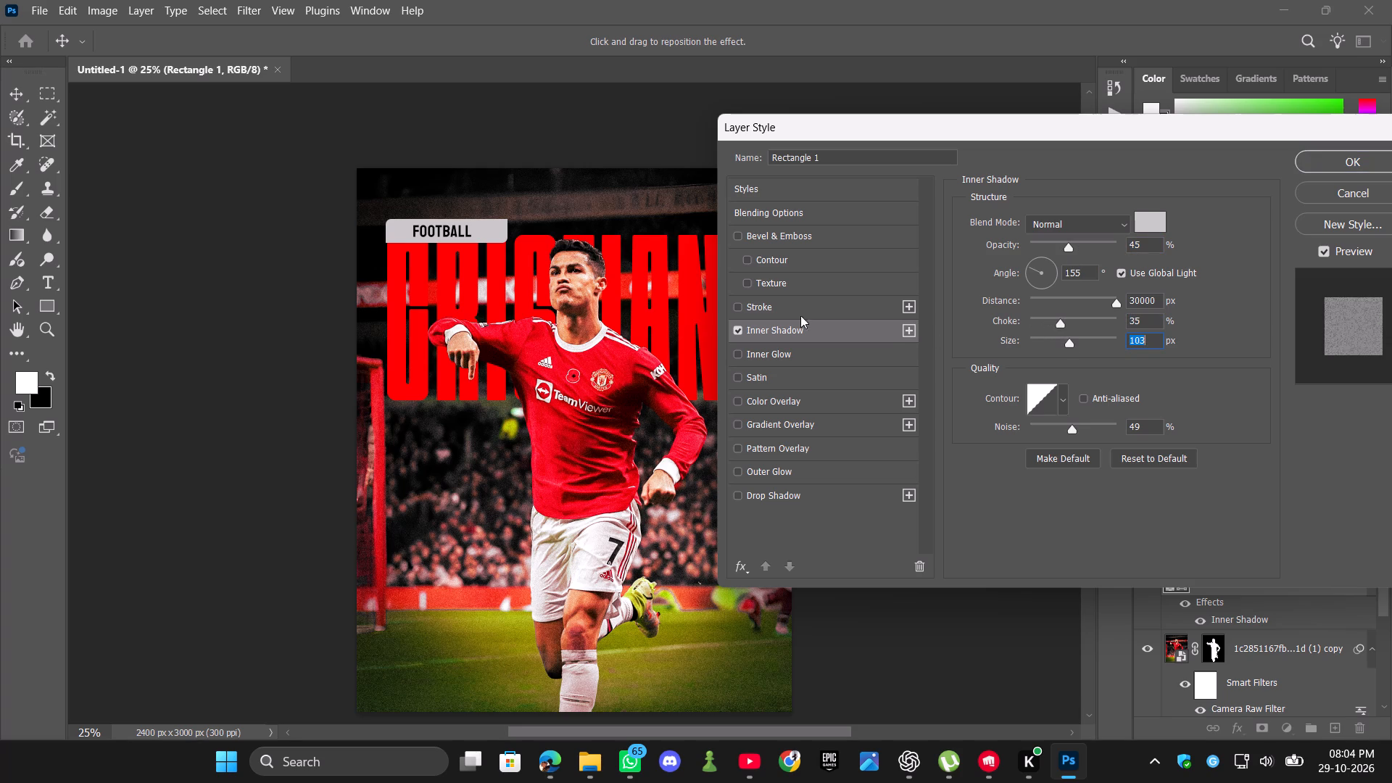
# Turn on the Inner Glow and Satin effects for Rectangle 1.
pyautogui.click(771, 351)
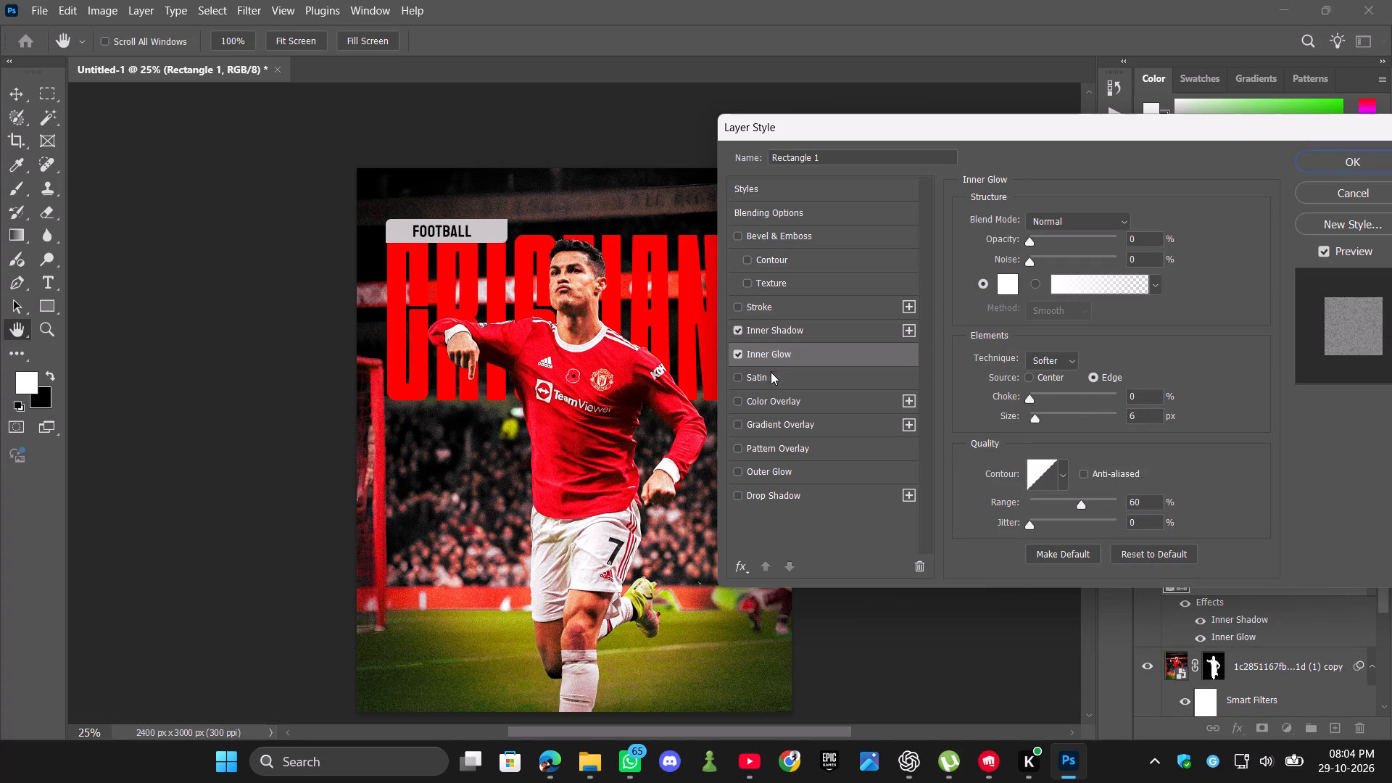
pyautogui.click(768, 380)
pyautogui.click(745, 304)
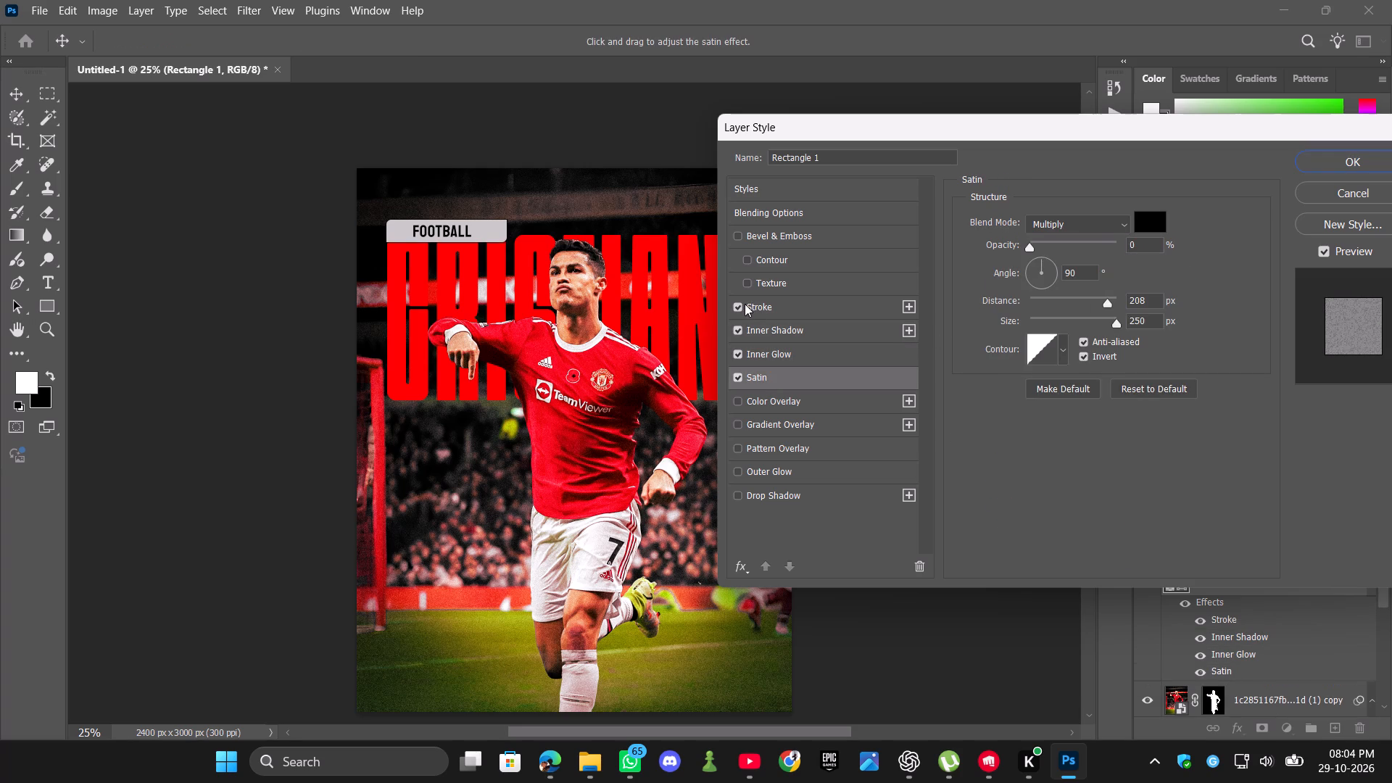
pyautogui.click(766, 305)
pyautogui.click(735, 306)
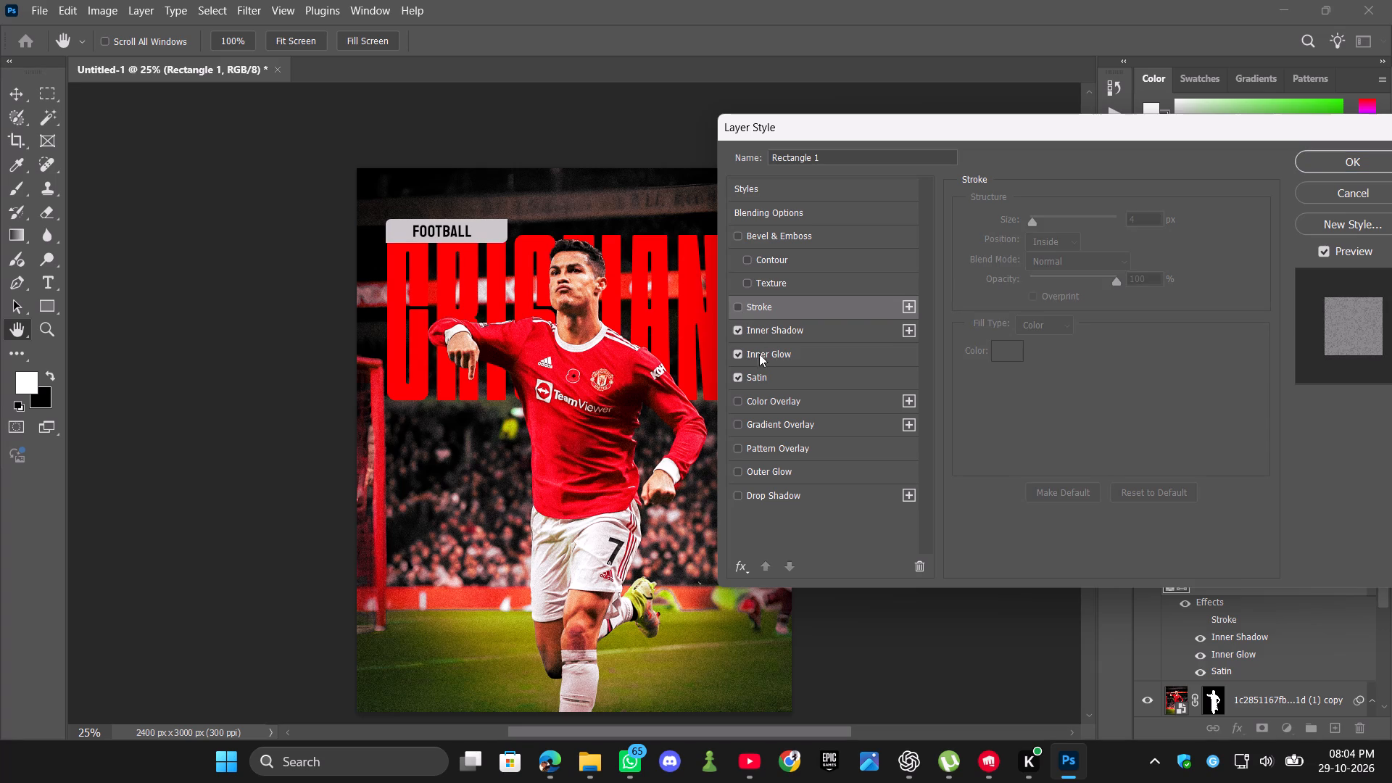
# Add a Color Overlay to Rectangle 1 in grey #a1a1a1 at 100% opacity.
pyautogui.click(766, 397)
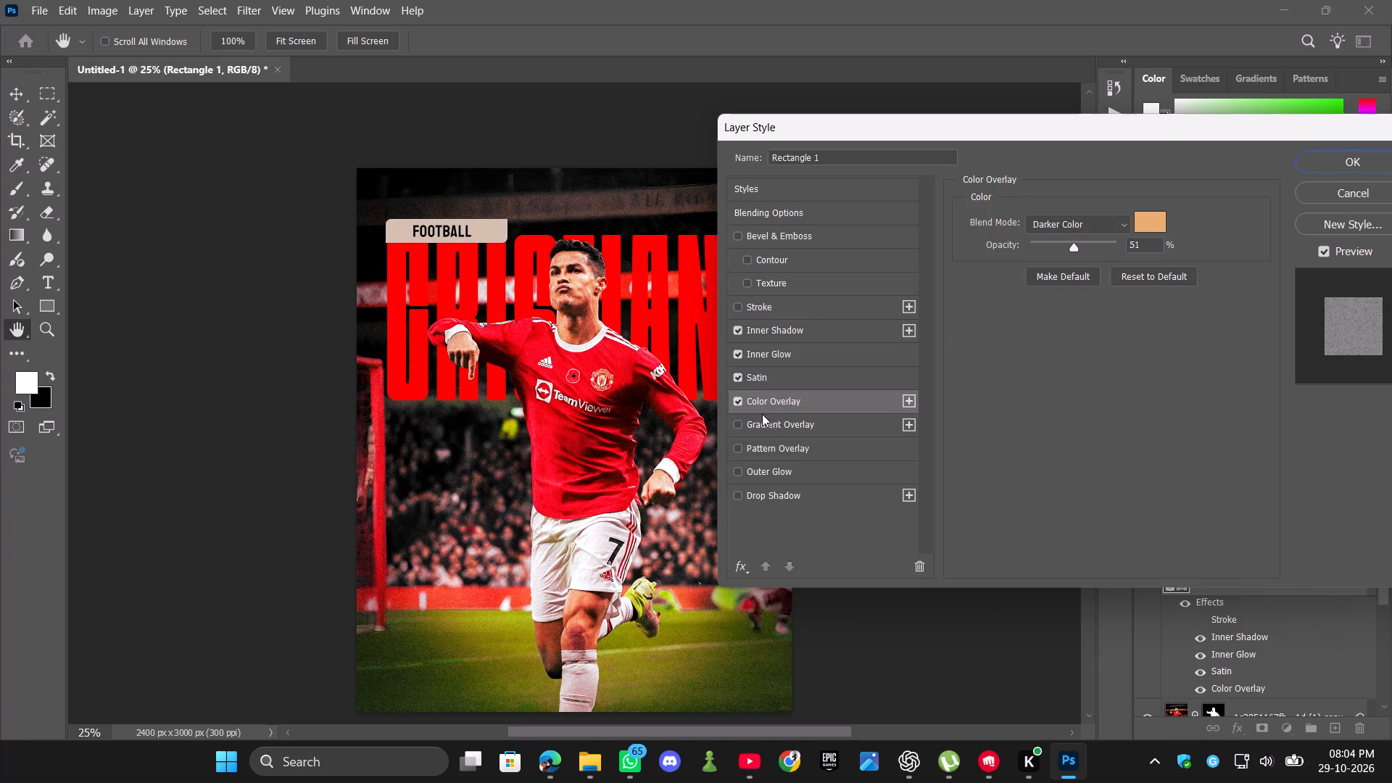
pyautogui.click(1156, 223)
pyautogui.moveTo(899, 357); pyautogui.dragTo(887, 388)
pyautogui.moveTo(887, 384); pyautogui.dragTo(886, 401)
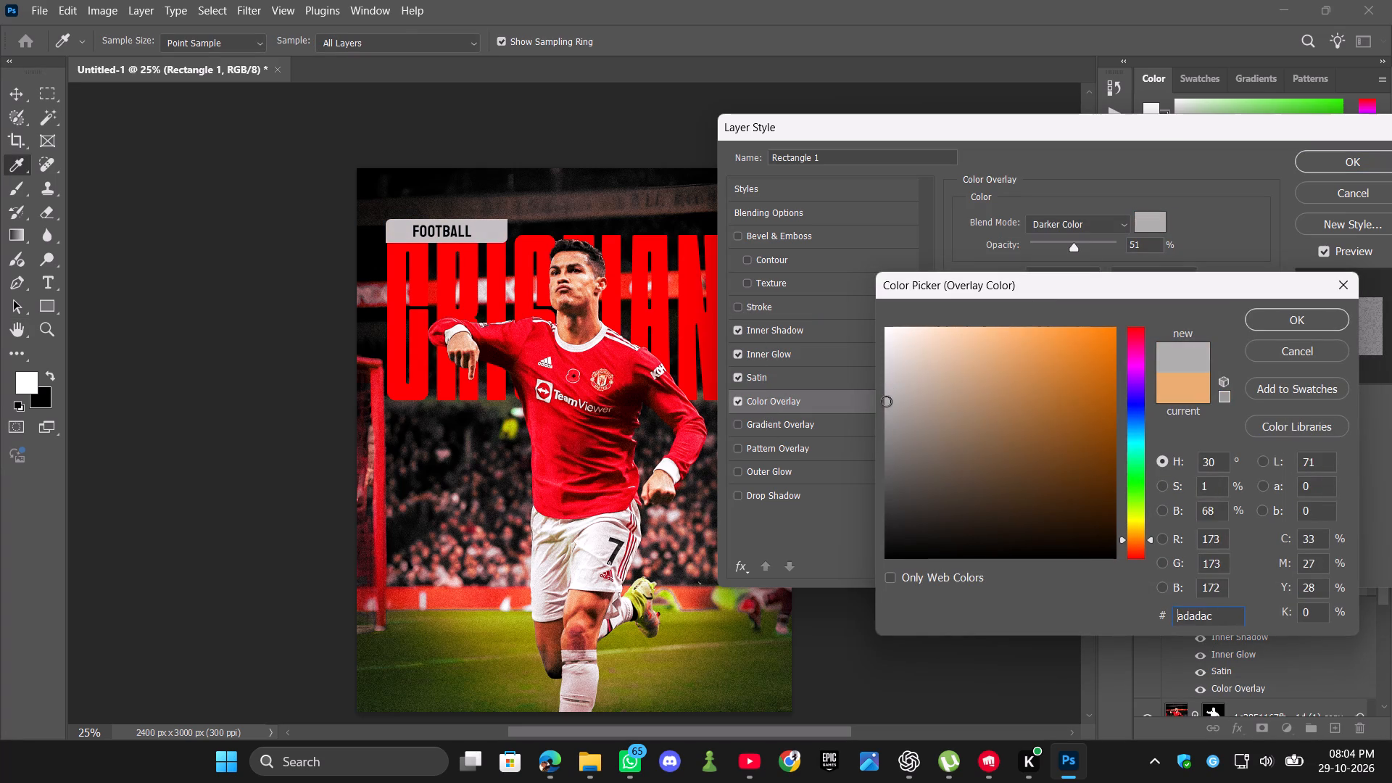
pyautogui.moveTo(886, 410); pyautogui.dragTo(886, 420)
pyautogui.moveTo(886, 420); pyautogui.dragTo(885, 412)
pyautogui.click(1295, 324)
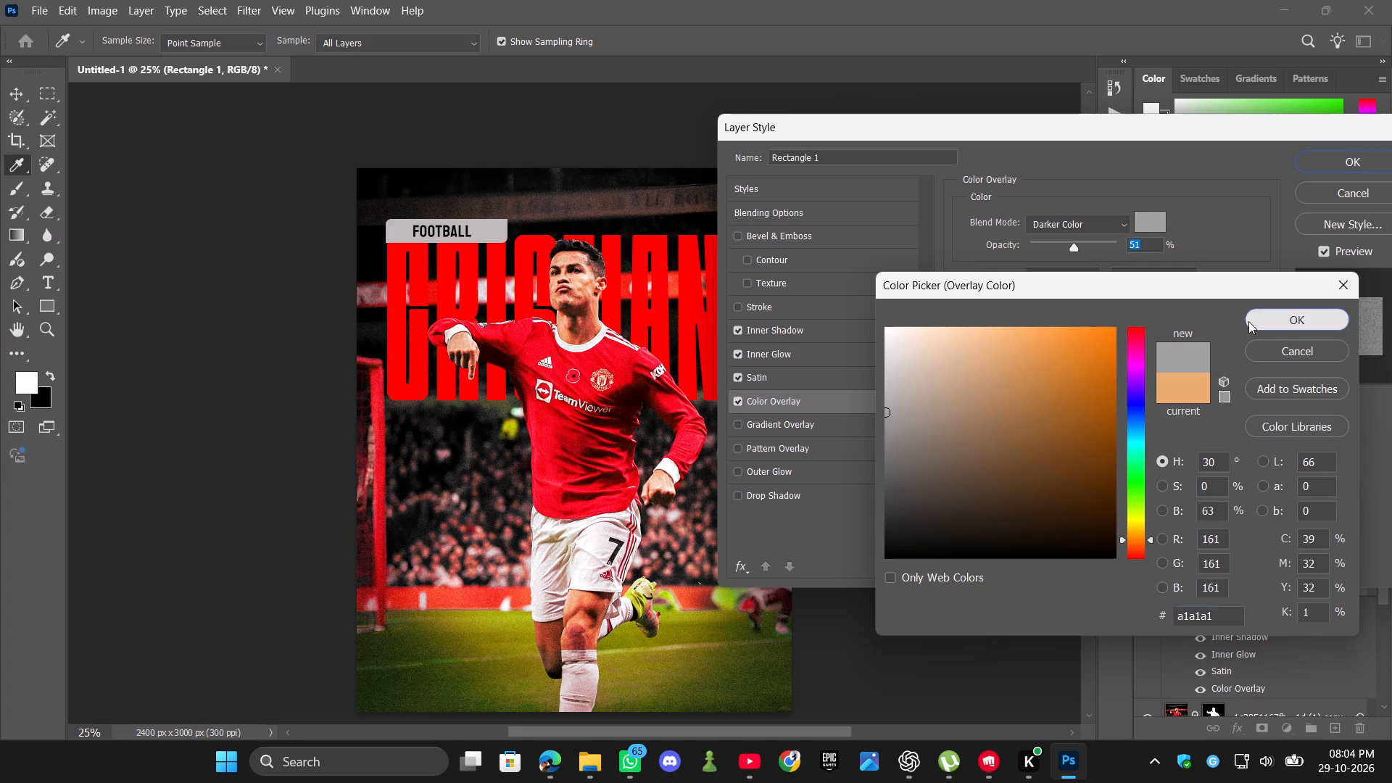
pyautogui.moveTo(1074, 246); pyautogui.dragTo(1119, 251)
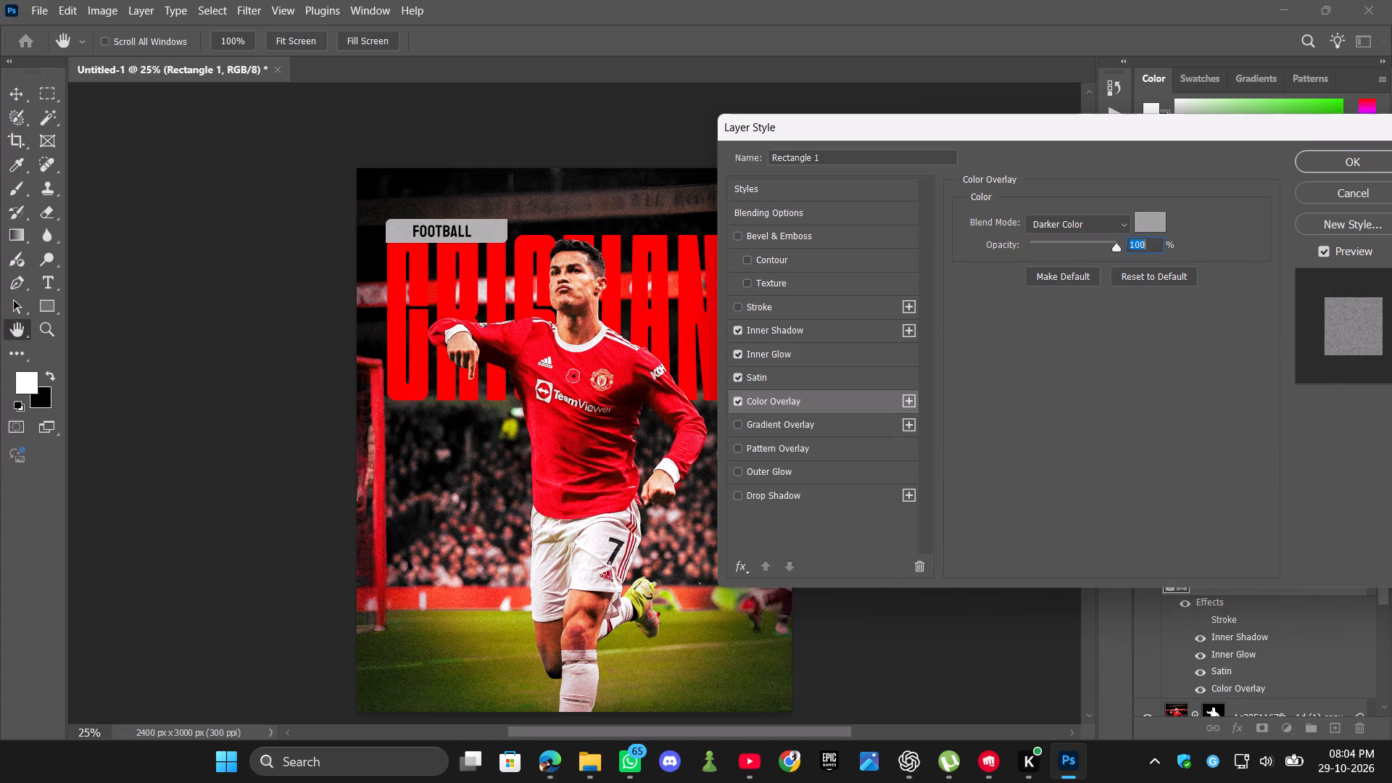
# Compare the Normal, Darken and Multiply blend modes for Rectangle 1's colour overlay and settle on Multiply.
pyautogui.click(1156, 230)
pyautogui.click(1303, 346)
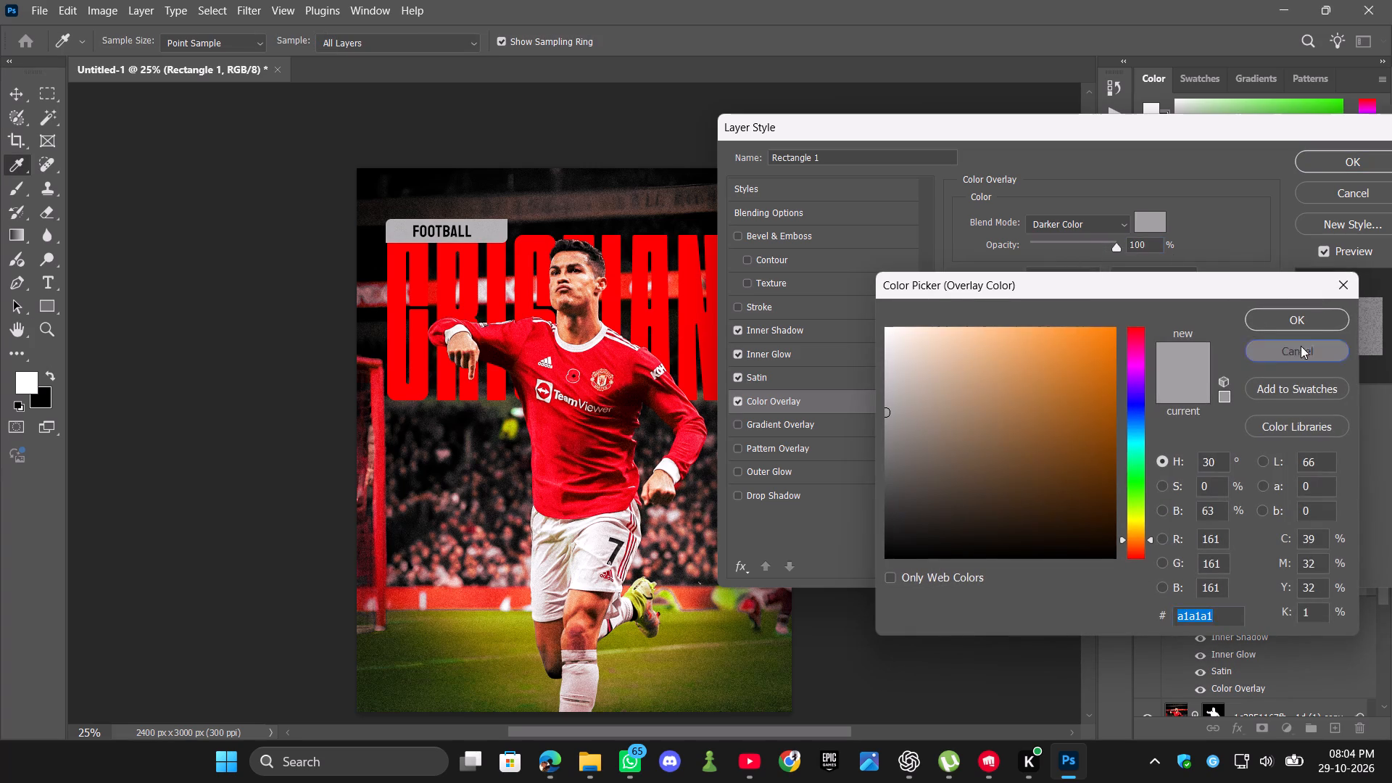
pyautogui.click(1121, 231)
pyautogui.click(1089, 227)
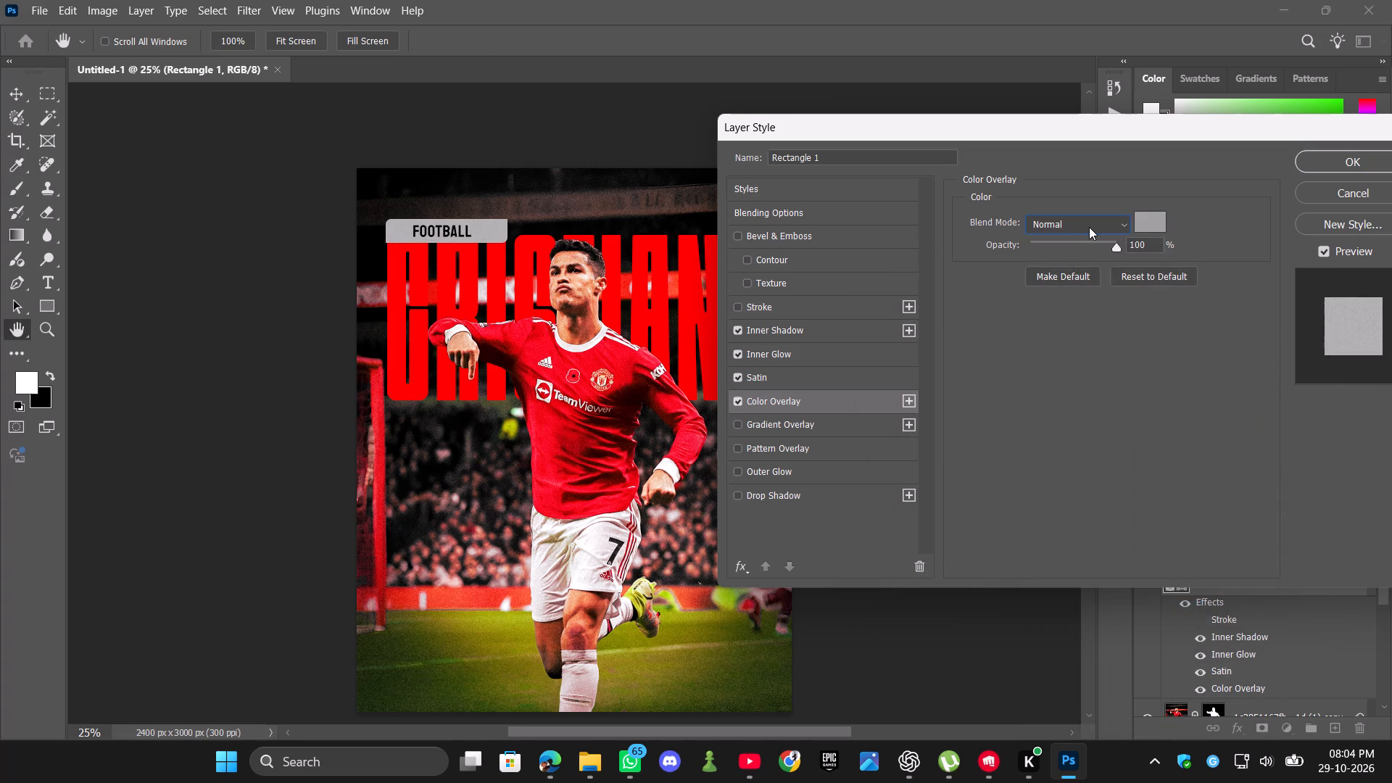
pyautogui.click(1086, 226)
pyautogui.click(1084, 273)
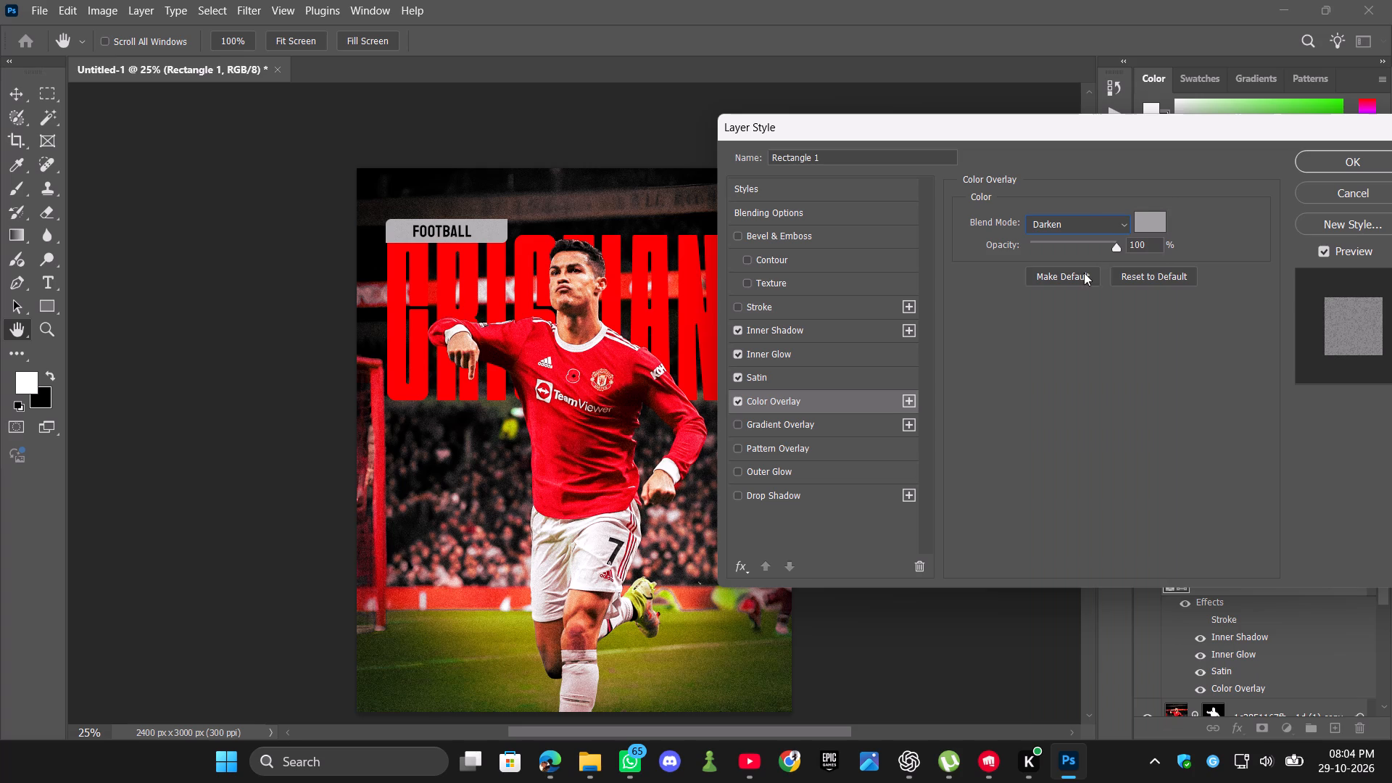
pyautogui.click(1103, 220)
pyautogui.click(1082, 283)
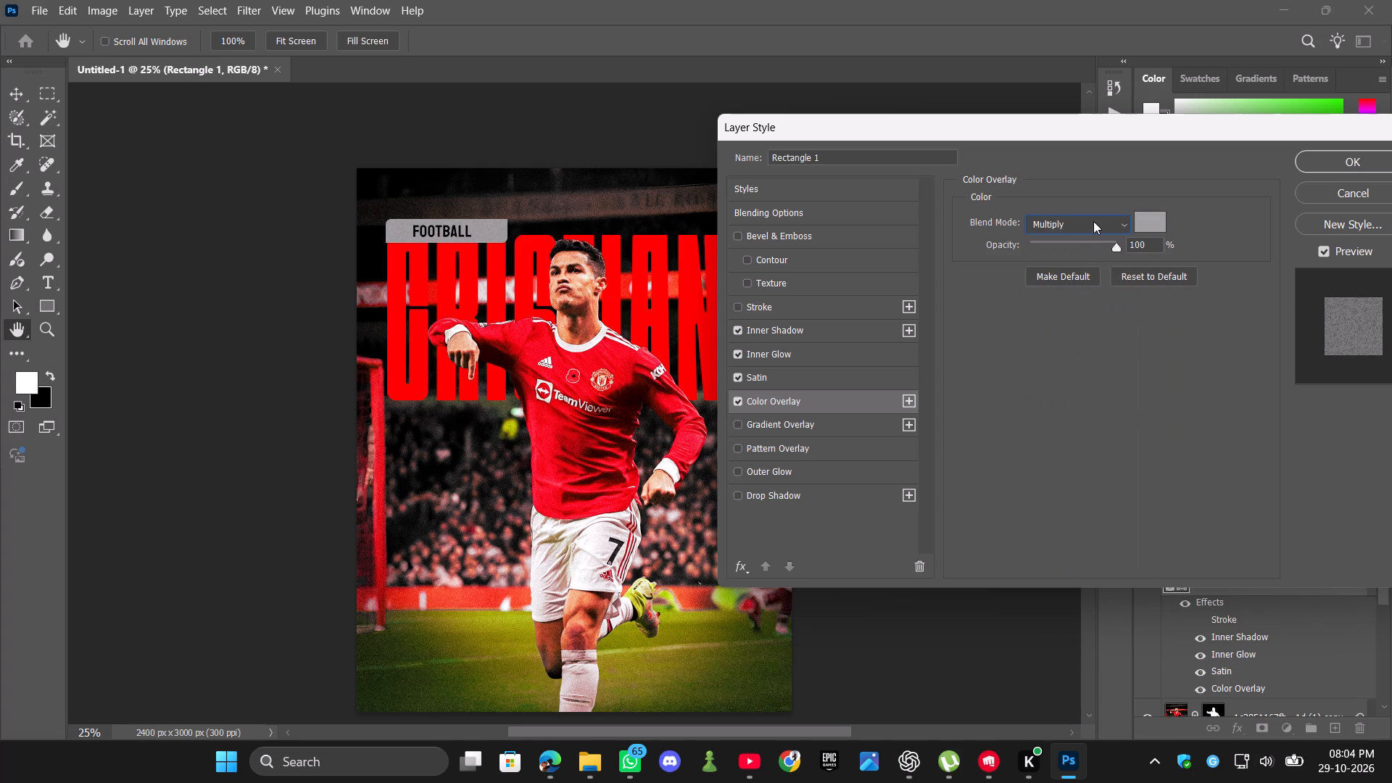
pyautogui.click(1093, 221)
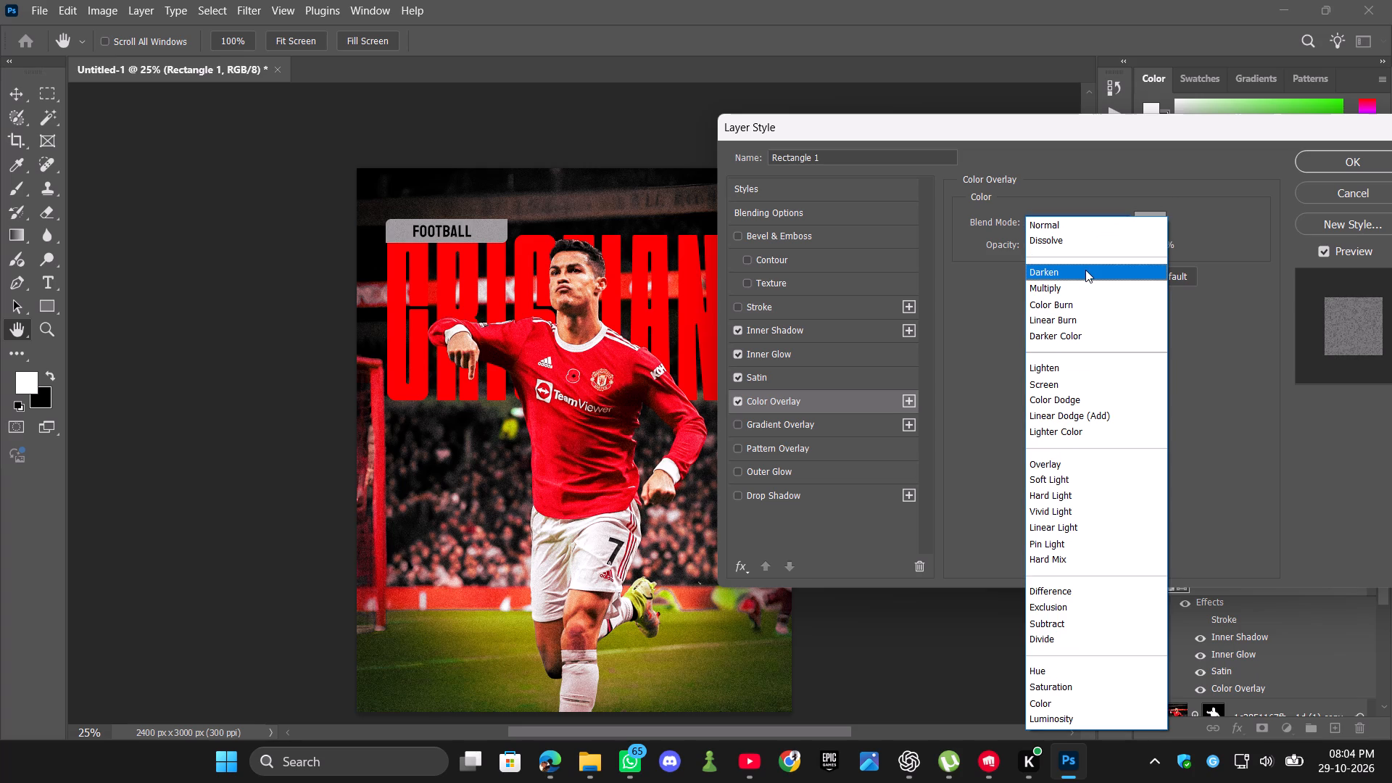
pyautogui.click(1085, 270)
pyautogui.click(1098, 223)
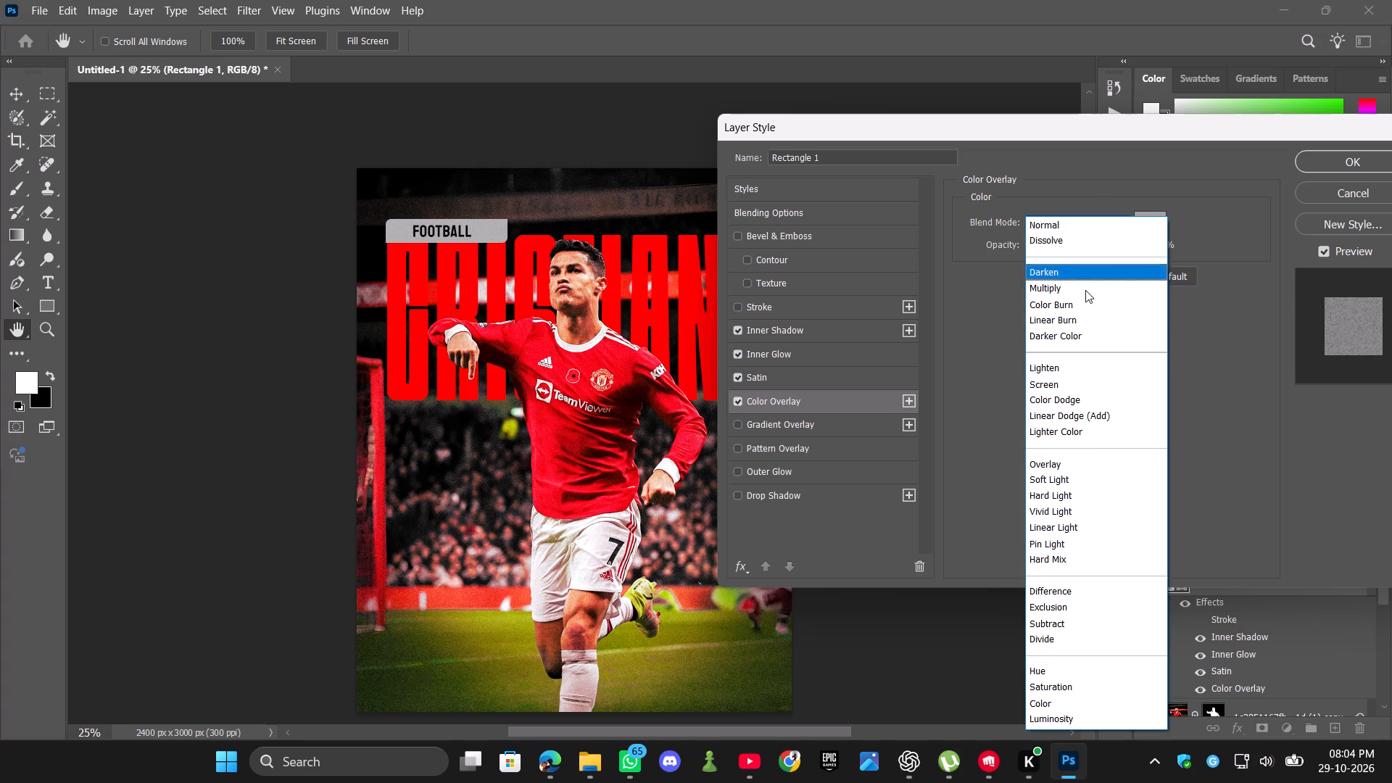
pyautogui.click(1072, 289)
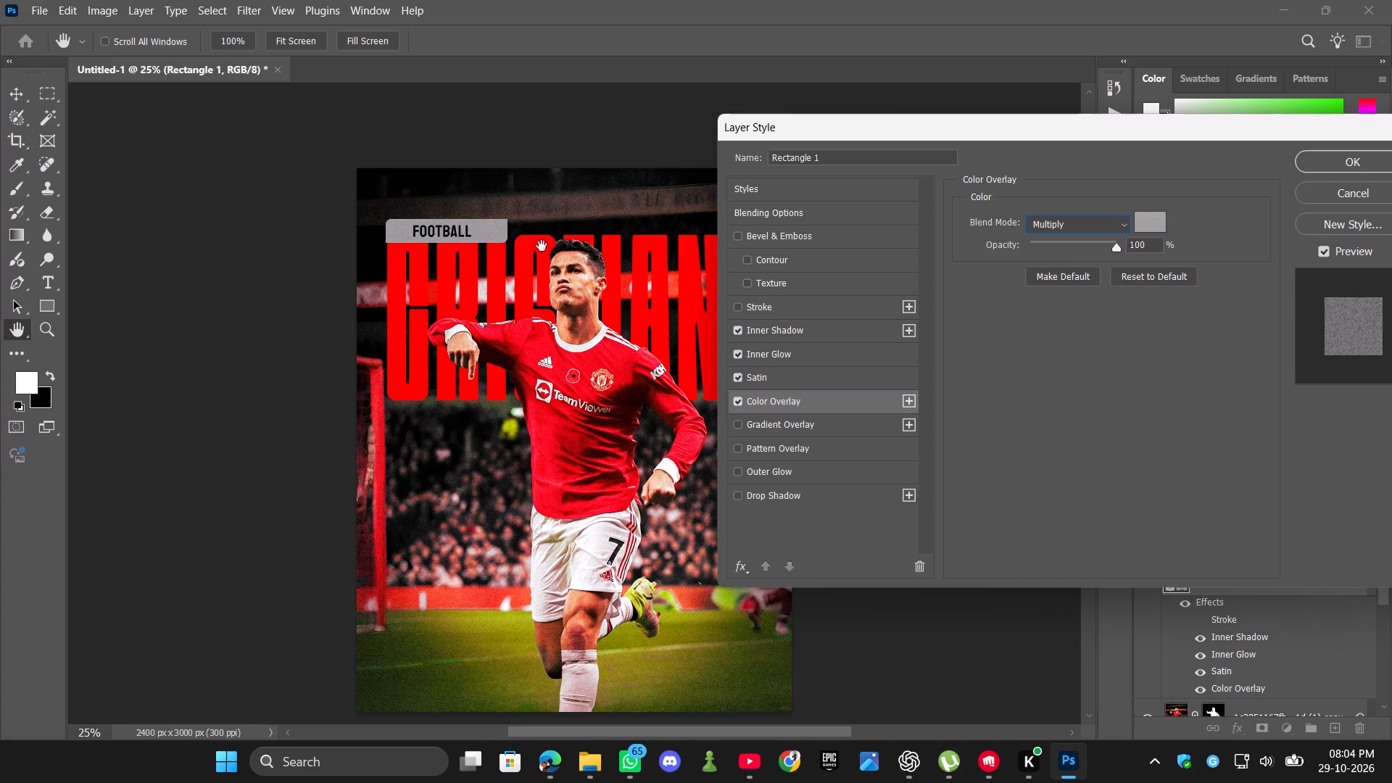
pyautogui.click(487, 239)
# Turn on Gradient Overlay for Rectangle 1 with the first Reds preset, Red_01, at 100% opacity.
pyautogui.click(771, 421)
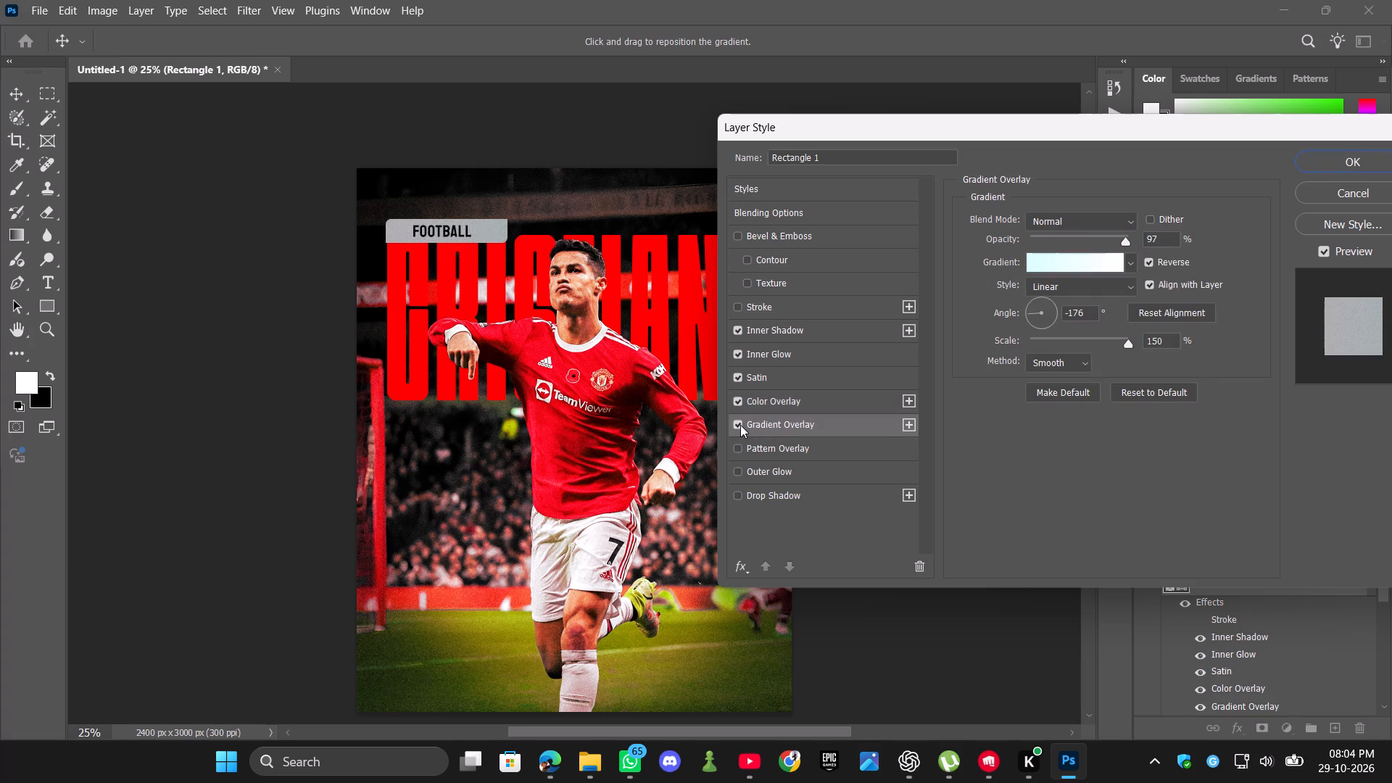
pyautogui.click(740, 425)
pyautogui.click(740, 425)
pyautogui.click(1132, 262)
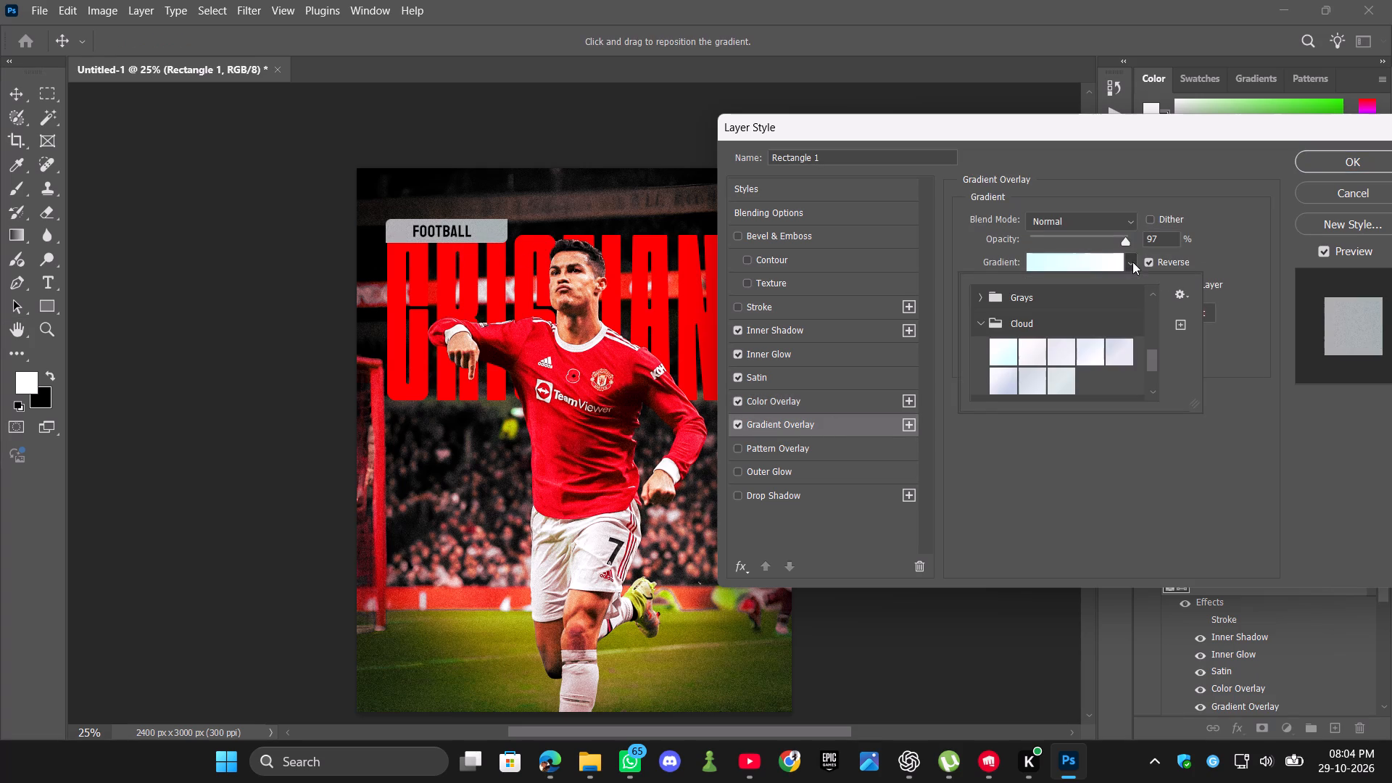
pyautogui.scroll(-3, 1032, 339)
pyautogui.scroll(3, 997, 376)
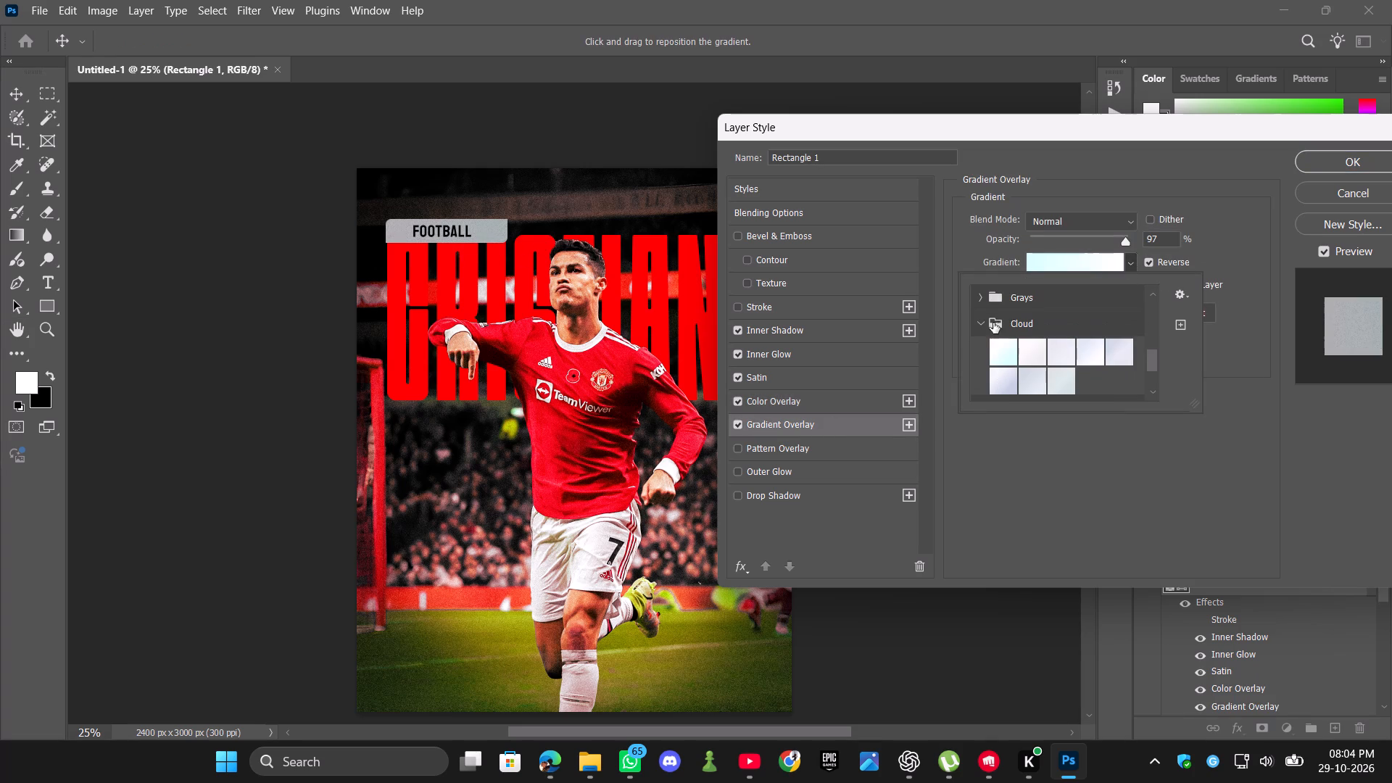
pyautogui.click(993, 323)
pyautogui.click(986, 300)
pyautogui.scroll(11, 986, 302)
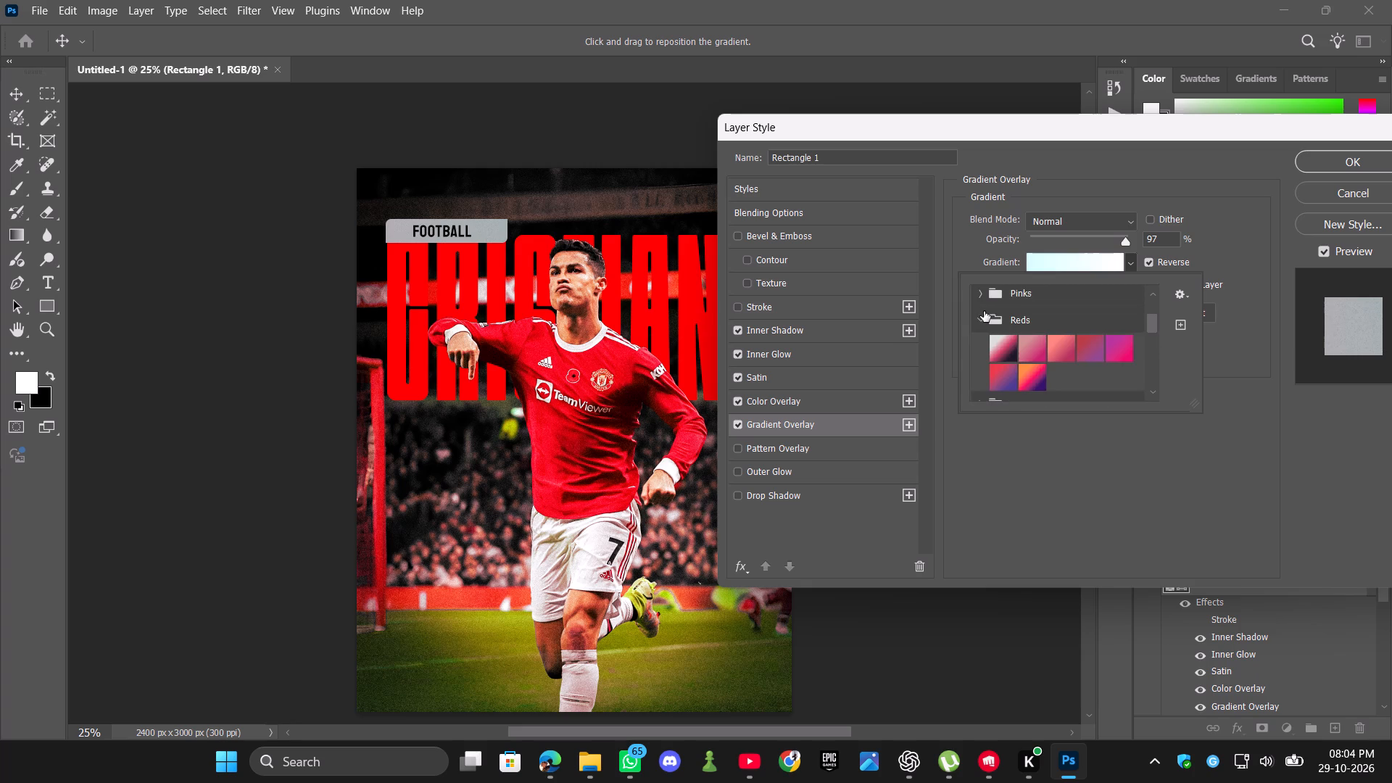
pyautogui.click(1008, 350)
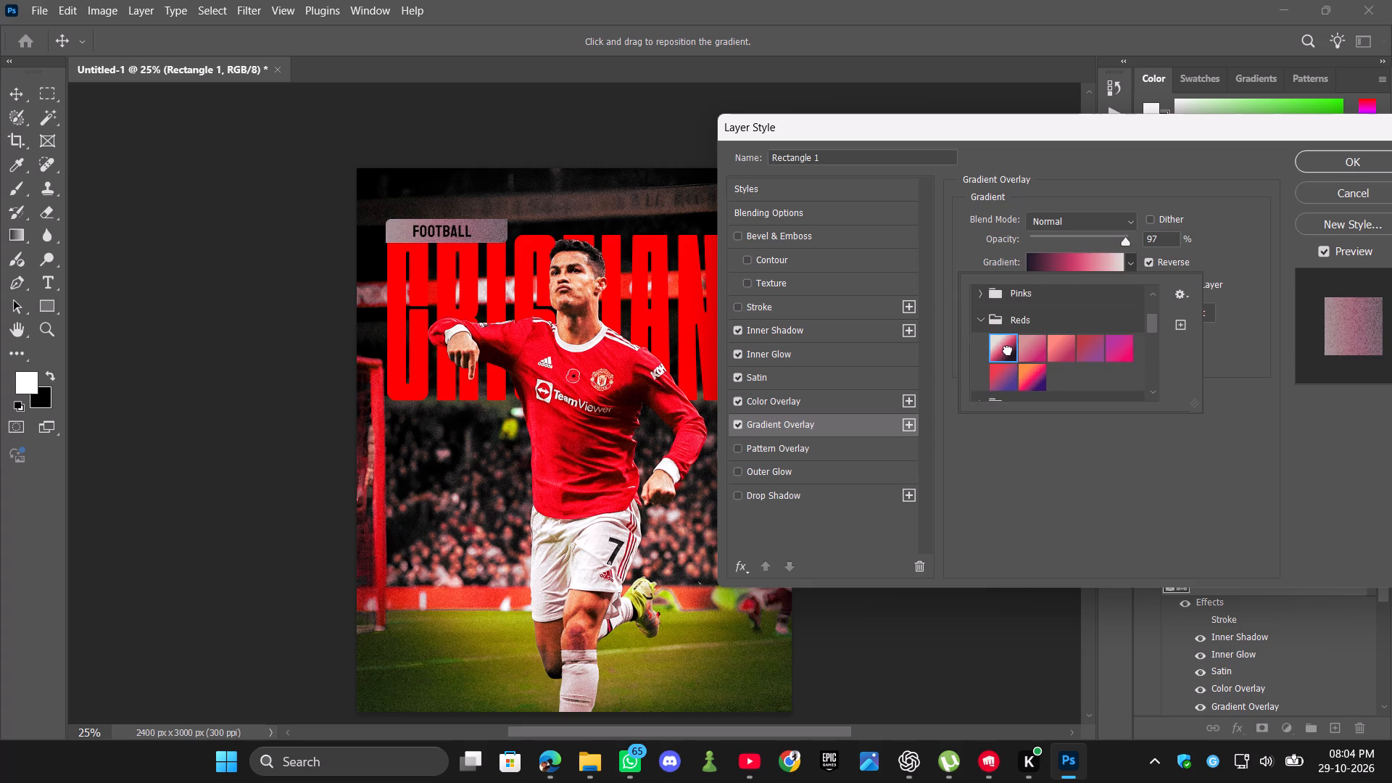
pyautogui.moveTo(1123, 241); pyautogui.dragTo(1131, 249)
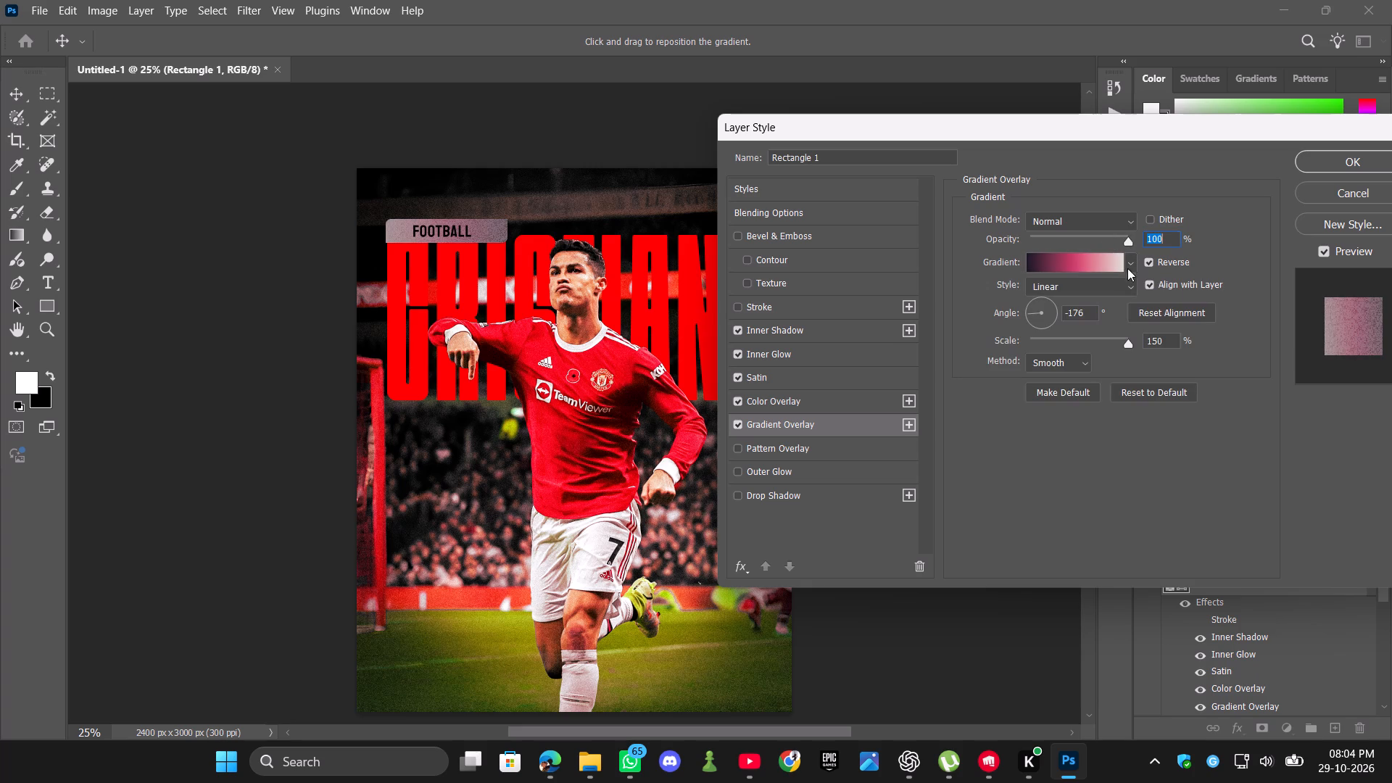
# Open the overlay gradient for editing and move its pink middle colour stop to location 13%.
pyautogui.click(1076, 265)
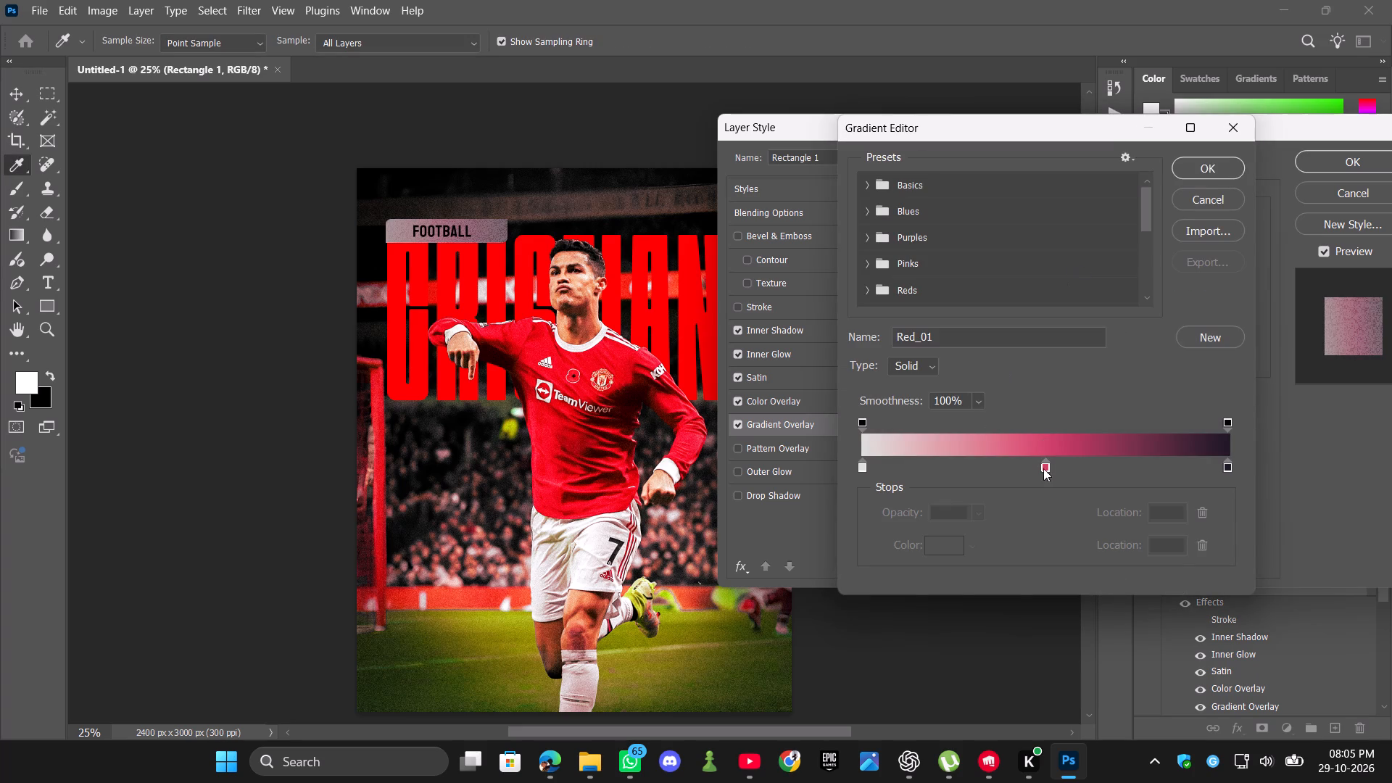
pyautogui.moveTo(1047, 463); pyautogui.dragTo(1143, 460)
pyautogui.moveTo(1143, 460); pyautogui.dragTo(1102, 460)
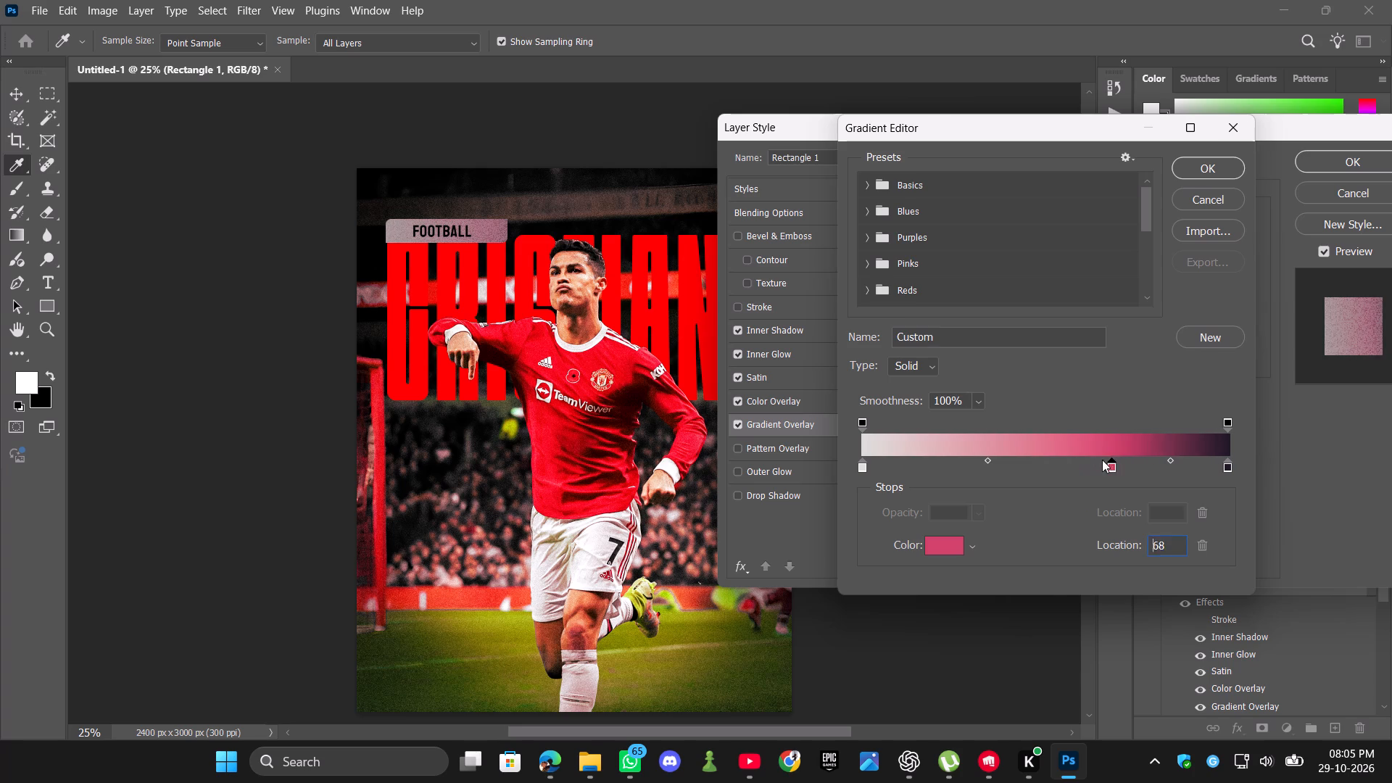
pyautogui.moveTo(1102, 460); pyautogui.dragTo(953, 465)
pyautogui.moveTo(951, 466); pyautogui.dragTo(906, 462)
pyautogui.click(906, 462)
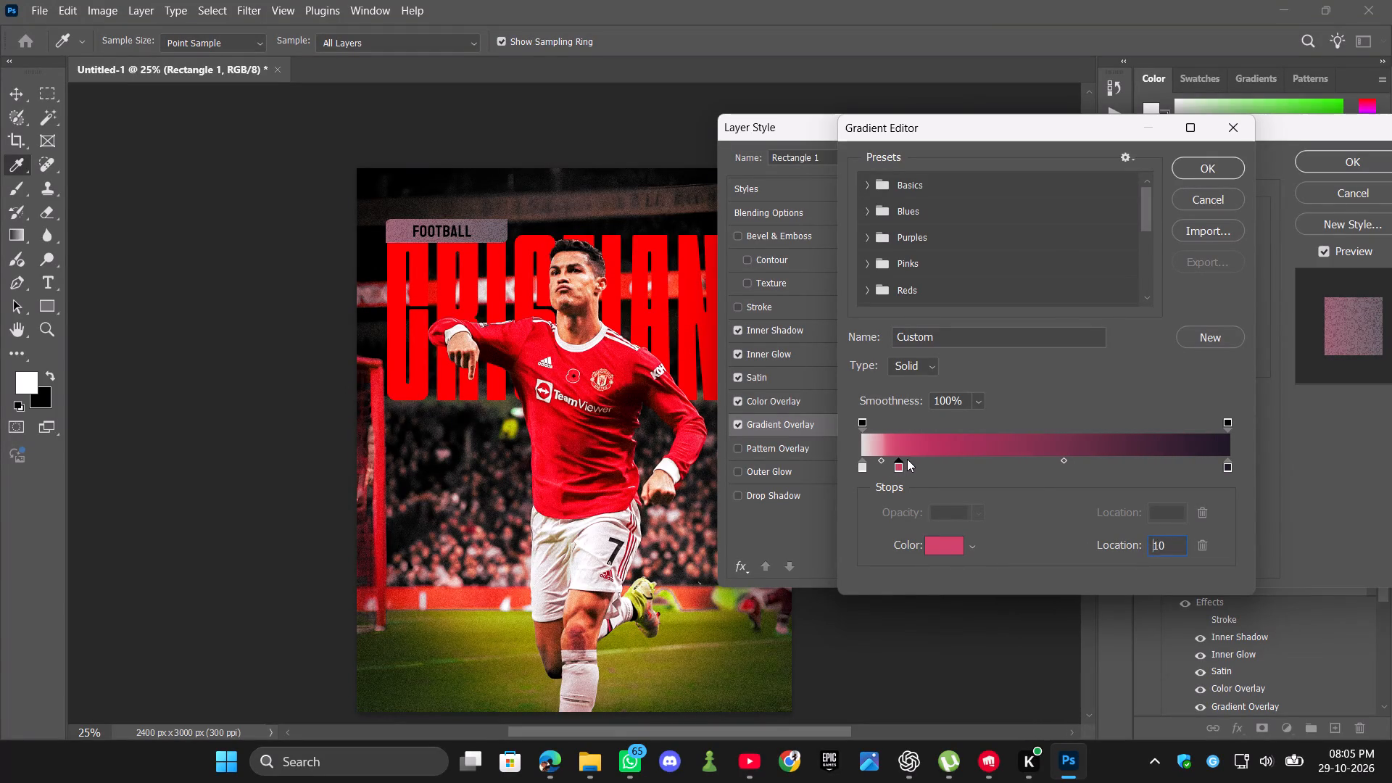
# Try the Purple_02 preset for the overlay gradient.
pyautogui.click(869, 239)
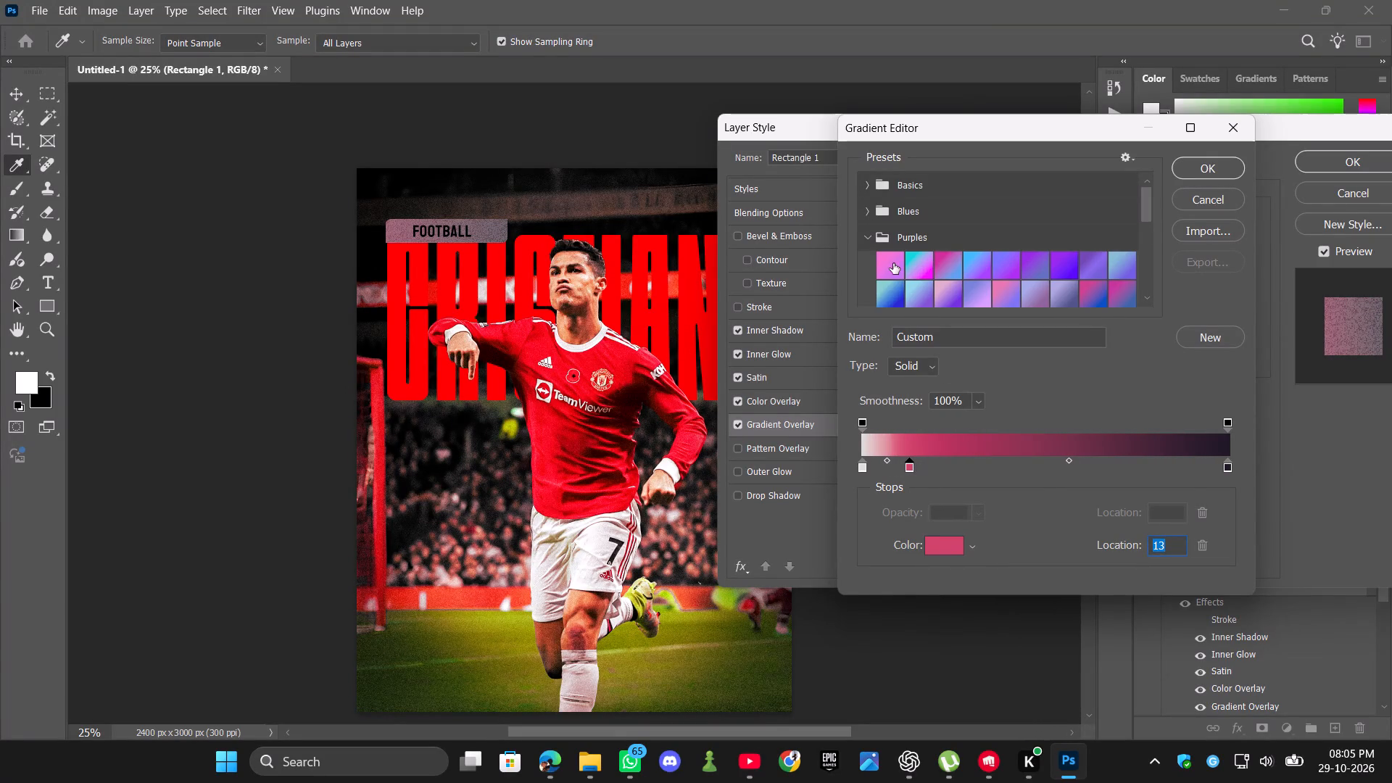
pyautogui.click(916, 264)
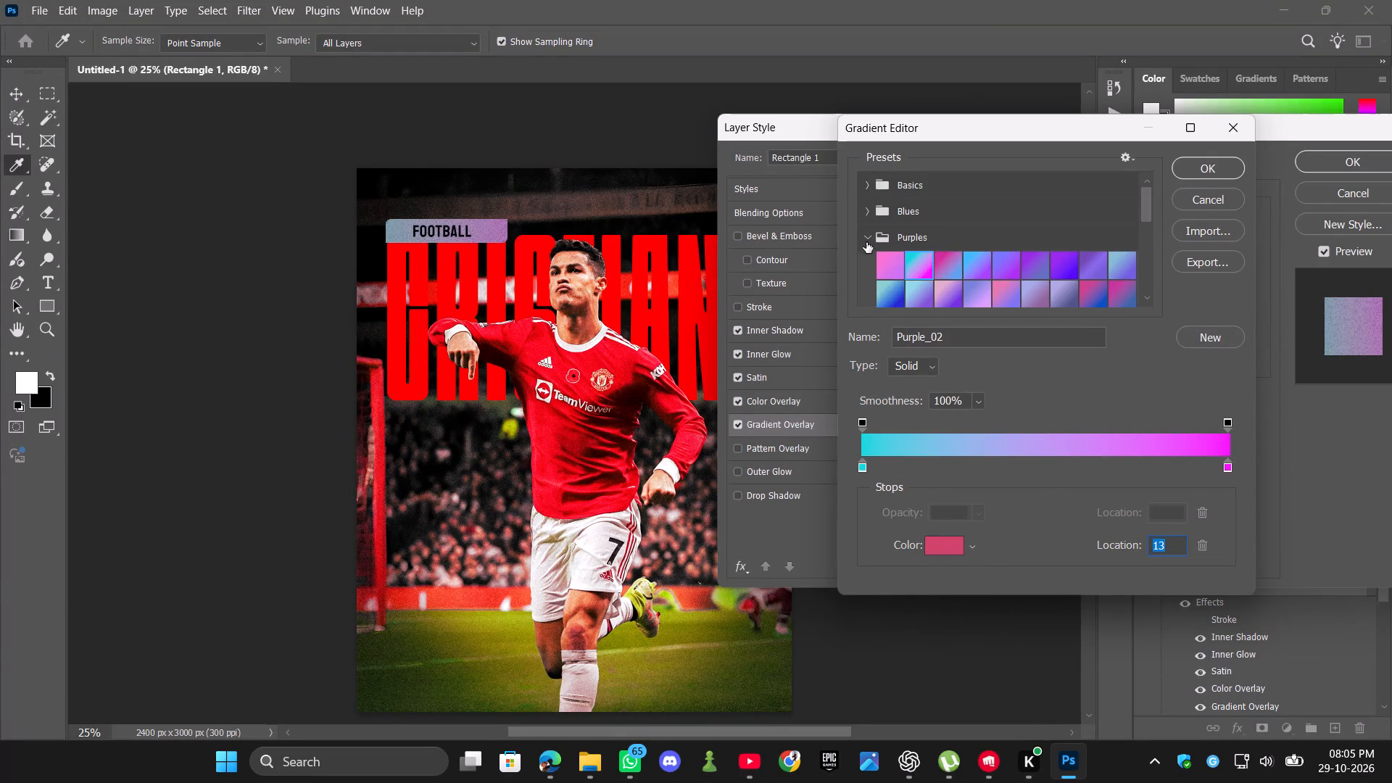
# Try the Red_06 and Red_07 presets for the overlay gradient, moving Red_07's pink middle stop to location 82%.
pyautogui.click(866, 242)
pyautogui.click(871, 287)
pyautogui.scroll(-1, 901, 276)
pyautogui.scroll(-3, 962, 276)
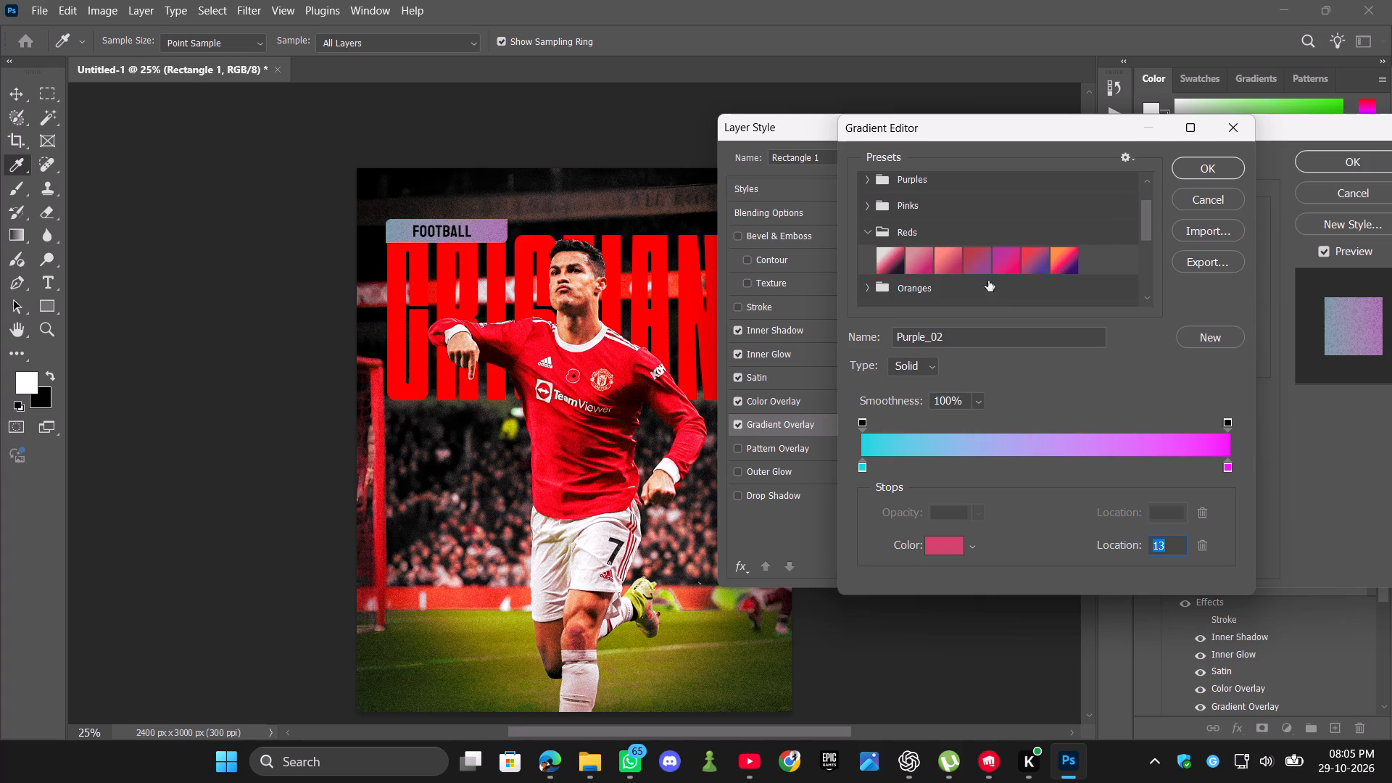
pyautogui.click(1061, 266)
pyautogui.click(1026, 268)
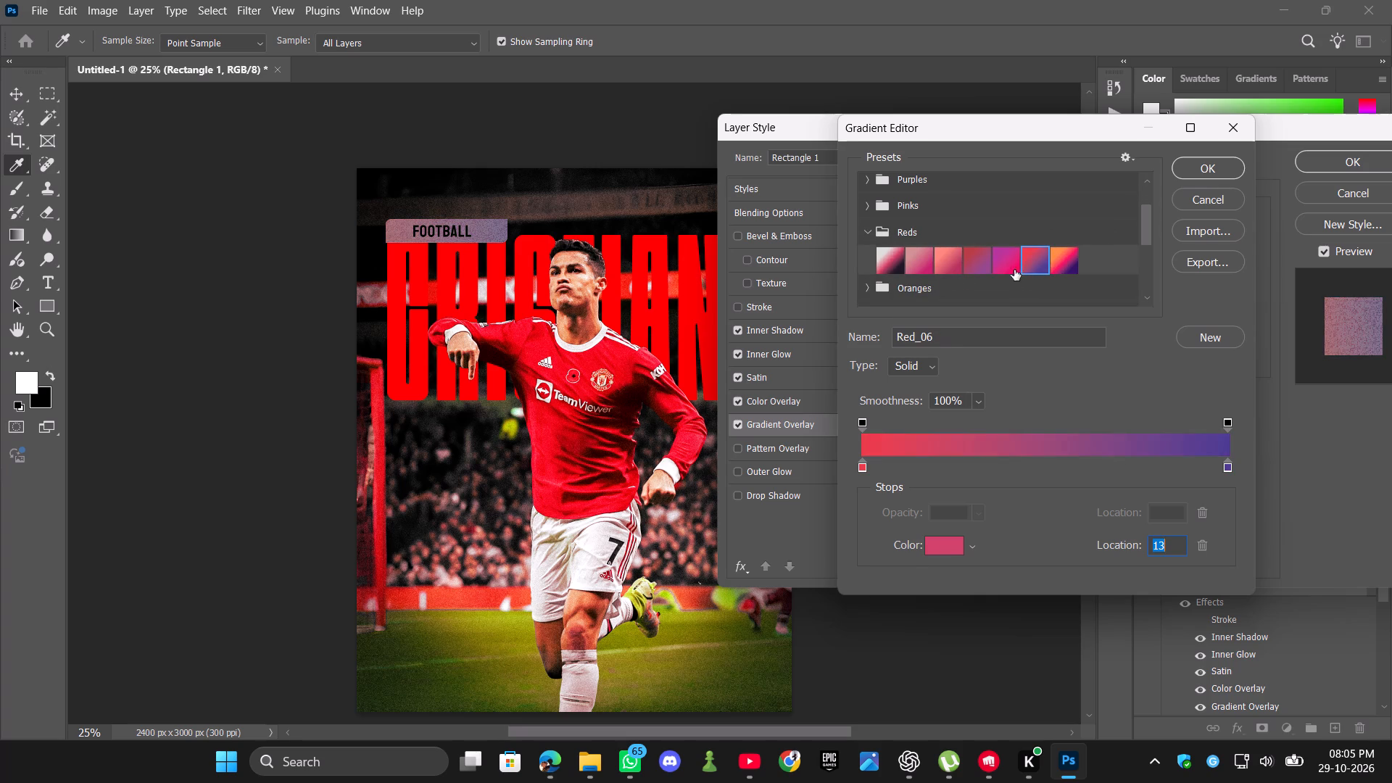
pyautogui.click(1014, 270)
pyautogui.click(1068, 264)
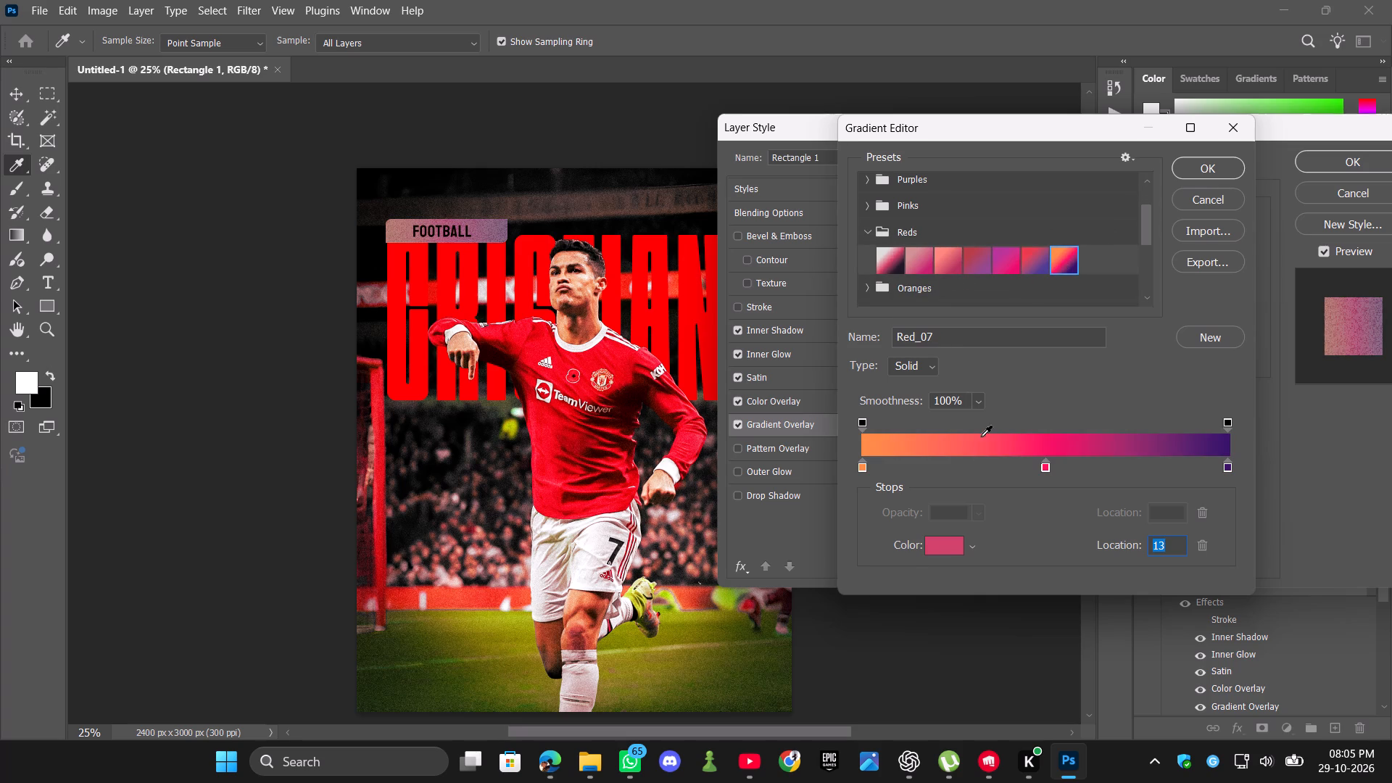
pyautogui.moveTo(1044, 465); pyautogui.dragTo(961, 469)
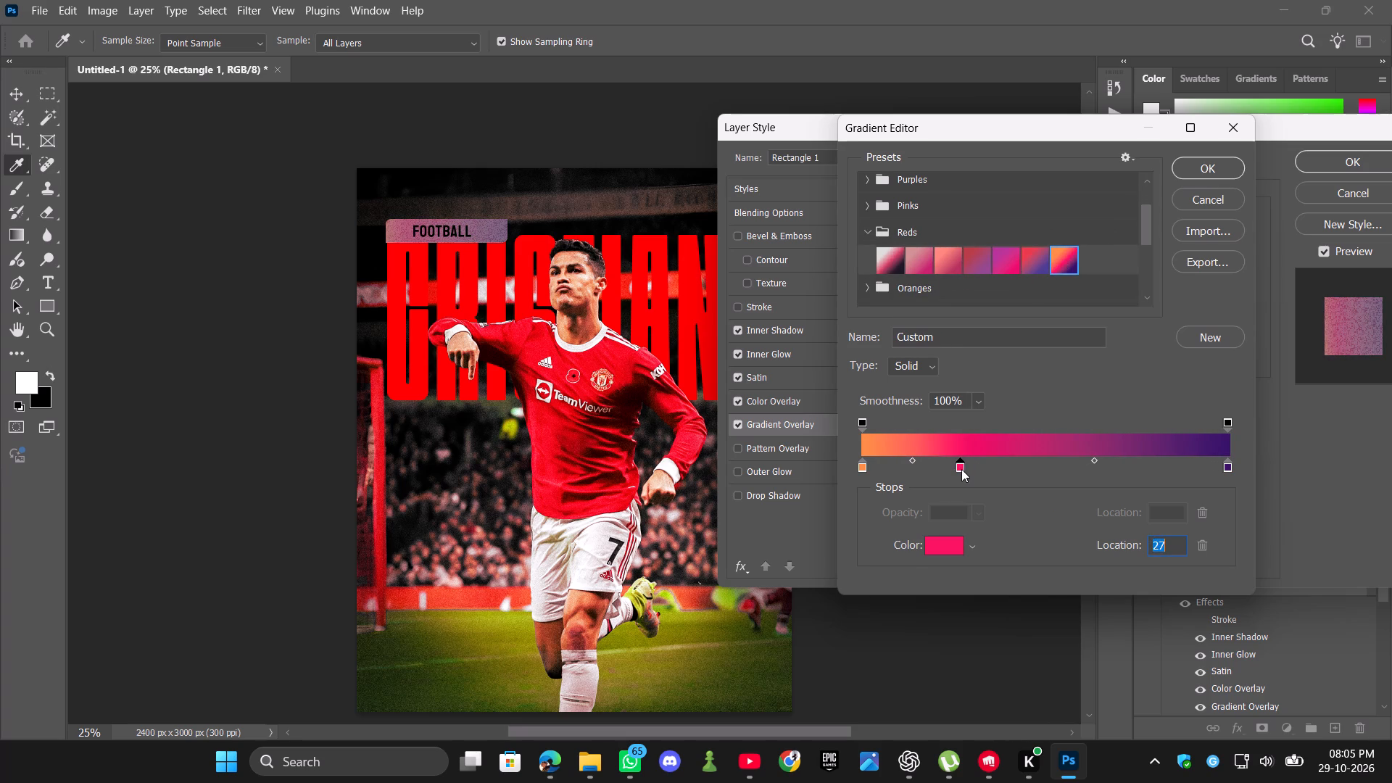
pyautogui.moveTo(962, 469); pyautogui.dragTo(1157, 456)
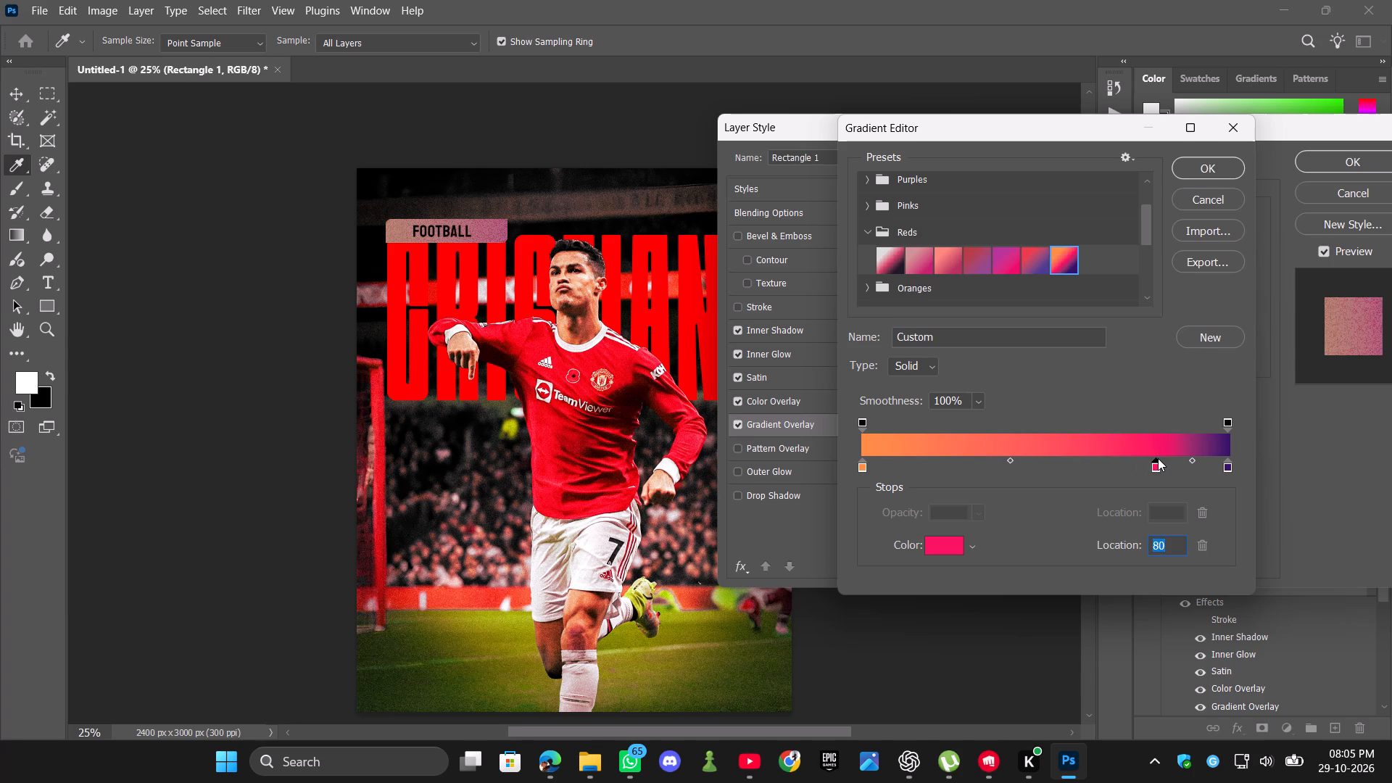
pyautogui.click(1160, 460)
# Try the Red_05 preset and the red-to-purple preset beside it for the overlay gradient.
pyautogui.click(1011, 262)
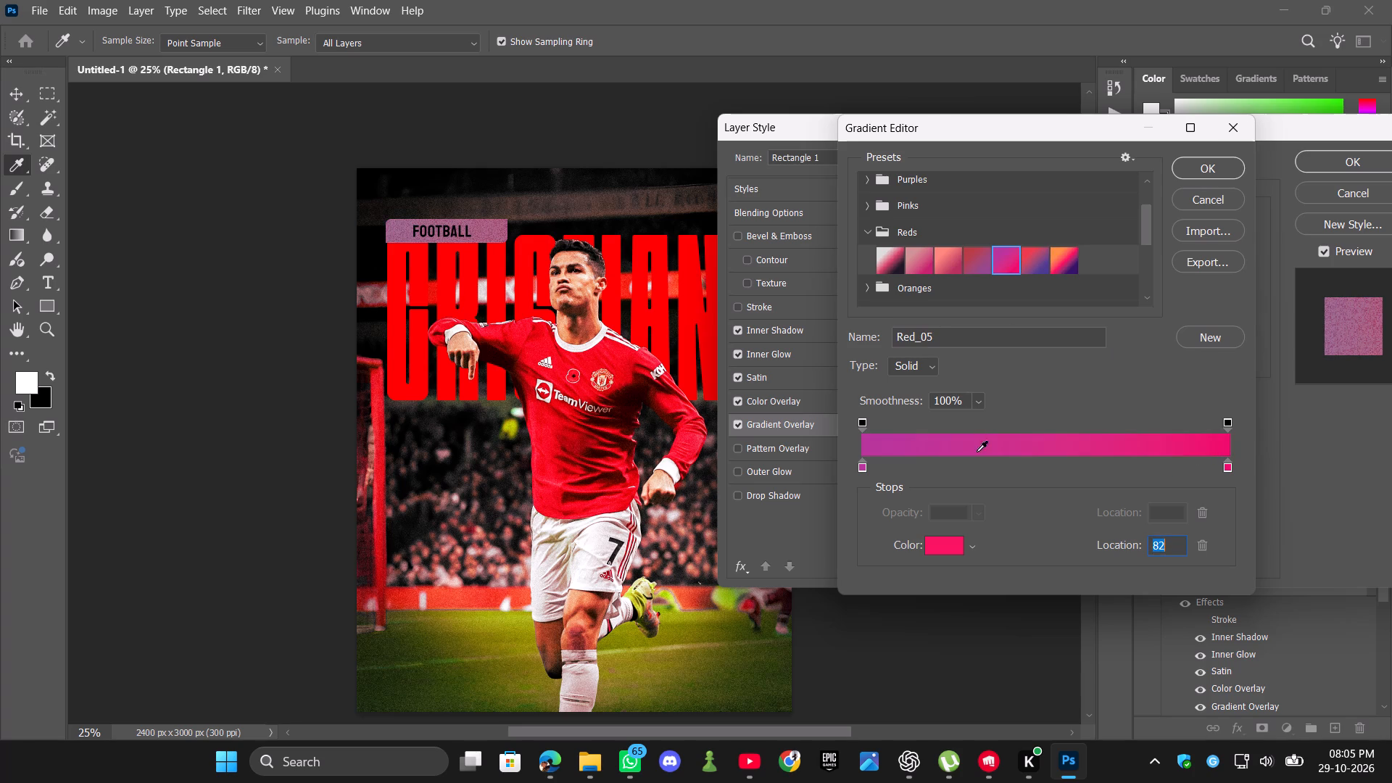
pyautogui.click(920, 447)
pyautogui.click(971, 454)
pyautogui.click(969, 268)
# Apply the Red_07 preset to the overlay gradient with its pink middle colour stop at location 87%.
pyautogui.click(1064, 262)
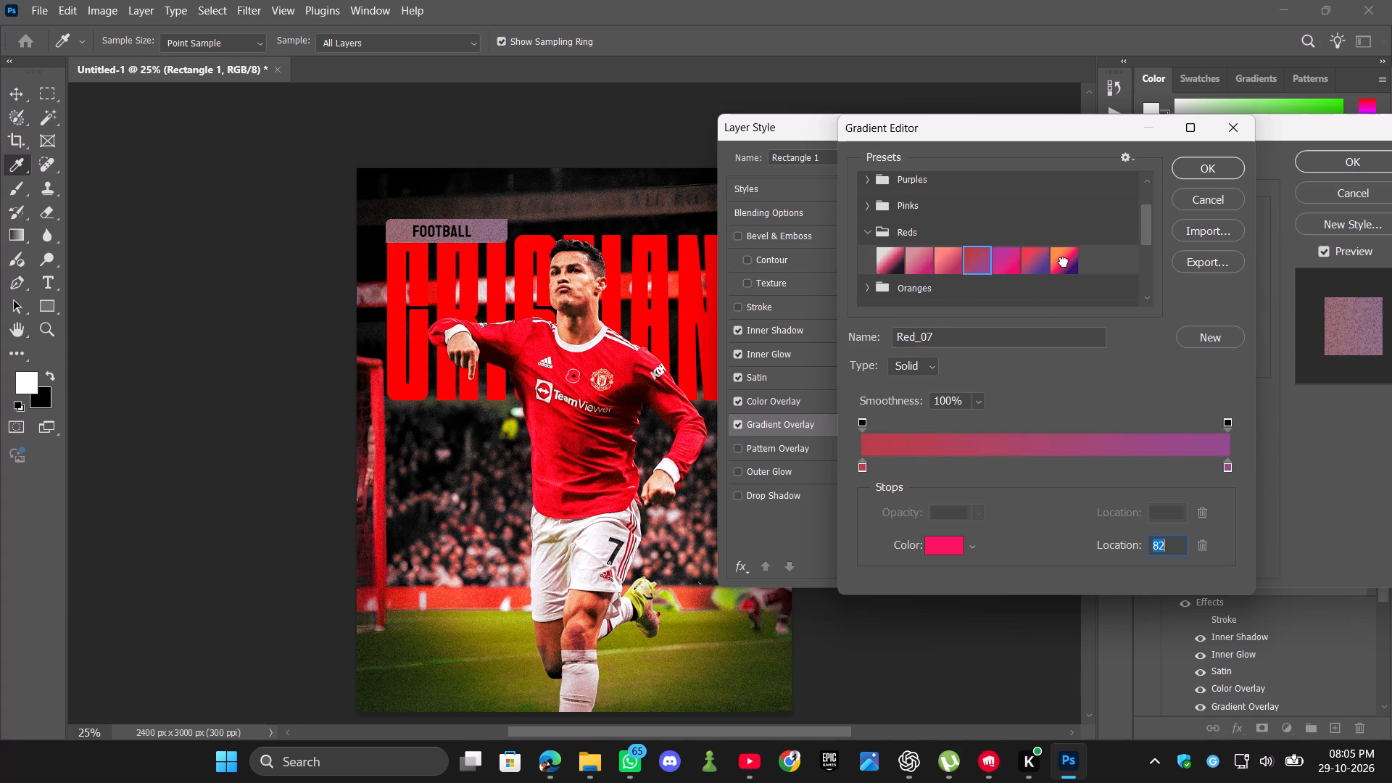
pyautogui.moveTo(1045, 463); pyautogui.dragTo(1177, 477)
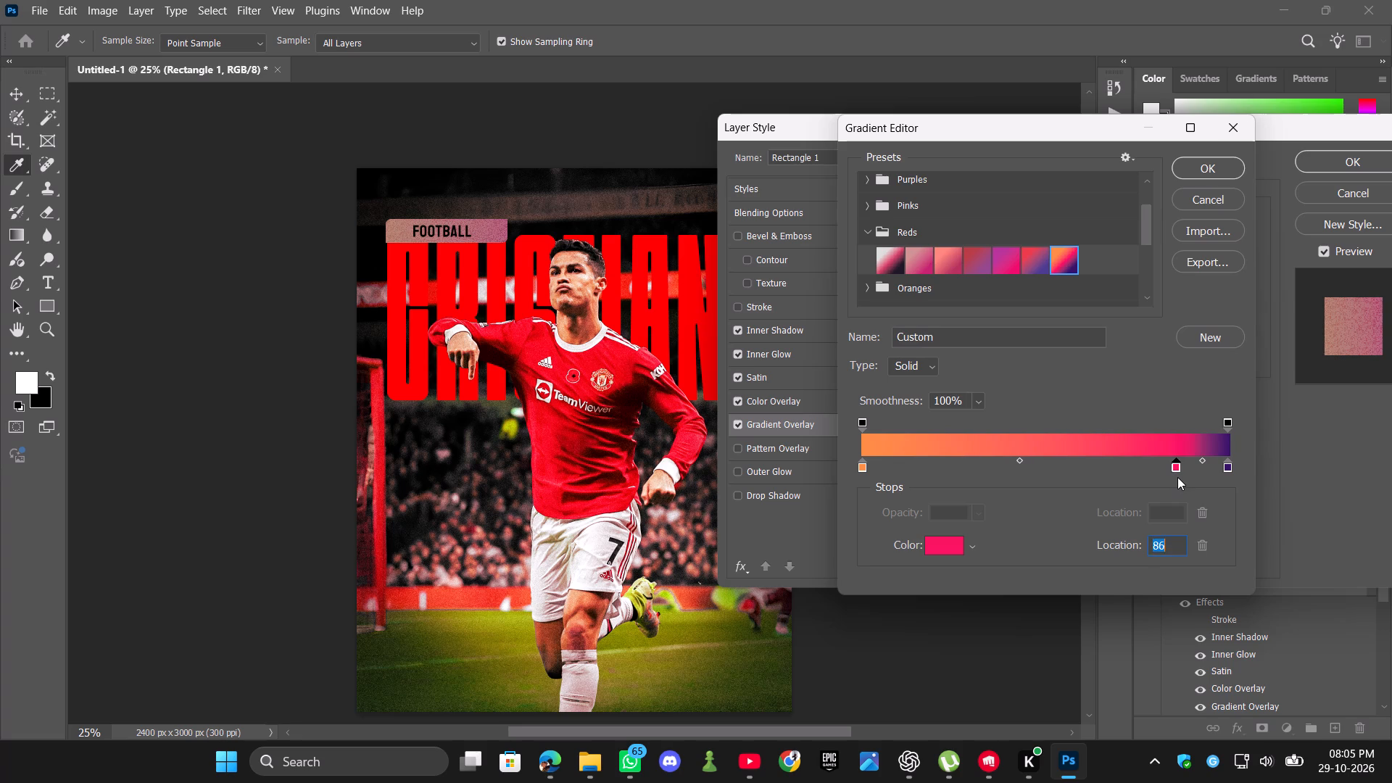
pyautogui.click(1177, 477)
pyautogui.moveTo(1174, 471); pyautogui.dragTo(1192, 471)
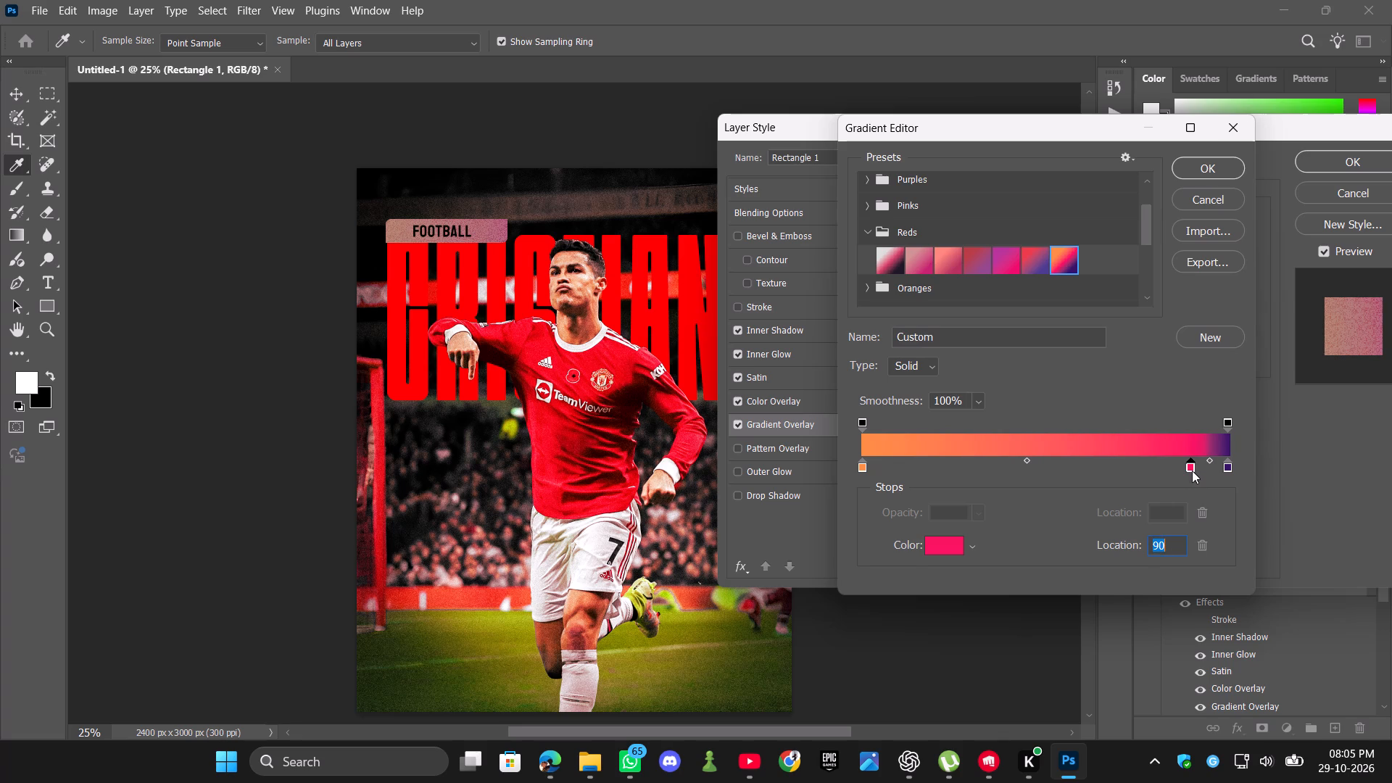
pyautogui.moveTo(1192, 471); pyautogui.dragTo(1182, 471)
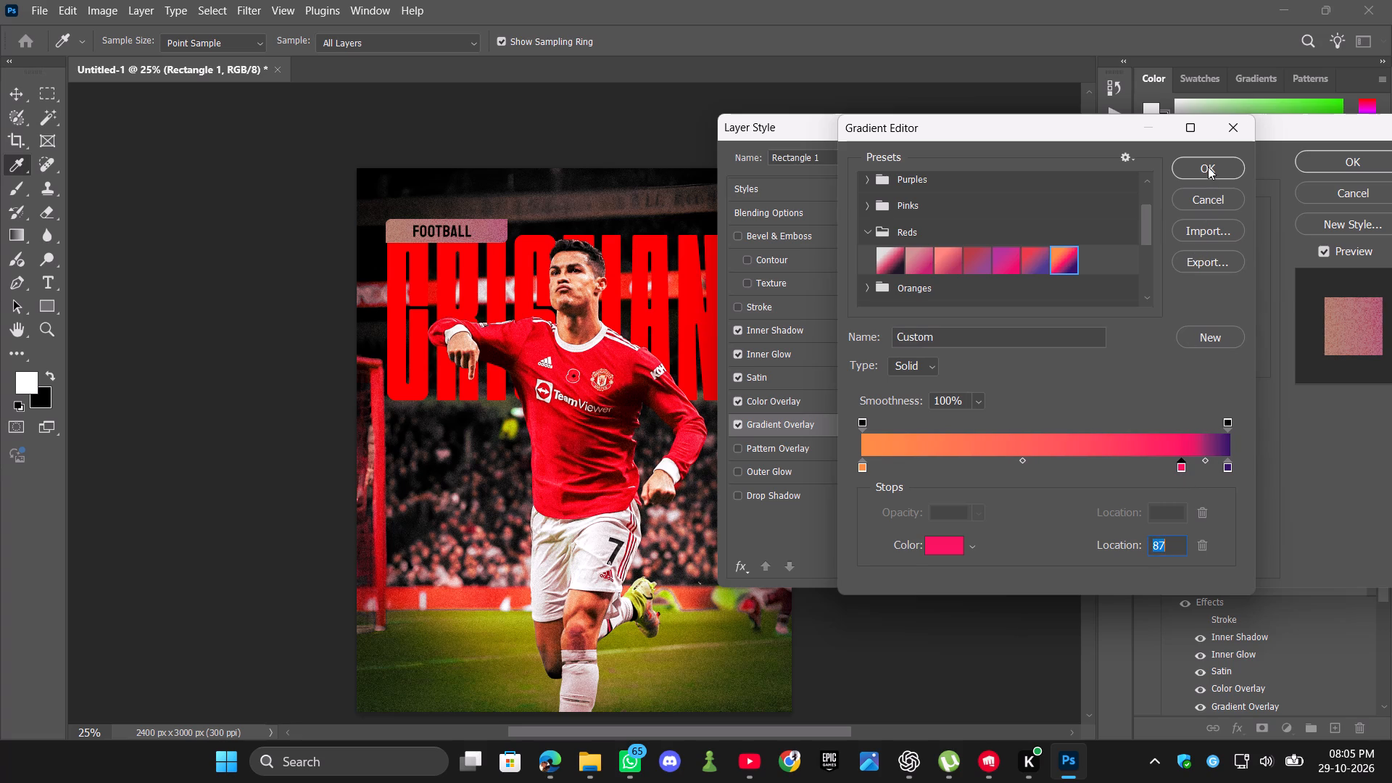
pyautogui.click(1208, 166)
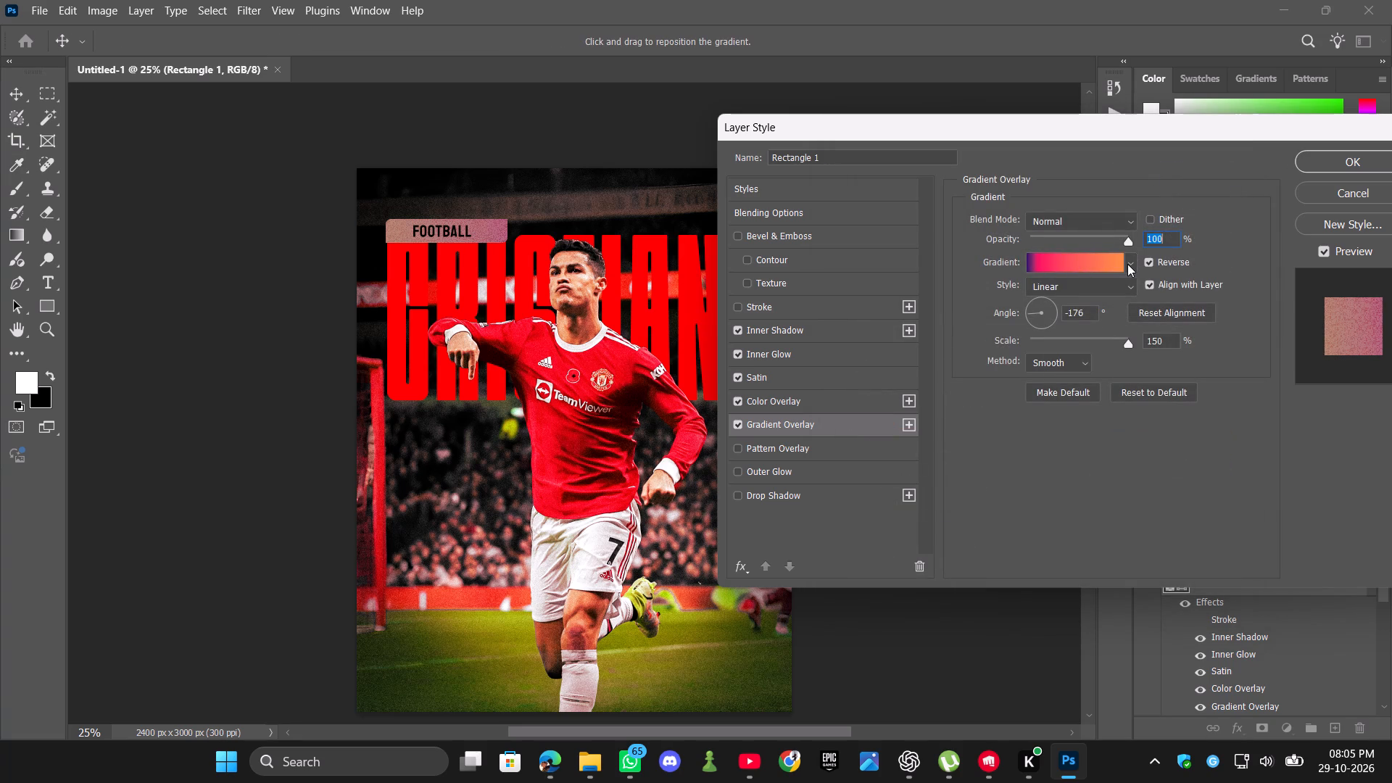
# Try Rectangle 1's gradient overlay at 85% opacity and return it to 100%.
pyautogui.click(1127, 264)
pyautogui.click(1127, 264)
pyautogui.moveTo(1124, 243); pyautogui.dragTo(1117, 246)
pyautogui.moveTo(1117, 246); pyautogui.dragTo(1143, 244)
# Compare the Multiply, Color Burn, Darker Color and Color Dodge blend modes for the gradient overlay and settle on Hard Light.
pyautogui.click(1134, 223)
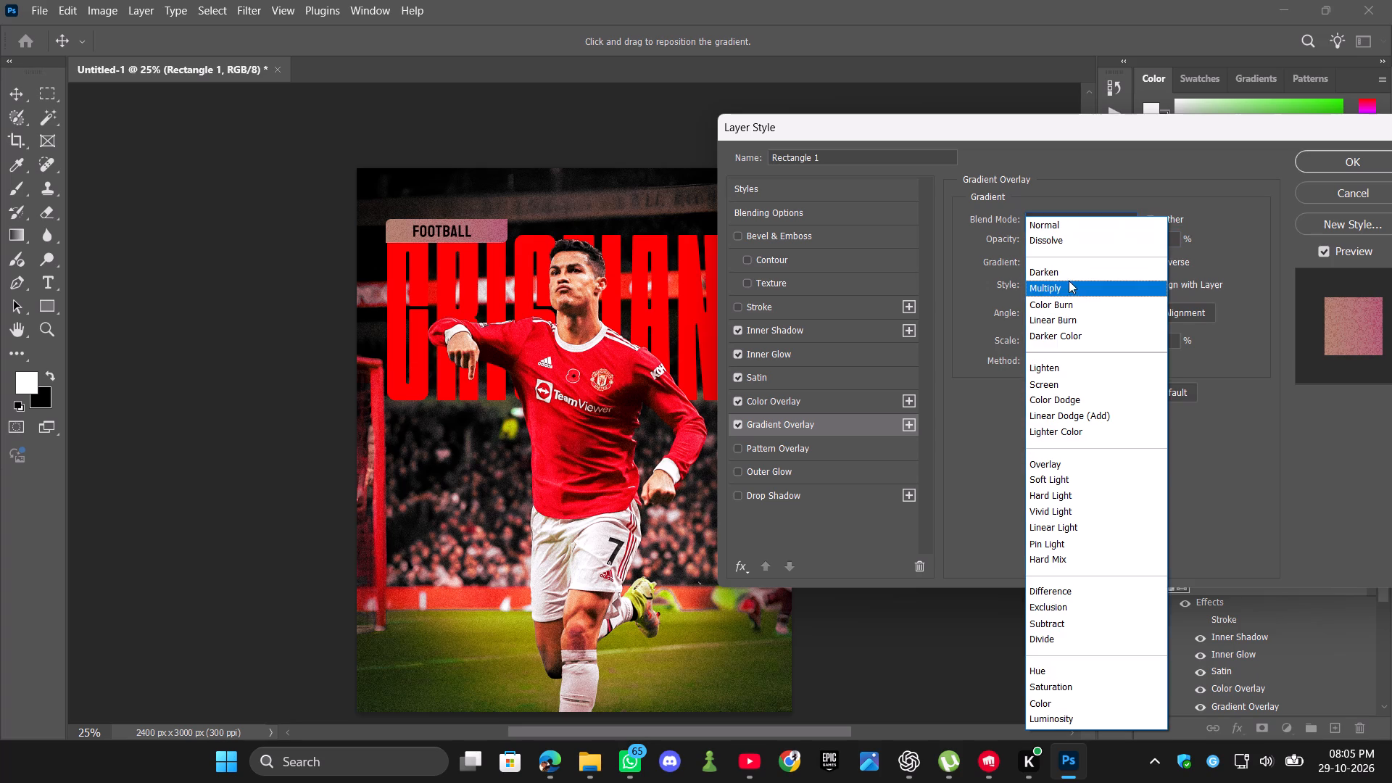
pyautogui.click(1069, 280)
pyautogui.click(1133, 223)
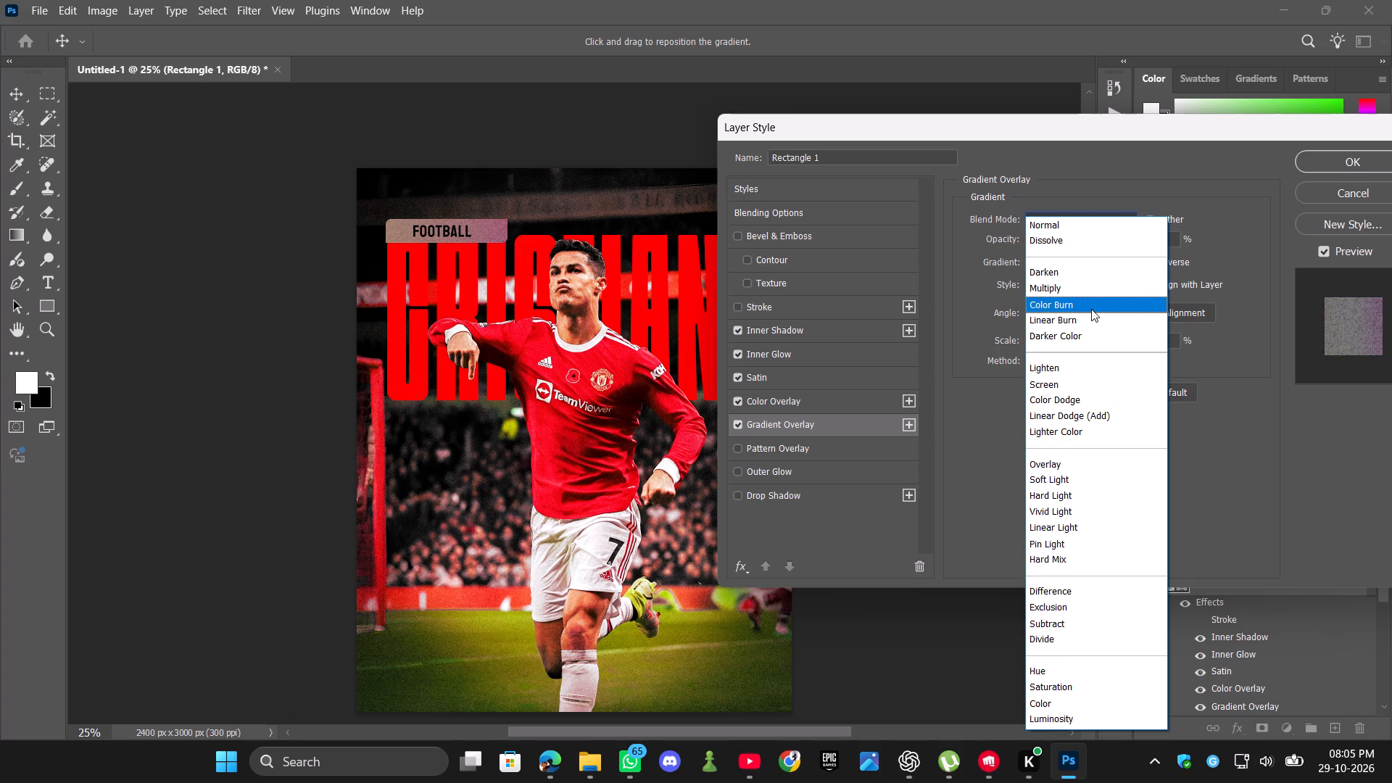
pyautogui.click(1091, 309)
pyautogui.click(1125, 223)
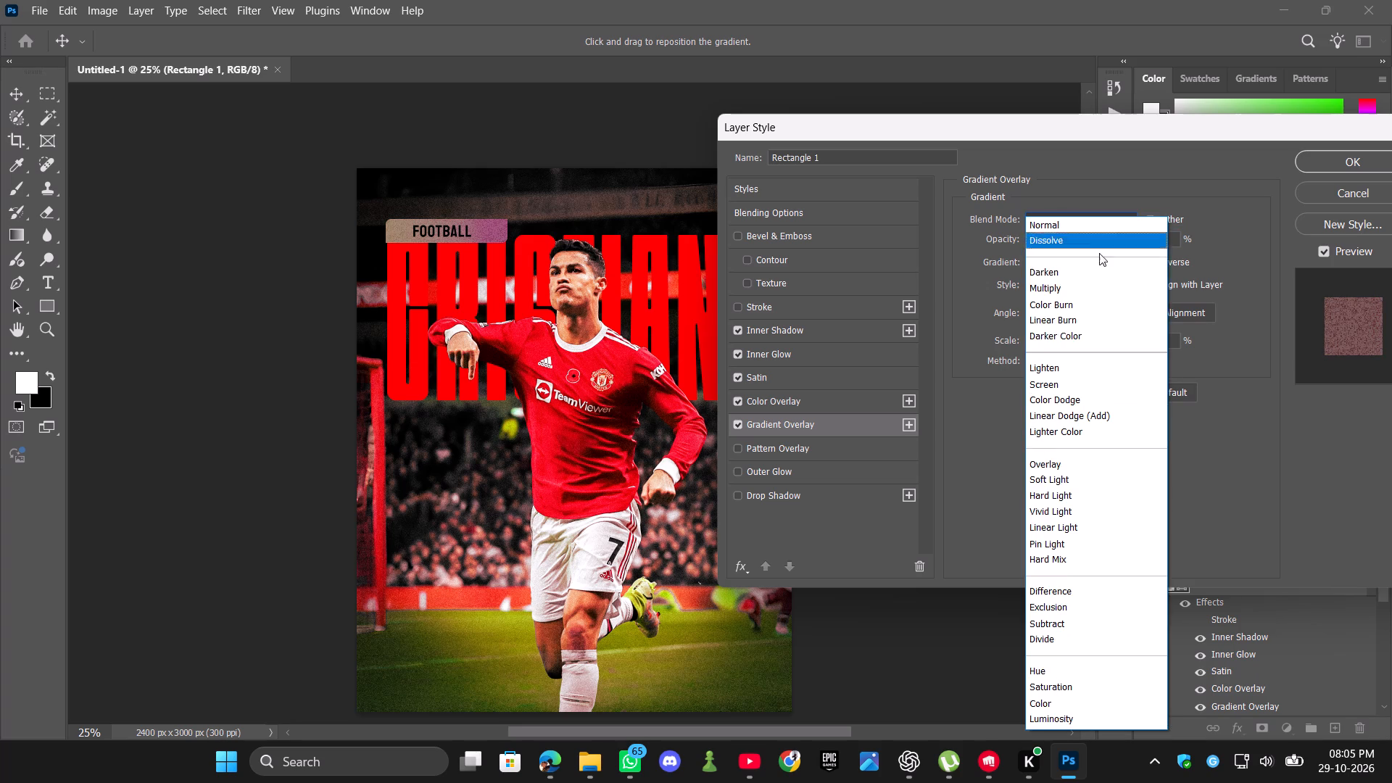
pyautogui.click(1075, 343)
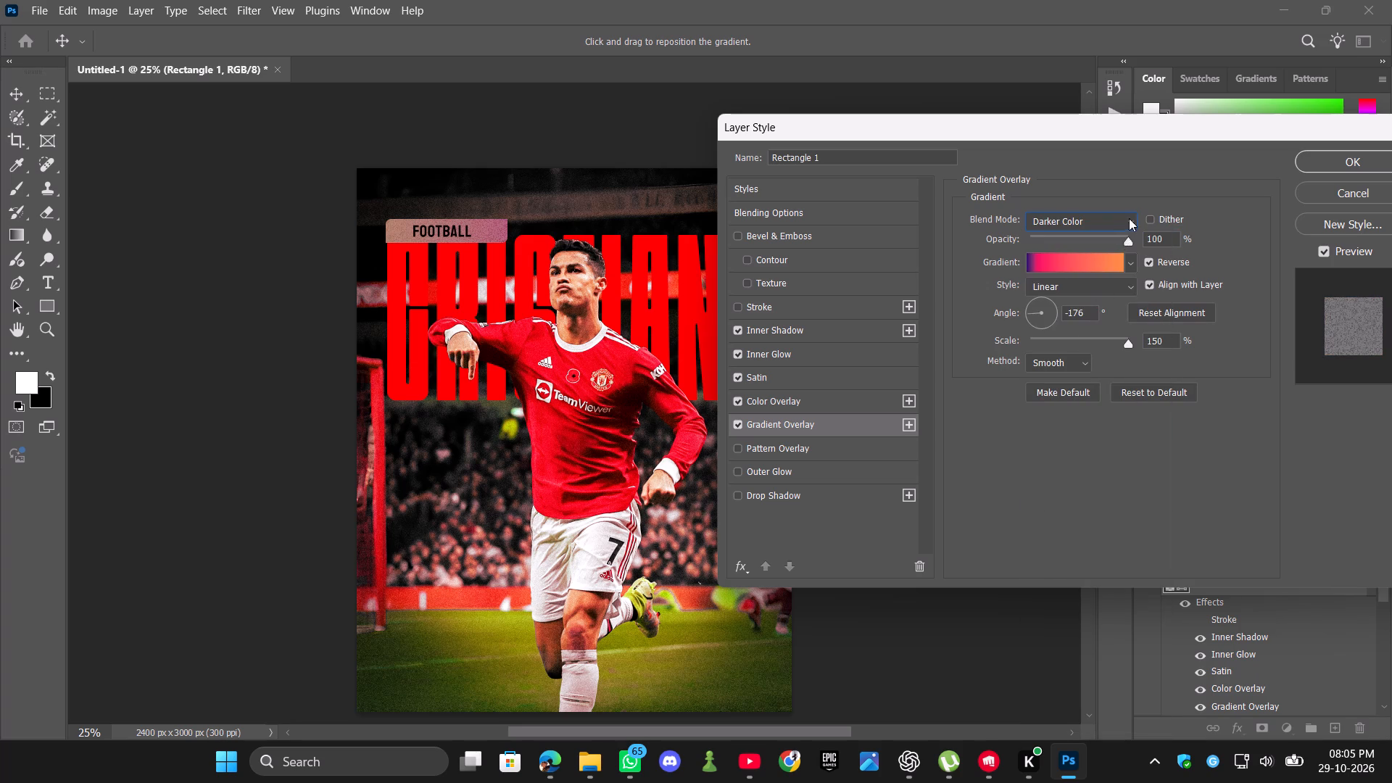
pyautogui.click(1129, 218)
pyautogui.click(1082, 394)
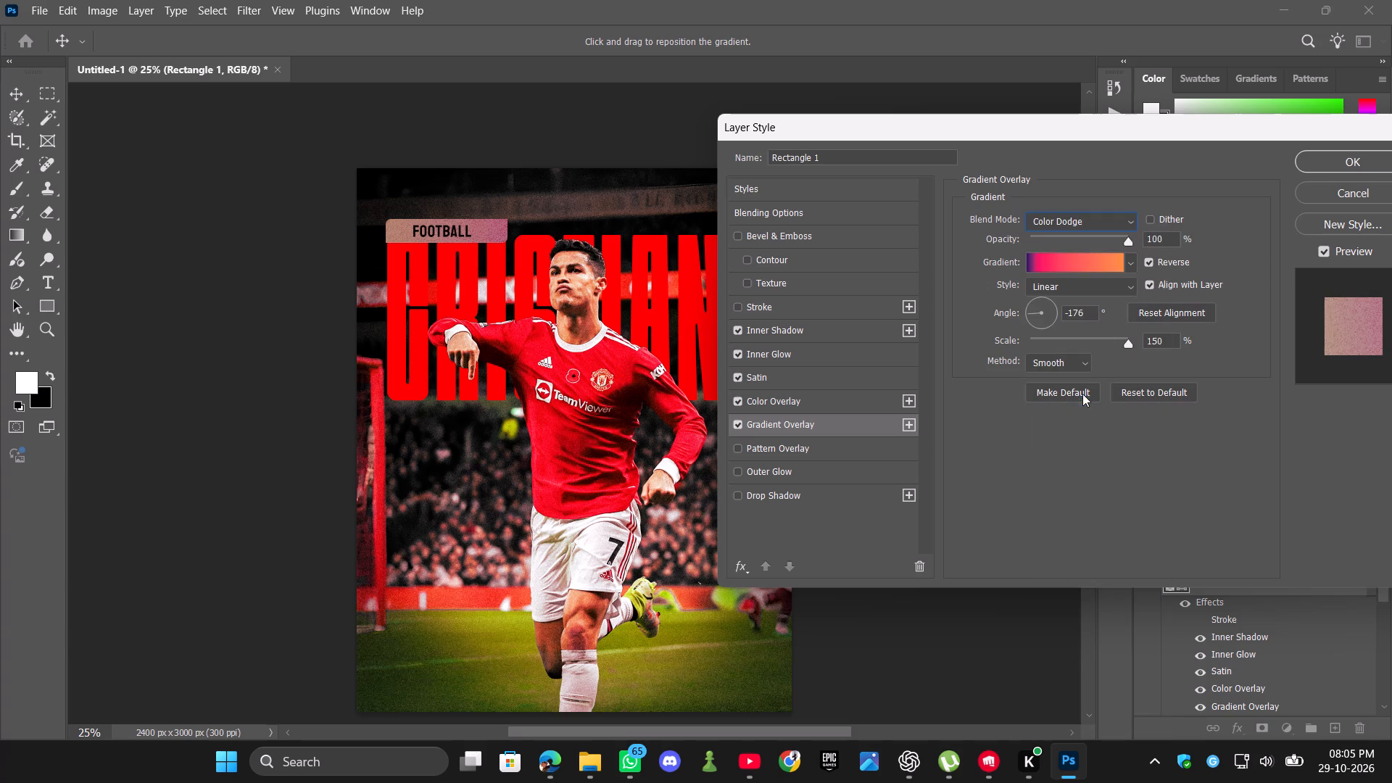
pyautogui.click(1128, 229)
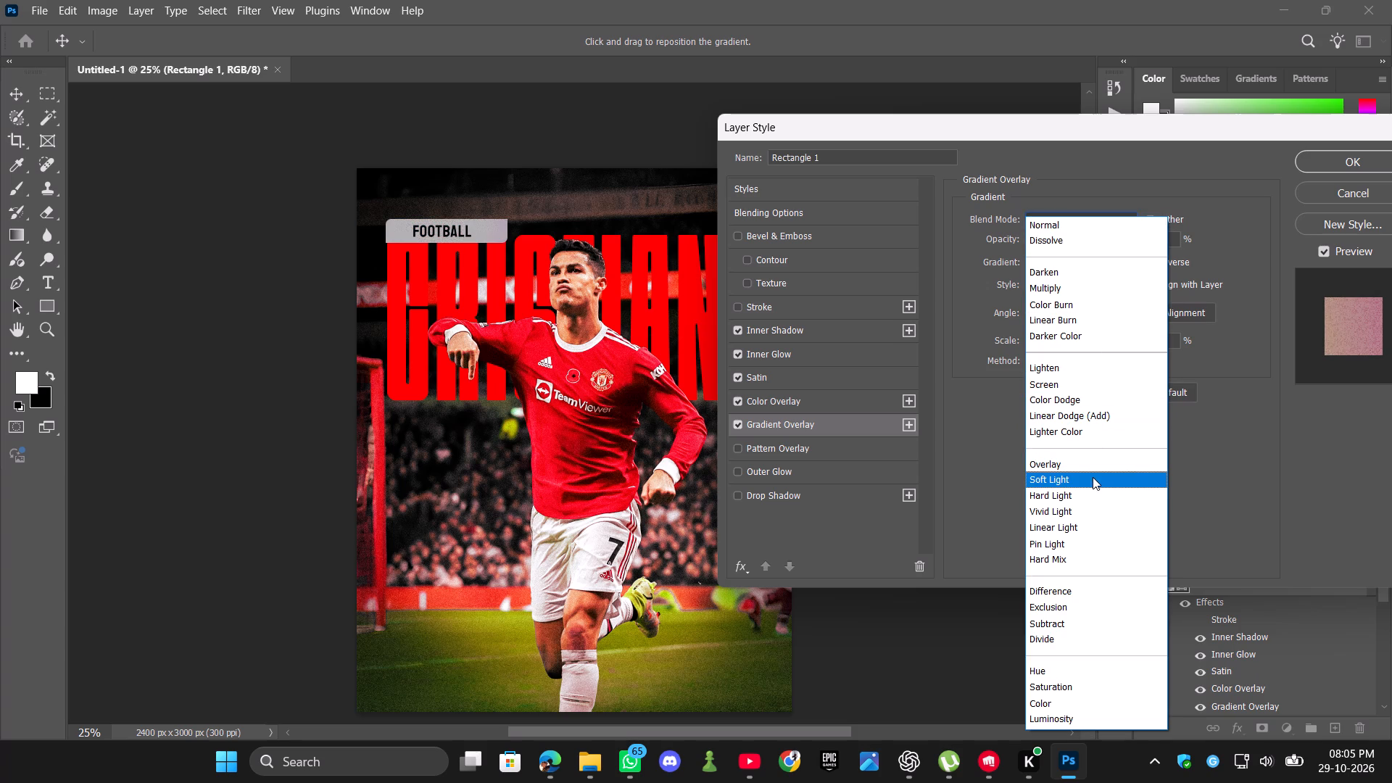
pyautogui.click(1093, 497)
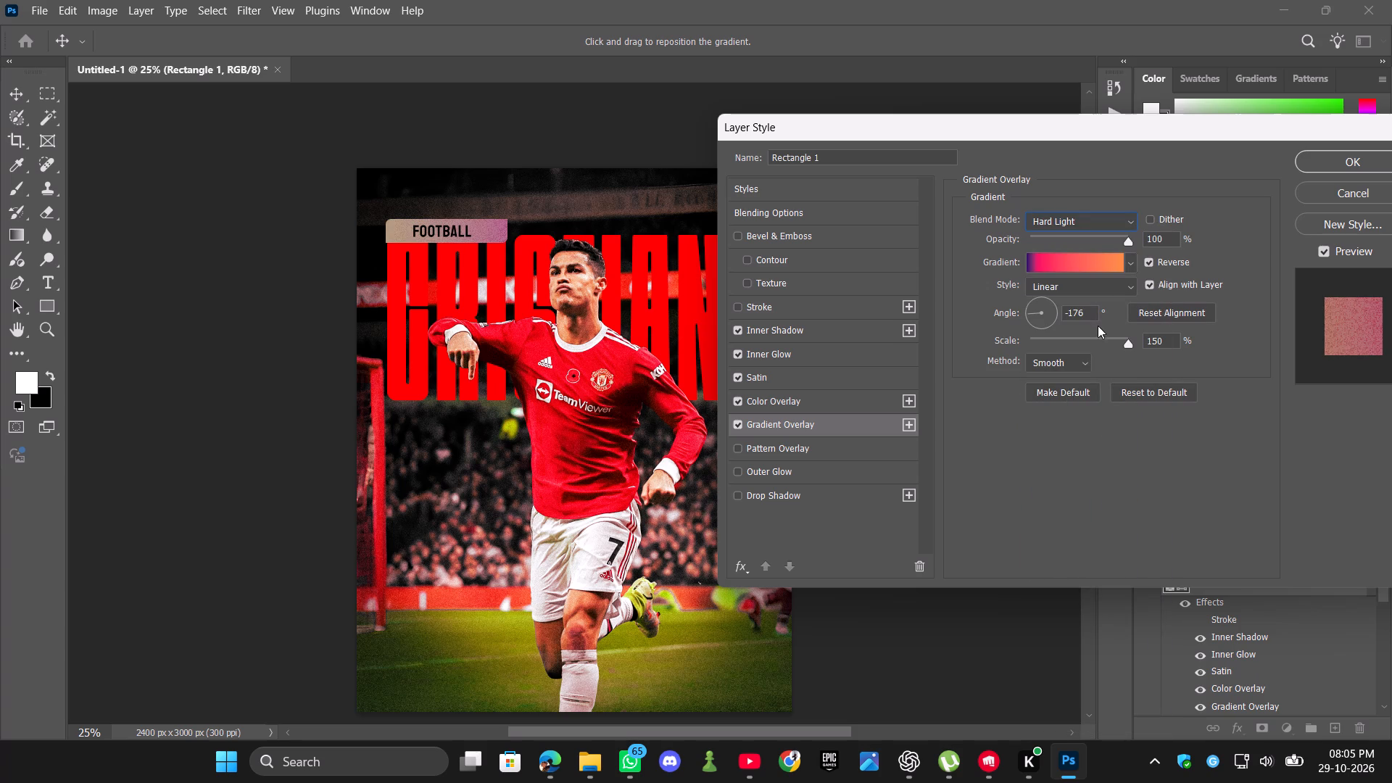
# Compare the Angle, Radial and Reflected styles for the gradient overlay and settle on Radial at 100% opacity.
pyautogui.click(1121, 285)
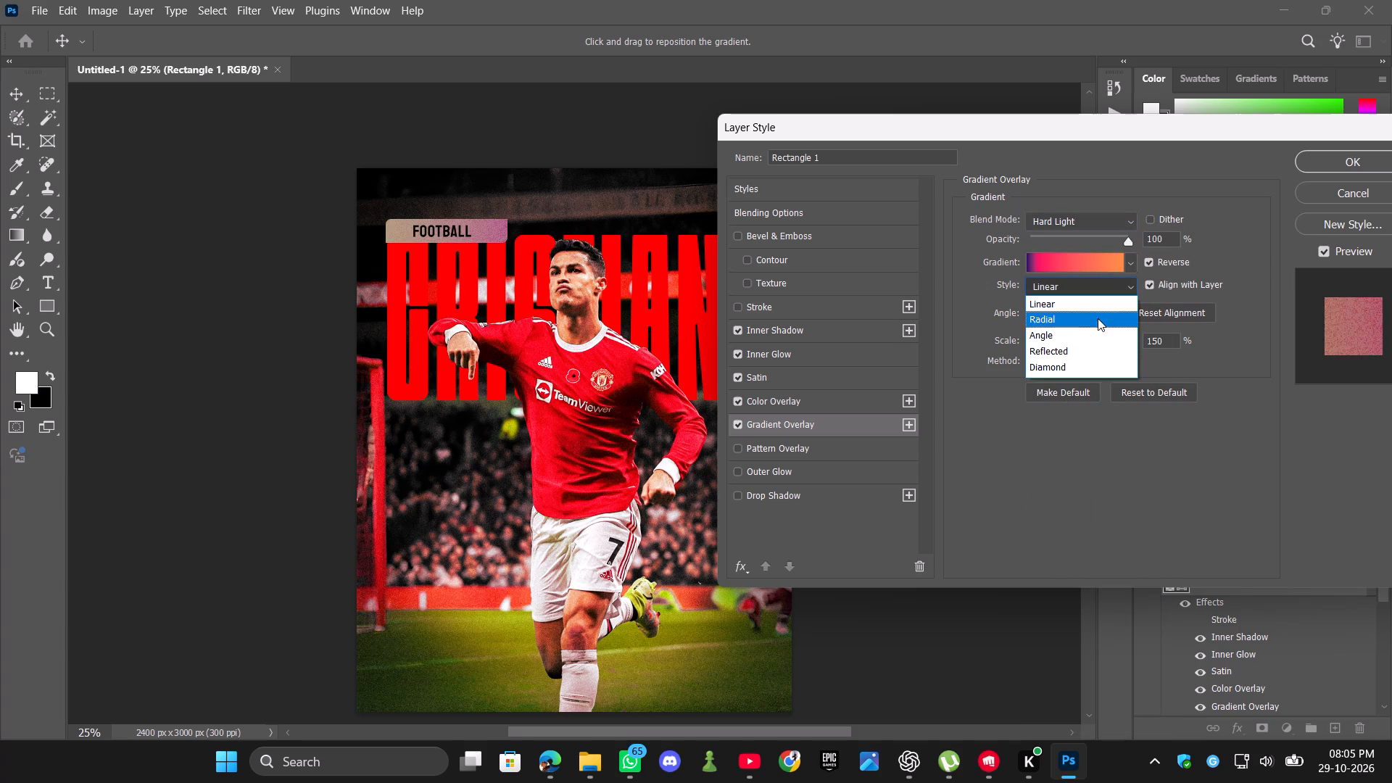
pyautogui.click(1093, 338)
pyautogui.click(1117, 283)
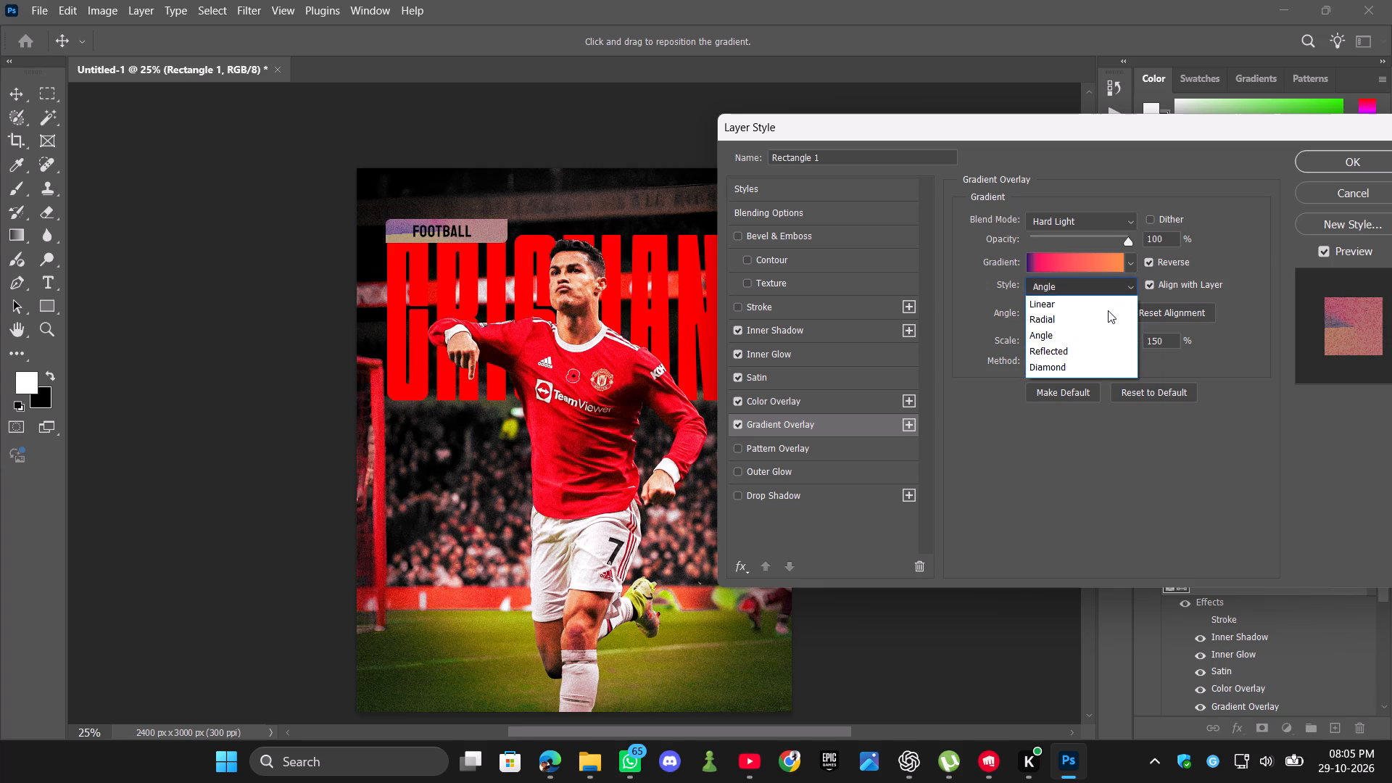
pyautogui.click(1106, 323)
pyautogui.click(1124, 290)
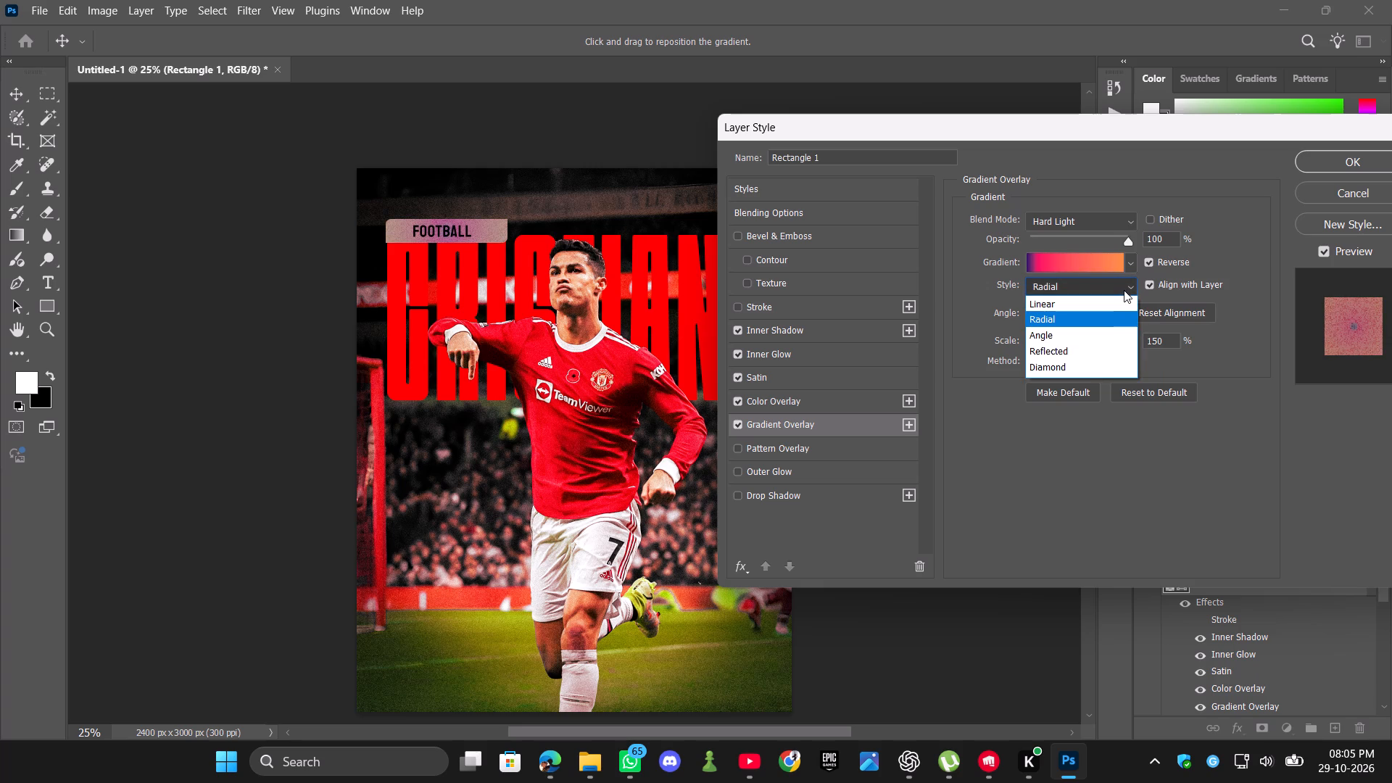
pyautogui.click(1096, 354)
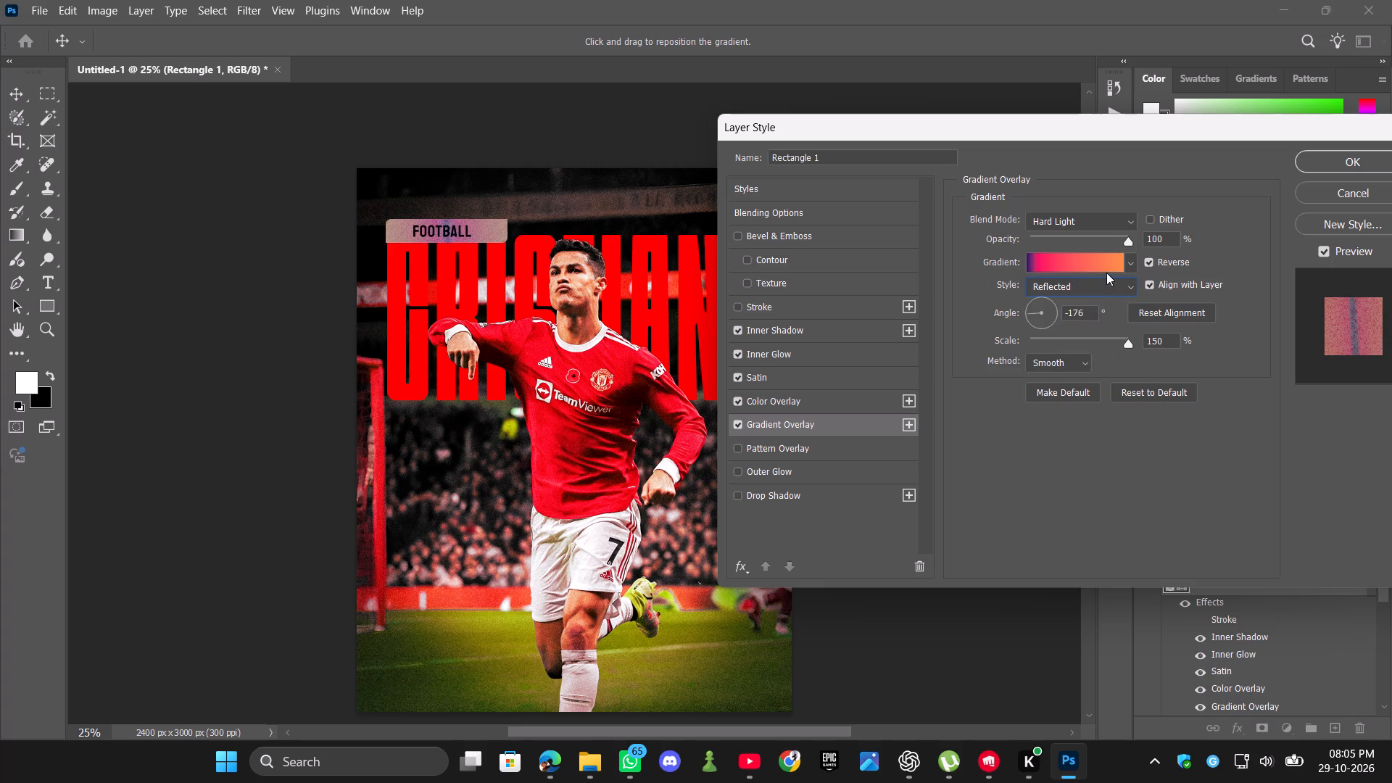
pyautogui.click(1132, 289)
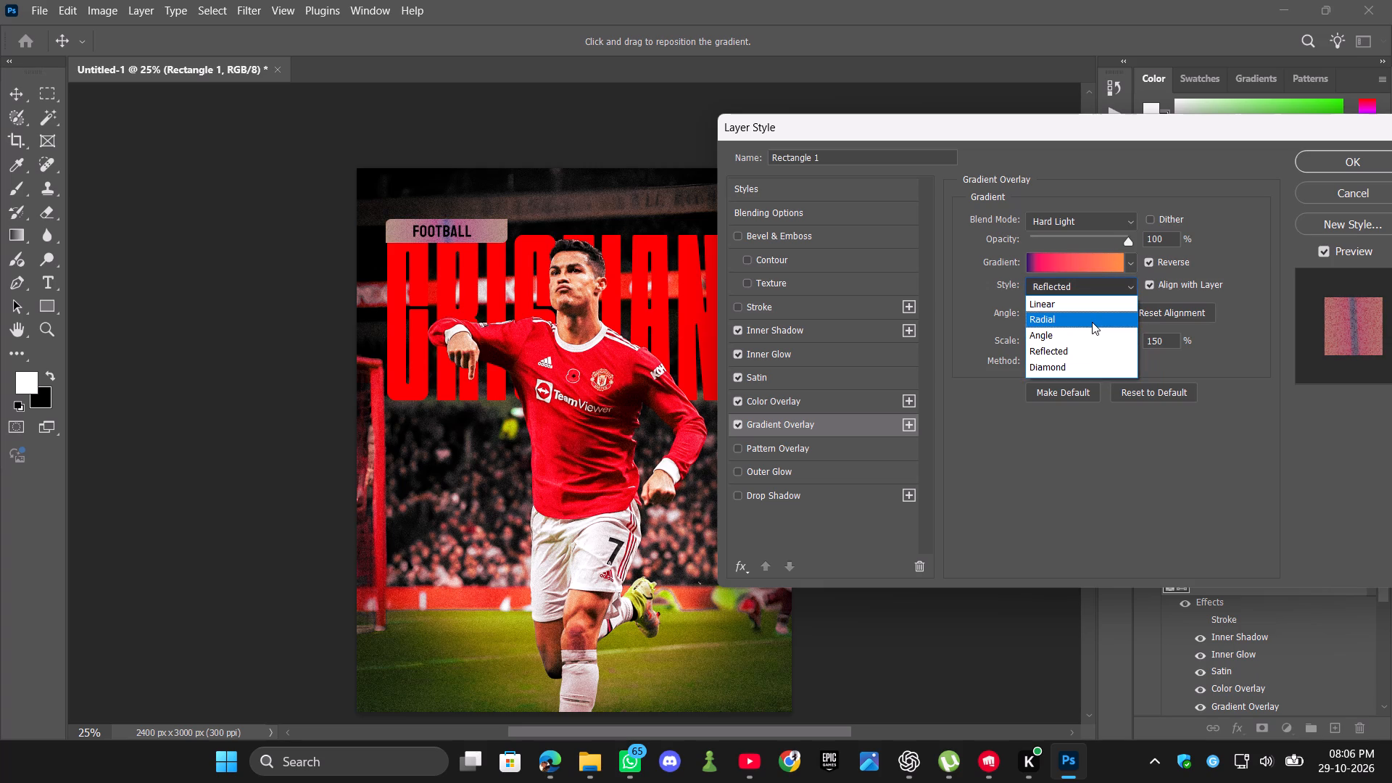
pyautogui.click(1092, 322)
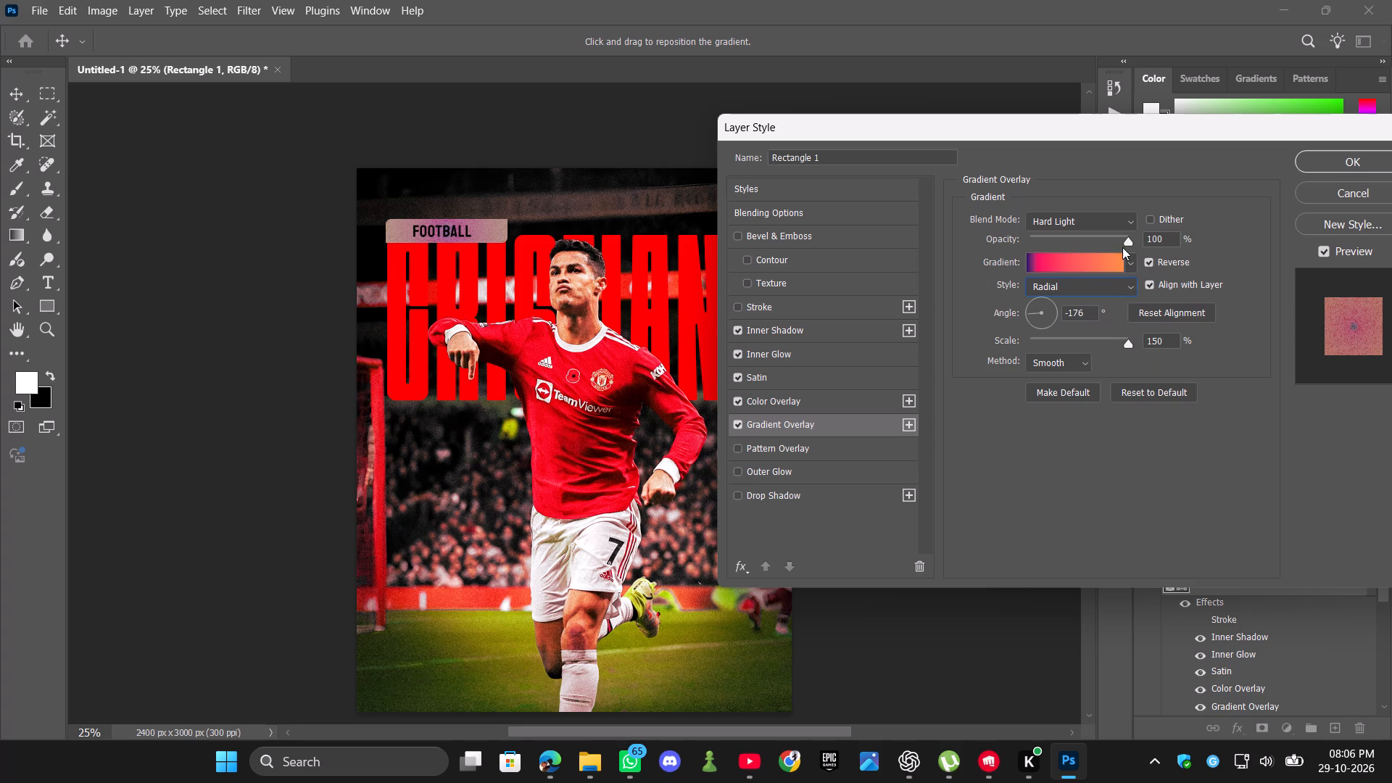
pyautogui.moveTo(1128, 240); pyautogui.dragTo(1139, 246)
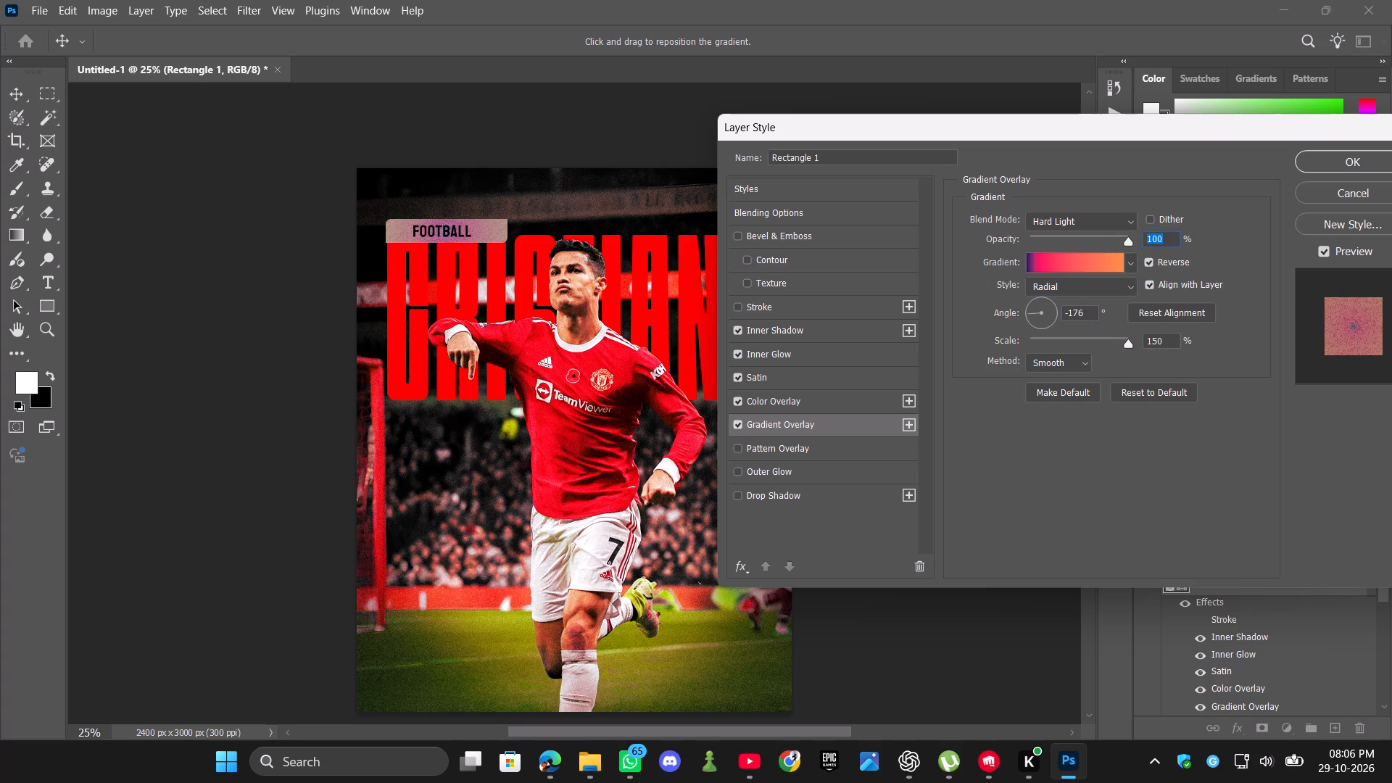
# Try several angles for the radial gradient overlay, settle on about -170°, and apply the layer style to Rectangle 1.
pyautogui.moveTo(1035, 312); pyautogui.dragTo(1036, 302)
pyautogui.click(1041, 302)
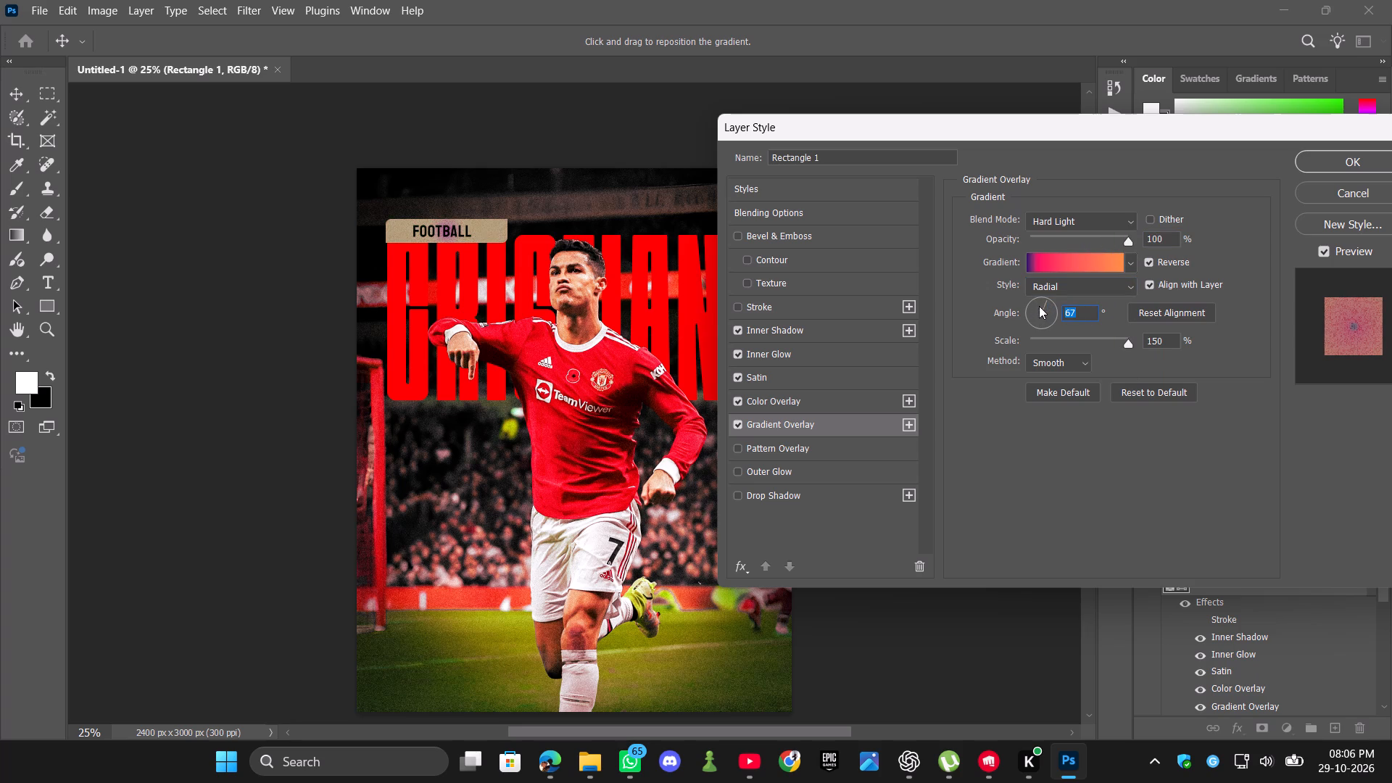
pyautogui.click(1032, 312)
pyautogui.click(1032, 315)
pyautogui.click(1045, 318)
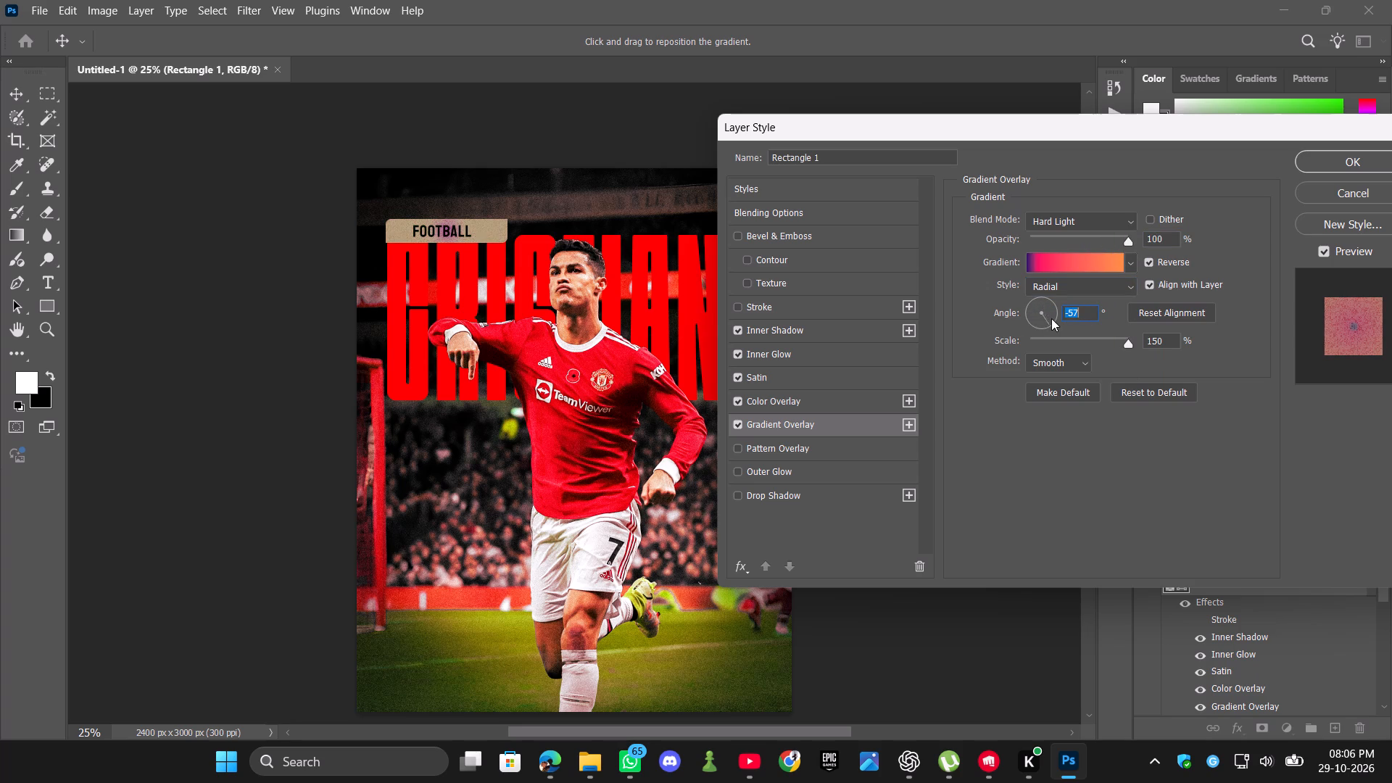
pyautogui.click(1053, 318)
pyautogui.click(1029, 311)
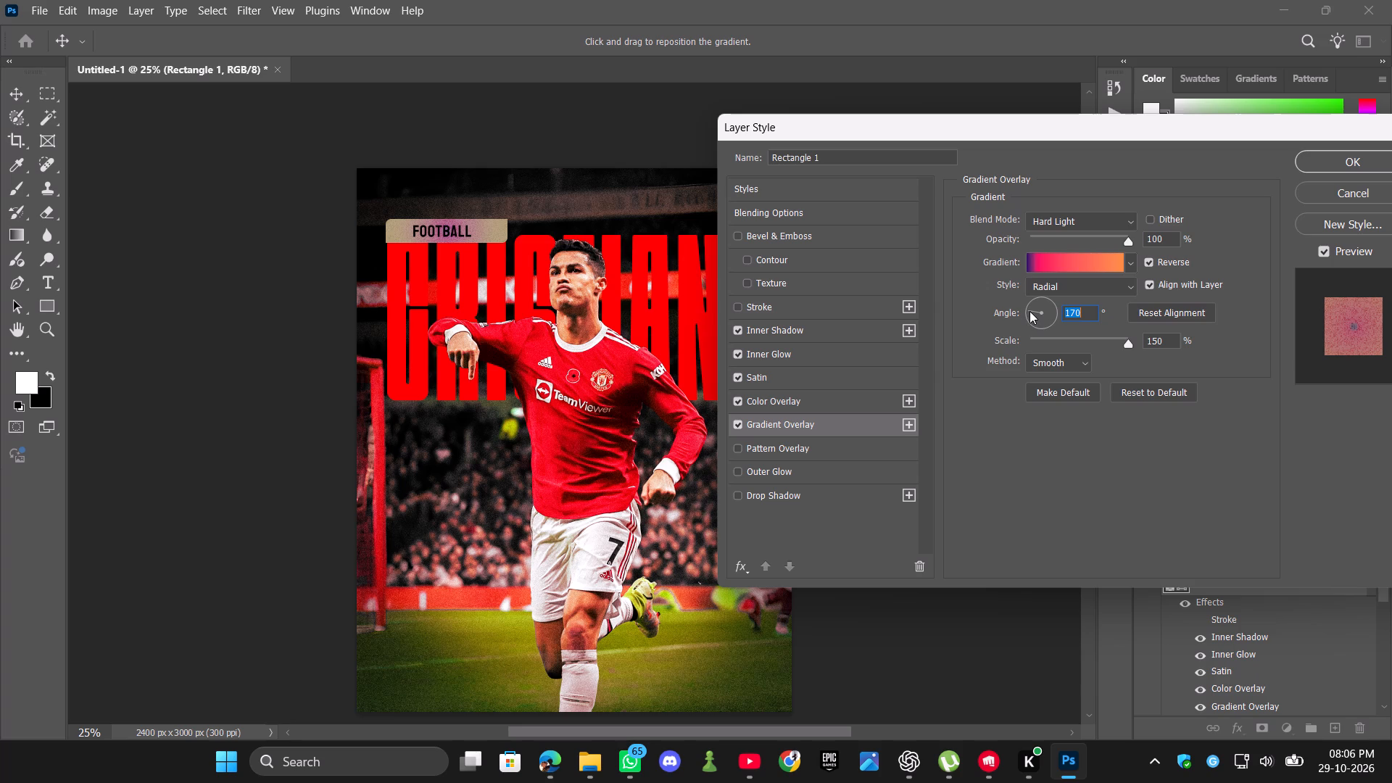
pyautogui.click(1029, 315)
pyautogui.moveTo(940, 132); pyautogui.dragTo(1056, 236)
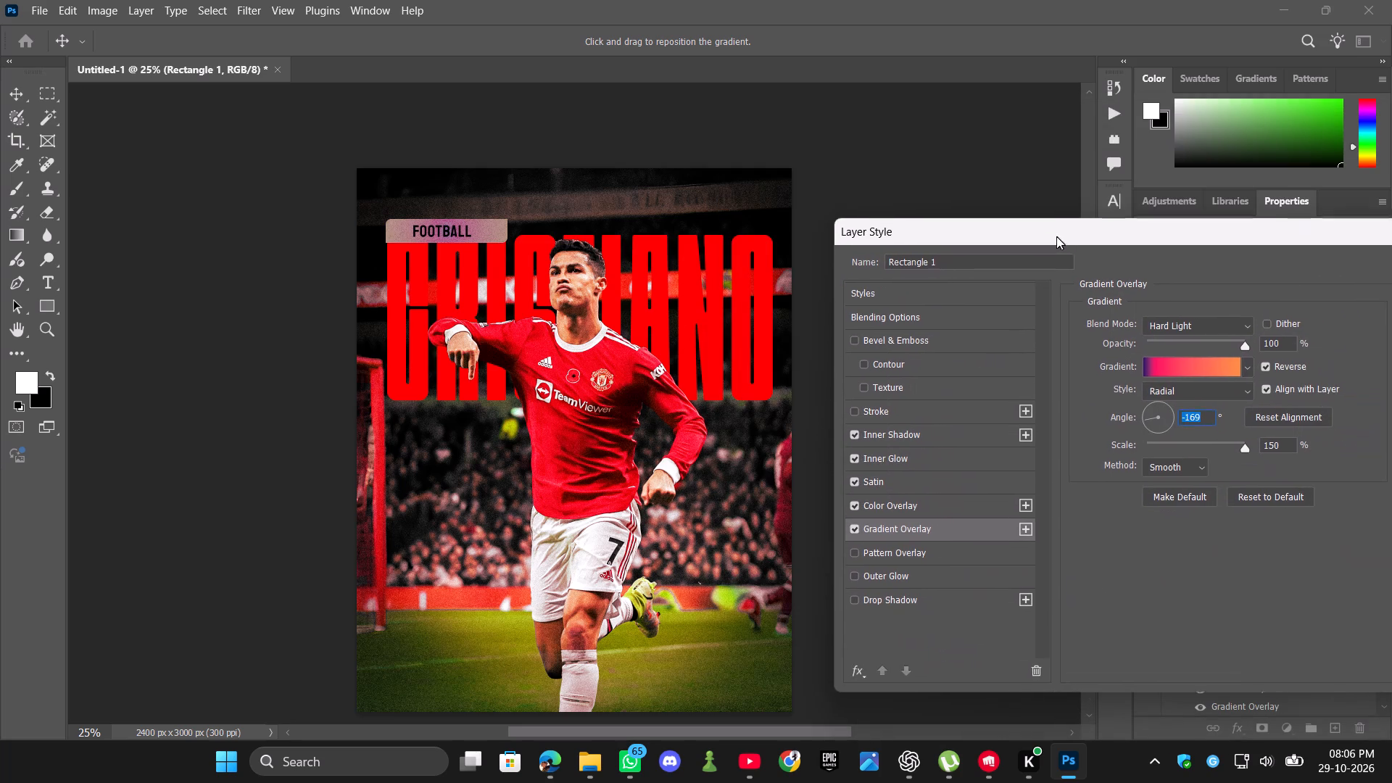
pyautogui.moveTo(1056, 236); pyautogui.dragTo(1056, 236)
pyautogui.scroll(-1, 835, 318)
pyautogui.moveTo(1175, 228); pyautogui.dragTo(1073, 240)
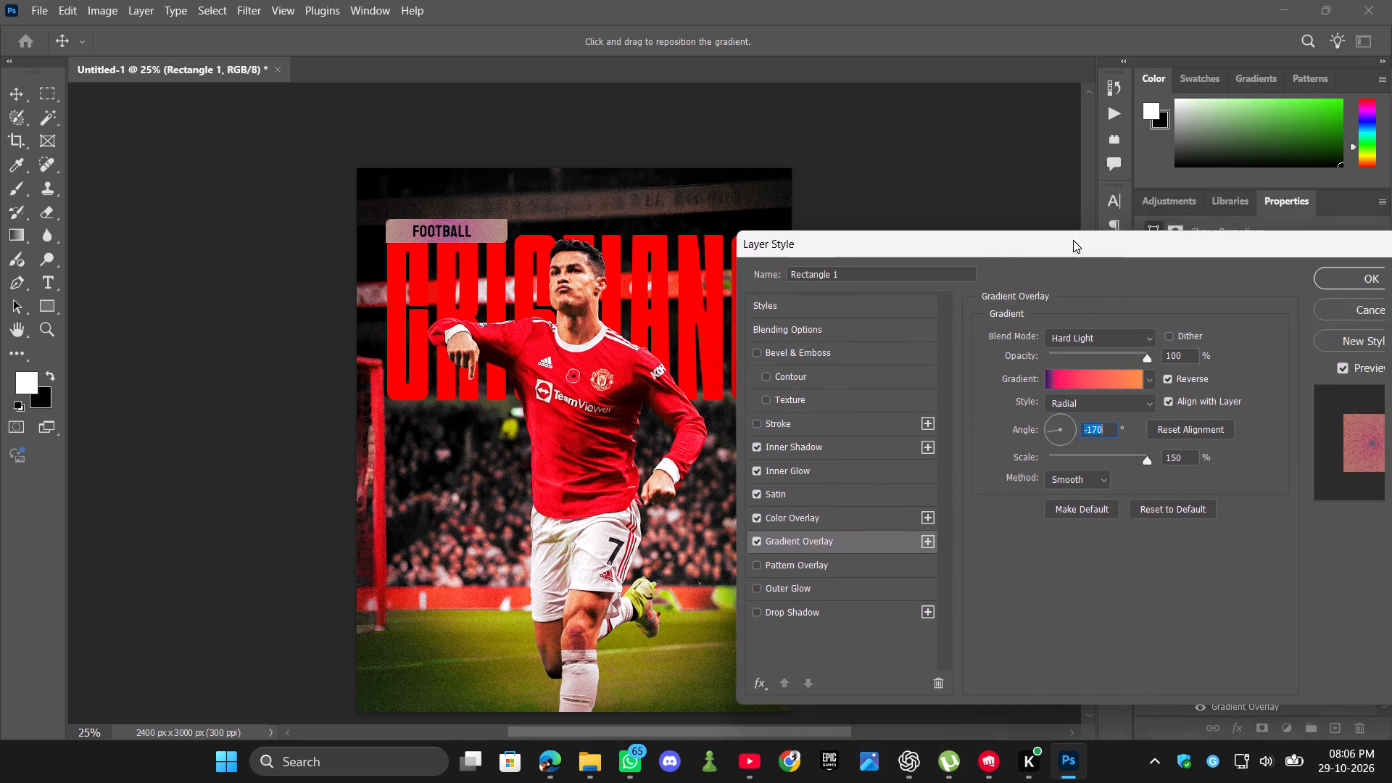
pyautogui.moveTo(1073, 240); pyautogui.dragTo(942, 183)
pyautogui.click(1207, 225)
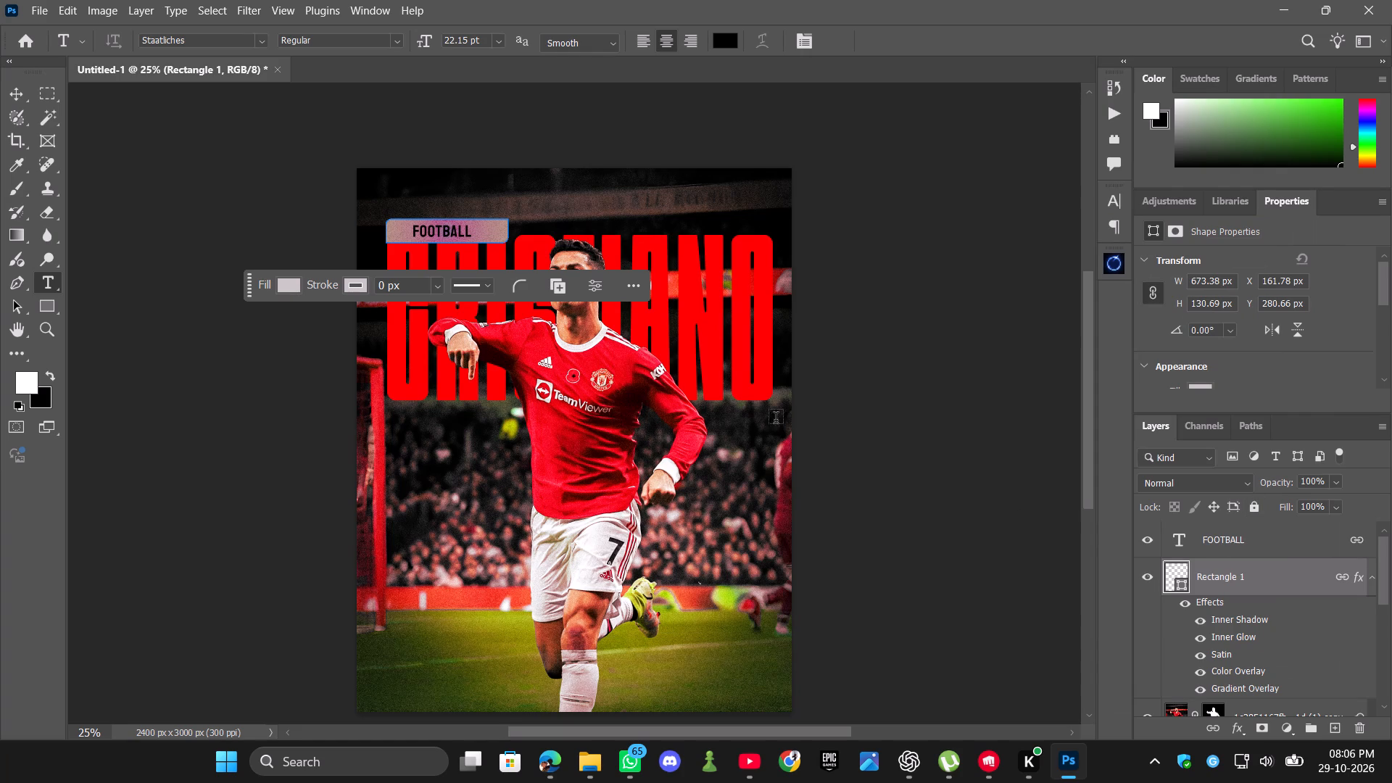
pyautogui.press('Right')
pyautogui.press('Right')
# Nudge the rectangle behind FOOTBALL and its linked text slightly to the right, and deselect them.
pyautogui.press('Right')
pyautogui.press('Right')
pyautogui.press('Right')
pyautogui.press('Right')
pyautogui.press('Right')
pyautogui.press('Right')
pyautogui.click(20, 94)
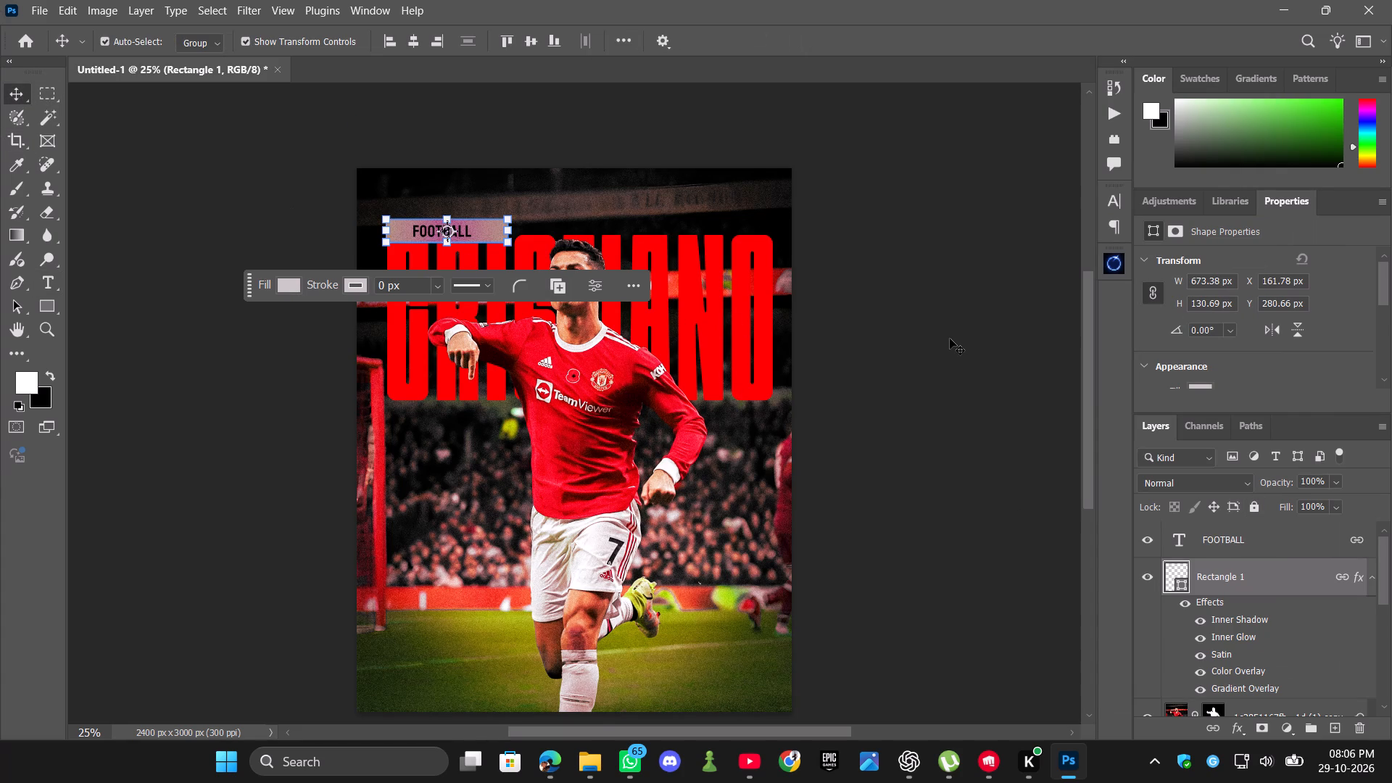
pyautogui.press('Right')
pyautogui.press('Right')
pyautogui.click(950, 339)
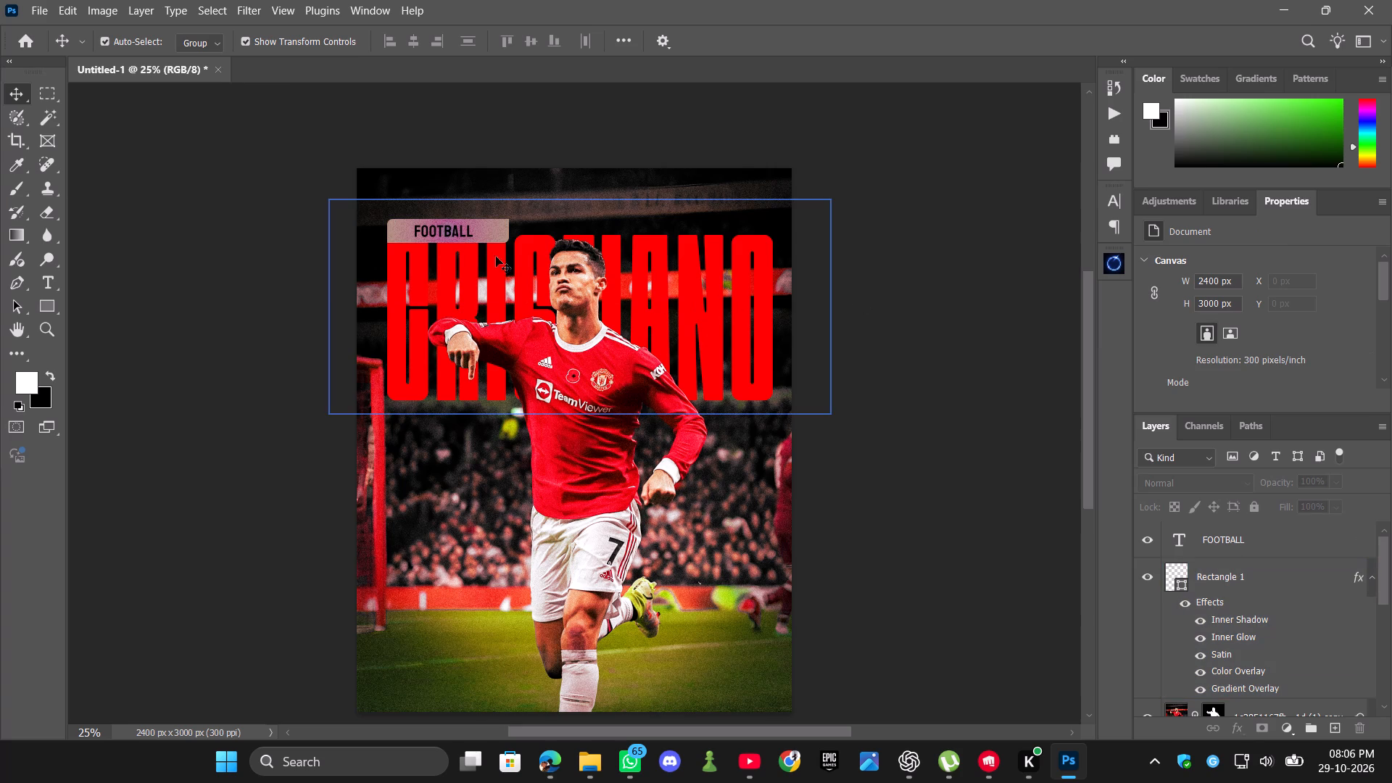
# Examine the styled FOOTBALL label against the CRISTIANO title at 50% magnification.
pyautogui.keyDown('shift'); pyautogui.scroll(3, 398, 227); pyautogui.keyUp('shift')
pyautogui.scroll(-14, 398, 232)
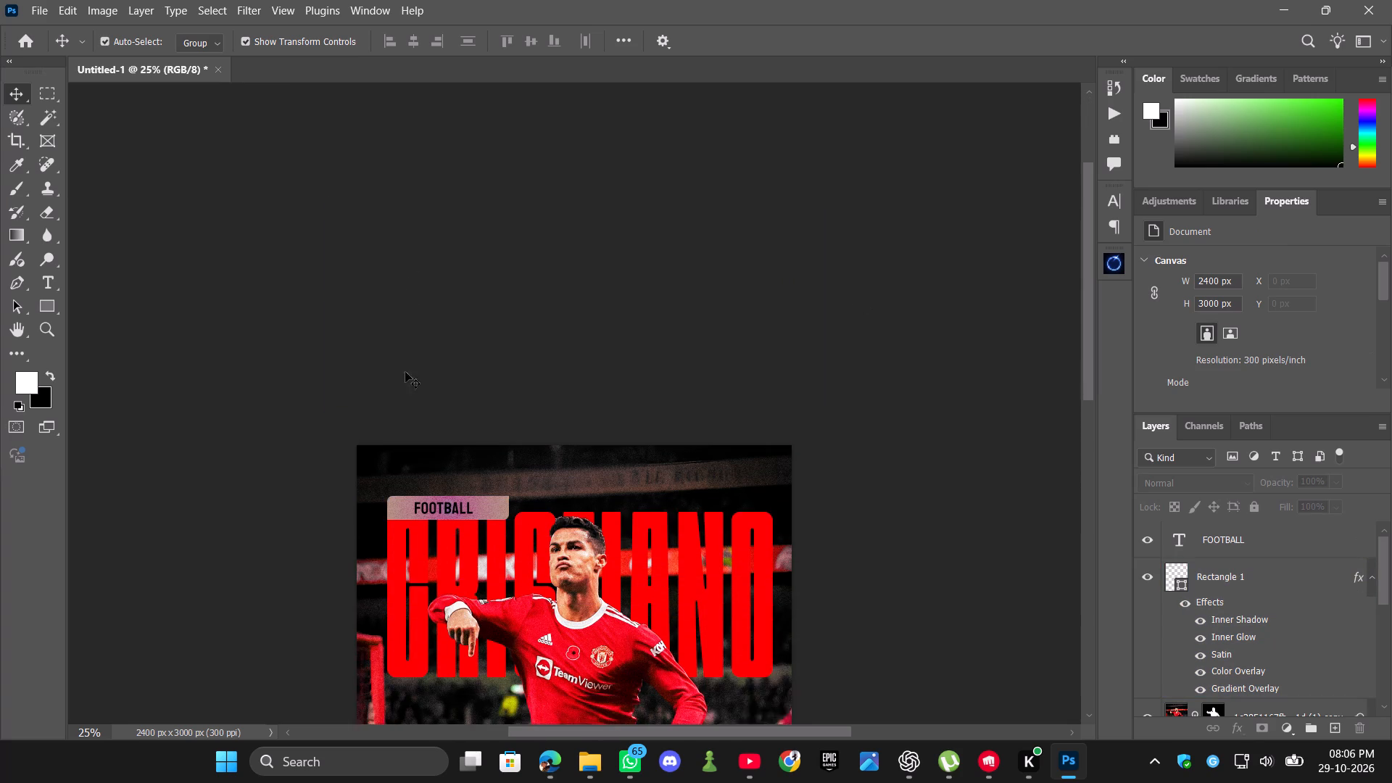
pyautogui.scroll(-5, 405, 372)
pyautogui.keyDown('ctrl'); pyautogui.scroll(3, 420, 428); pyautogui.keyUp('ctrl')
pyautogui.scroll(-2, 505, 430)
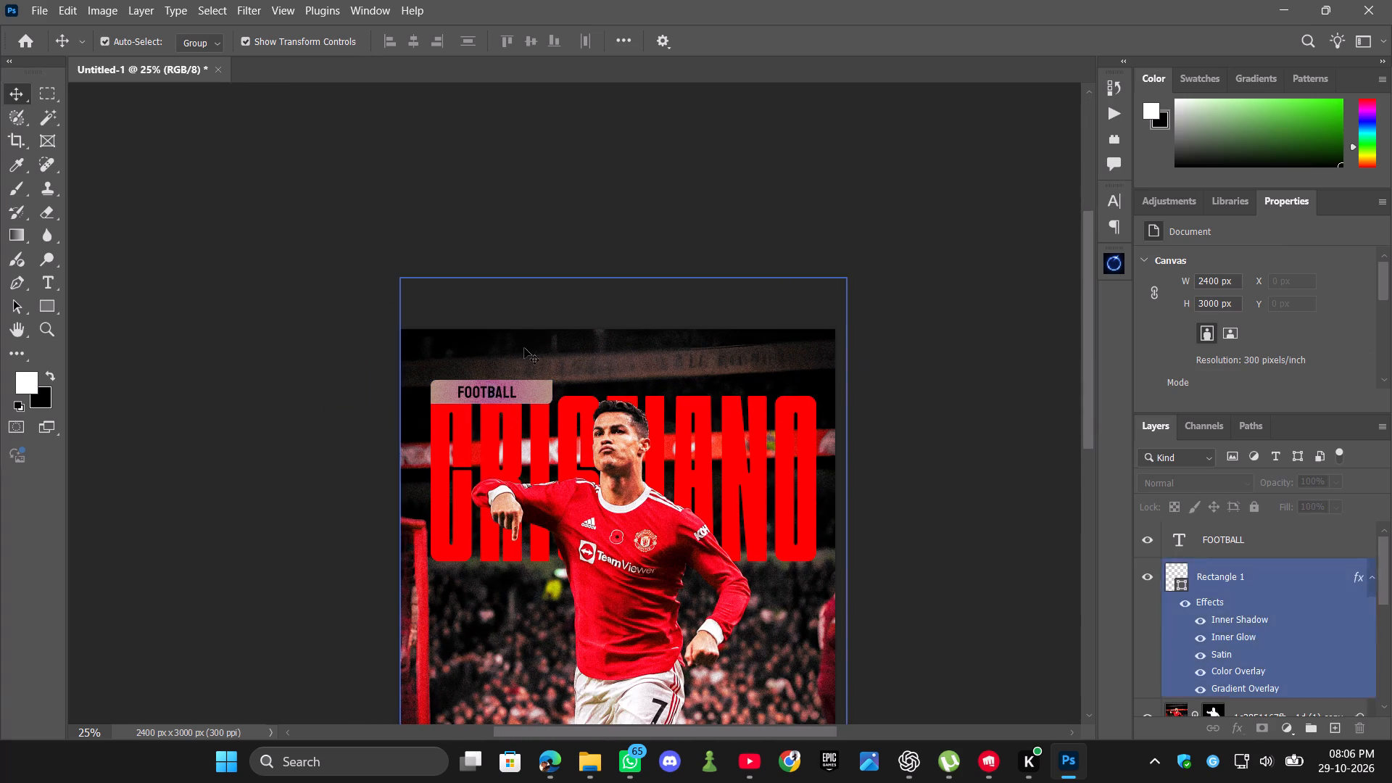
pyautogui.hotkey('ctrl', '+')
pyautogui.hotkey('ctrl', '+')
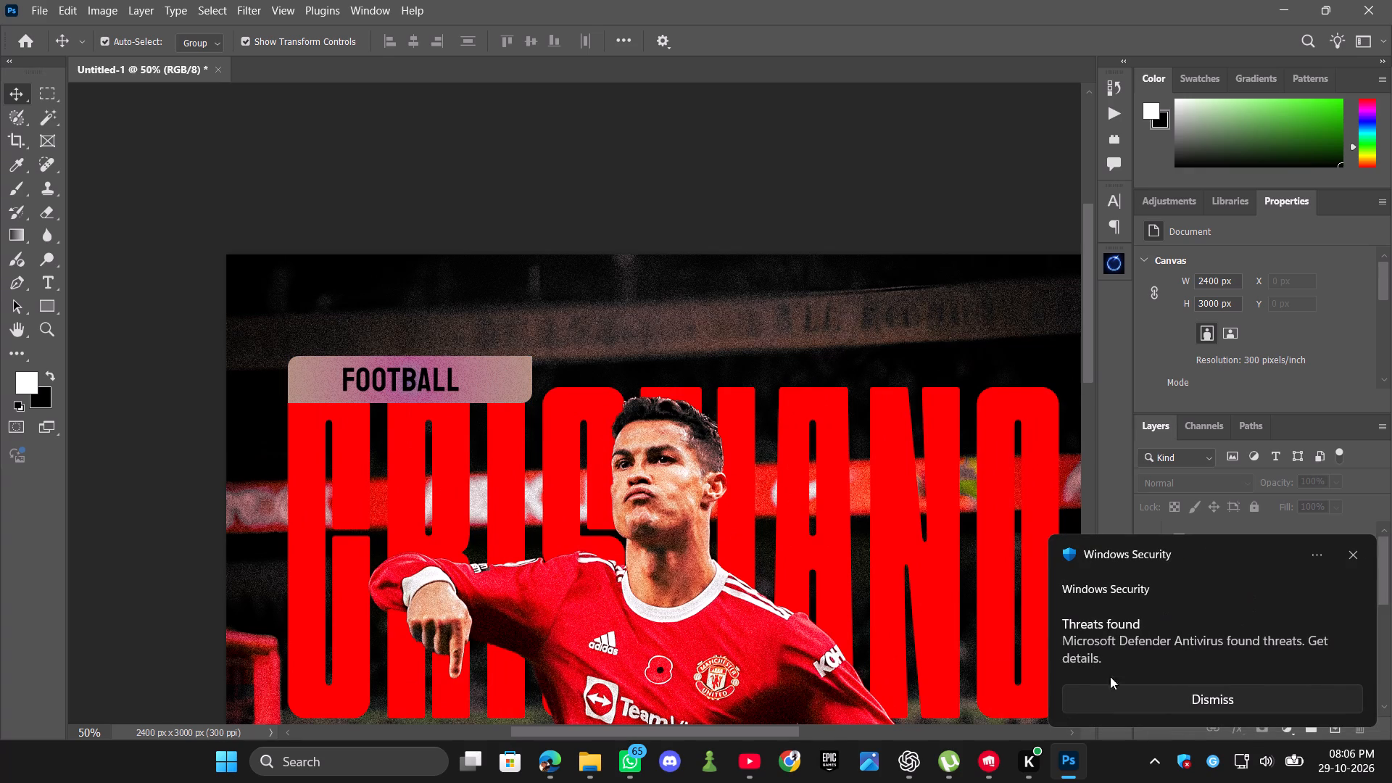
# Switch to µTorrent to check the current download.
pyautogui.click(961, 766)
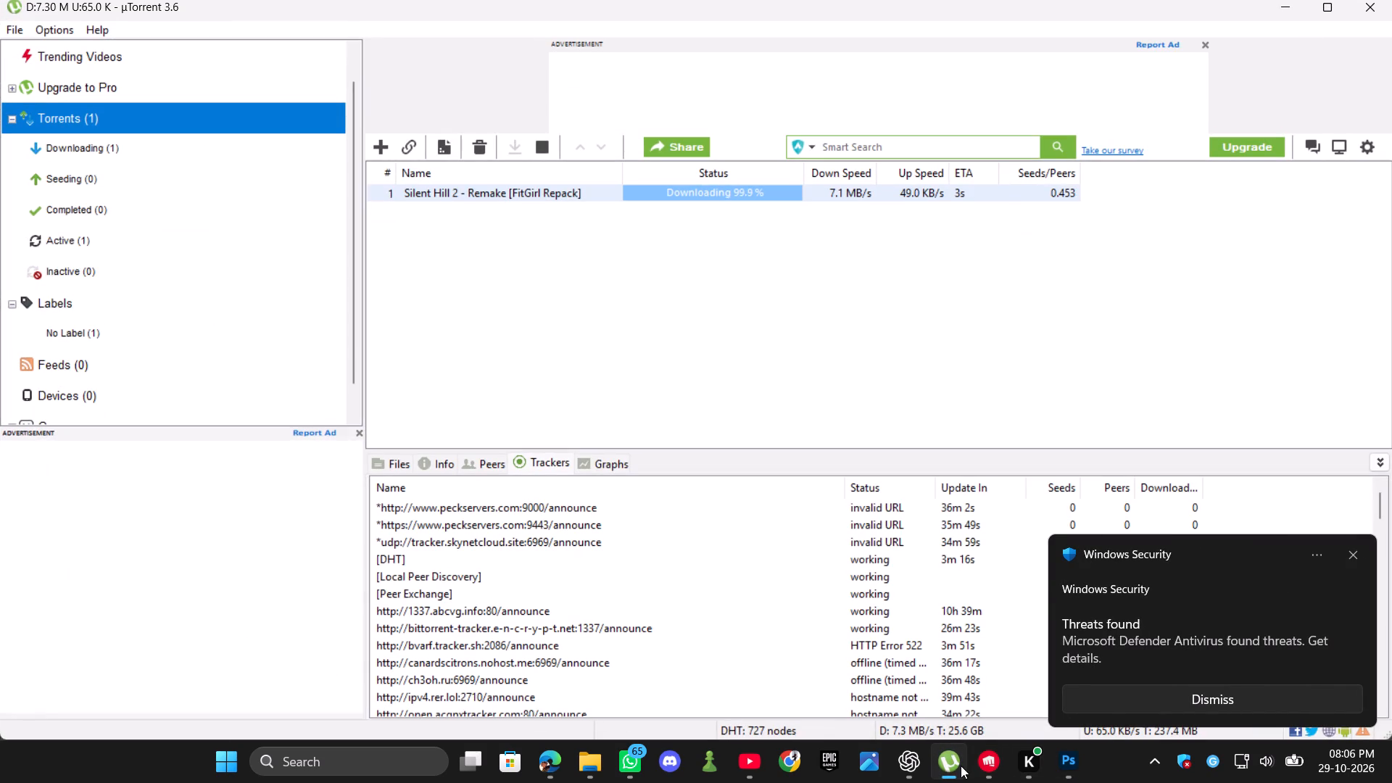